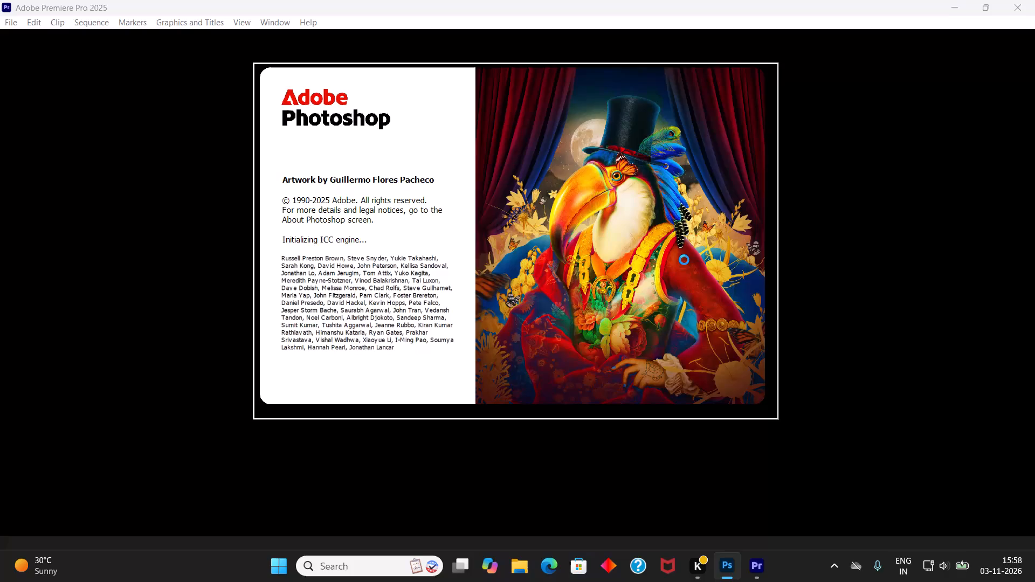
# Close Photoshop, which is still starting up.
pyautogui.rightClick(731, 567)
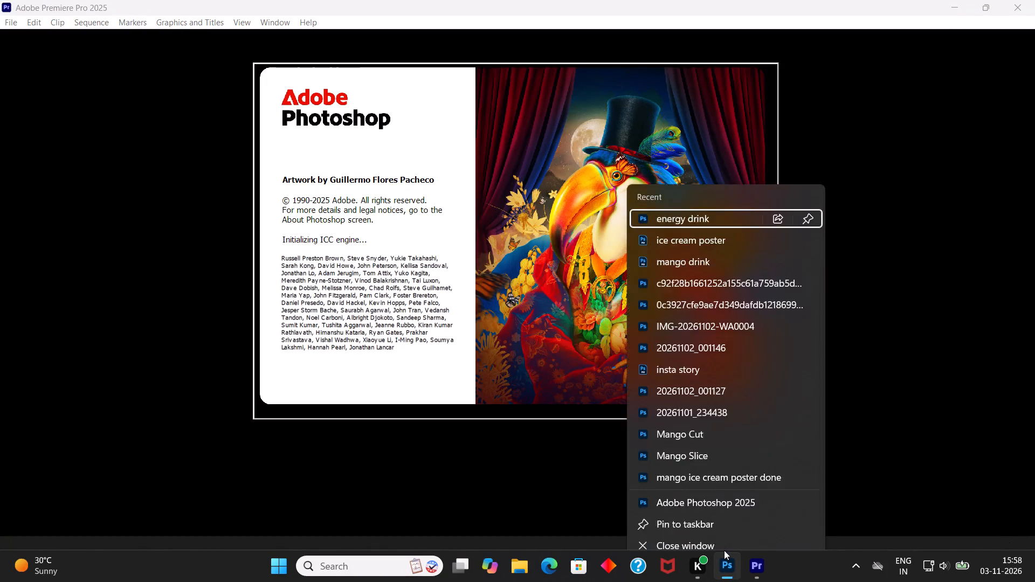
pyautogui.click(761, 565)
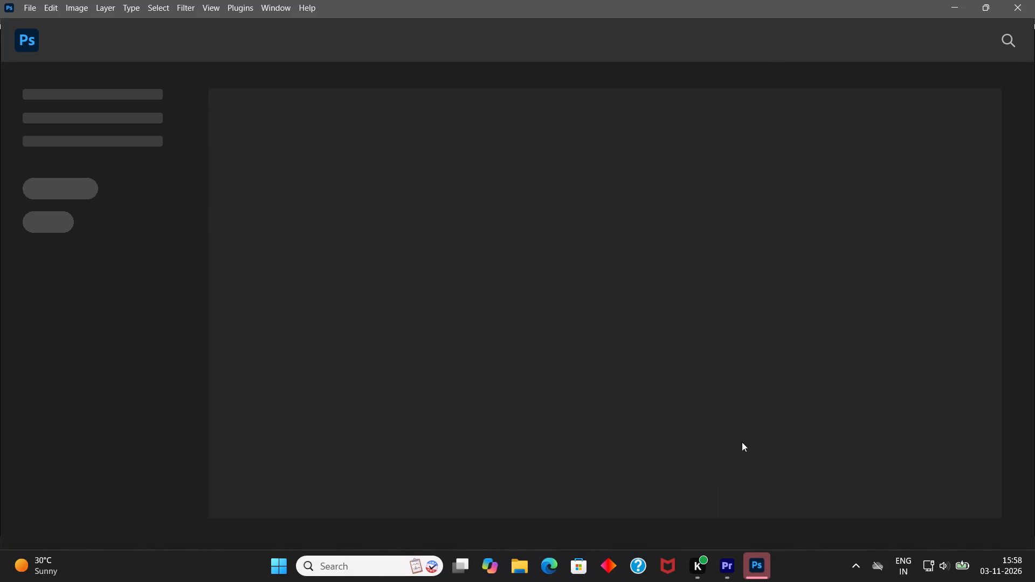
pyautogui.click(1013, 6)
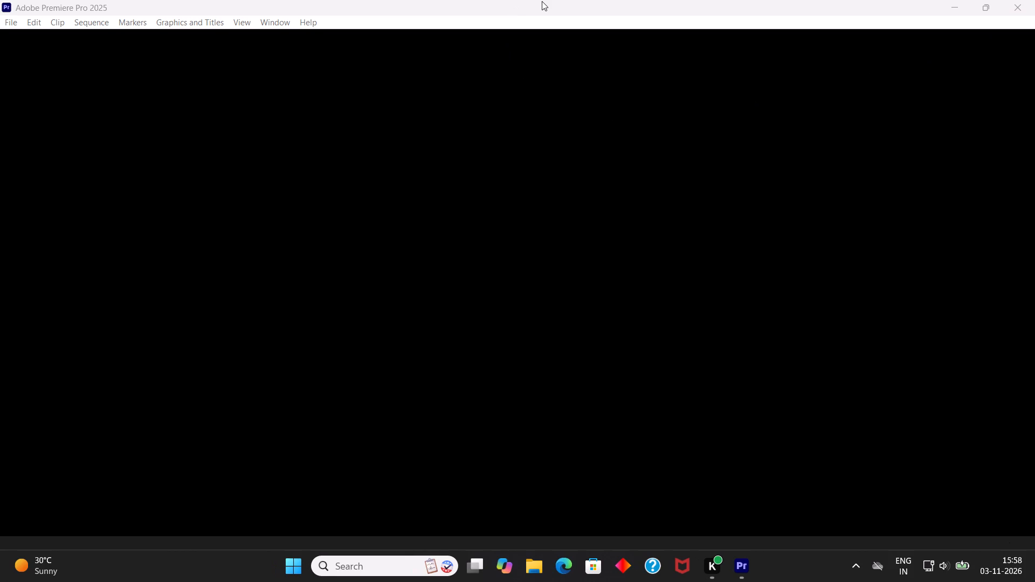
# Switch to Windows Settings and examine the Ethernet 2 data usage statistics, filtered to the last 24 hours.
pyautogui.click(936, 580)
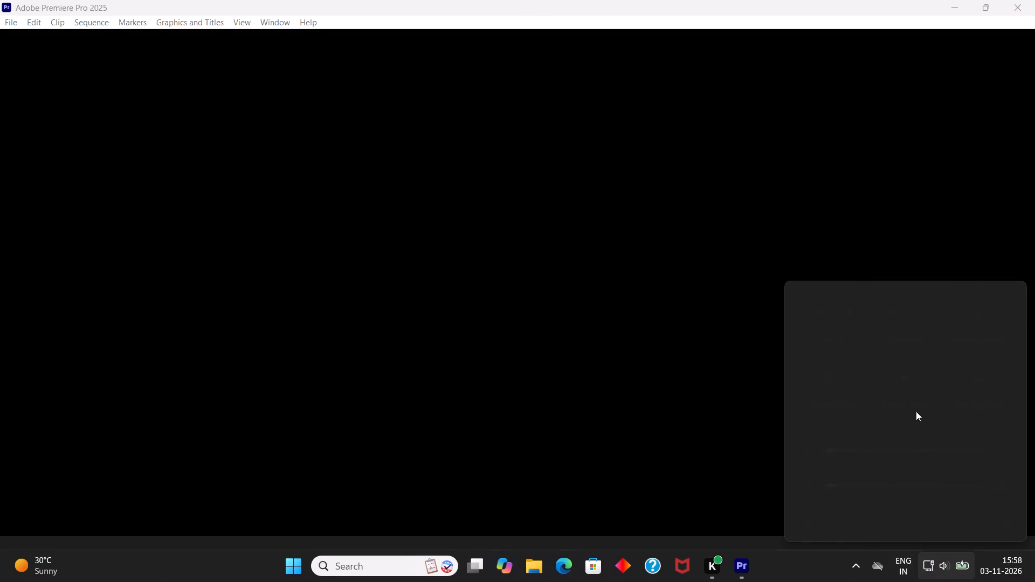
pyautogui.click(1005, 523)
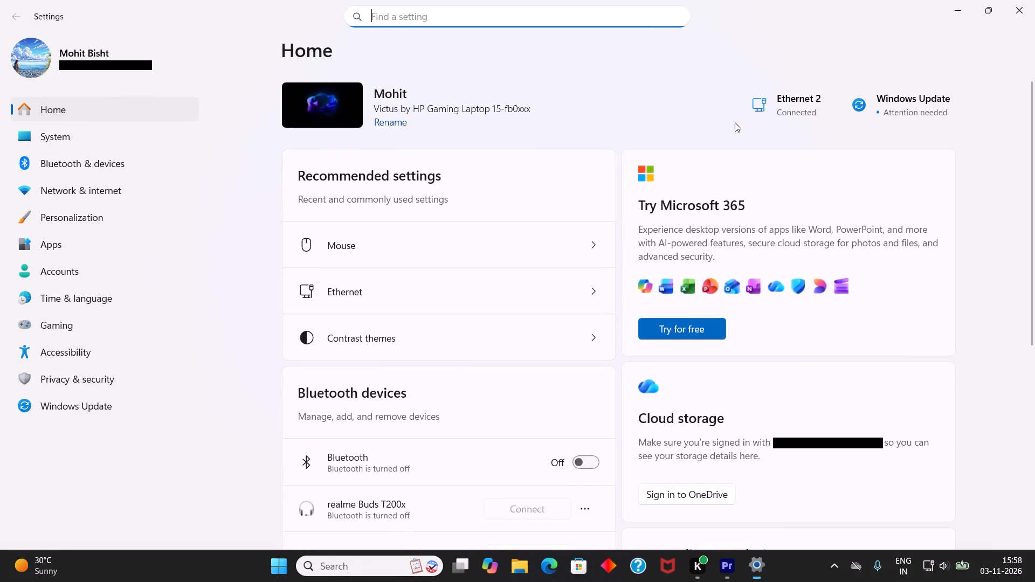
pyautogui.click(94, 203)
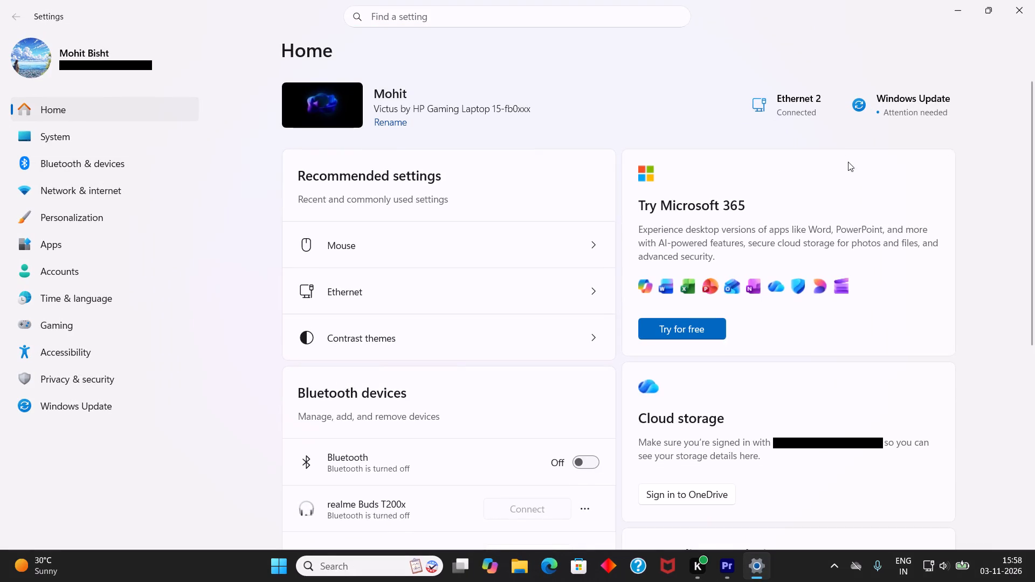
pyautogui.click(806, 98)
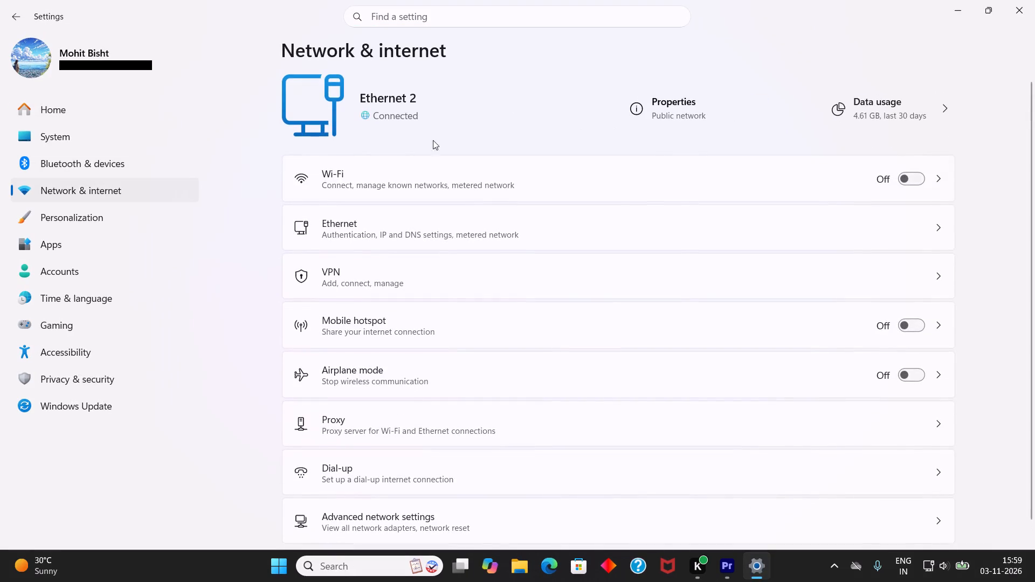
pyautogui.click(886, 120)
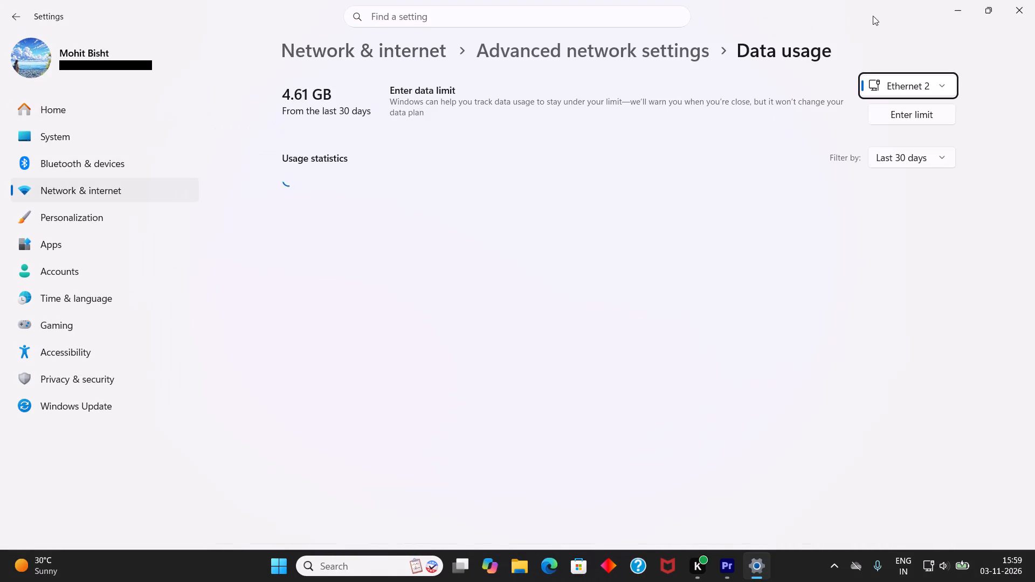
pyautogui.rightClick(873, 15)
pyautogui.click(835, 16)
pyautogui.click(919, 162)
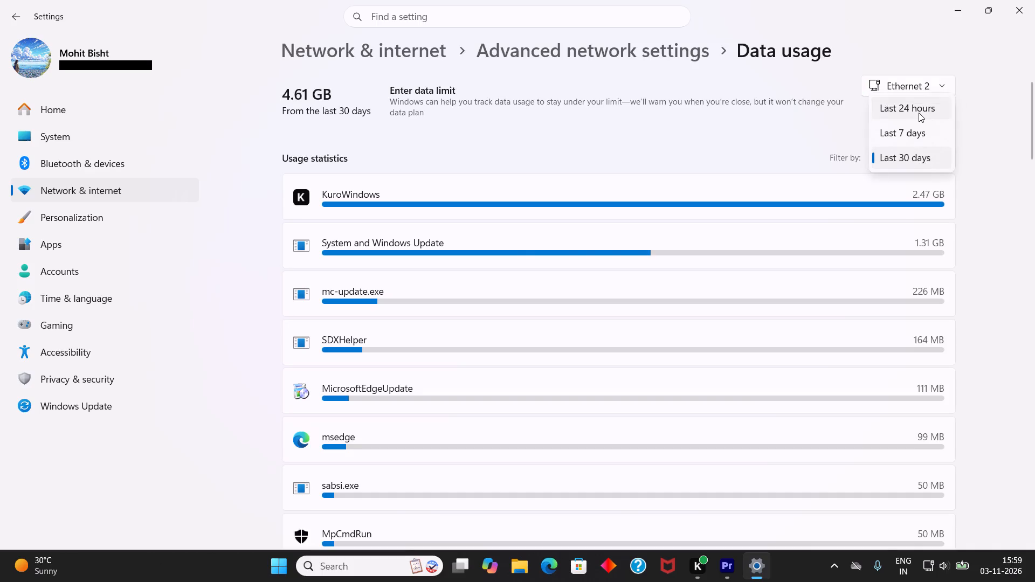
pyautogui.click(919, 113)
pyautogui.moveTo(873, 0); pyautogui.dragTo(865, 0, button='right')
pyautogui.moveTo(848, 0); pyautogui.dragTo(843, 0, button='right')
pyautogui.rightClick(822, 0)
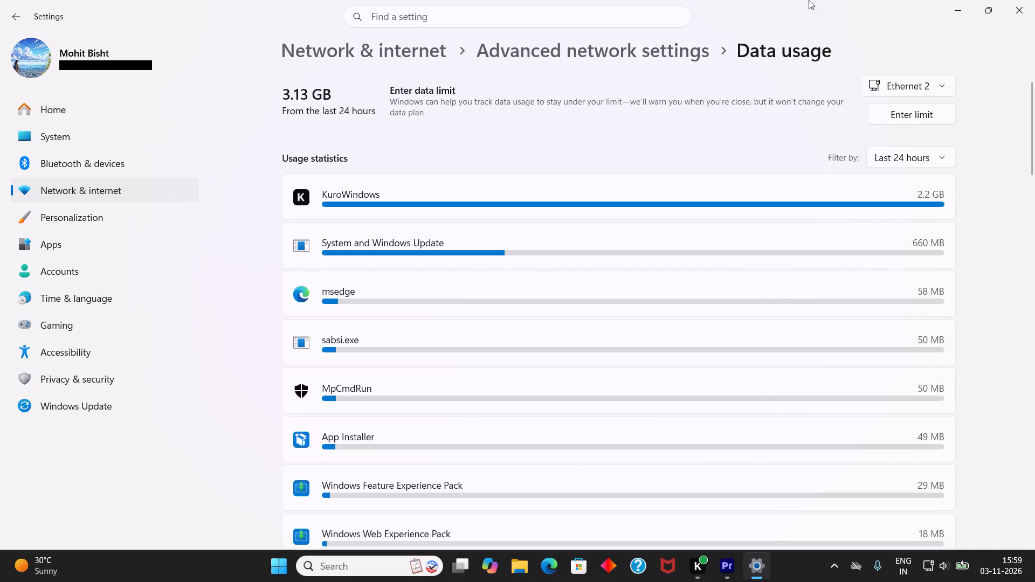
pyautogui.click(809, 0)
pyautogui.click(967, 0)
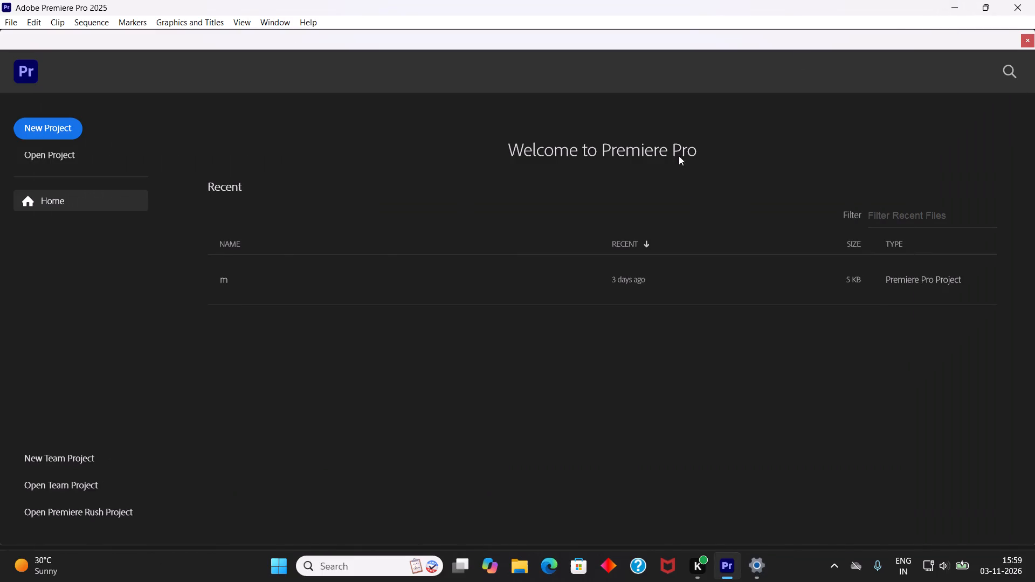
# Switch to Premiere Pro and start a new project named "1st project".
pyautogui.click(71, 127)
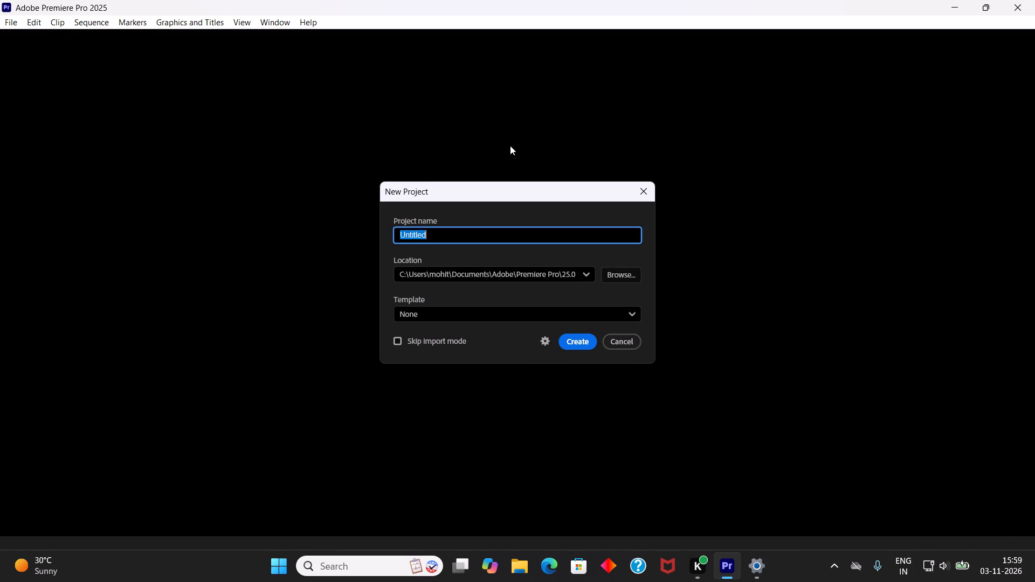
pyautogui.write('1st project')
# Browse for the project location and create a folder named "premier pro projects" on the E: drive.
pyautogui.click(582, 274)
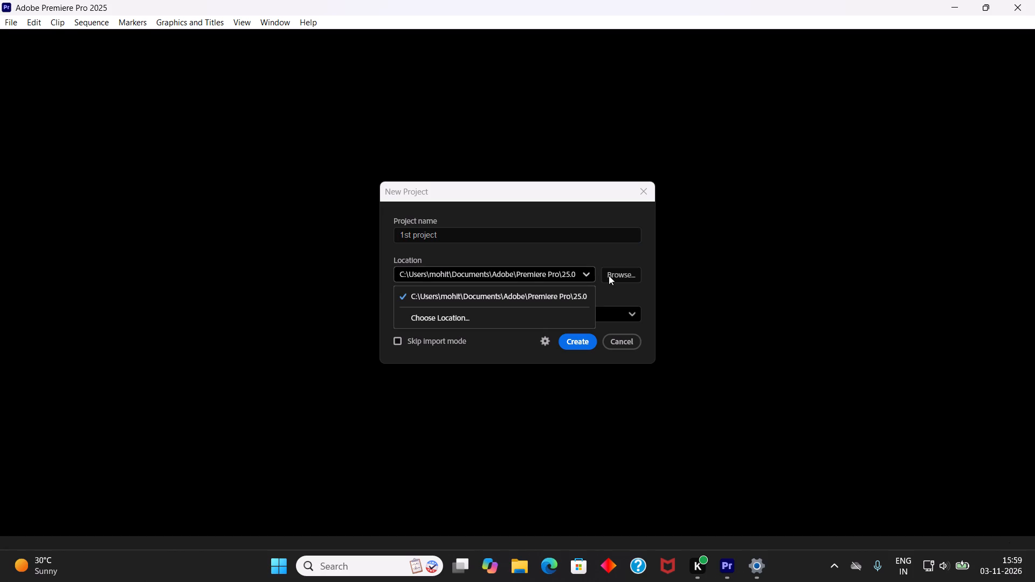
pyautogui.click(609, 275)
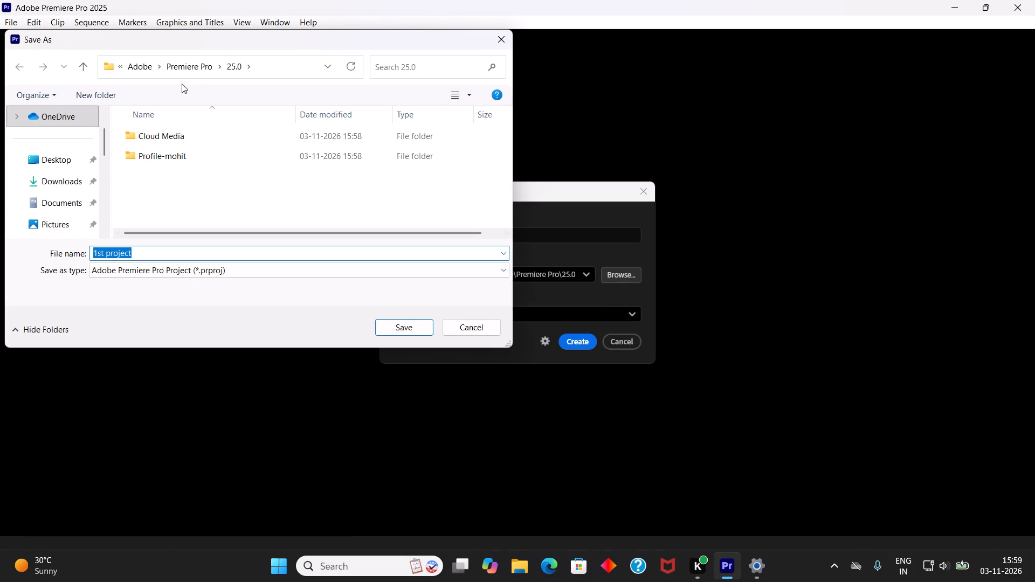
pyautogui.scroll(-2, 57, 188)
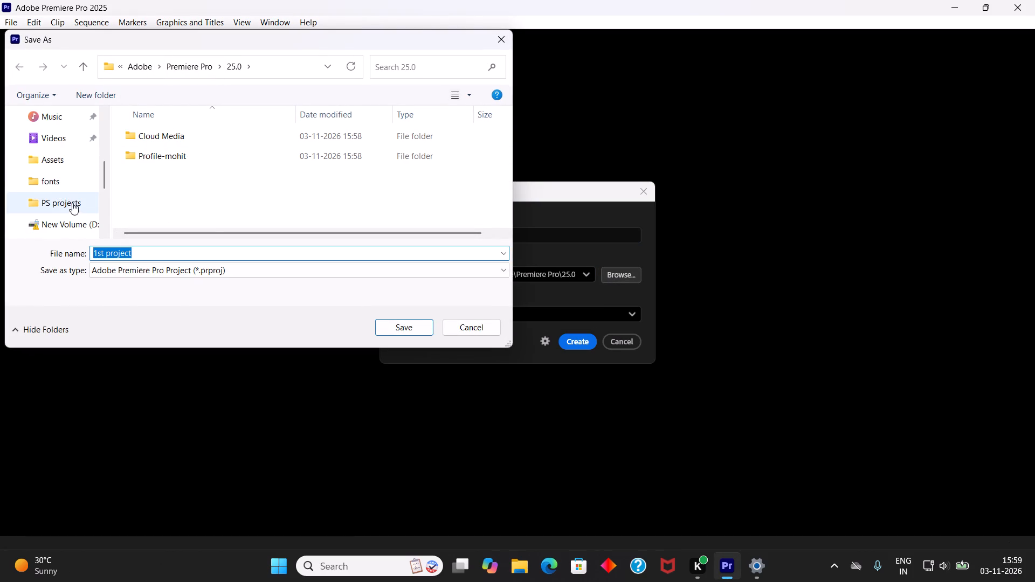
pyautogui.scroll(-1, 74, 208)
pyautogui.click(78, 162)
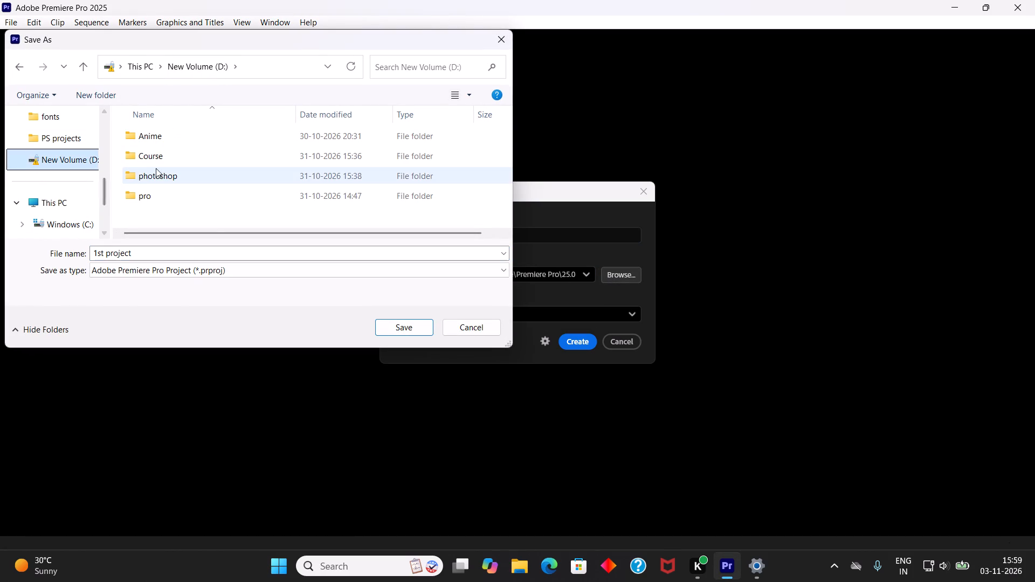
pyautogui.scroll(-1, 57, 164)
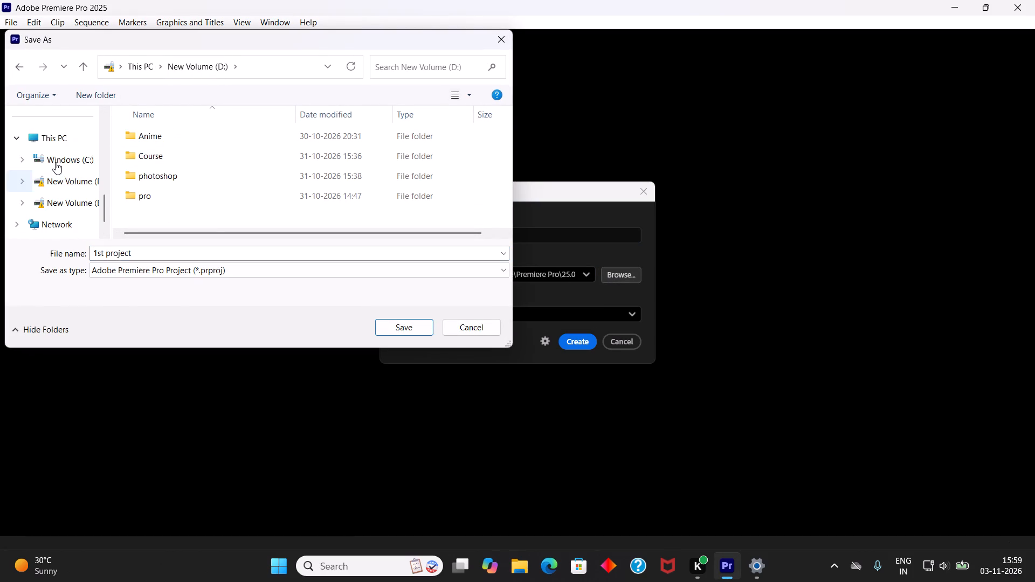
pyautogui.click(87, 200)
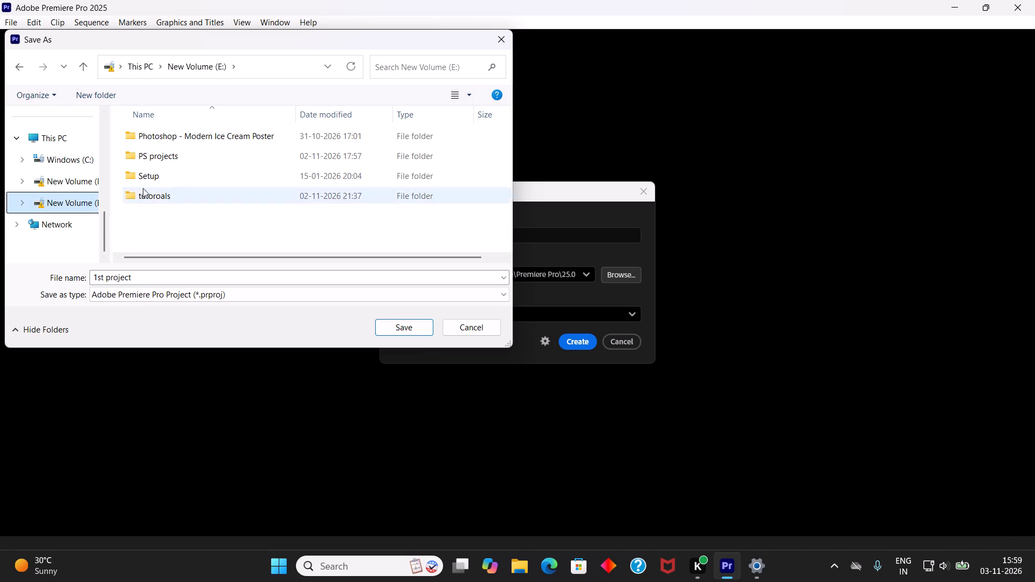
pyautogui.doubleClick(176, 158)
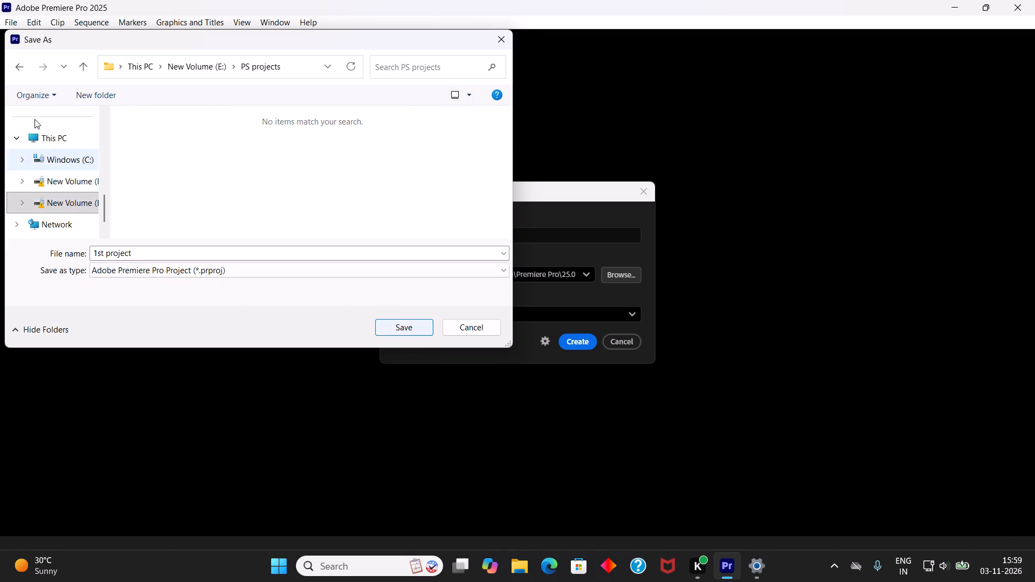
pyautogui.click(23, 64)
pyautogui.click(162, 208)
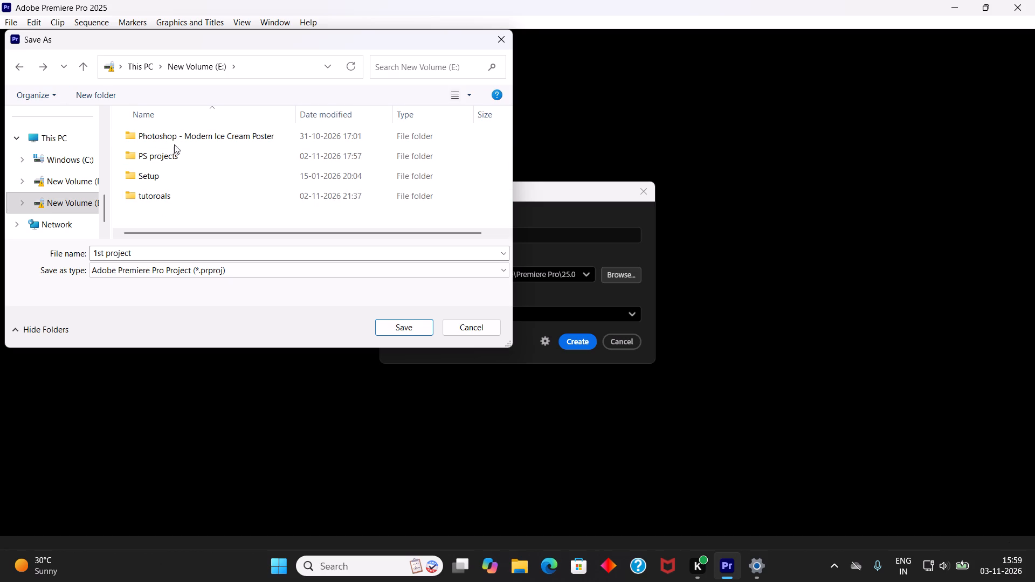
pyautogui.rightClick(157, 209)
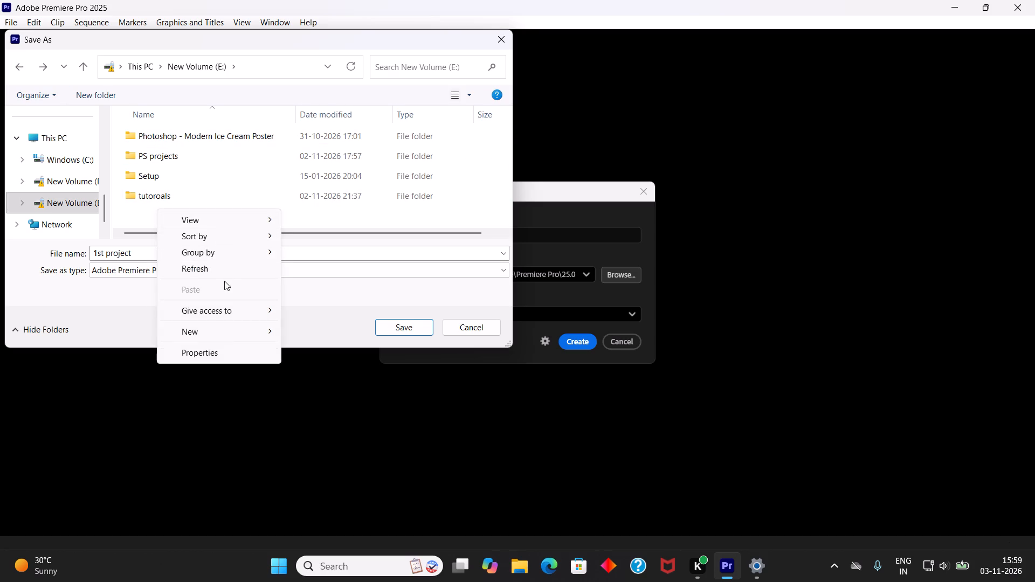
pyautogui.click(224, 336)
pyautogui.click(316, 333)
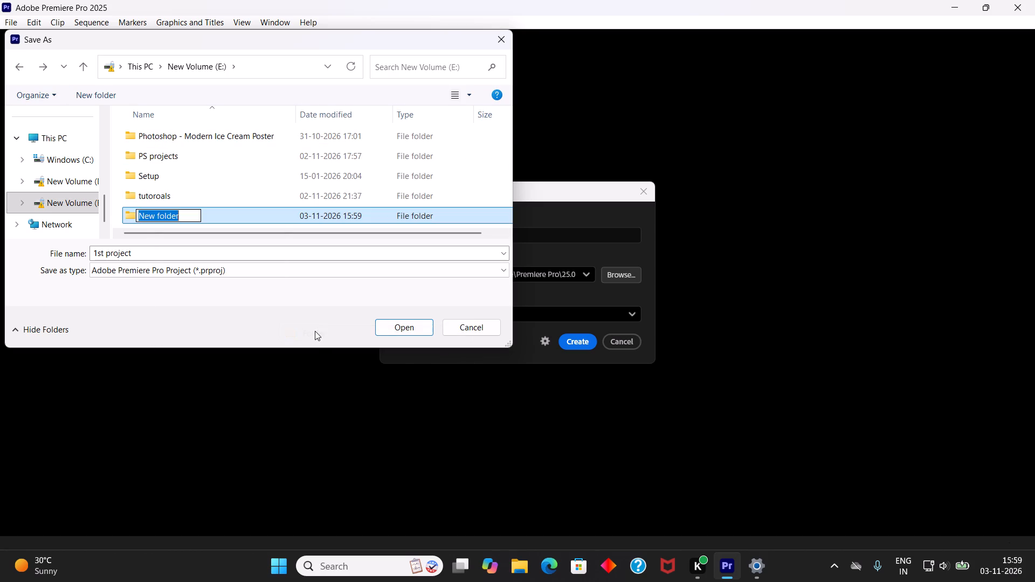
pyautogui.write('premier pro projects')
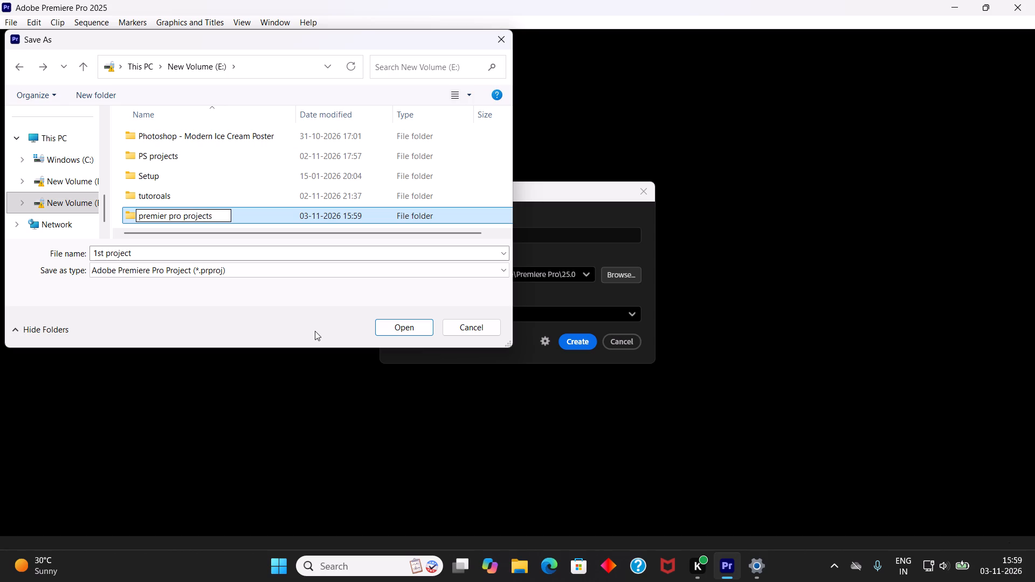
pyautogui.press('Return')
# Set the new "premier pro projects" folder as the save location for the project.
pyautogui.doubleClick(272, 212)
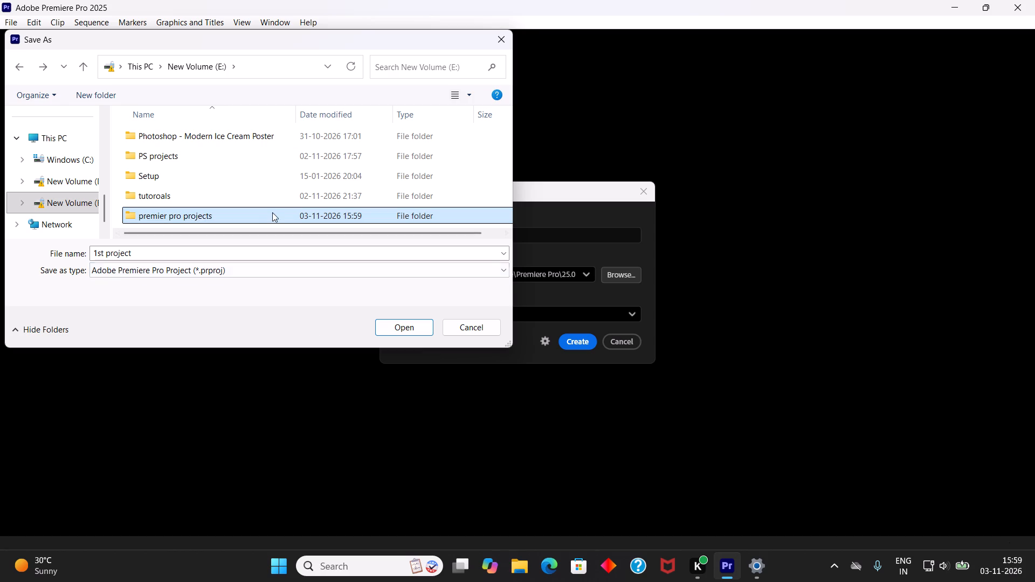
pyautogui.click(403, 325)
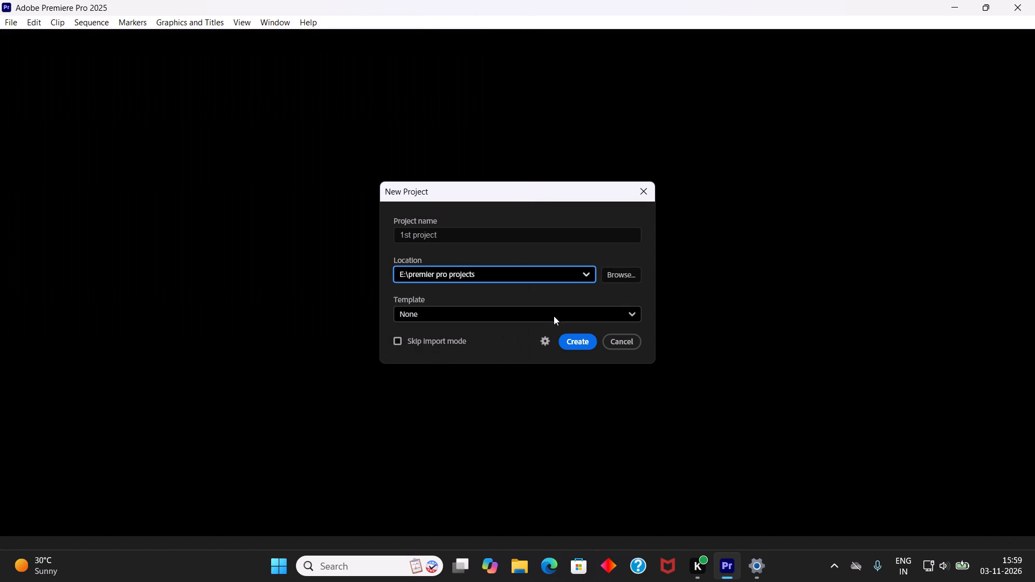
# Create the project with the template left at None.
pyautogui.click(554, 315)
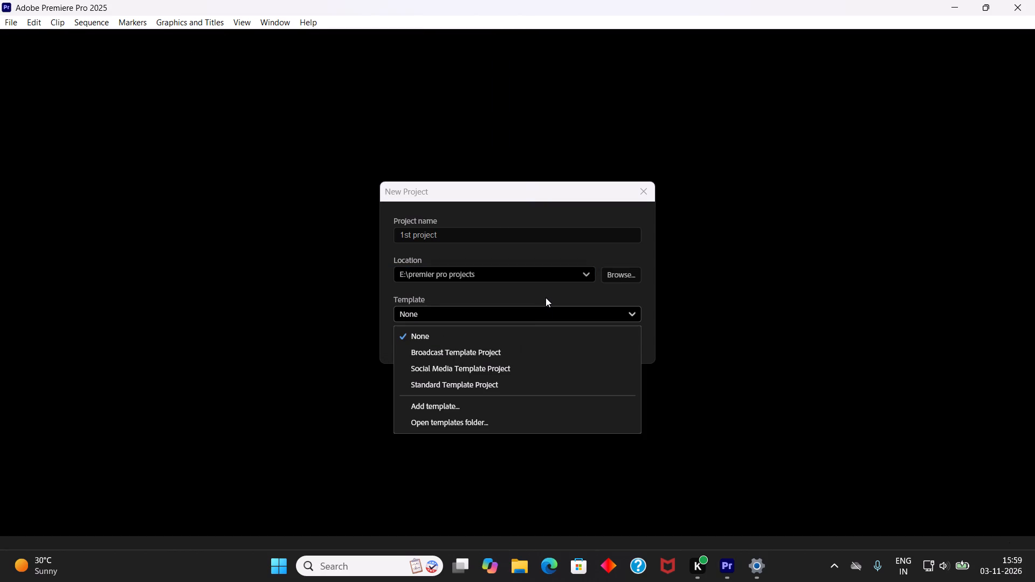
pyautogui.click(546, 297)
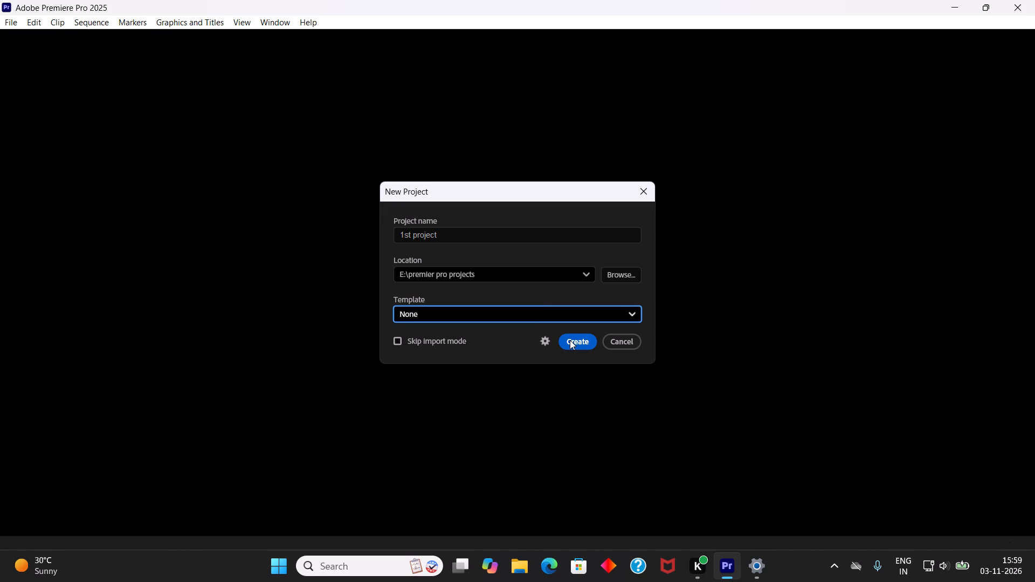
pyautogui.click(570, 340)
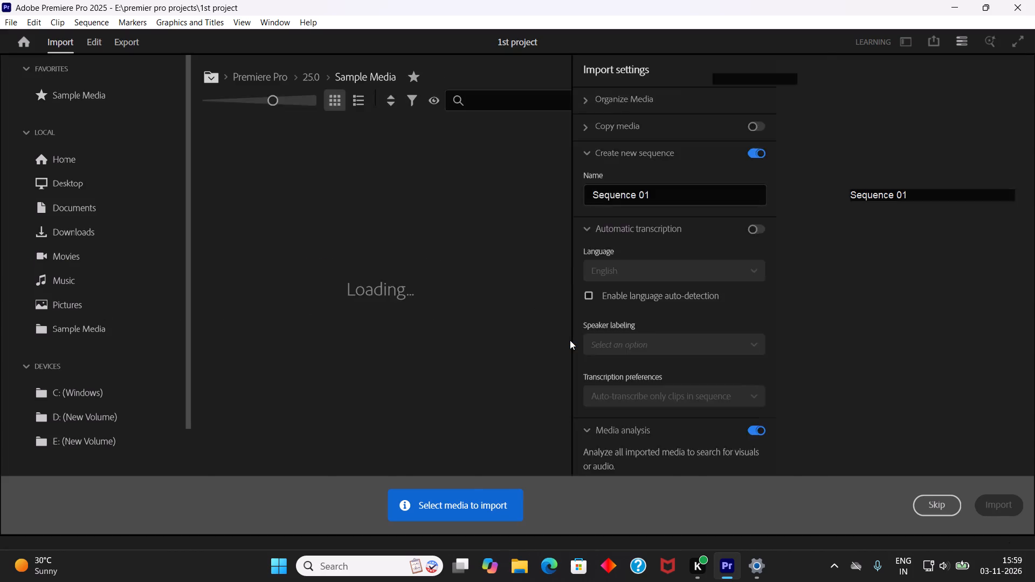
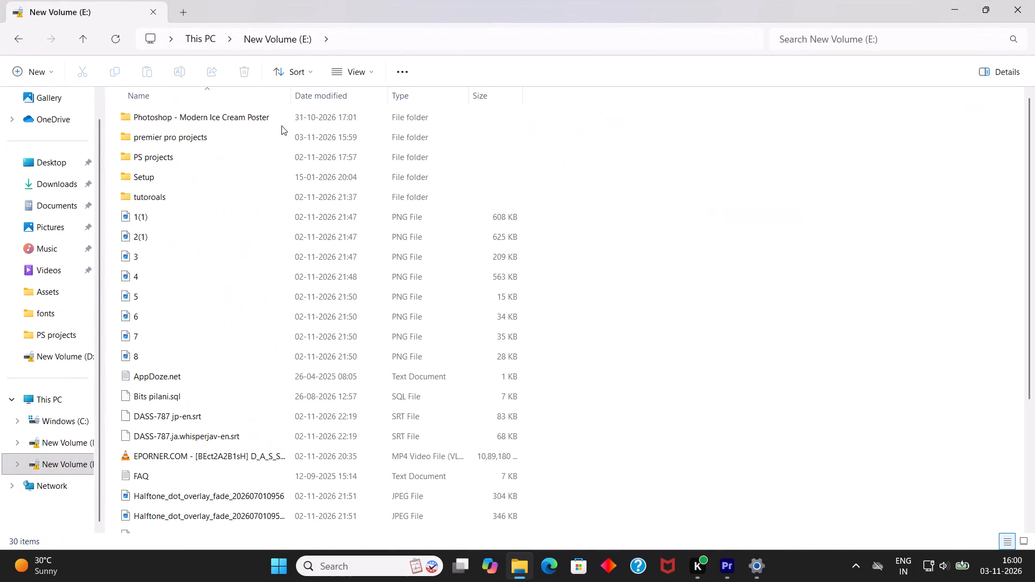
# Sort the E: drive contents by date modified, previewing the 1(1) image beforehand and the Untitled design image in the sorted list.
pyautogui.doubleClick(187, 224)
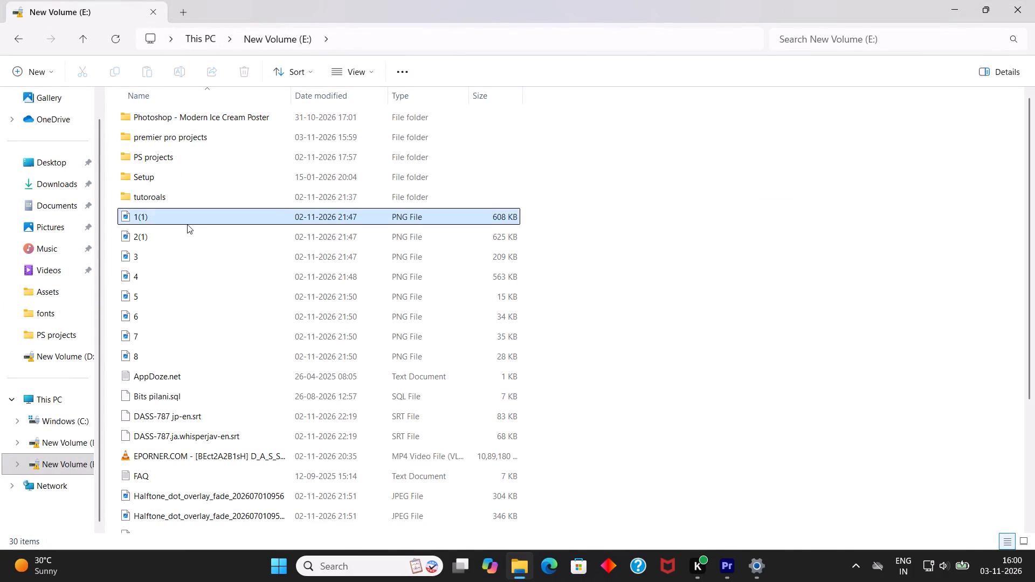
pyautogui.click(882, 130)
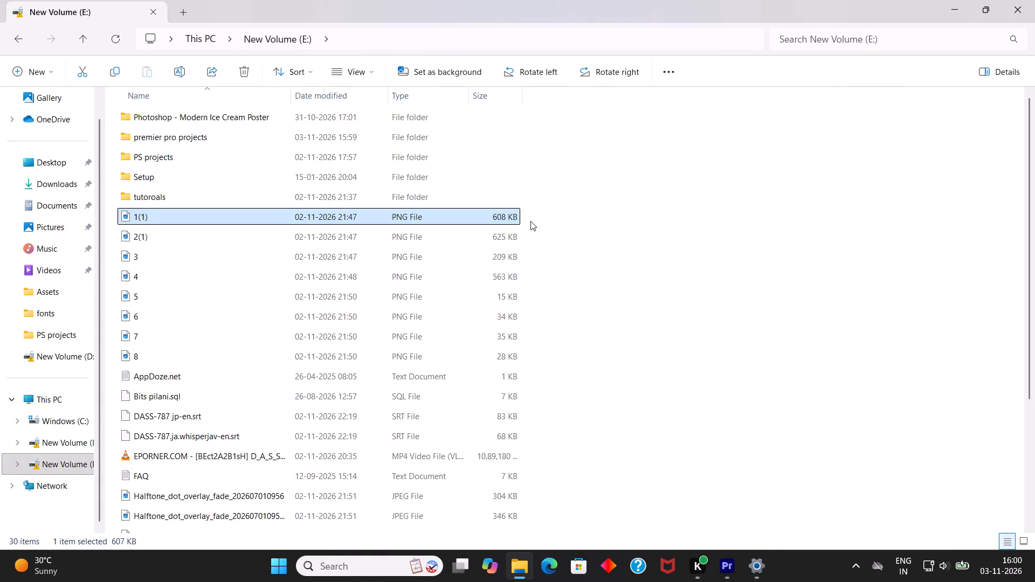
pyautogui.click(304, 73)
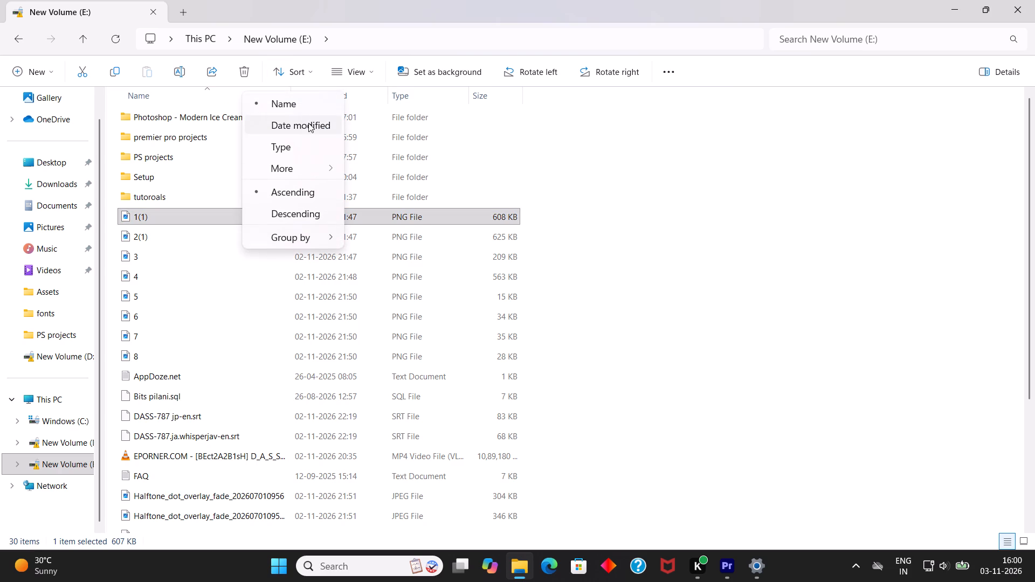
pyautogui.click(308, 123)
pyautogui.doubleClick(233, 157)
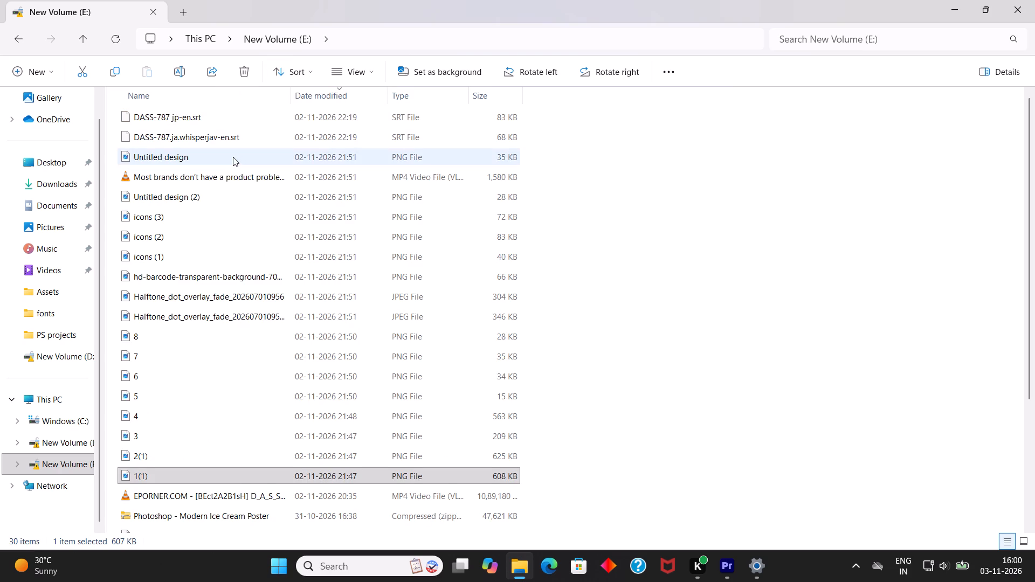
pyautogui.click(886, 132)
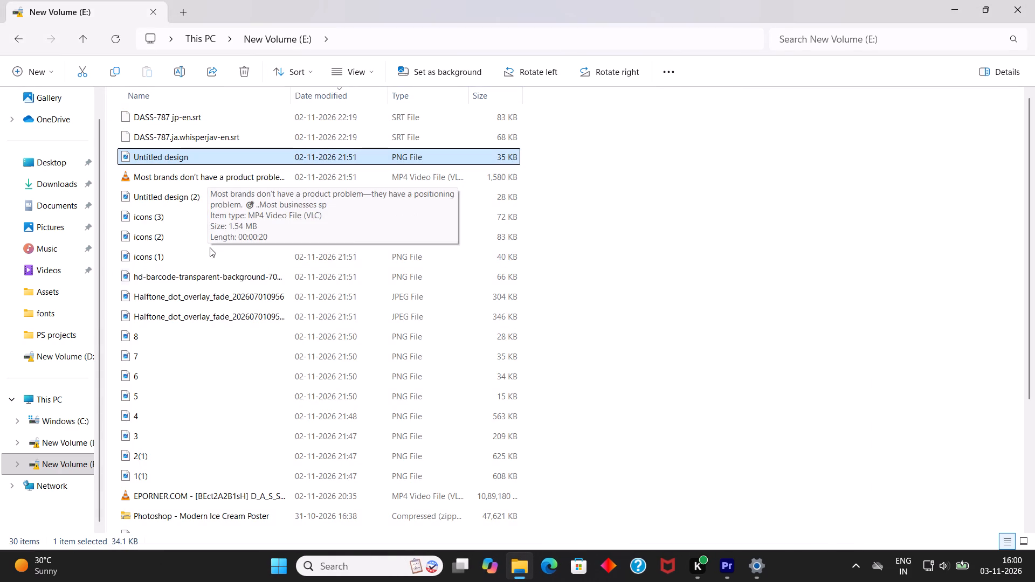
# Copy the consecutive media files on the E: drive from Untitled design through 1(1).
pyautogui.keyDown('shift'); pyautogui.click(156, 471); pyautogui.keyUp('shift')
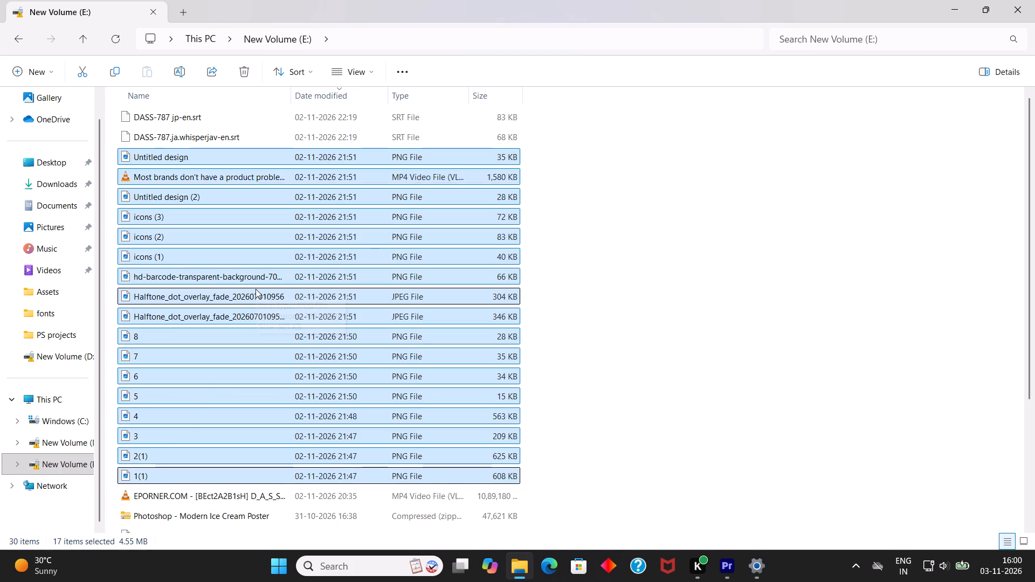
pyautogui.hotkey('ctrl', 'c')
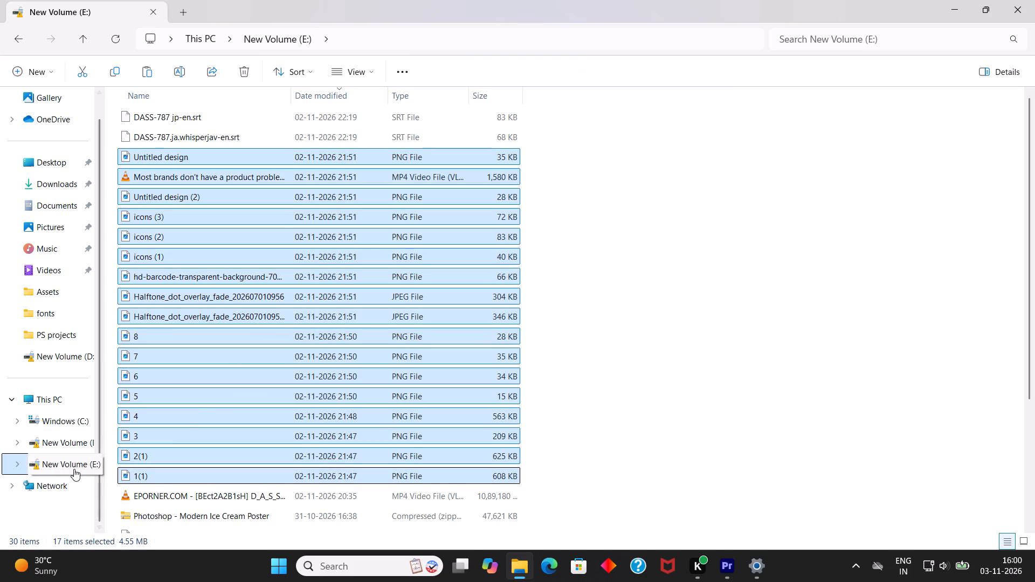
# Paste the copied media files into the "premier pro projects" folder on the E: drive.
pyautogui.click(74, 465)
pyautogui.scroll(4, 215, 183)
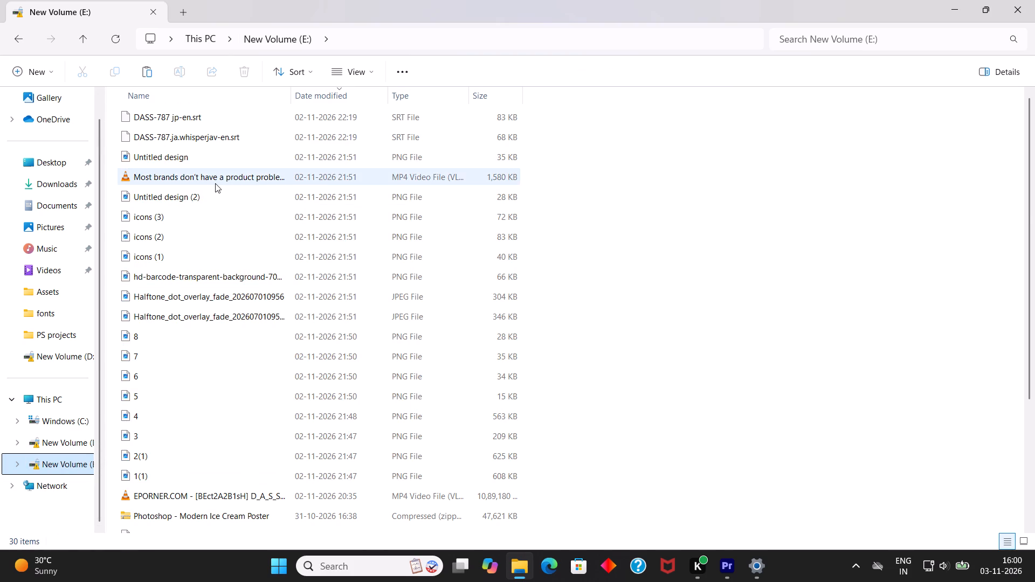
pyautogui.scroll(-8, 215, 183)
pyautogui.scroll(10, 215, 183)
pyautogui.click(209, 40)
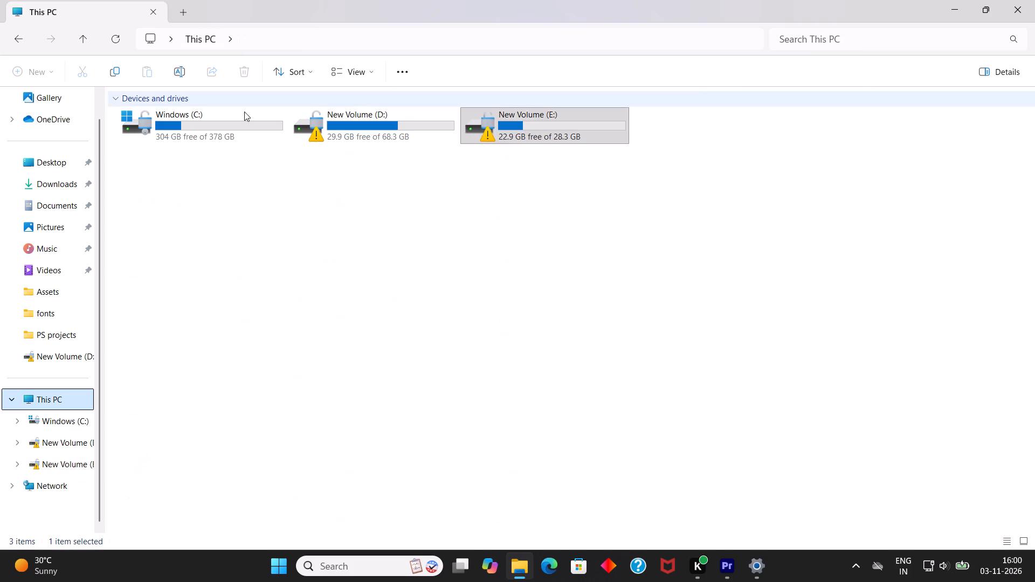
pyautogui.doubleClick(368, 137)
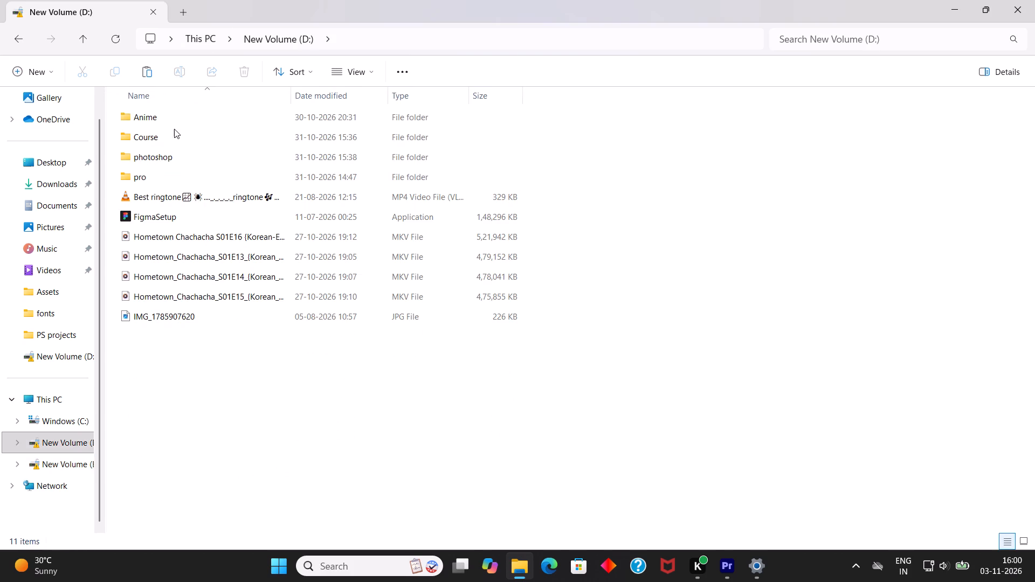
pyautogui.click(18, 39)
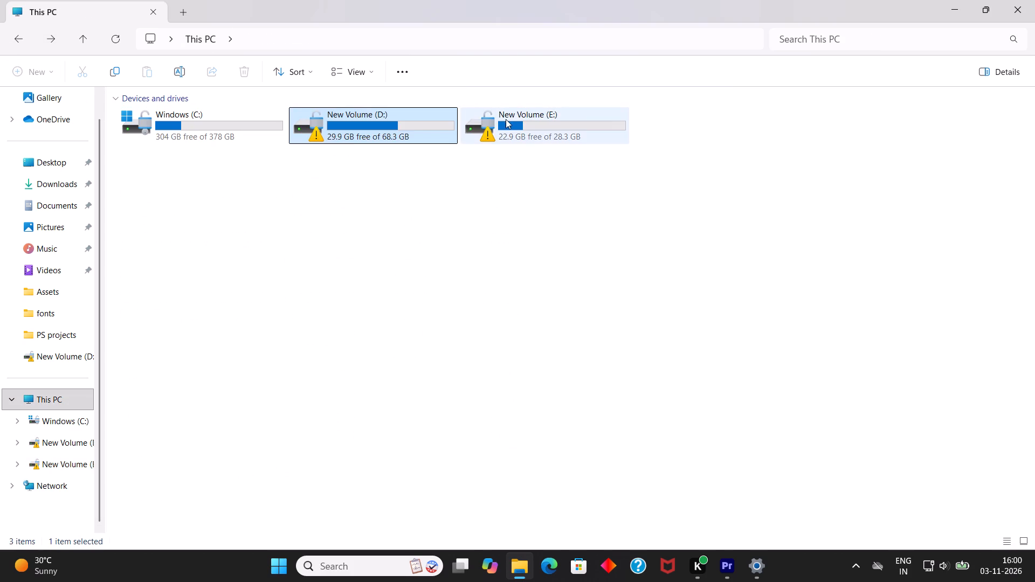
pyautogui.doubleClick(505, 119)
pyautogui.scroll(-3, 677, 184)
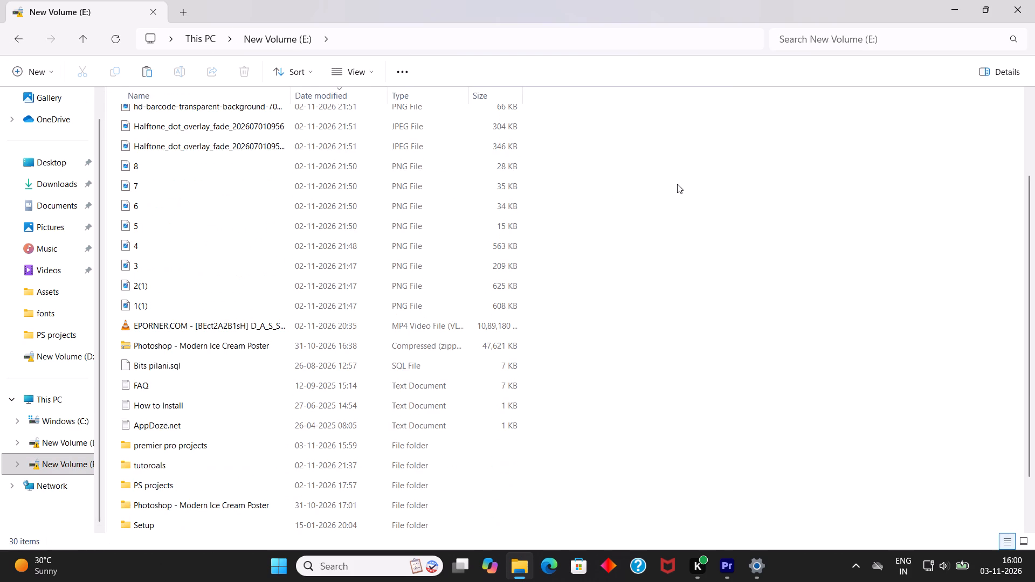
pyautogui.scroll(-2, 677, 184)
pyautogui.doubleClick(210, 451)
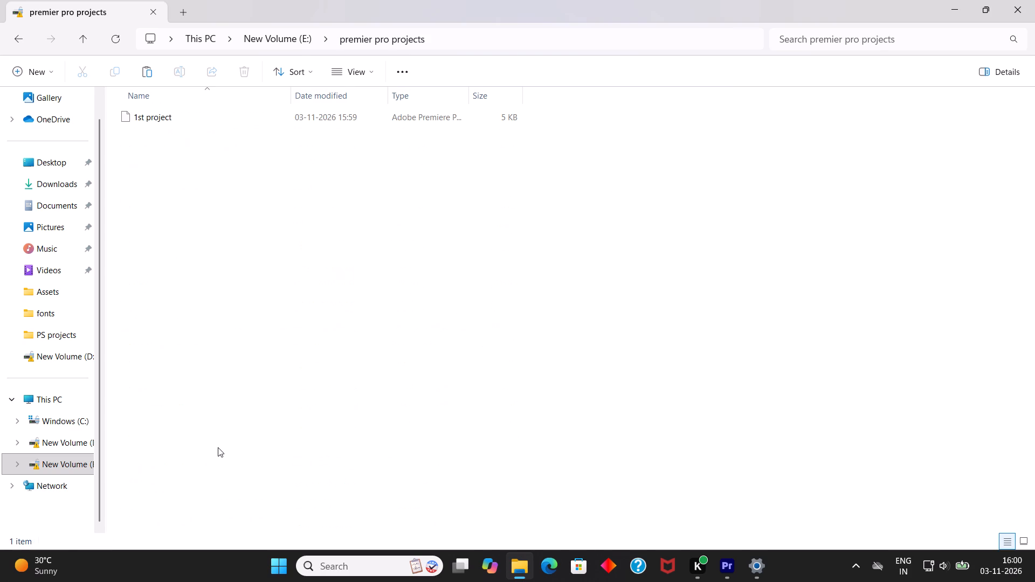
pyautogui.click(218, 447)
pyautogui.hotkey('ctrl', 'v')
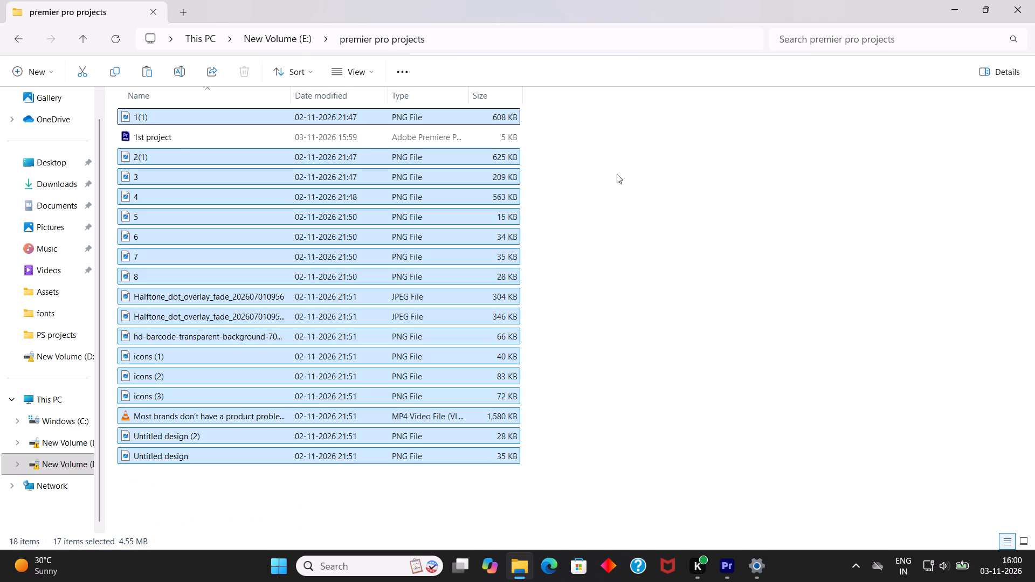
pyautogui.click(617, 174)
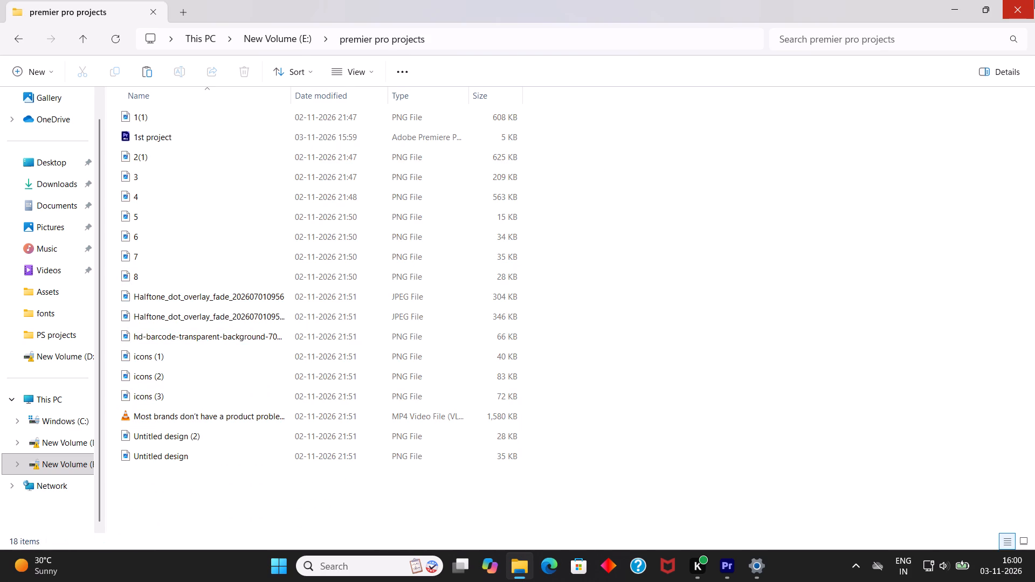
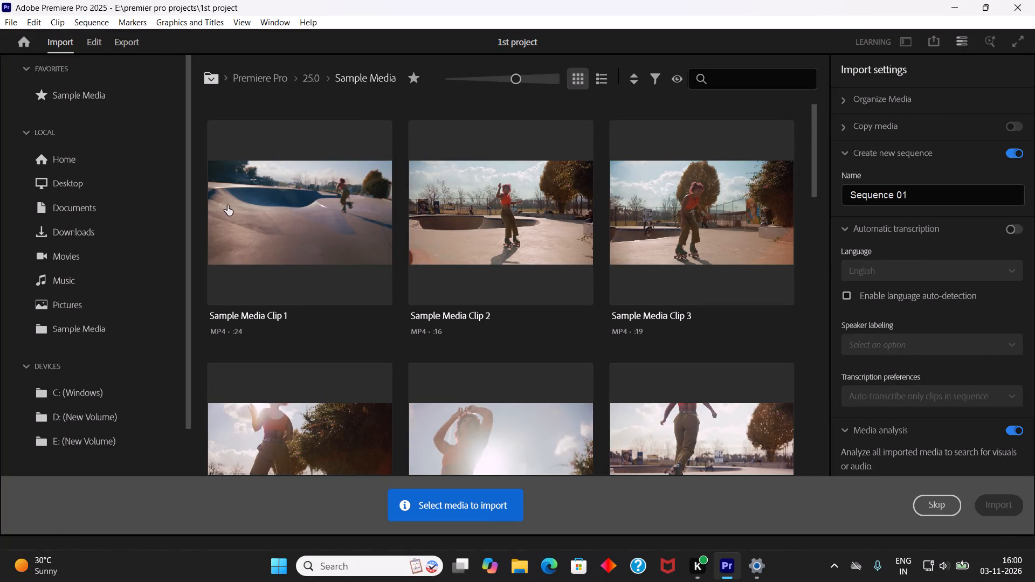
# Browse the C: and D: drives to look for the folder holding the project's media files.
pyautogui.scroll(-3, 468, 280)
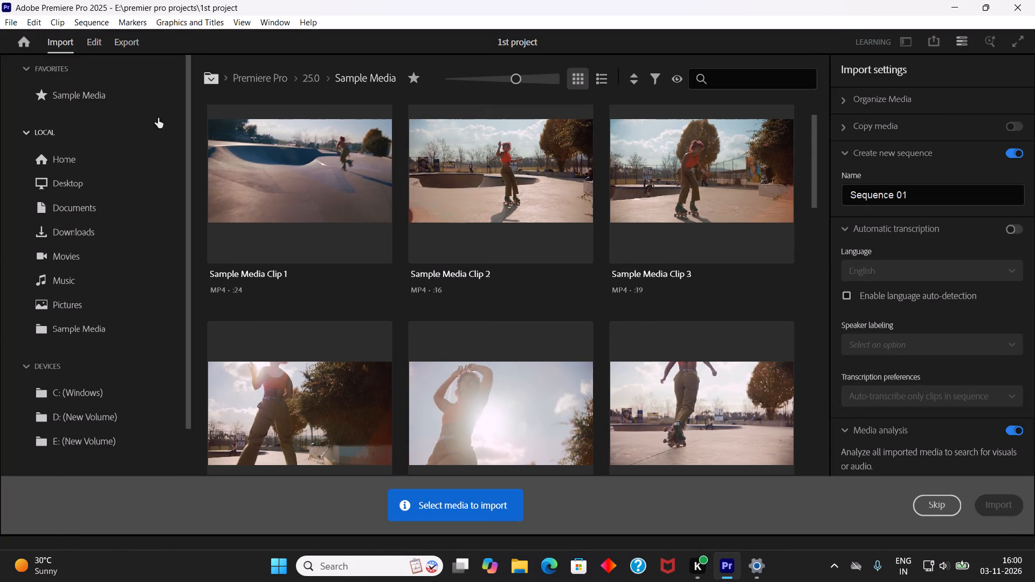
pyautogui.click(265, 80)
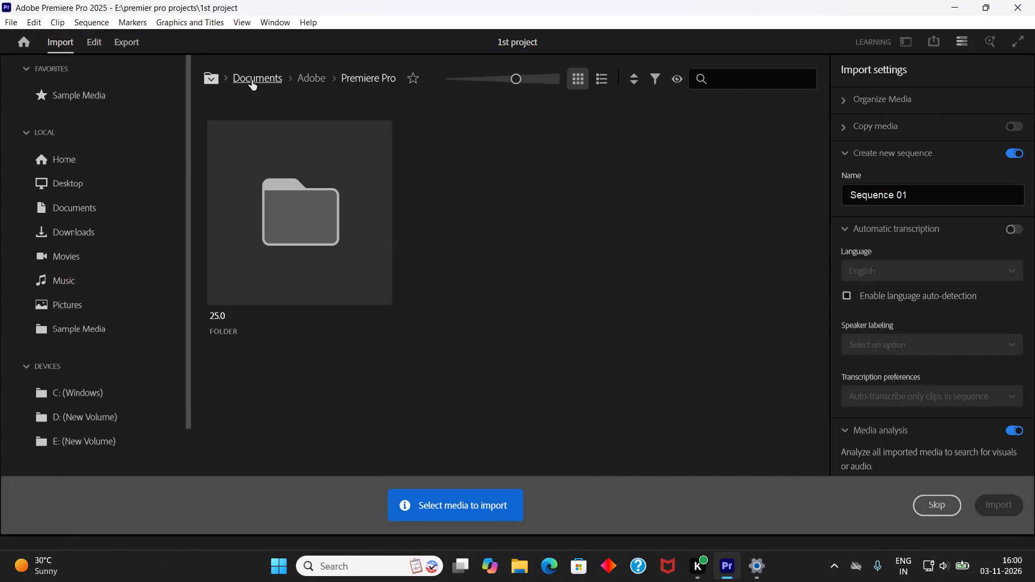
pyautogui.click(226, 78)
pyautogui.click(212, 78)
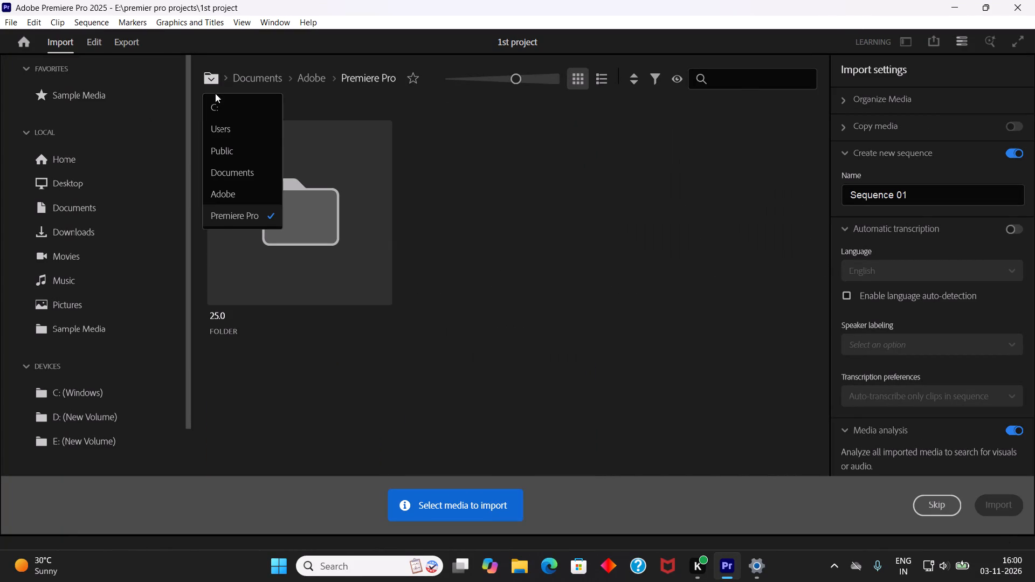
pyautogui.click(230, 111)
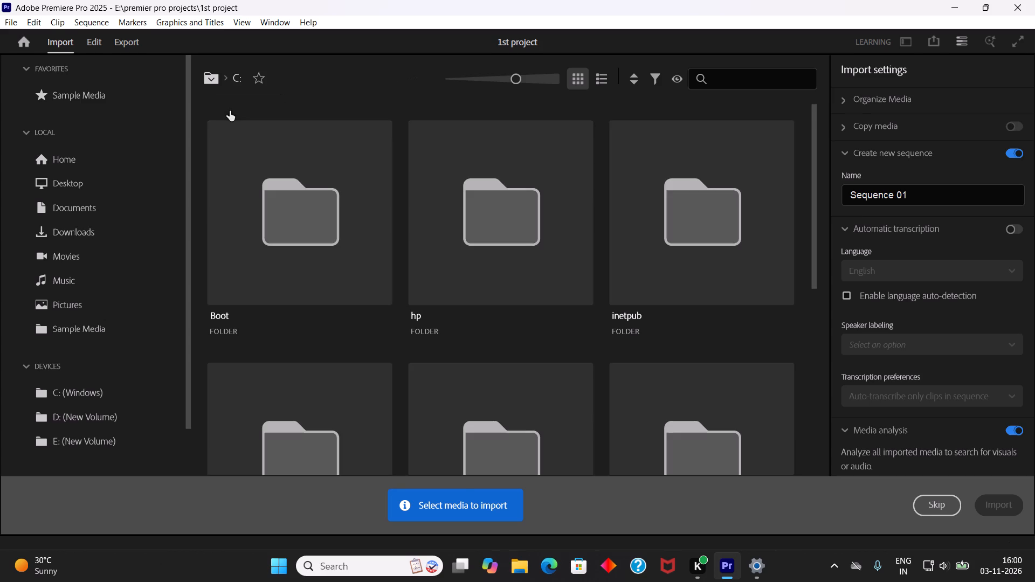
pyautogui.scroll(-9, 388, 177)
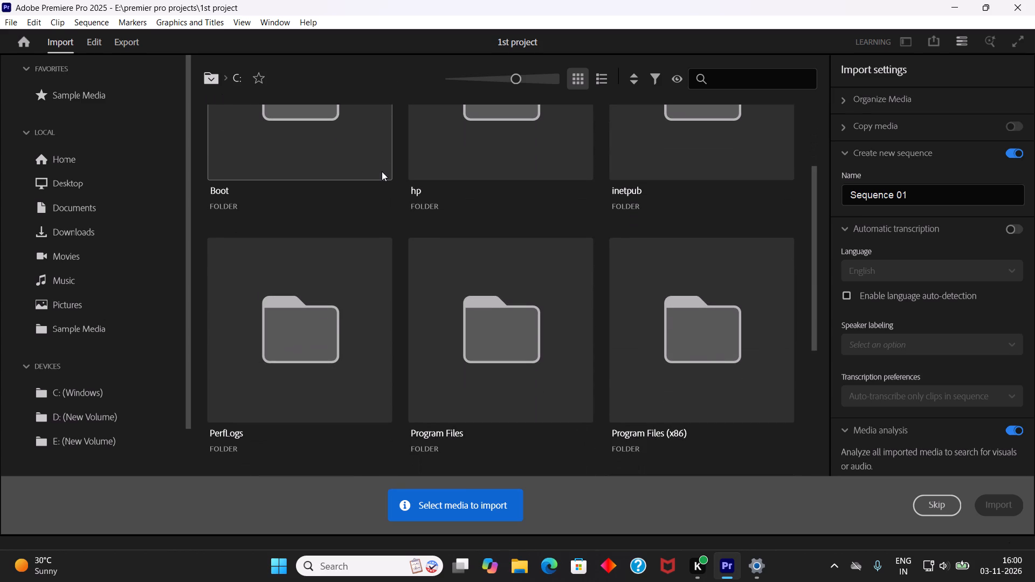
pyautogui.click(85, 425)
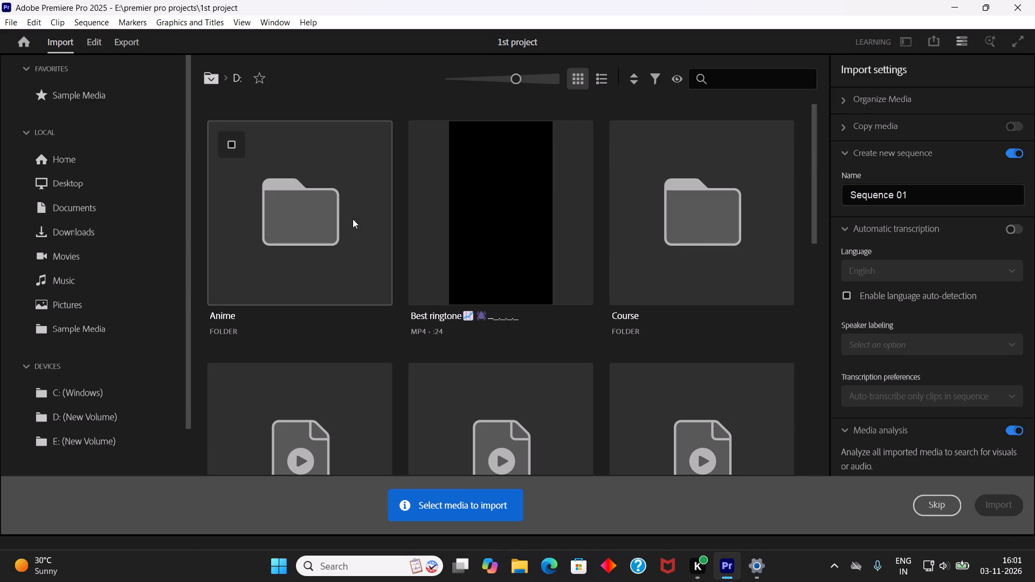
pyautogui.scroll(-13, 690, 230)
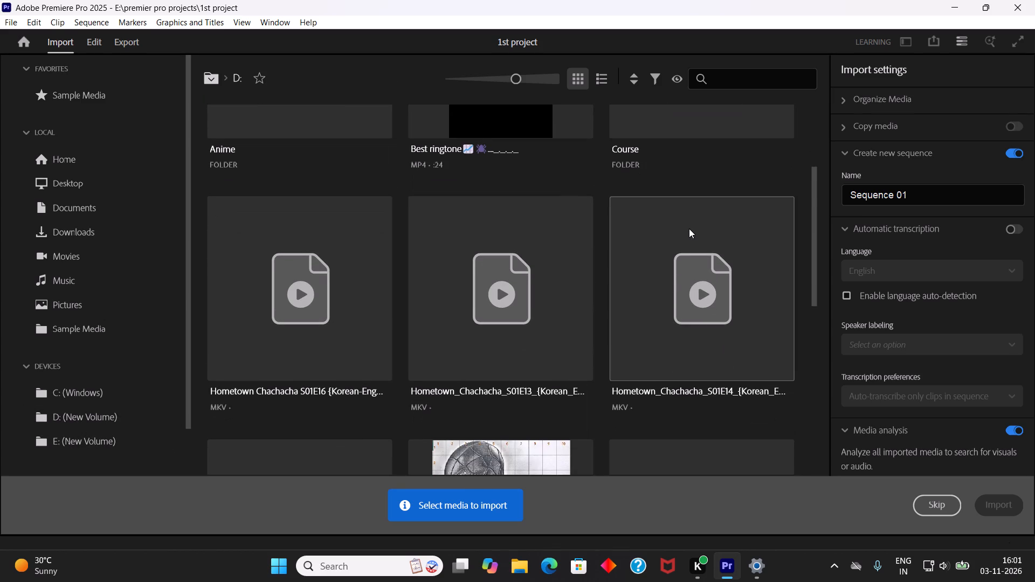
pyautogui.scroll(-11, 688, 228)
pyautogui.scroll(-10, 668, 224)
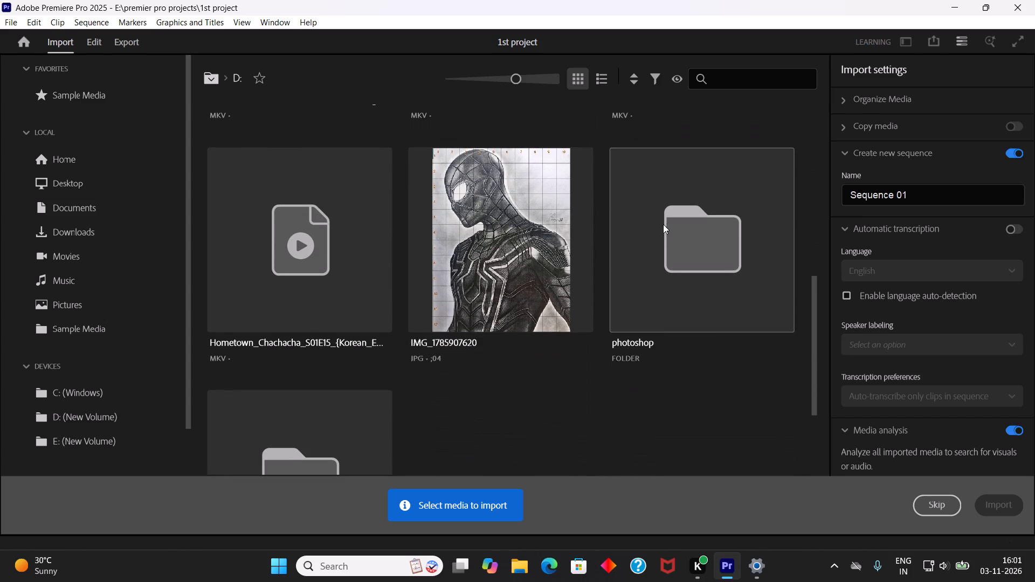
pyautogui.scroll(-11, 659, 228)
pyautogui.scroll(6, 525, 262)
pyautogui.scroll(3, 610, 255)
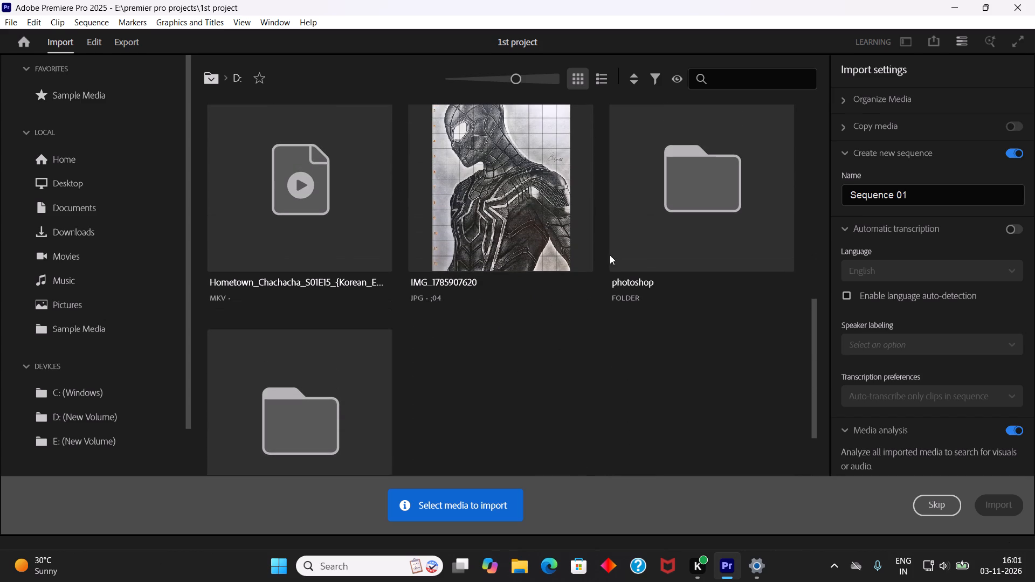
pyautogui.scroll(2, 610, 255)
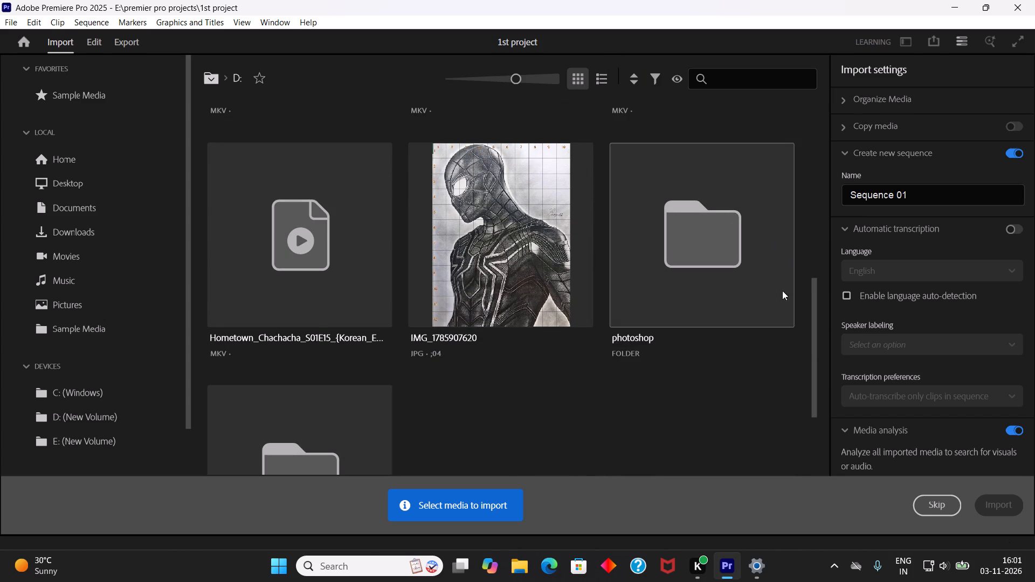
pyautogui.moveTo(813, 316); pyautogui.dragTo(809, 103)
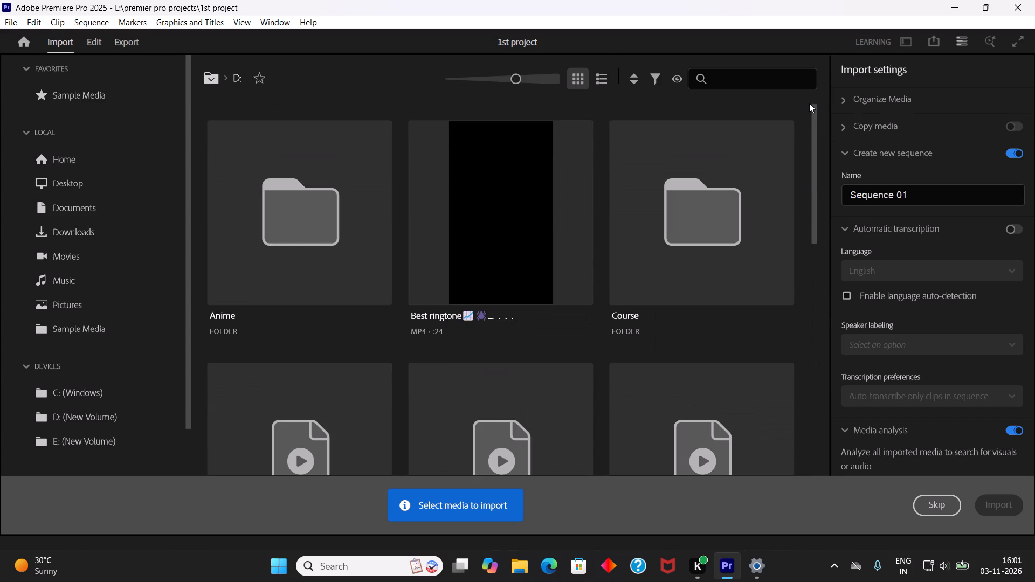
pyautogui.moveTo(809, 103); pyautogui.dragTo(799, 389)
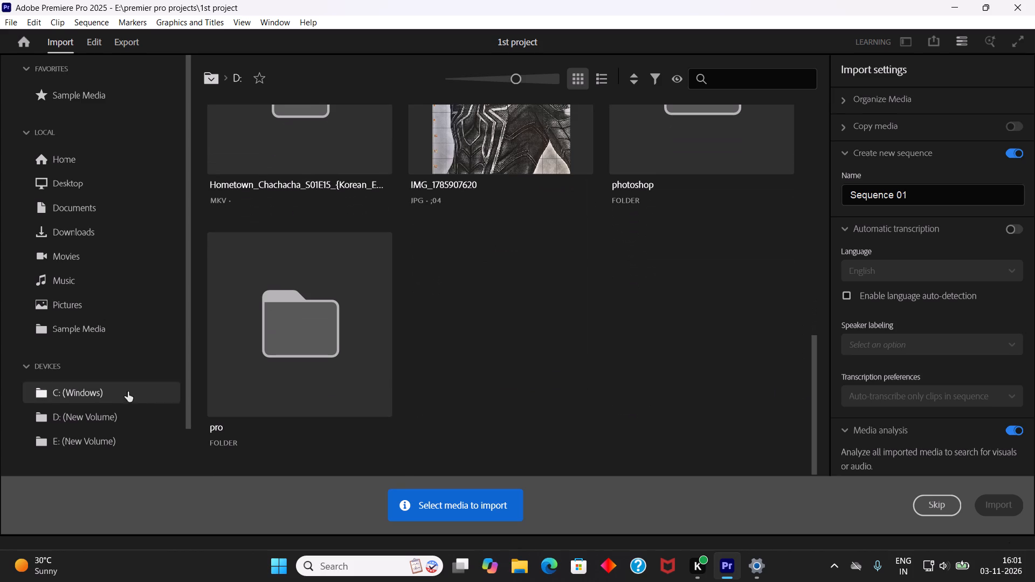
# Open the "premier pro projects" folder on the E: drive as the import source.
pyautogui.click(116, 444)
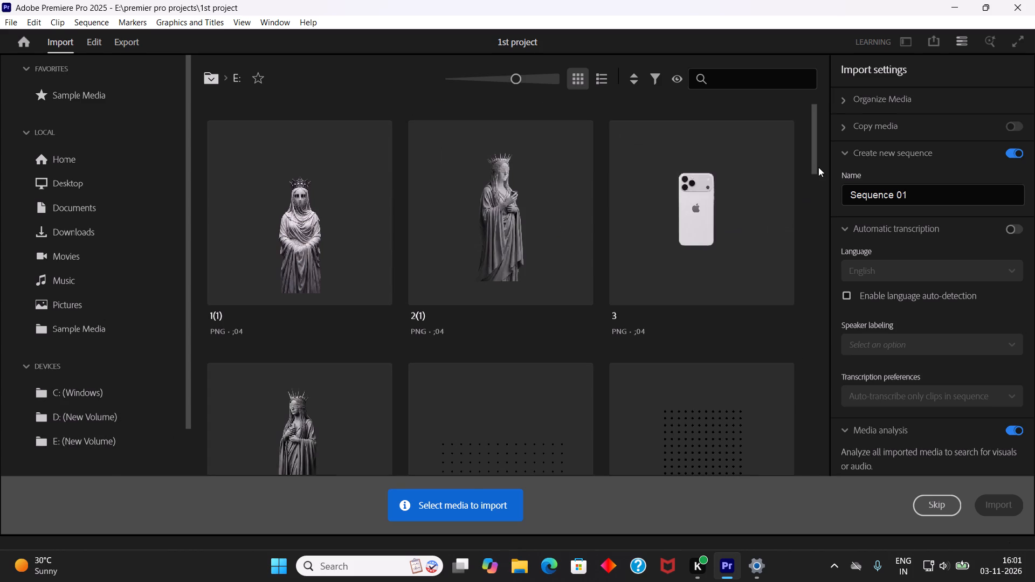
pyautogui.moveTo(814, 157); pyautogui.dragTo(809, 221)
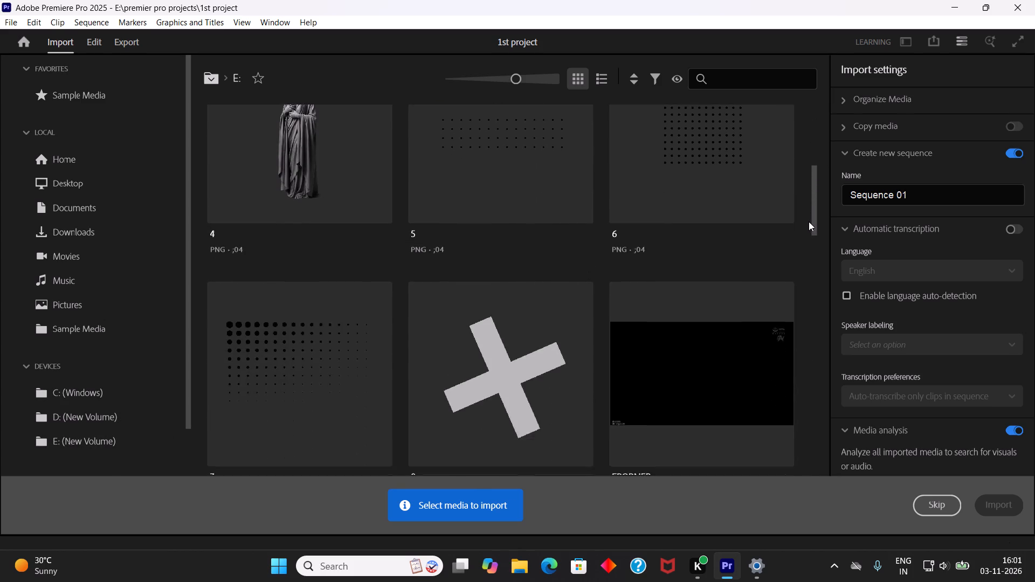
pyautogui.moveTo(809, 221); pyautogui.dragTo(794, 311)
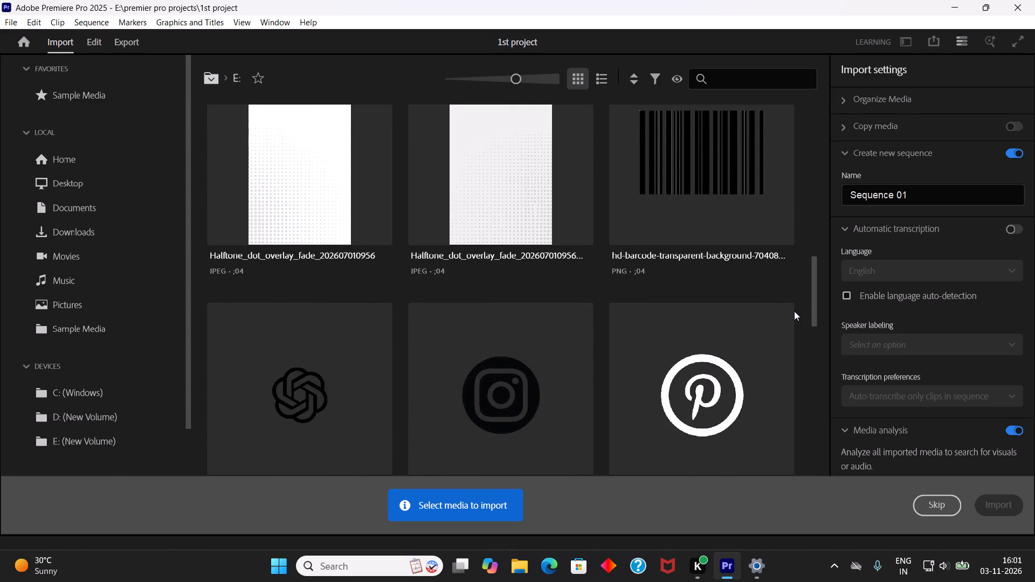
pyautogui.moveTo(794, 311); pyautogui.dragTo(791, 380)
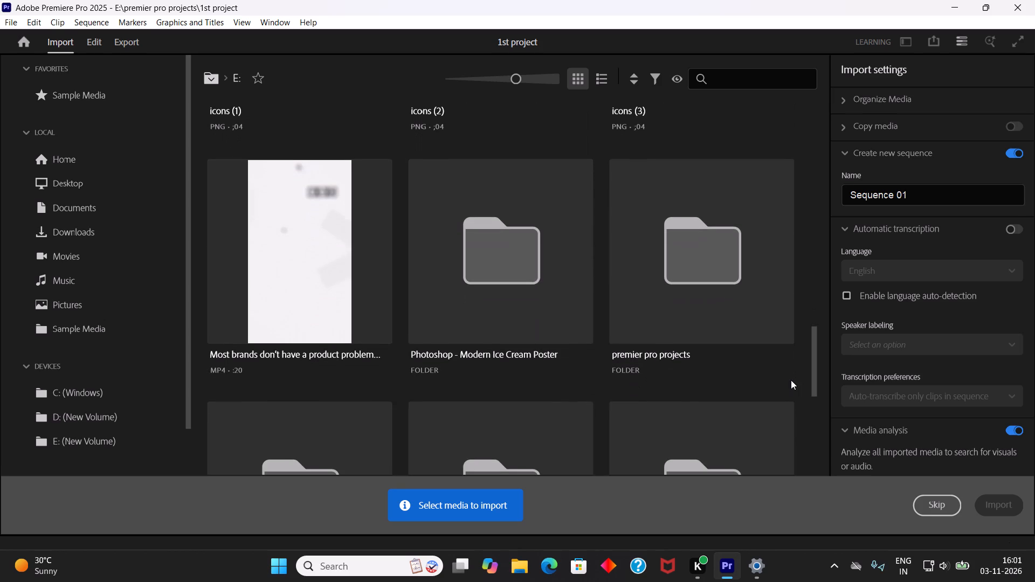
pyautogui.moveTo(791, 380); pyautogui.dragTo(791, 381)
pyautogui.doubleClick(700, 269)
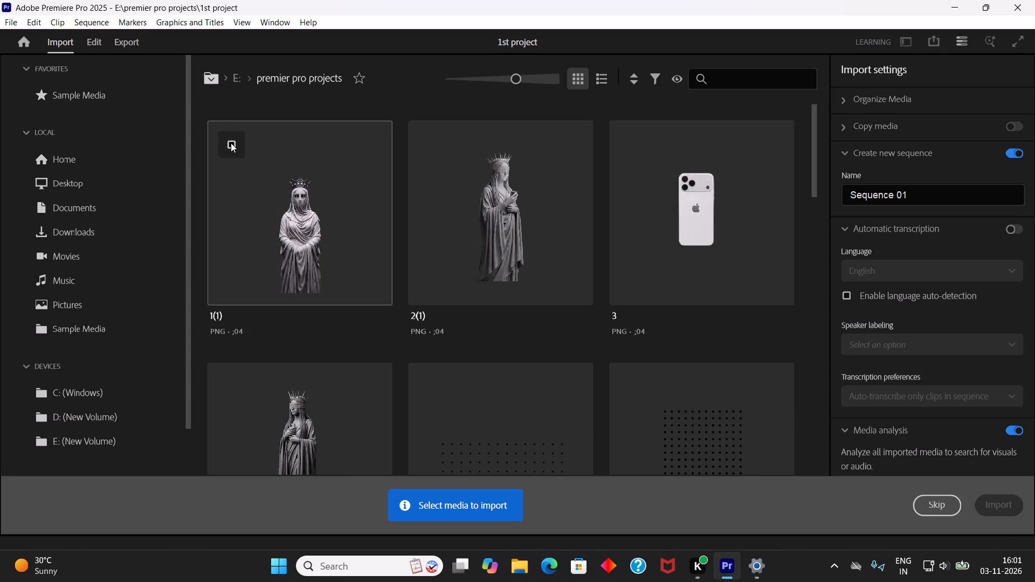
# Select the images 1(1), 2(1), 3 through 8 and both Halftone_dot_overlay files for import.
pyautogui.click(485, 80)
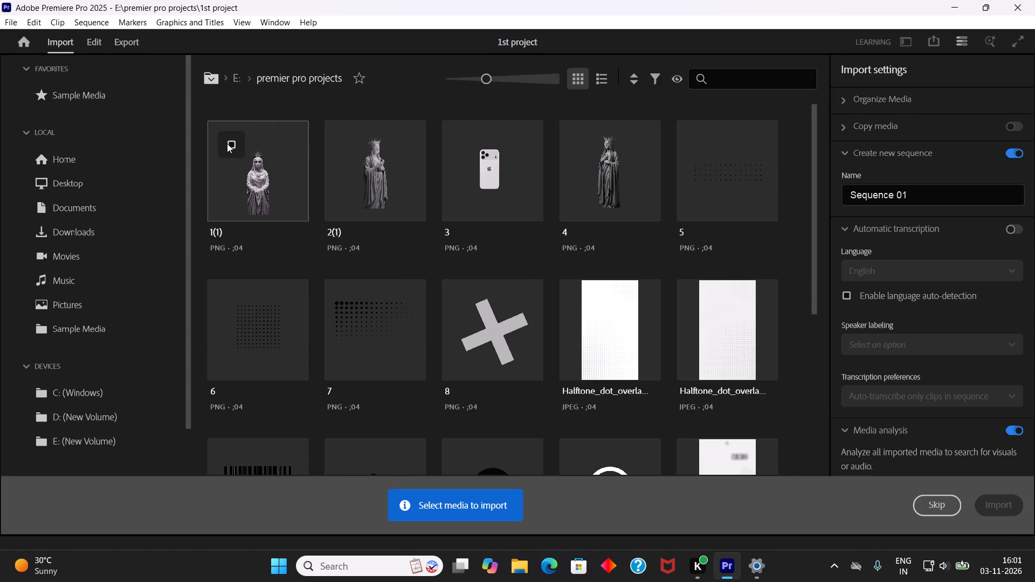
pyautogui.click(227, 143)
pyautogui.click(380, 156)
pyautogui.click(496, 168)
pyautogui.click(590, 172)
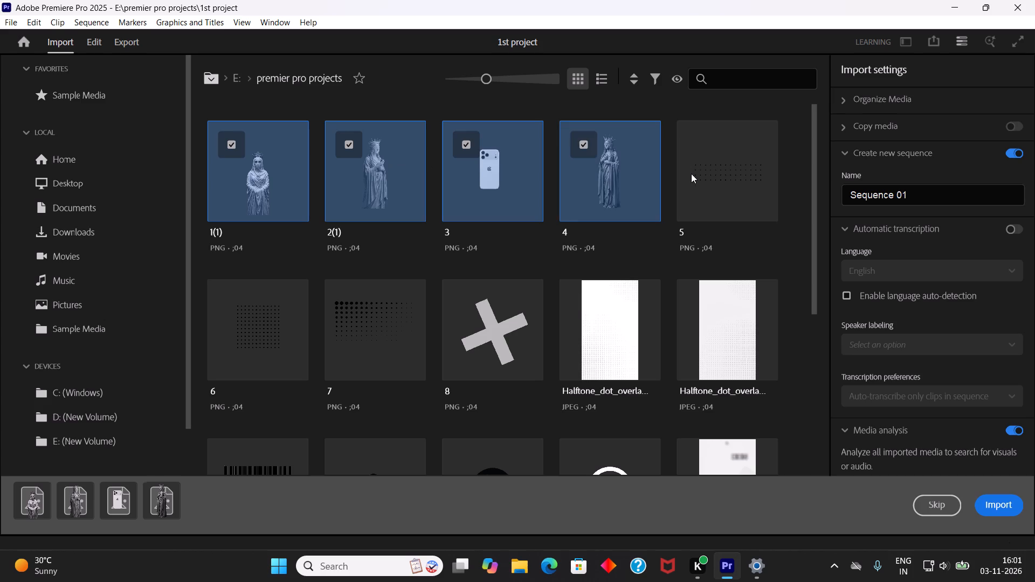
pyautogui.click(691, 174)
pyautogui.click(727, 322)
pyautogui.click(631, 337)
pyautogui.click(493, 326)
pyautogui.moveTo(395, 314); pyautogui.dragTo(381, 314)
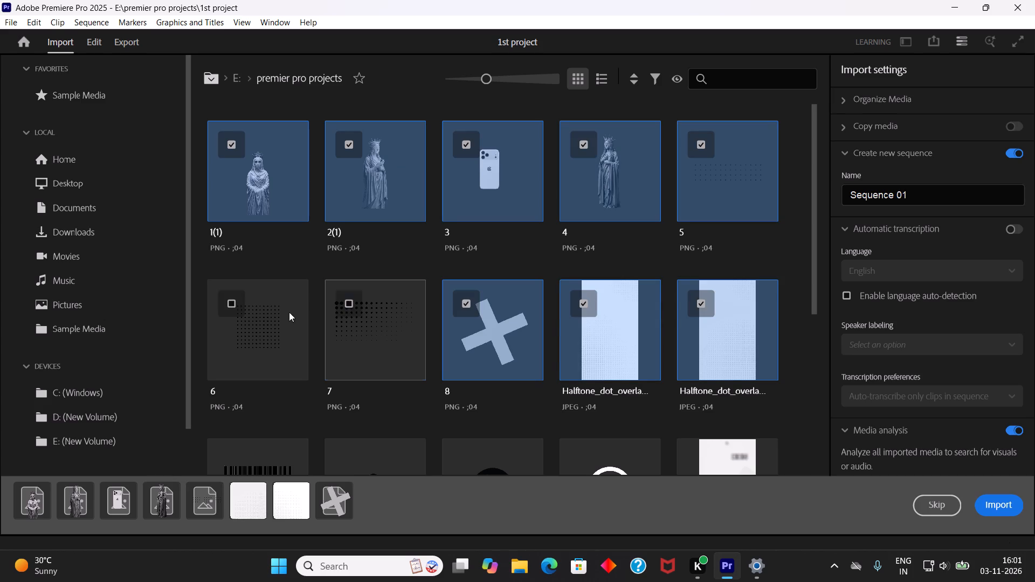
pyautogui.click(263, 312)
# Add the hd-barcode image, icons (1) to (3), the "Most brands don't have a product problem" video and both Untitled design images to the selection.
pyautogui.scroll(-18, 277, 292)
pyautogui.click(258, 269)
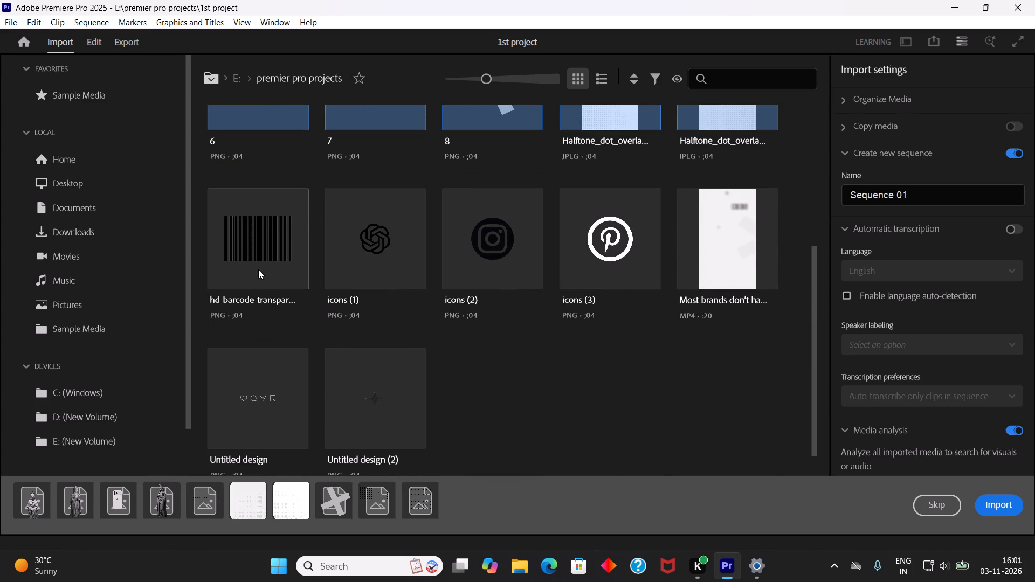
pyautogui.click(372, 272)
pyautogui.click(474, 247)
pyautogui.click(614, 252)
pyautogui.click(716, 252)
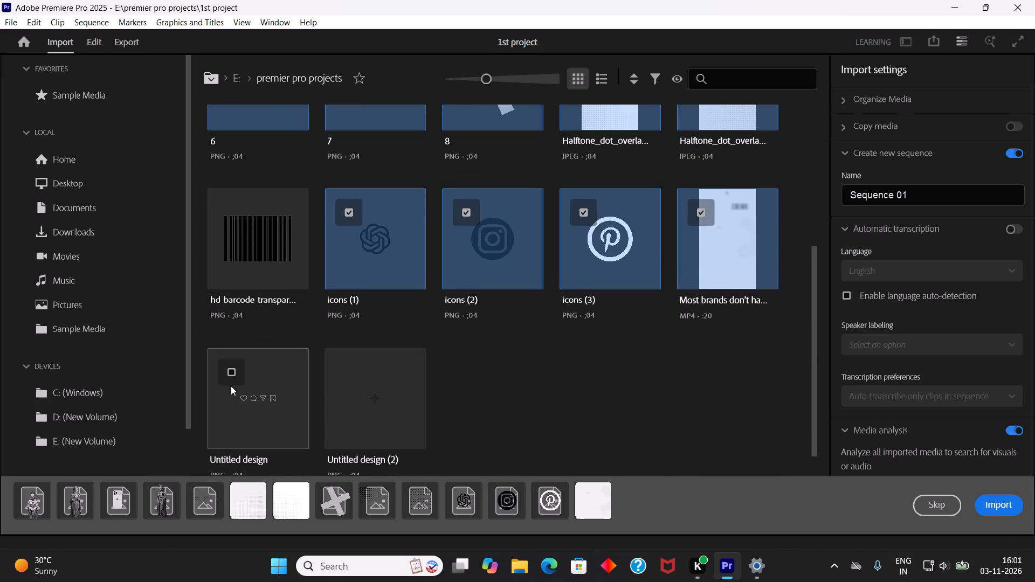
pyautogui.click(243, 386)
pyautogui.click(337, 396)
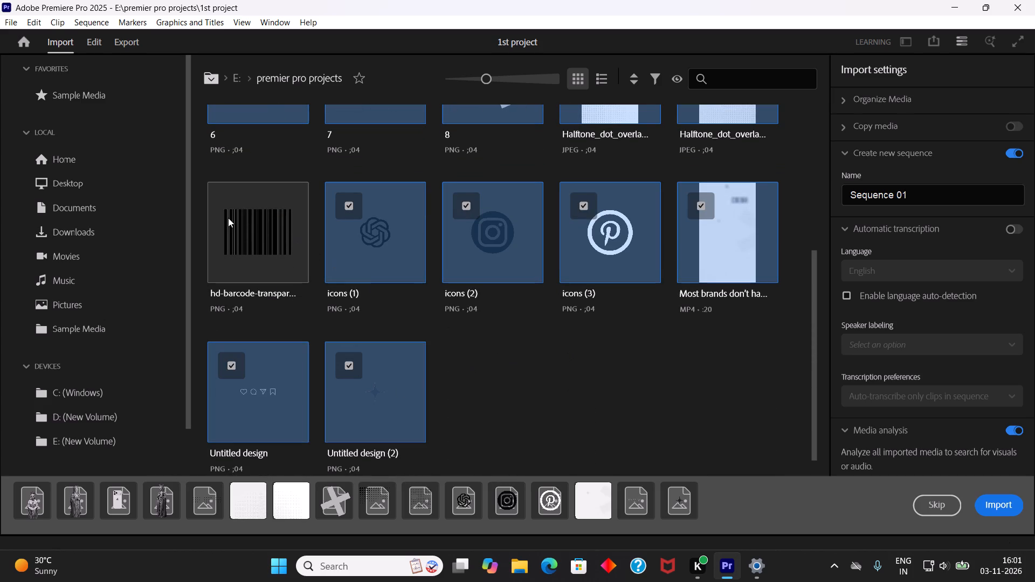
pyautogui.click(227, 209)
pyautogui.scroll(6, 549, 332)
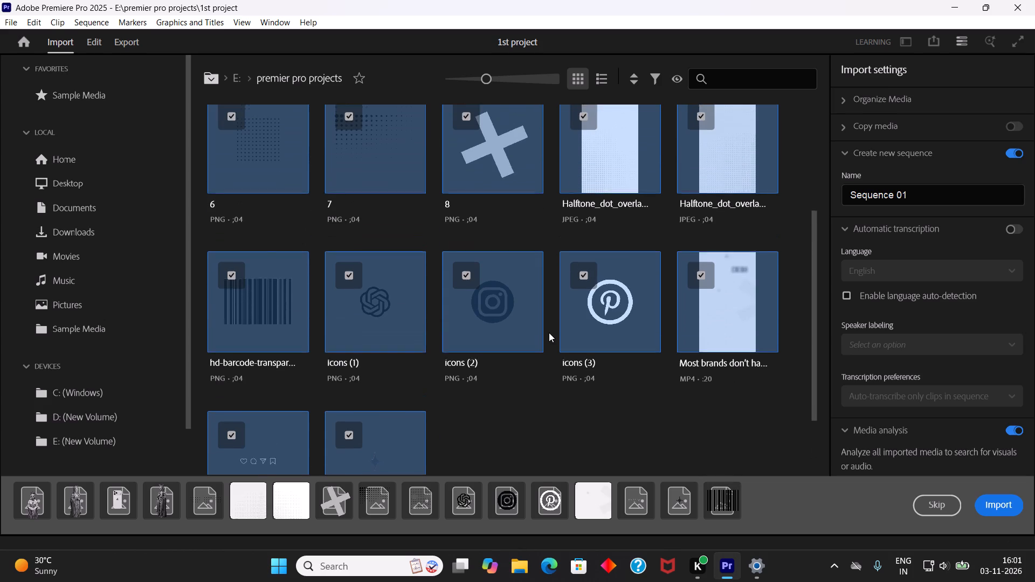
pyautogui.scroll(9, 549, 332)
pyautogui.scroll(11, 516, 281)
pyautogui.scroll(-14, 510, 275)
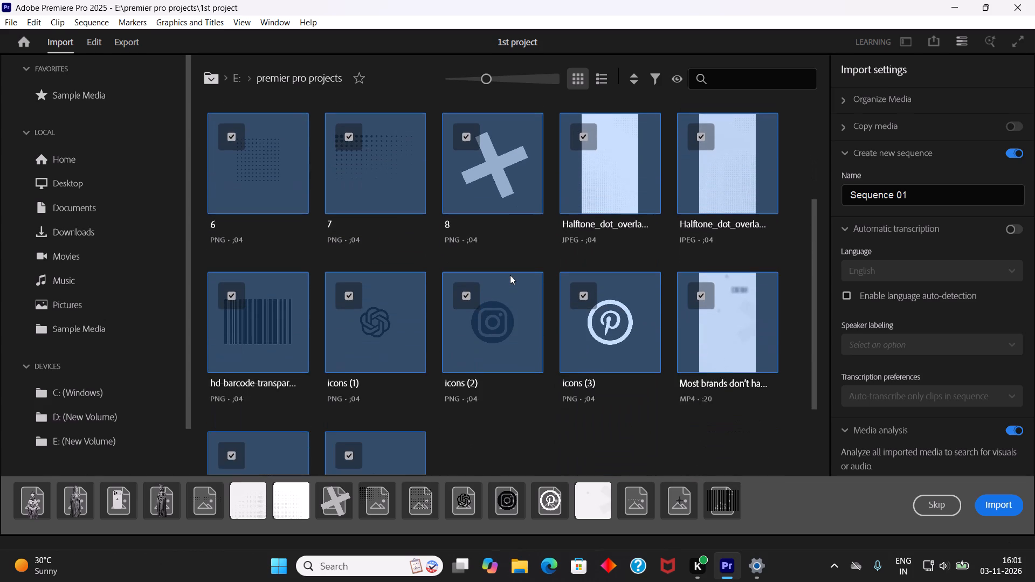
pyautogui.scroll(-5, 510, 275)
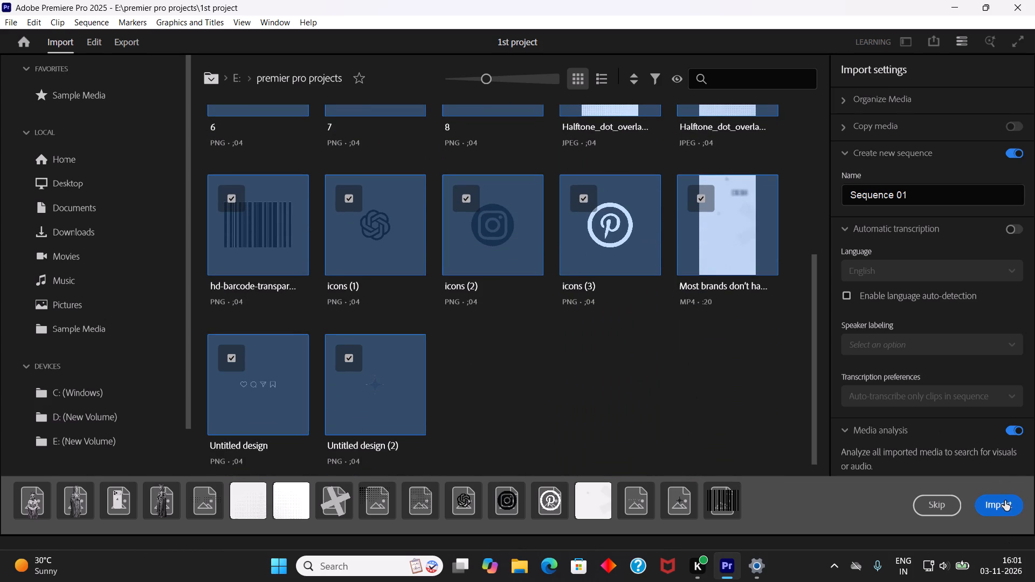
# Name the new sequence "1st" in the import settings.
pyautogui.moveTo(927, 199); pyautogui.dragTo(779, 193)
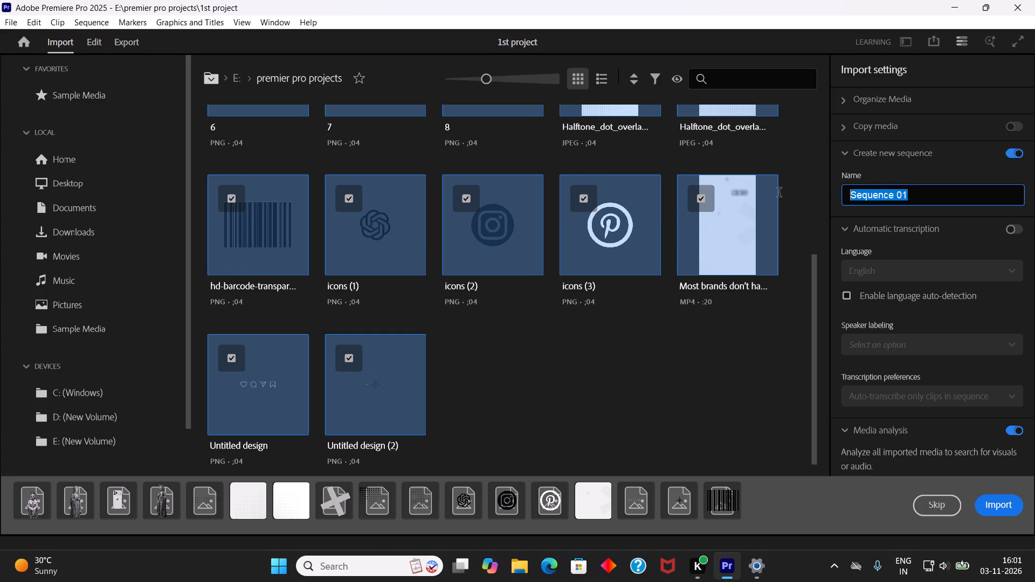
pyautogui.write('1st')
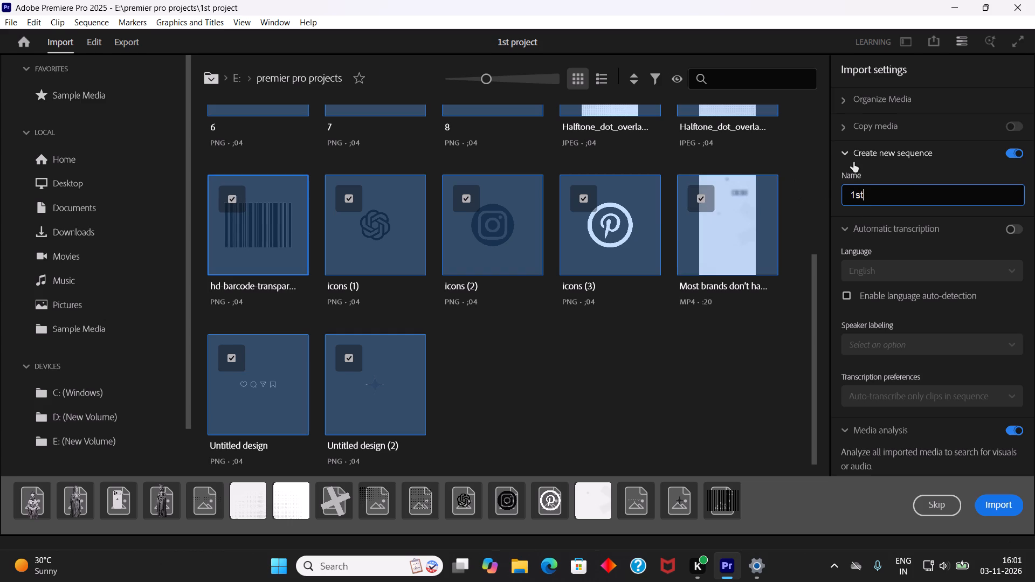
pyautogui.click(915, 167)
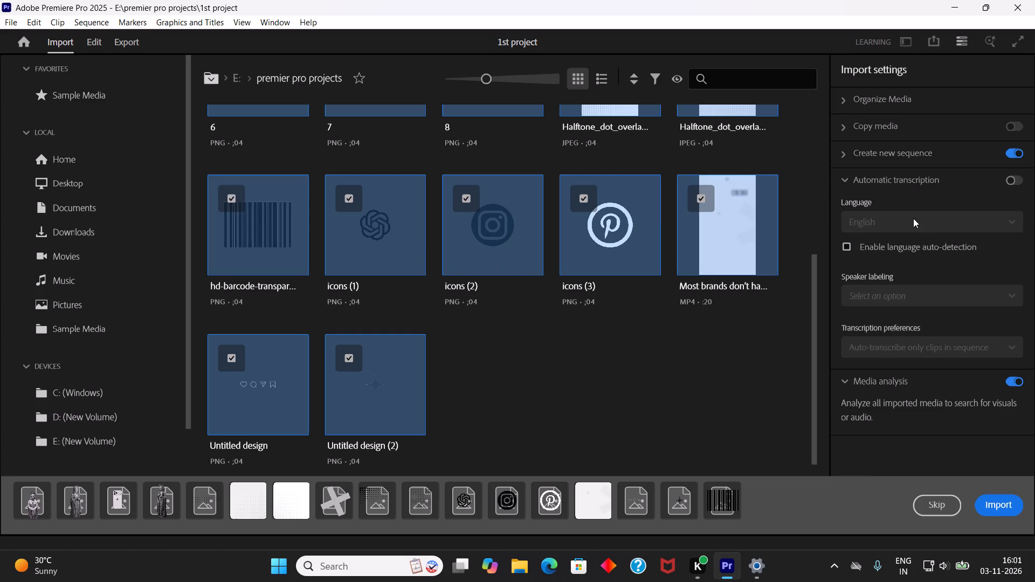
pyautogui.click(870, 162)
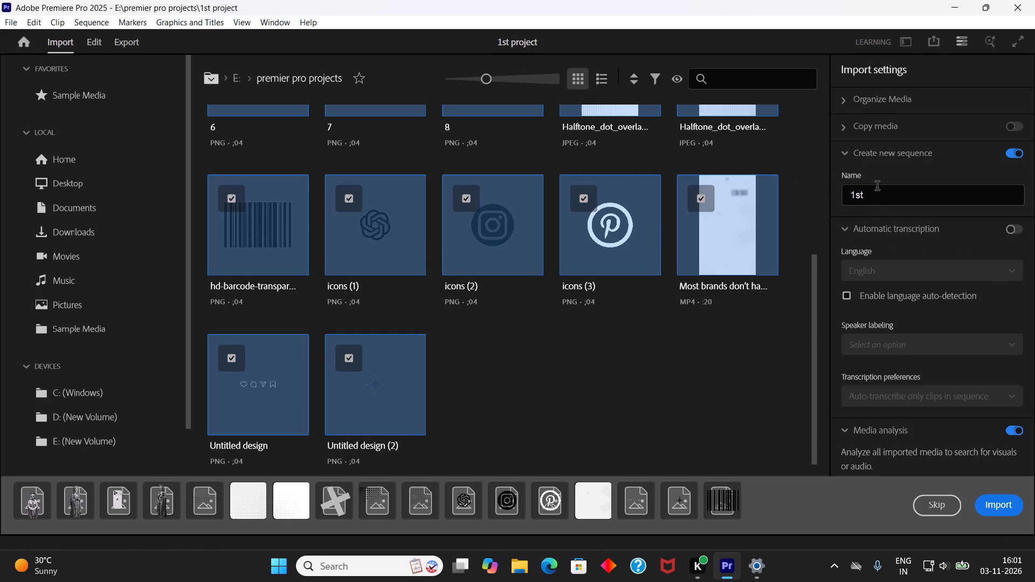
# Import the selected media into the project with the new sequence.
pyautogui.scroll(-5, 916, 293)
pyautogui.scroll(-5, 940, 369)
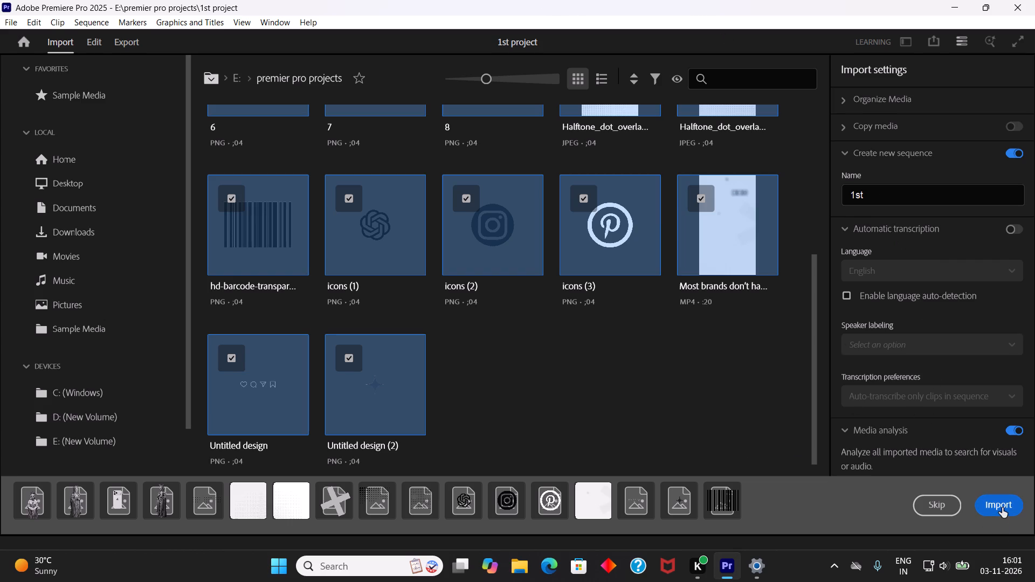
pyautogui.click(1002, 508)
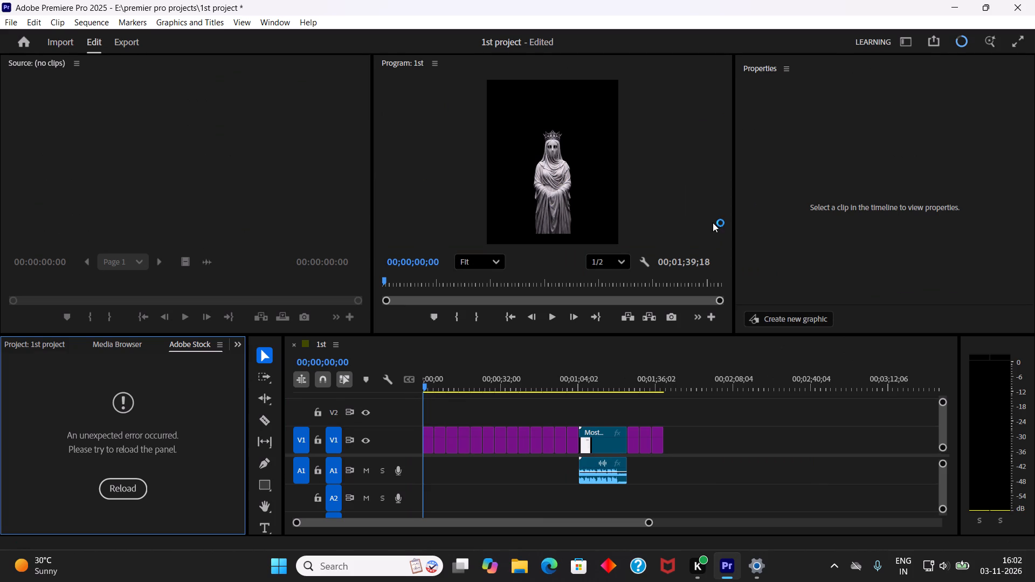
# Close the Adobe Stock panel in the editing workspace.
pyautogui.click(216, 344)
pyautogui.click(257, 343)
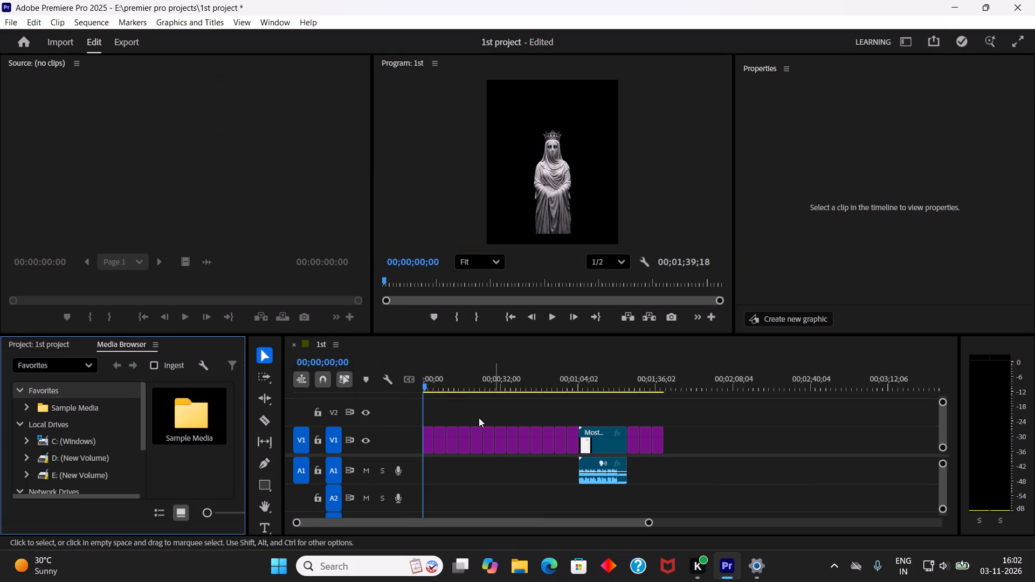
pyautogui.click(209, 132)
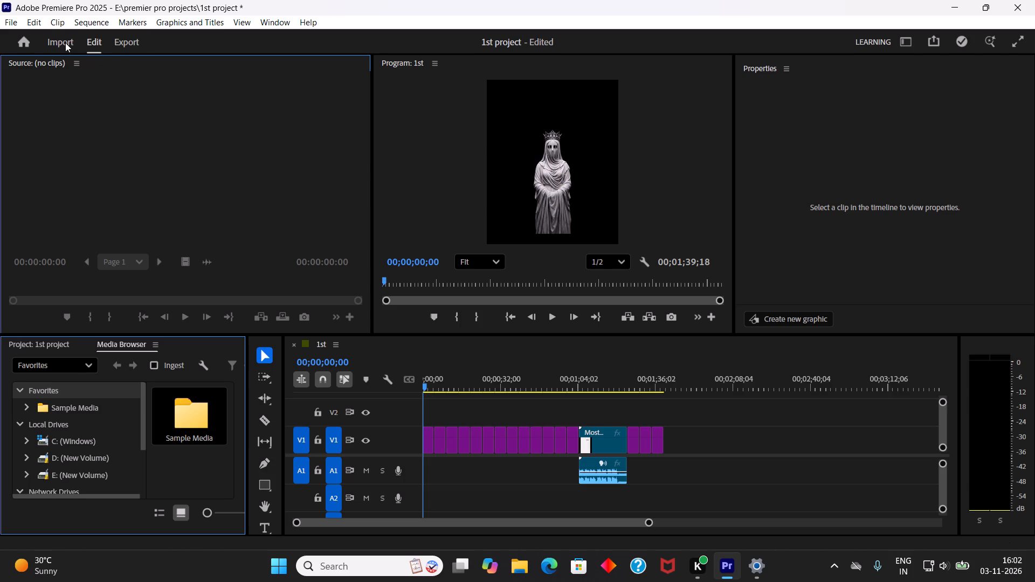
# Show the imported media of 1st project in list view.
pyautogui.click(56, 339)
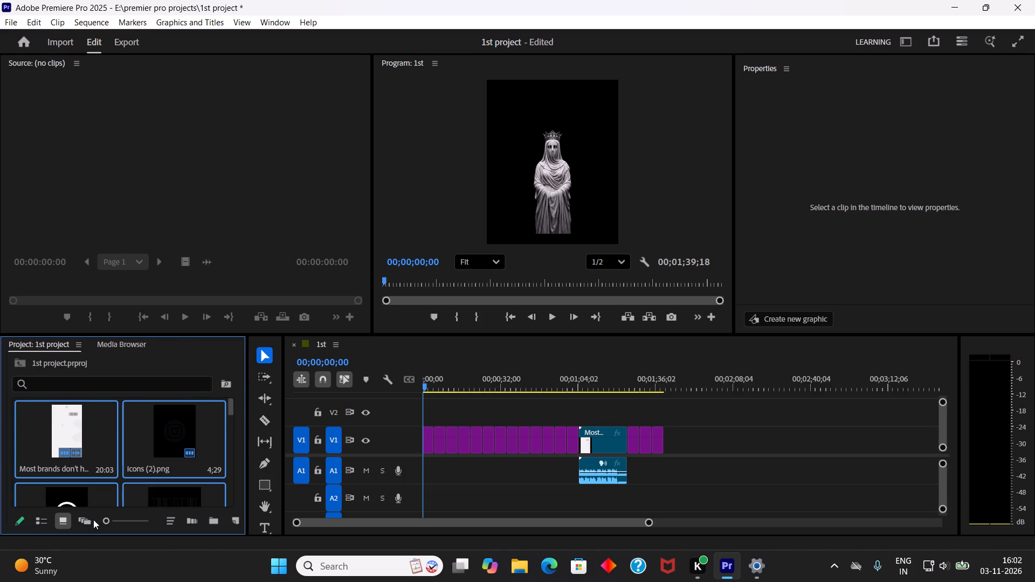
pyautogui.click(175, 519)
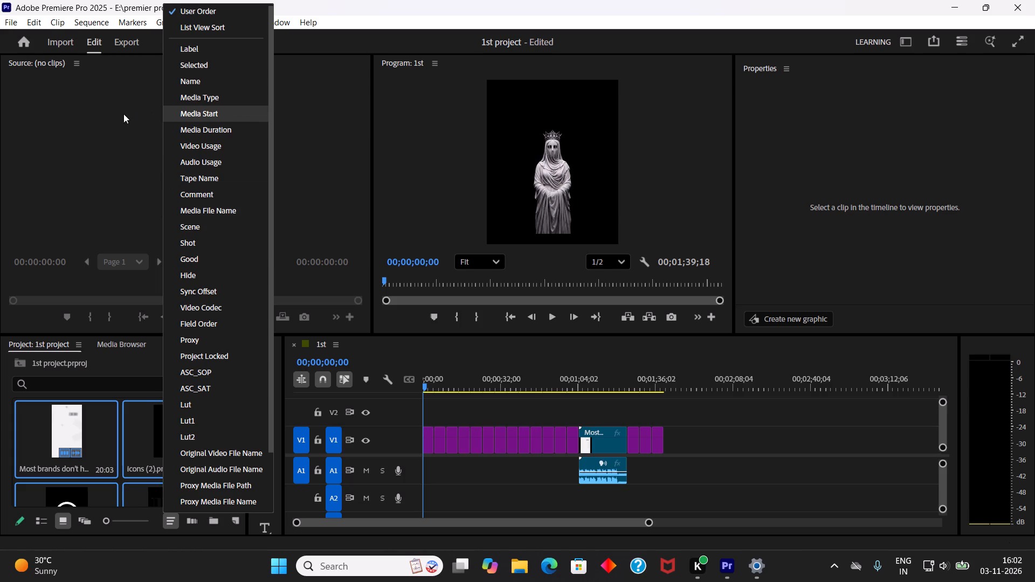
pyautogui.click(122, 114)
pyautogui.click(36, 522)
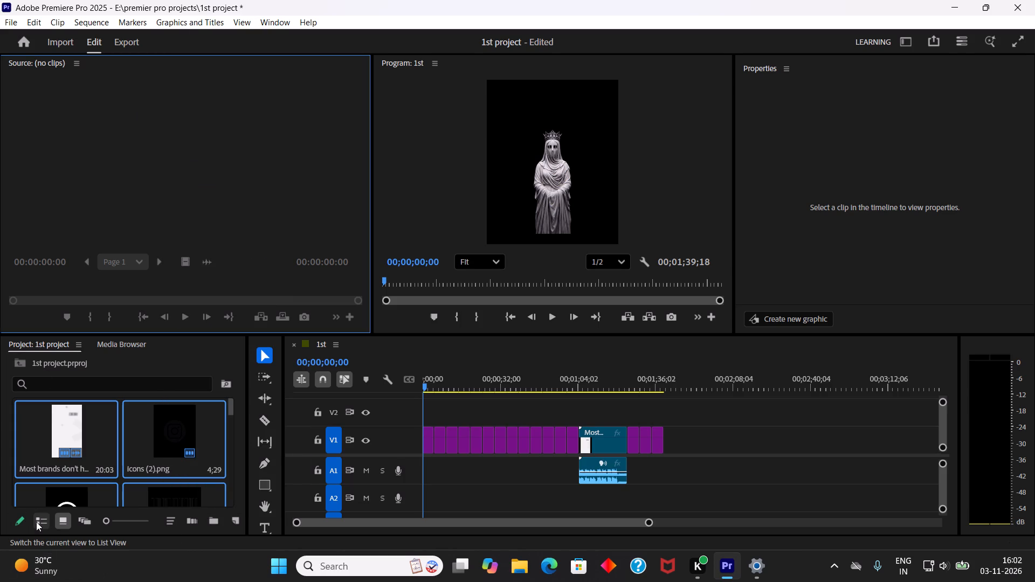
pyautogui.scroll(-3, 173, 431)
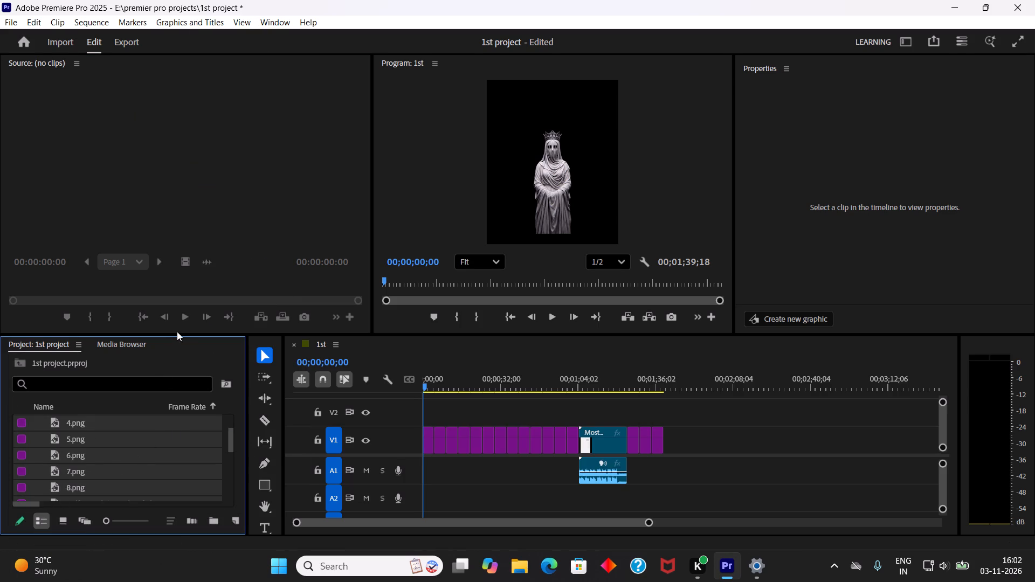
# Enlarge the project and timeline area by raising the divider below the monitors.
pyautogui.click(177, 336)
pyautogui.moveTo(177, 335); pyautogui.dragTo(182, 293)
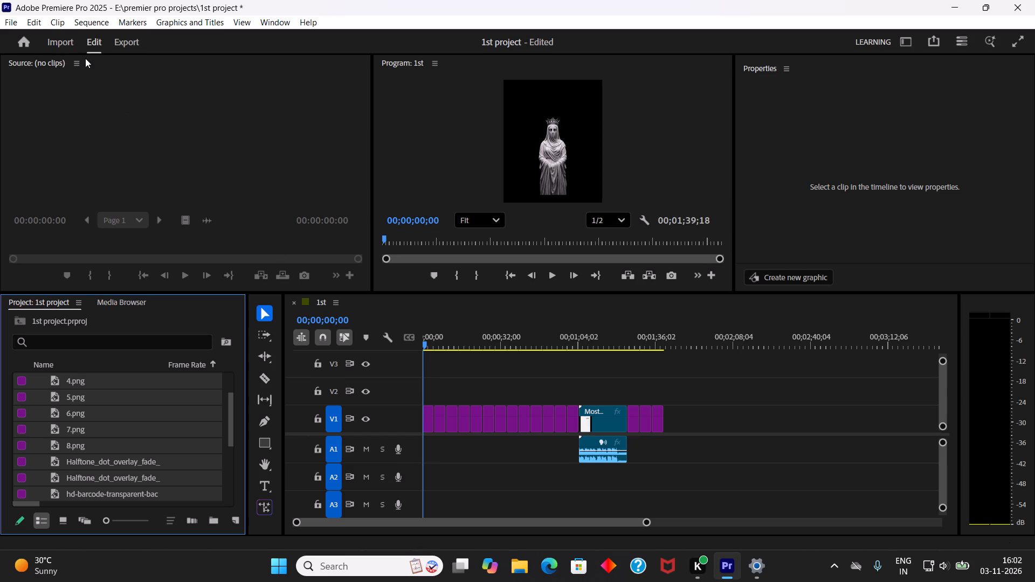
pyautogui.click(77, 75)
# Delete all clips from the timeline of sequence 1st and return the playhead to the start.
pyautogui.moveTo(435, 345); pyautogui.dragTo(469, 345)
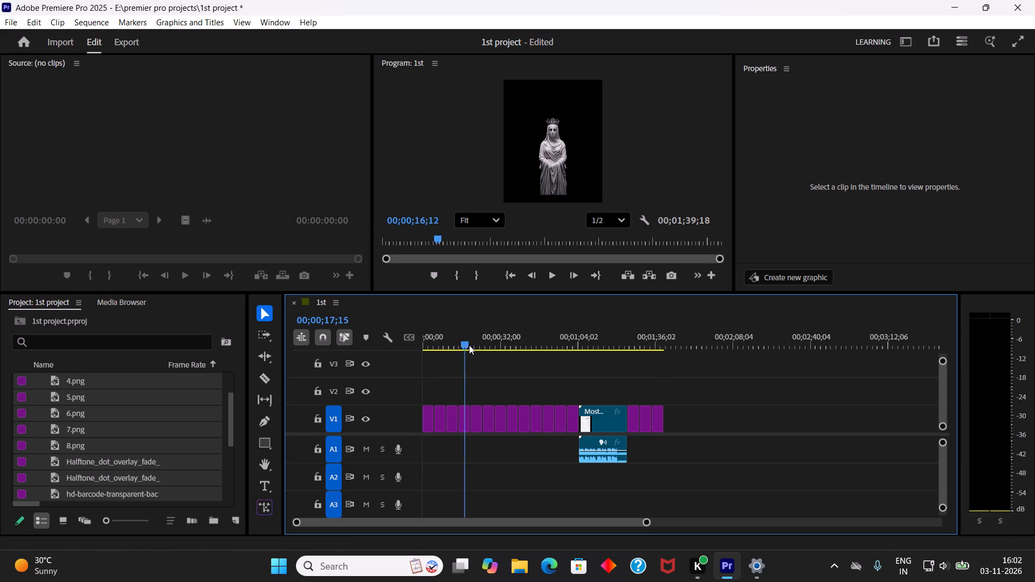
pyautogui.moveTo(469, 345); pyautogui.dragTo(658, 353)
pyautogui.moveTo(678, 390); pyautogui.dragTo(598, 439)
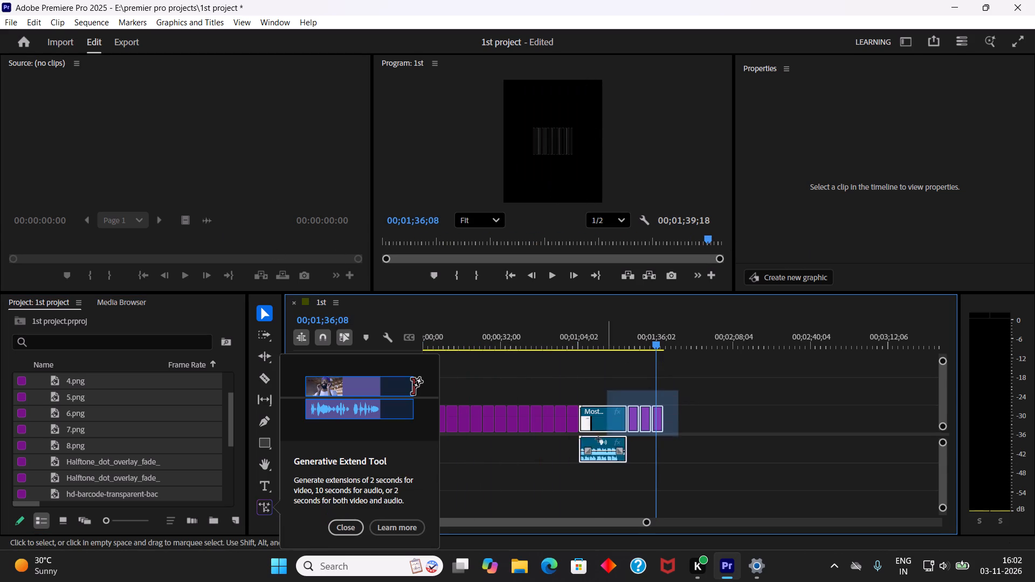
pyautogui.moveTo(598, 439); pyautogui.dragTo(405, 470)
pyautogui.press('Delete')
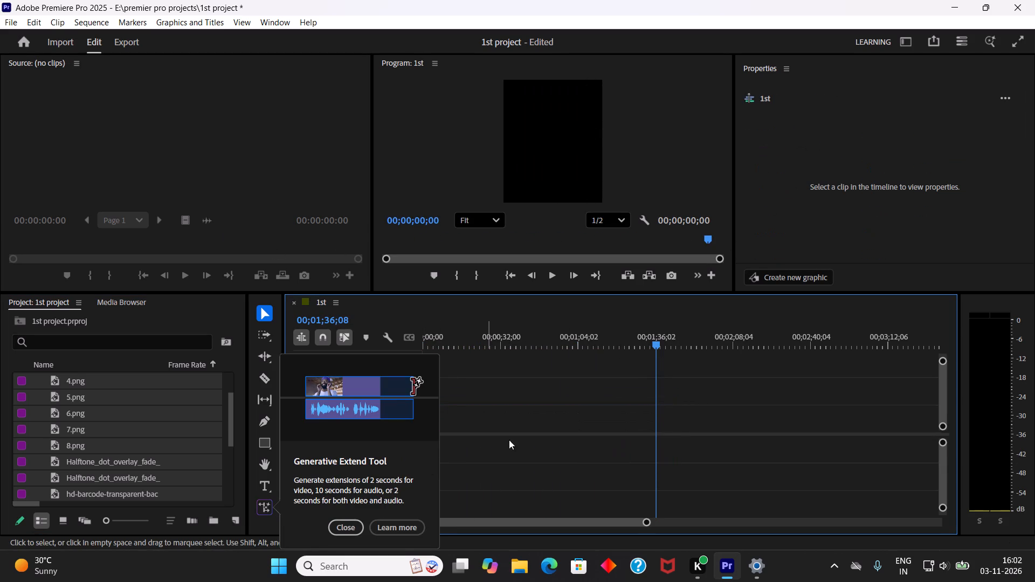
pyautogui.moveTo(534, 343); pyautogui.dragTo(335, 357)
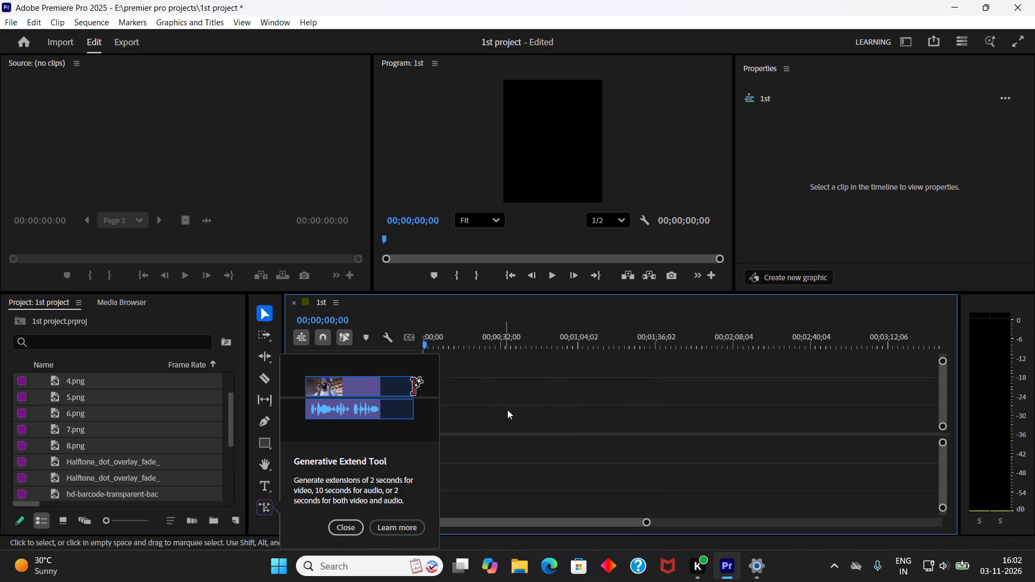
pyautogui.click(511, 411)
pyautogui.click(345, 528)
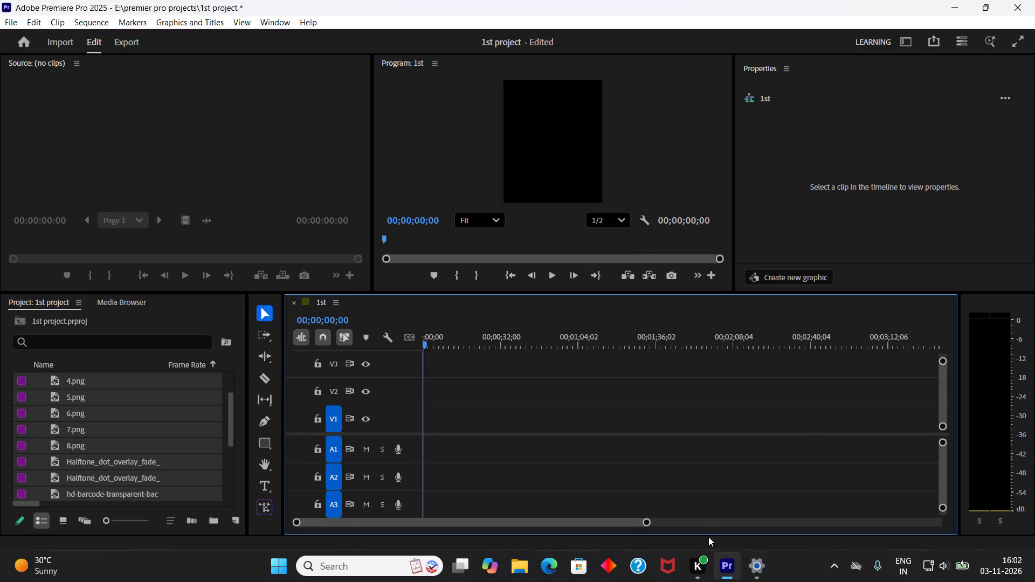
# Switch to Windows Settings to check the network data usage, and return to Premiere Pro.
pyautogui.click(751, 571)
pyautogui.rightClick(877, 0)
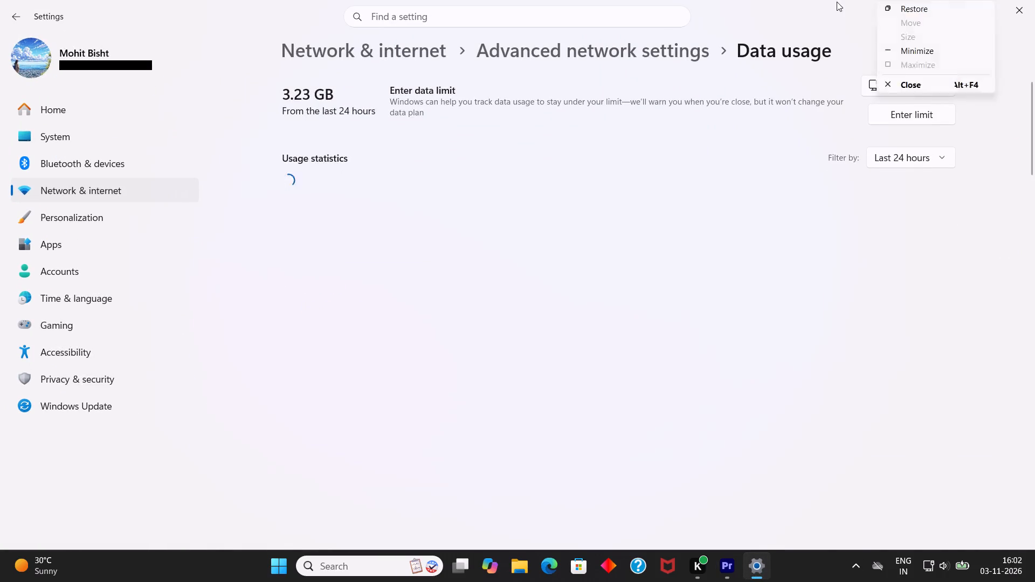
pyautogui.click(837, 2)
pyautogui.click(946, 2)
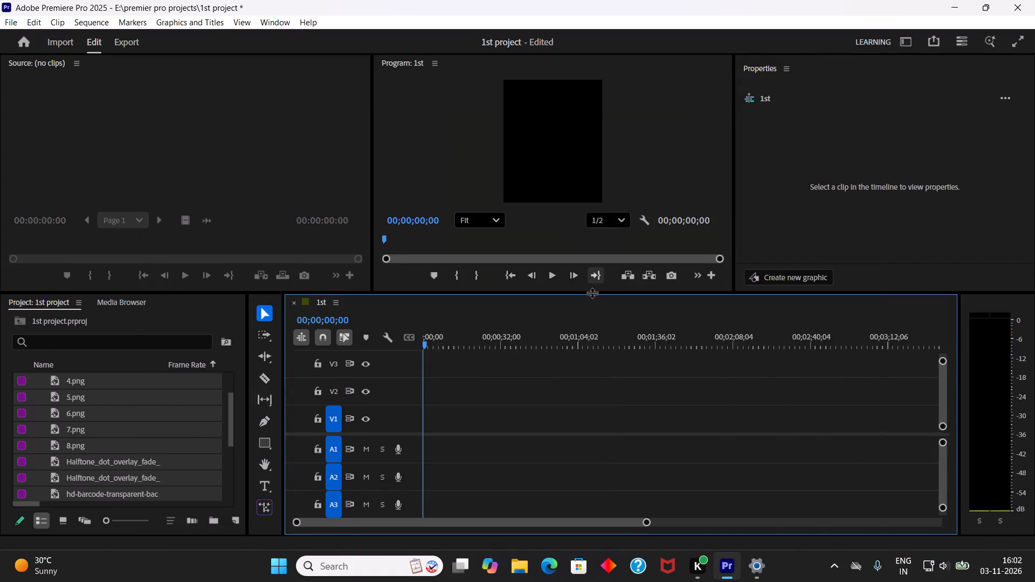
# Enlarge the Source and Program monitors by lowering the divider above the timeline.
pyautogui.moveTo(592, 292); pyautogui.dragTo(592, 339)
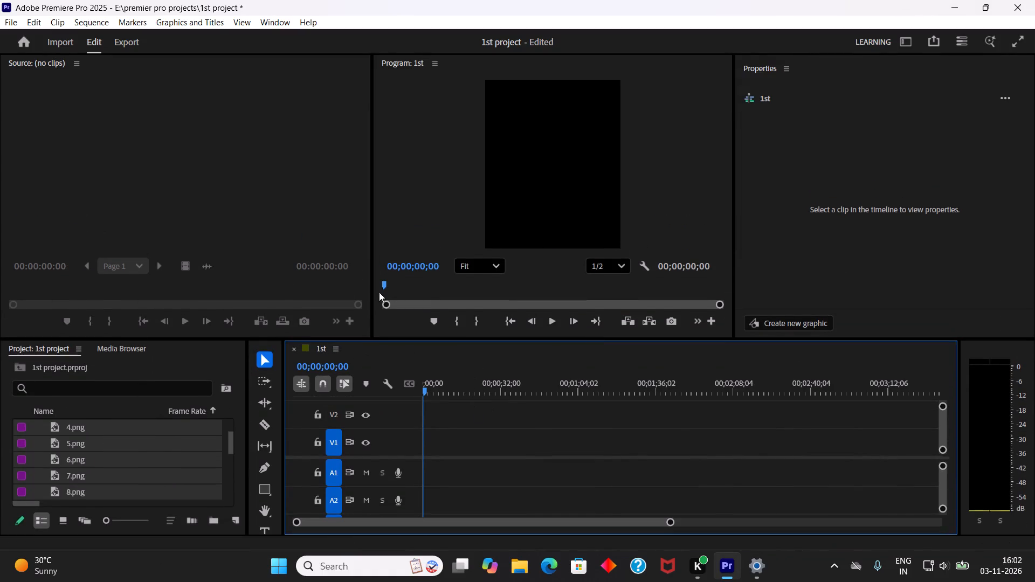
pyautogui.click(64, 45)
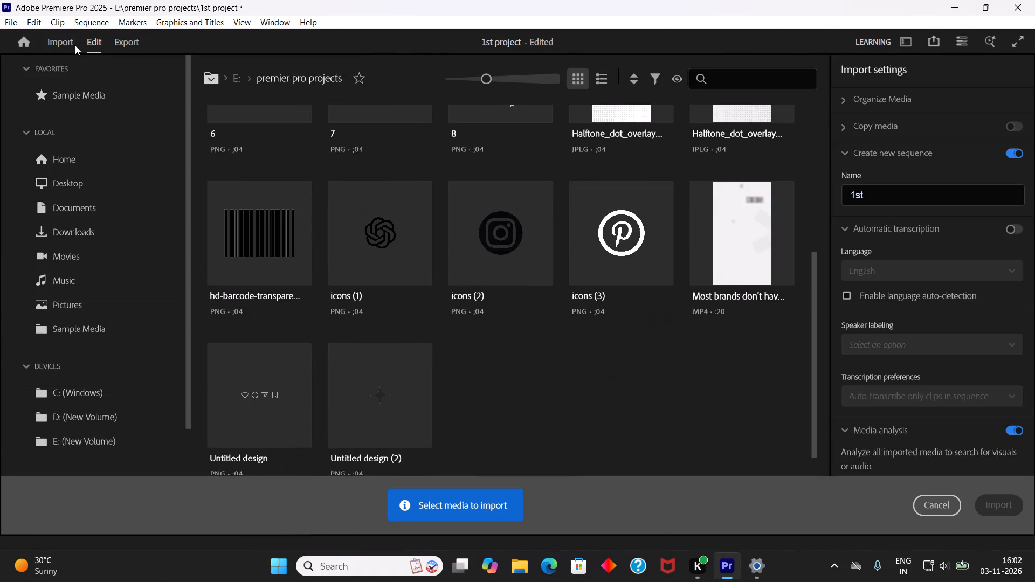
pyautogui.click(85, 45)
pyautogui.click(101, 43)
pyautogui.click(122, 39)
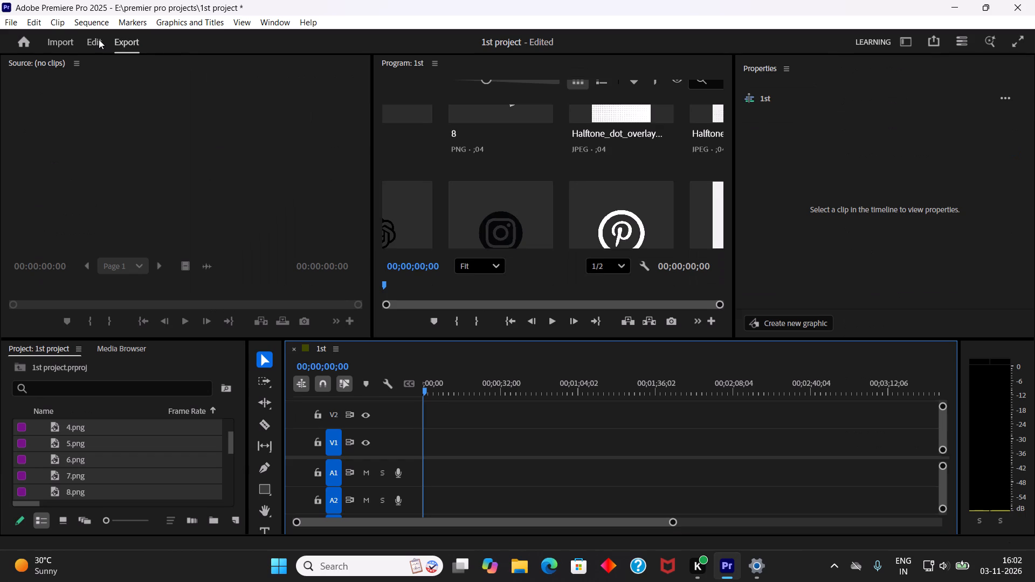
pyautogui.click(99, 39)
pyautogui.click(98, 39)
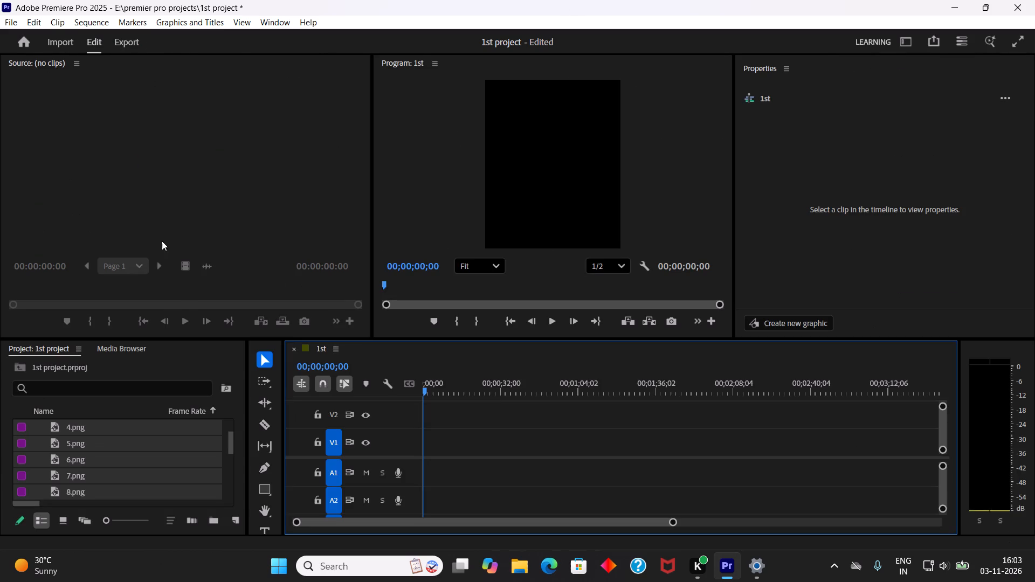
# Load the image 1(1).png into the Source monitor.
pyautogui.scroll(11, 136, 441)
pyautogui.click(123, 429)
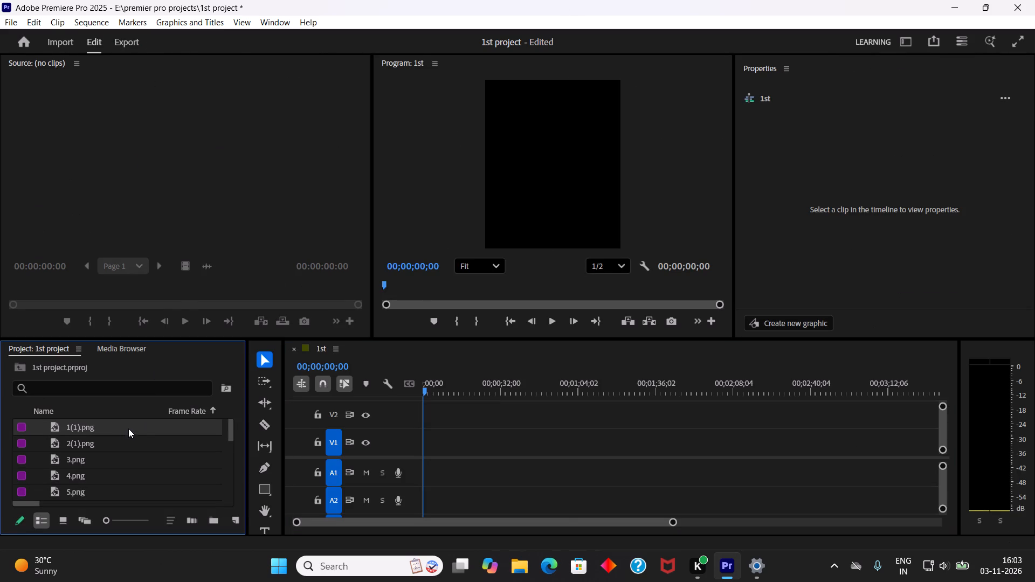
pyautogui.doubleClick(98, 428)
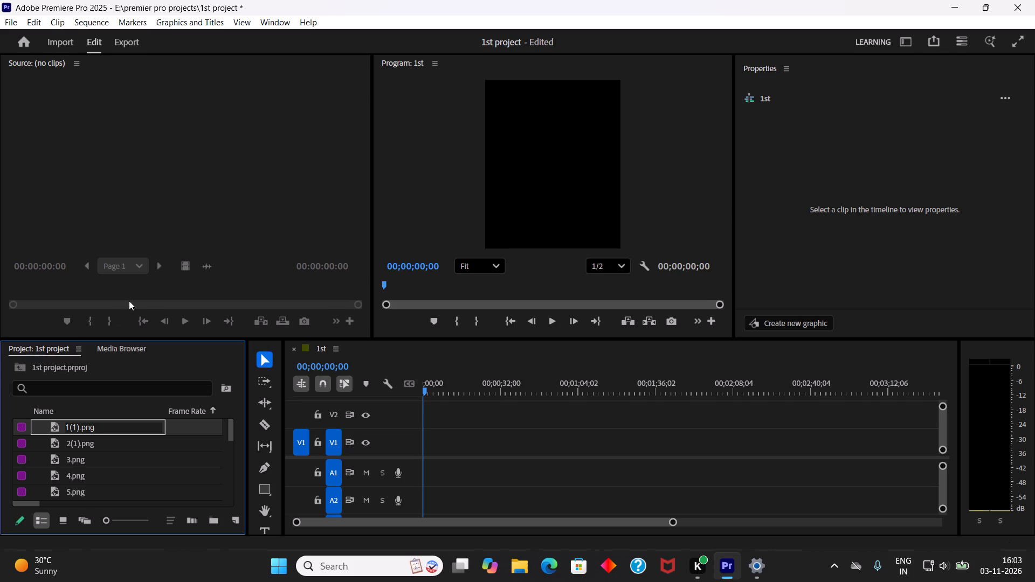
pyautogui.click(165, 483)
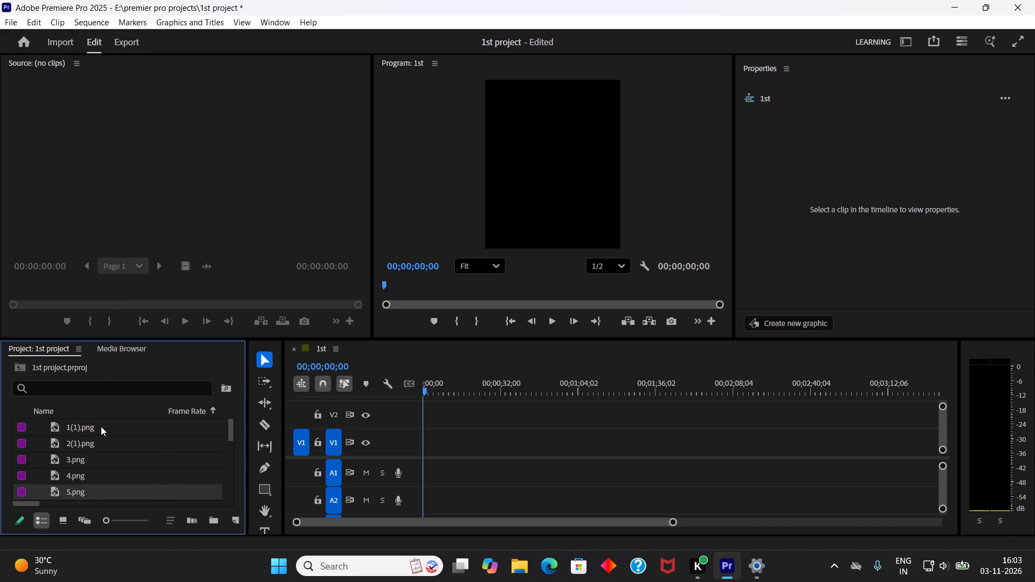
pyautogui.moveTo(101, 426); pyautogui.dragTo(156, 253)
pyautogui.moveTo(113, 427); pyautogui.dragTo(267, 435)
pyautogui.moveTo(267, 435); pyautogui.dragTo(144, 423)
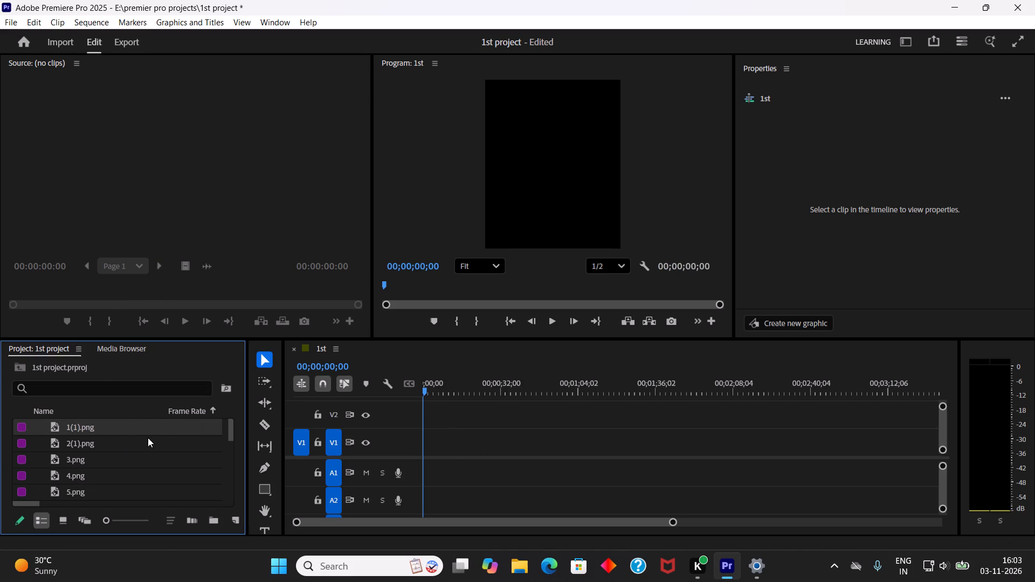
pyautogui.moveTo(142, 425); pyautogui.dragTo(136, 156)
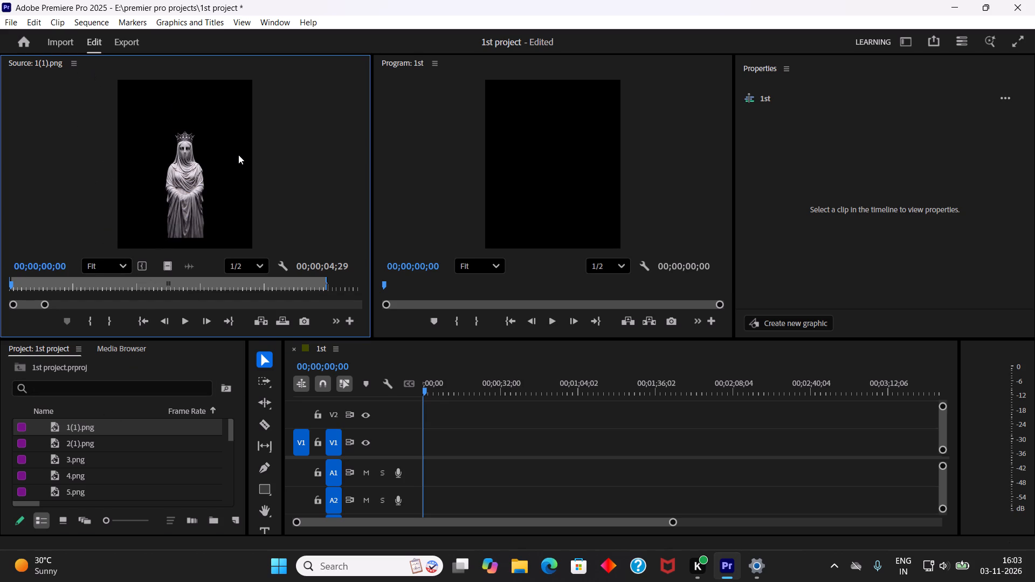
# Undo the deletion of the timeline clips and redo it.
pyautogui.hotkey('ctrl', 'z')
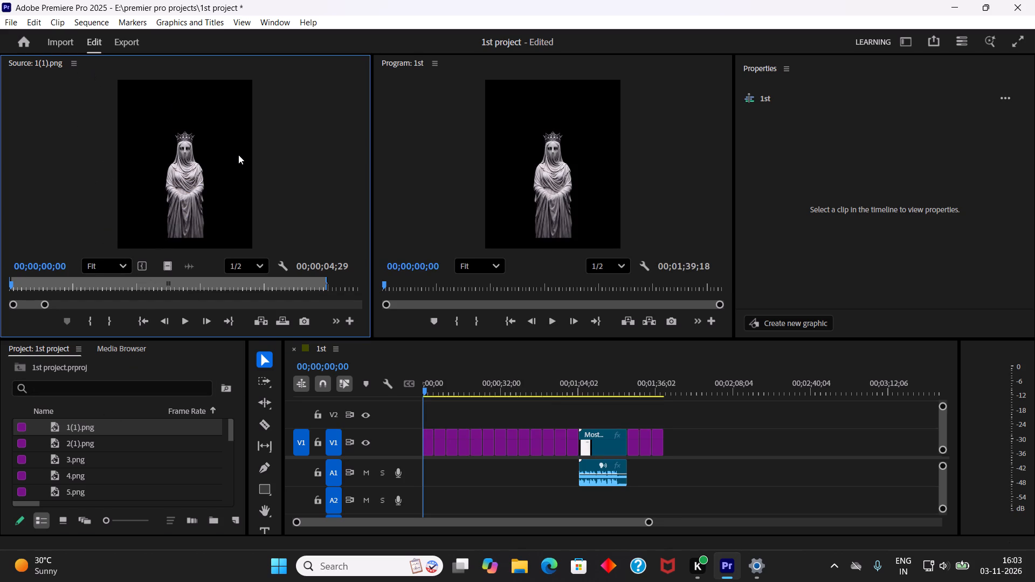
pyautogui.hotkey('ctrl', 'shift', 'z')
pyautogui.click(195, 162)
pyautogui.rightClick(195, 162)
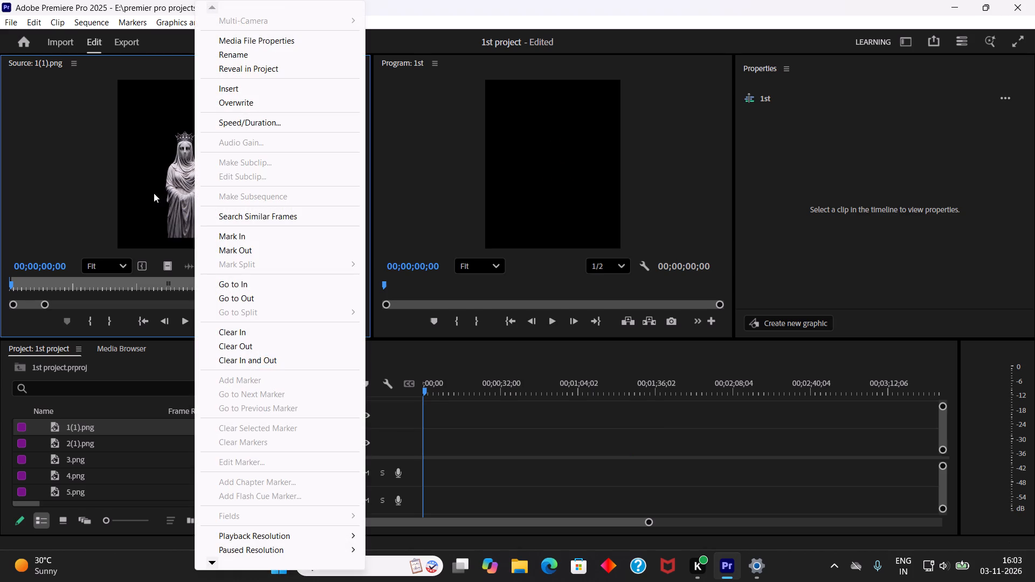
# Mark the out point and in point of 1(1).png at 00;00;00;00 in the Source monitor.
pyautogui.click(256, 248)
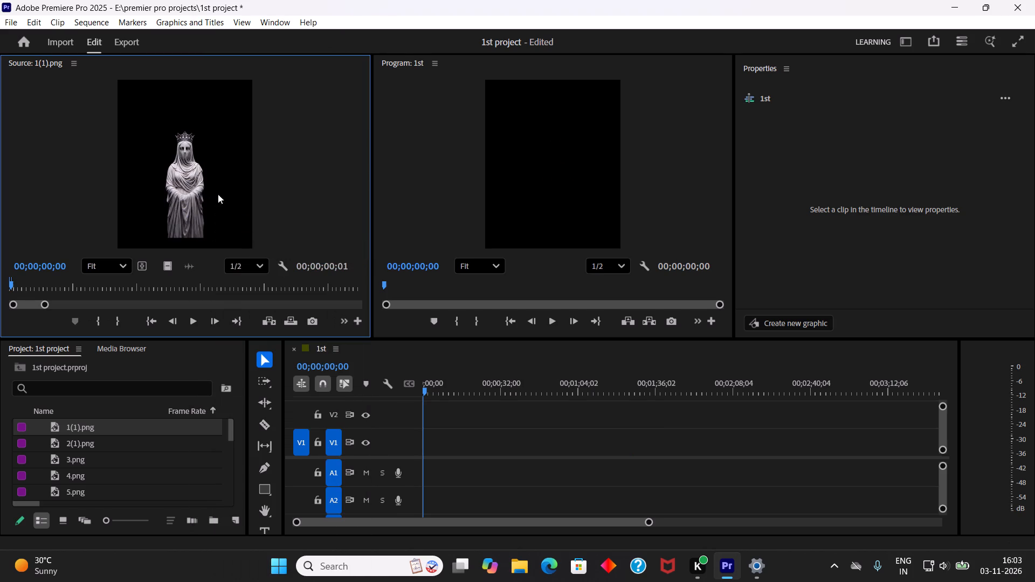
pyautogui.rightClick(212, 191)
pyautogui.click(245, 230)
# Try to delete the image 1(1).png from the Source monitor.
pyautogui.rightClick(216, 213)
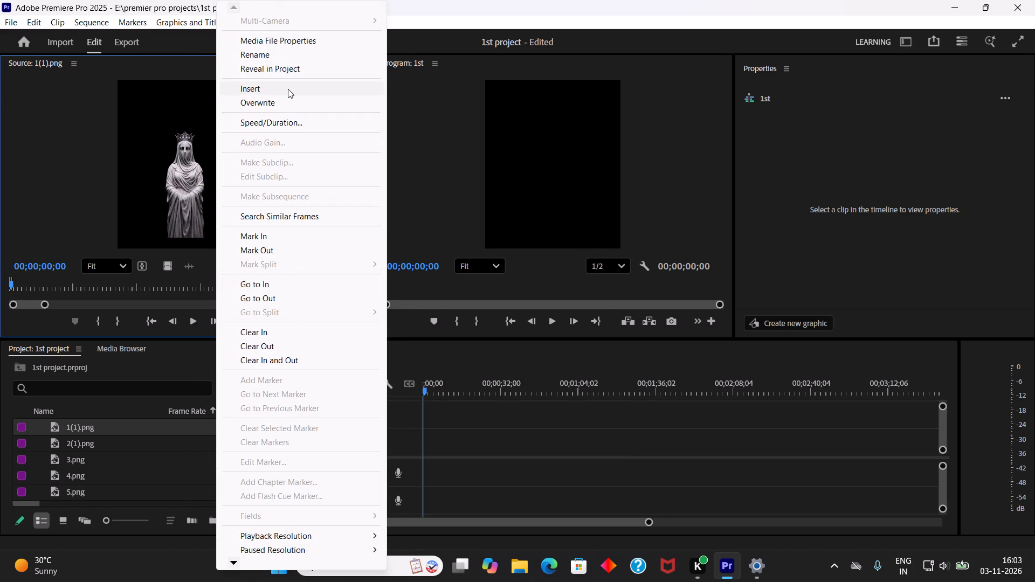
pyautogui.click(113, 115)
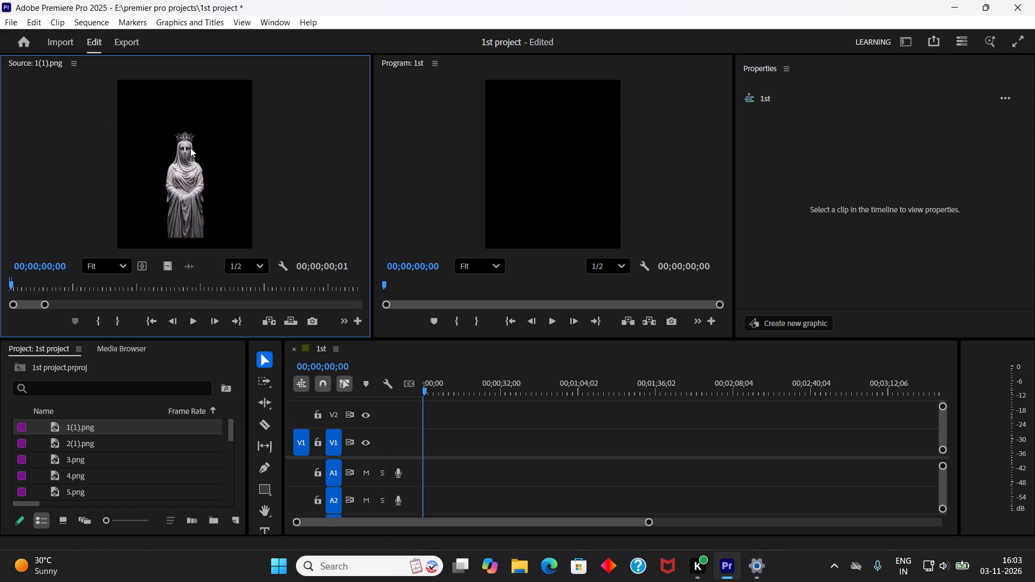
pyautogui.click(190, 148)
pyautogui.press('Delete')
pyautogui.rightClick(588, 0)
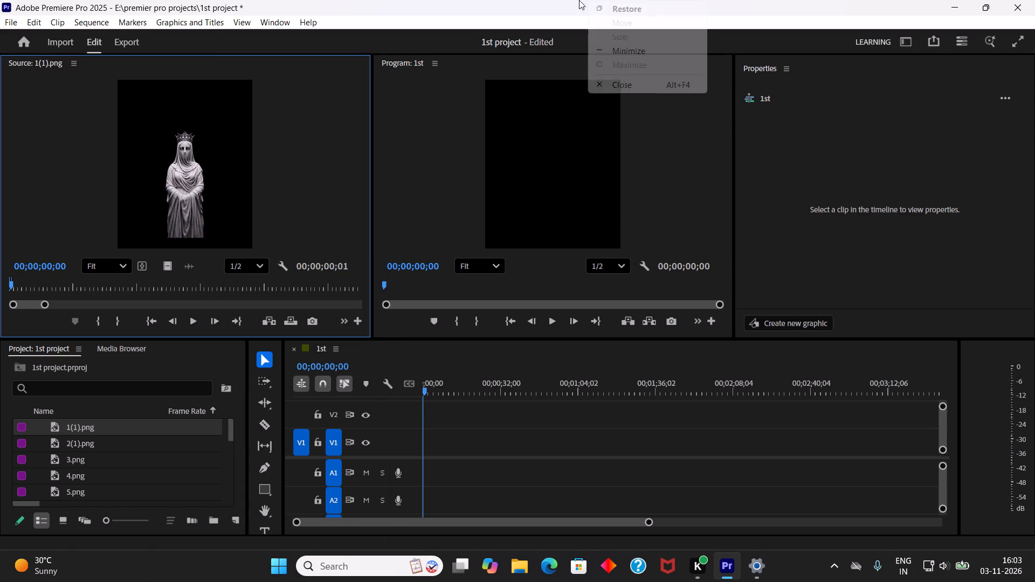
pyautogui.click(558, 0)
# Raise the Windows system volume and return to the project's media list.
pyautogui.scroll(-7, 92, 446)
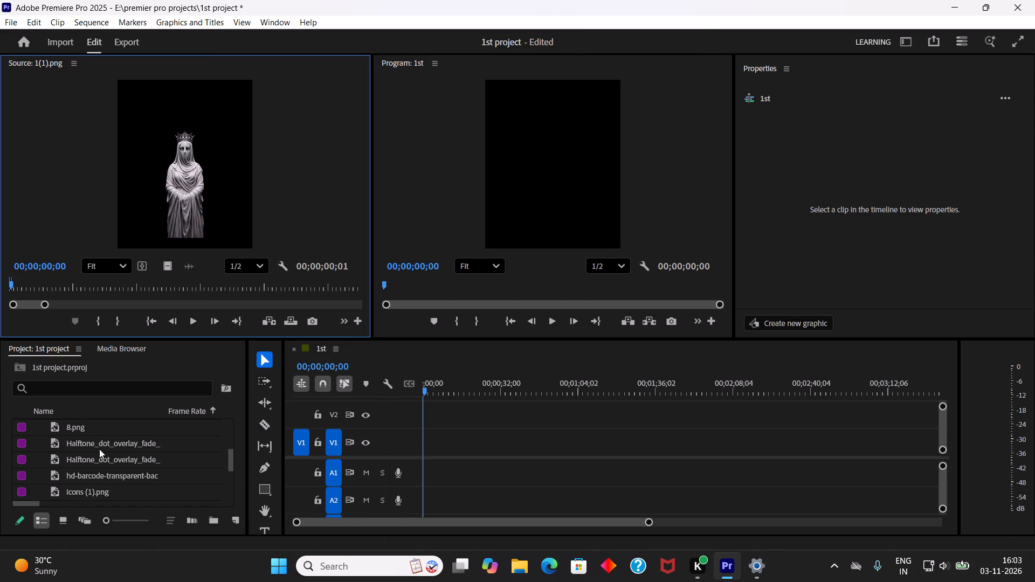
pyautogui.scroll(-3, 106, 449)
pyautogui.click(942, 565)
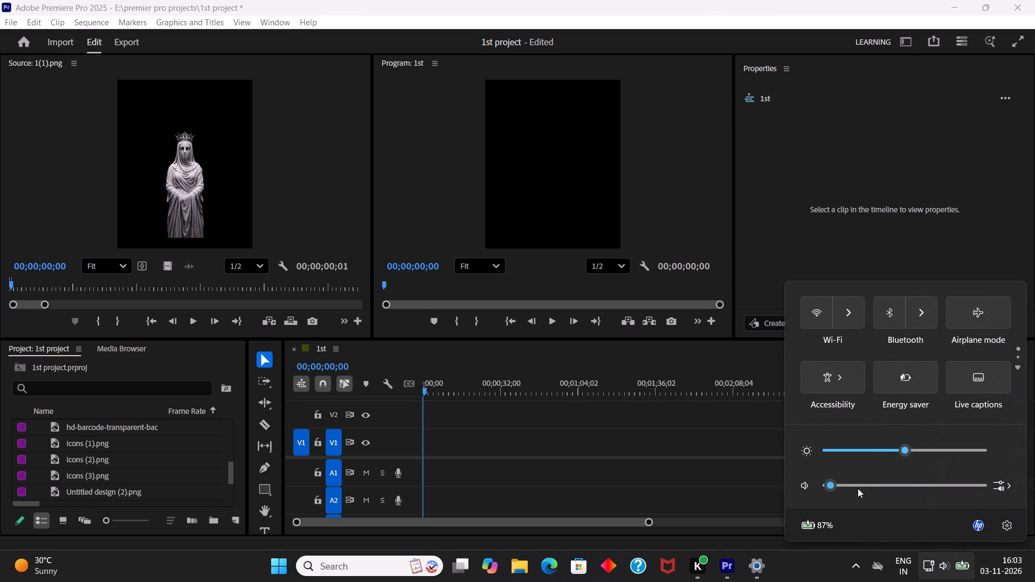
pyautogui.moveTo(858, 488); pyautogui.dragTo(888, 490)
pyautogui.click(142, 435)
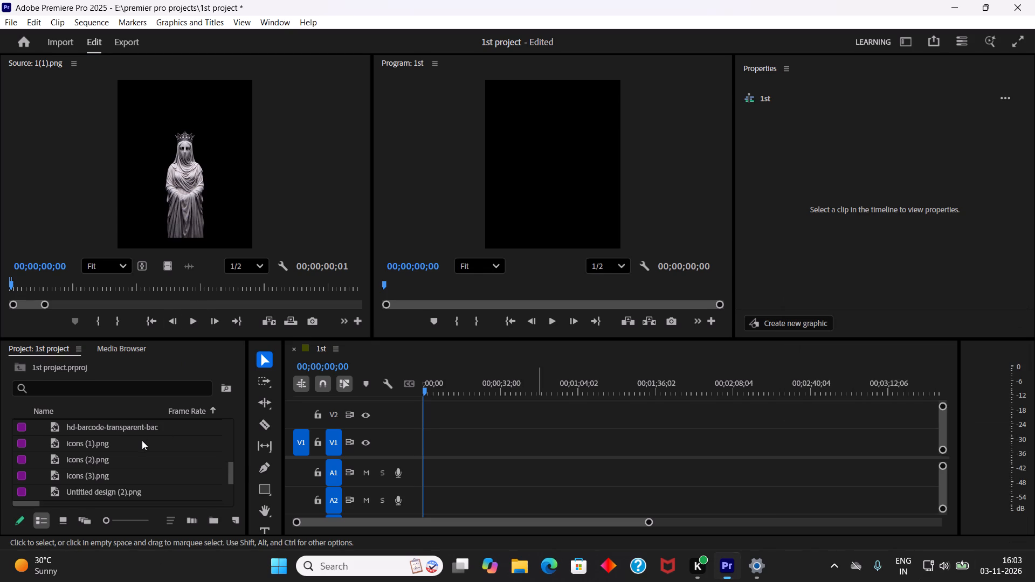
# Place the "Most brands don't have a pr…" video at the start of tracks V1 and A1, changing the sequence settings to match it.
pyautogui.scroll(-4, 142, 440)
pyautogui.moveTo(114, 491); pyautogui.dragTo(454, 490)
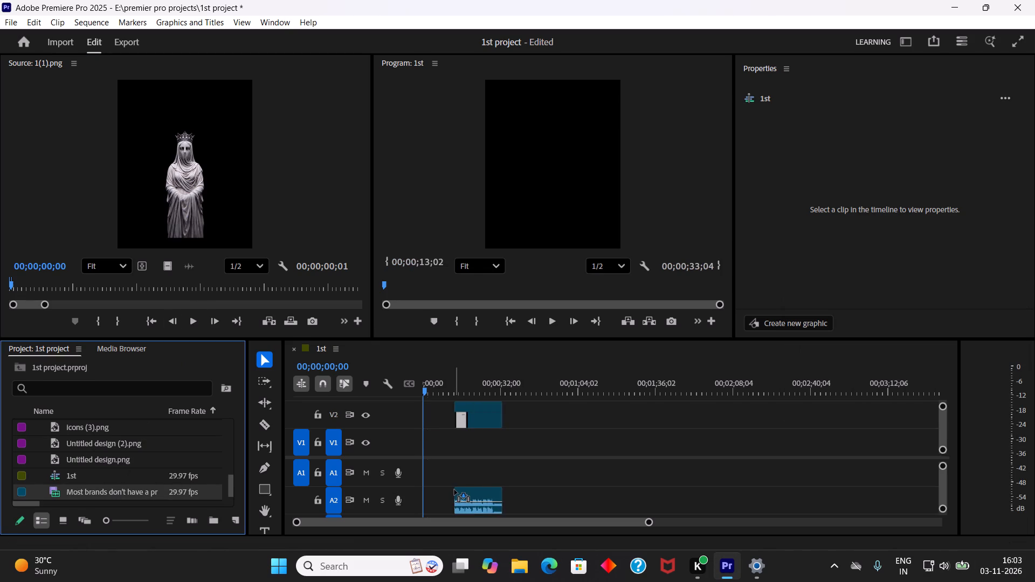
pyautogui.moveTo(454, 490); pyautogui.dragTo(408, 452)
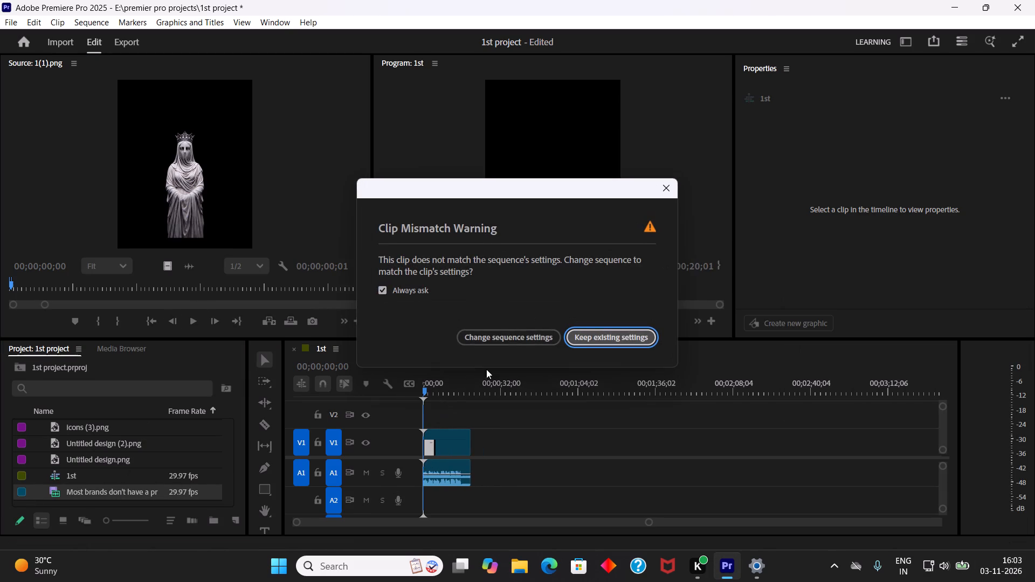
pyautogui.click(533, 335)
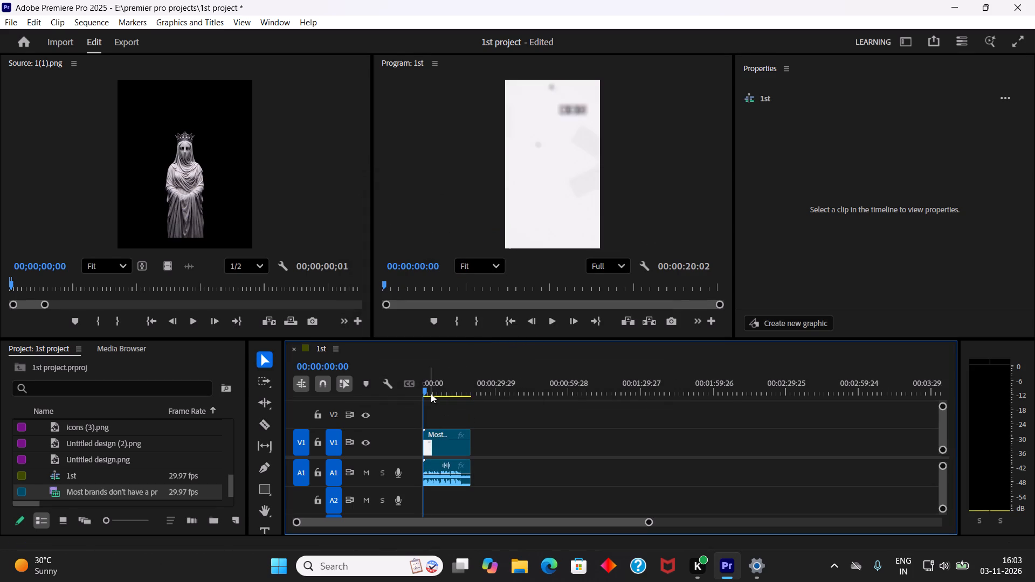
# Play sequence 1st from the start to review the "Most brands don't have a product problem" video.
pyautogui.press('space')
pyautogui.rightClick(614, 0)
pyautogui.moveTo(603, 0); pyautogui.dragTo(597, 0, button='right')
pyautogui.click(568, 0)
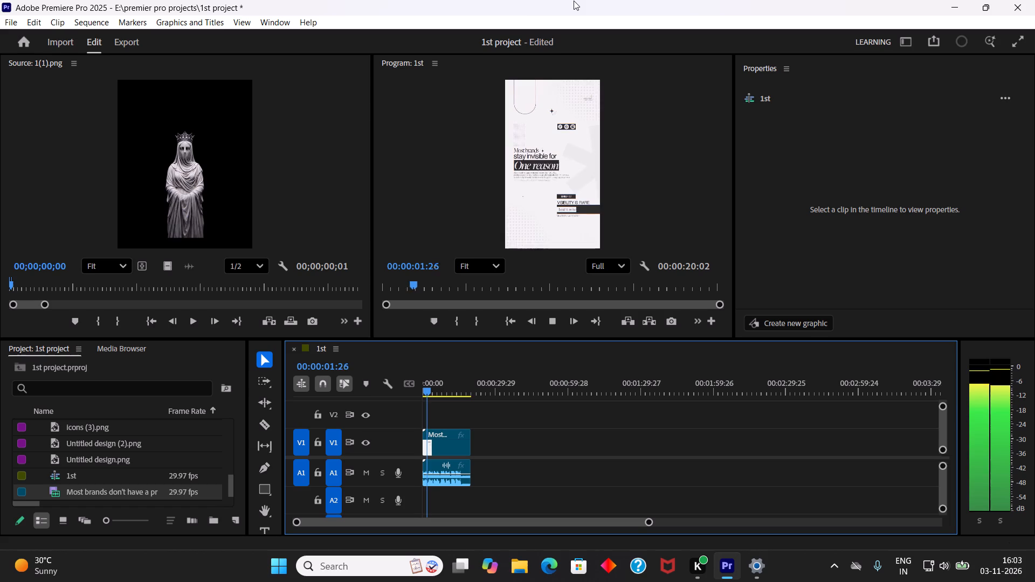
pyautogui.moveTo(574, 1); pyautogui.dragTo(569, 1, button='right')
pyautogui.moveTo(546, 0); pyautogui.dragTo(536, 0, button='right')
pyautogui.moveTo(523, 0); pyautogui.dragTo(517, 0, button='right')
pyautogui.click(498, 0)
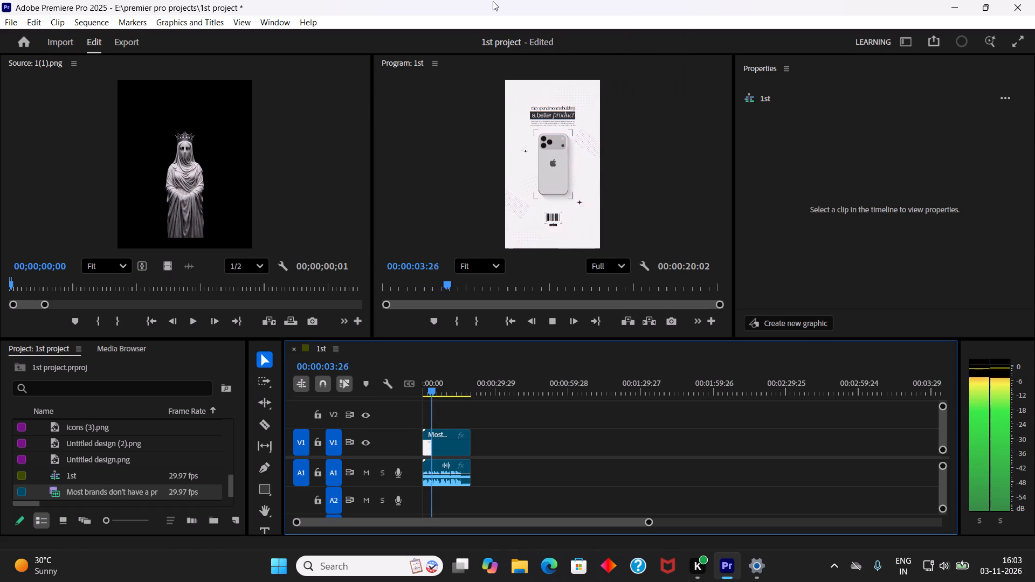
pyautogui.rightClick(493, 1)
pyautogui.moveTo(477, 1); pyautogui.dragTo(463, 1, button='right')
pyautogui.click(437, 1)
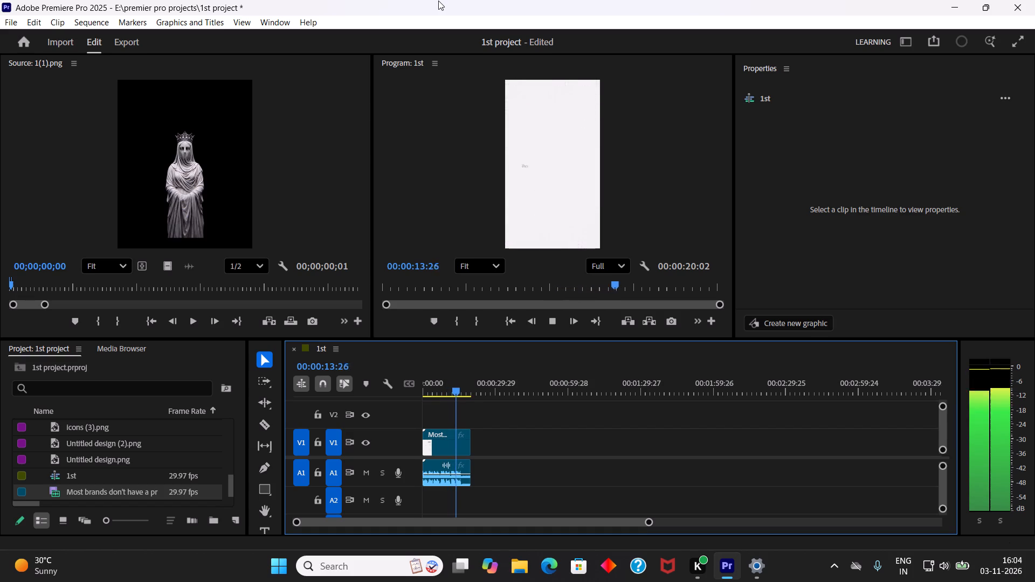
pyautogui.write('===')
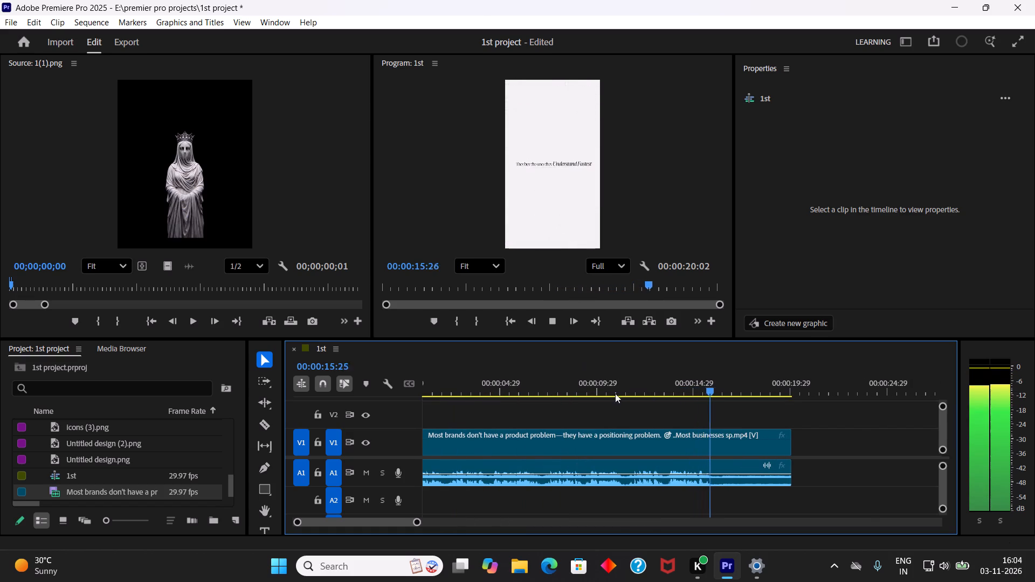
pyautogui.rightClick(663, 0)
pyautogui.moveTo(625, 0); pyautogui.dragTo(602, 0, button='right')
pyautogui.click(582, 0)
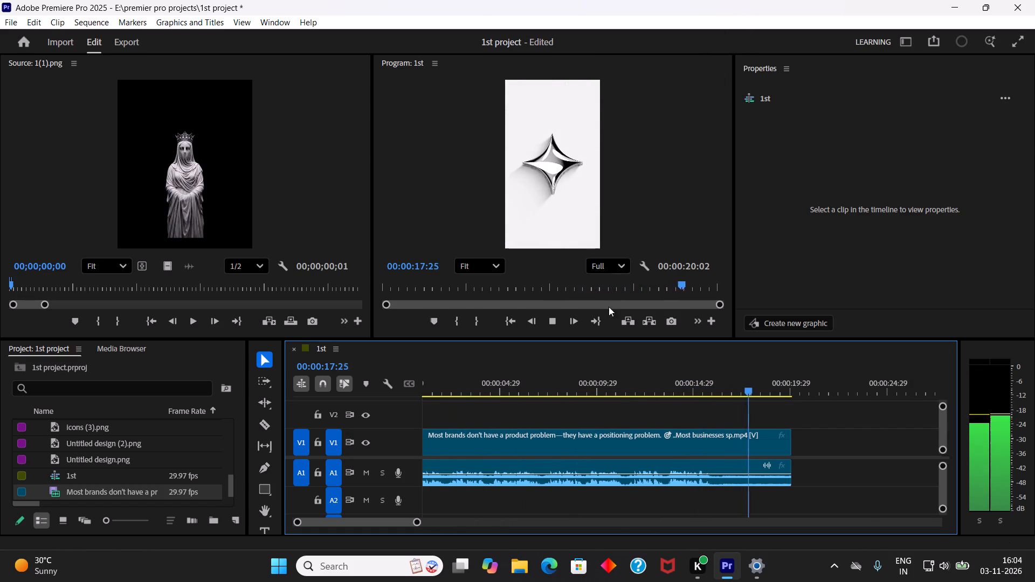
# Scrub back and forth through the video on the timeline and return the playhead to the start.
pyautogui.moveTo(610, 397); pyautogui.dragTo(591, 394)
pyautogui.moveTo(629, 392); pyautogui.dragTo(579, 385)
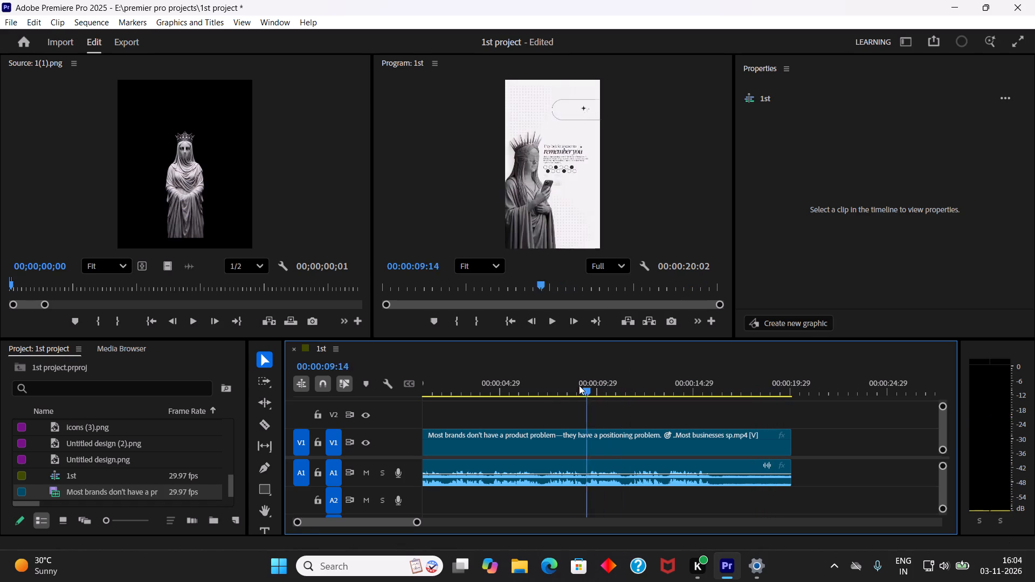
pyautogui.moveTo(579, 385); pyautogui.dragTo(473, 387)
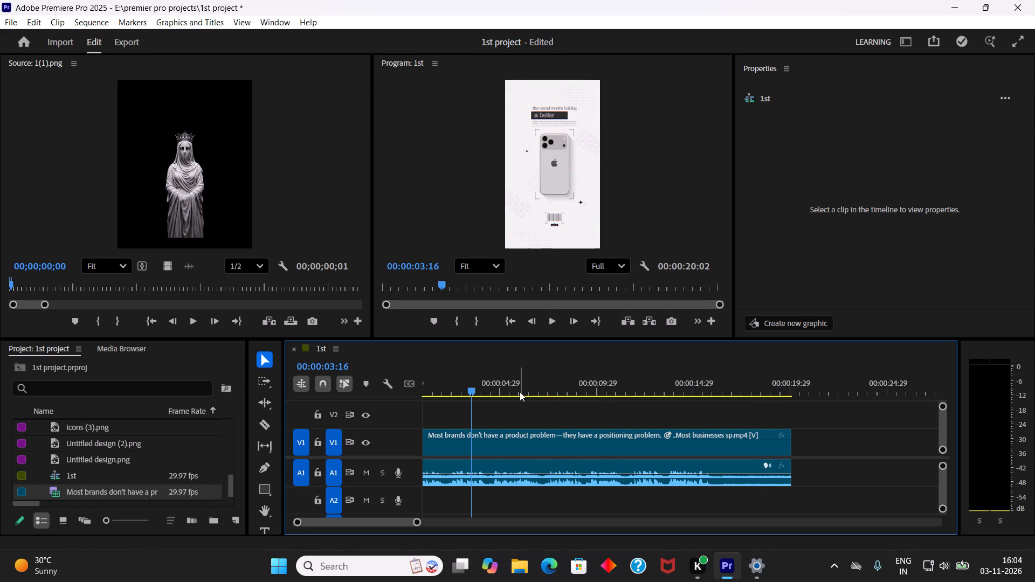
pyautogui.moveTo(522, 393); pyautogui.dragTo(731, 398)
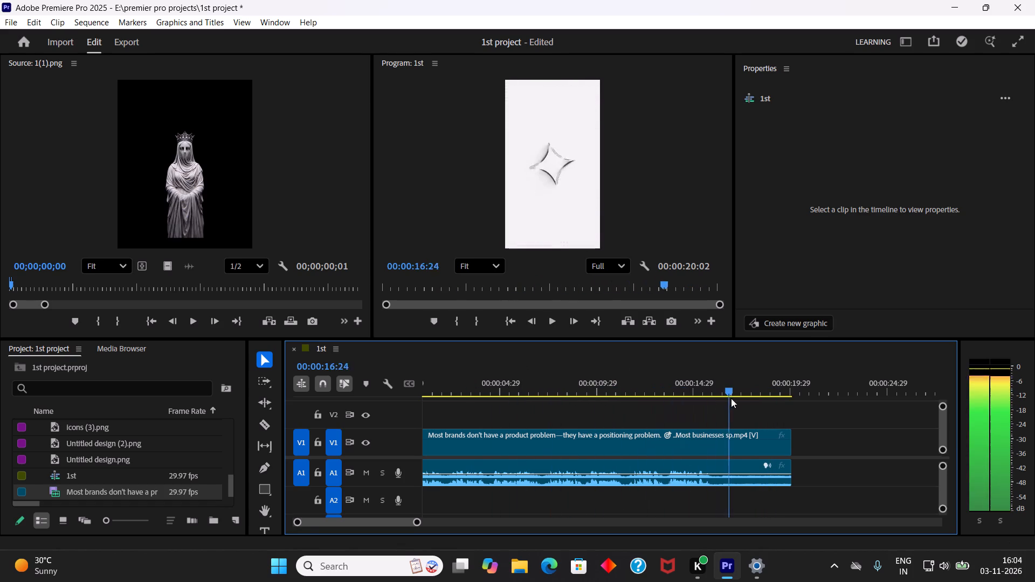
pyautogui.moveTo(731, 398); pyautogui.dragTo(334, 394)
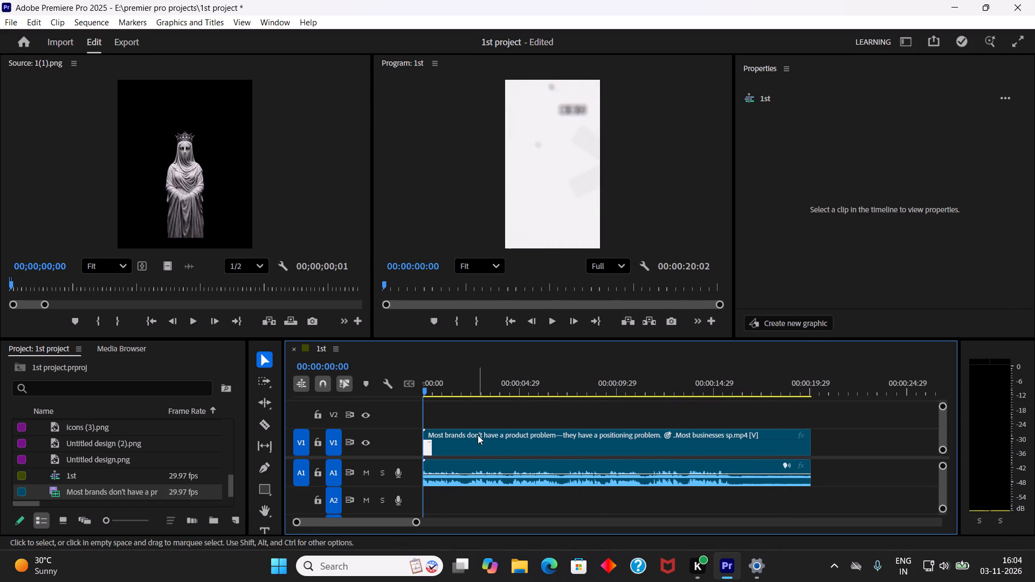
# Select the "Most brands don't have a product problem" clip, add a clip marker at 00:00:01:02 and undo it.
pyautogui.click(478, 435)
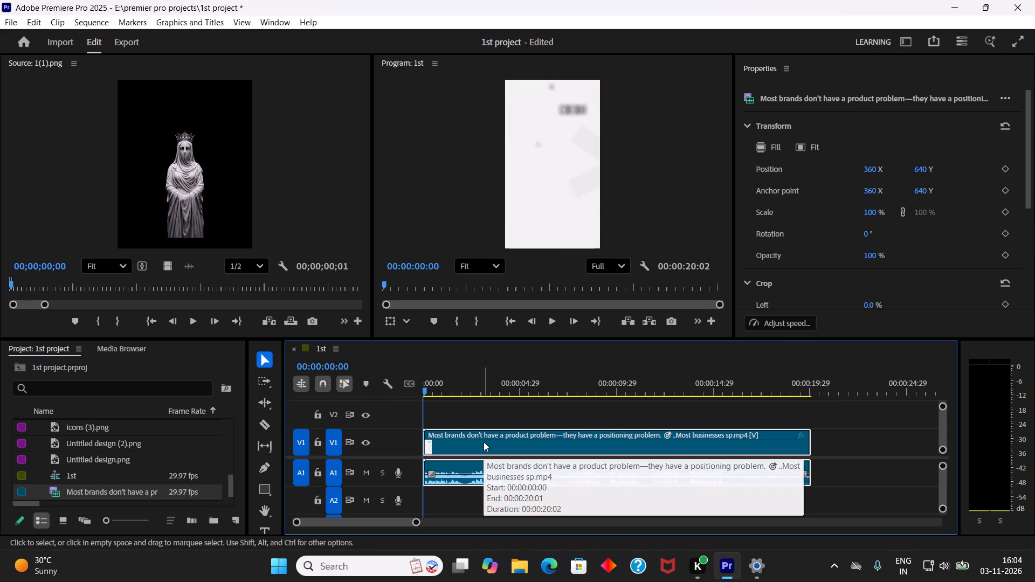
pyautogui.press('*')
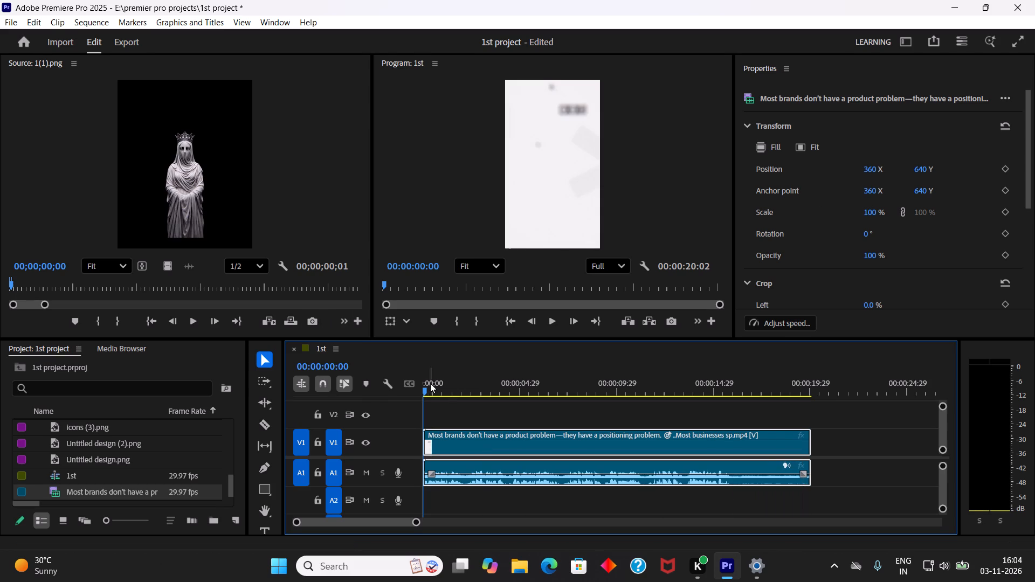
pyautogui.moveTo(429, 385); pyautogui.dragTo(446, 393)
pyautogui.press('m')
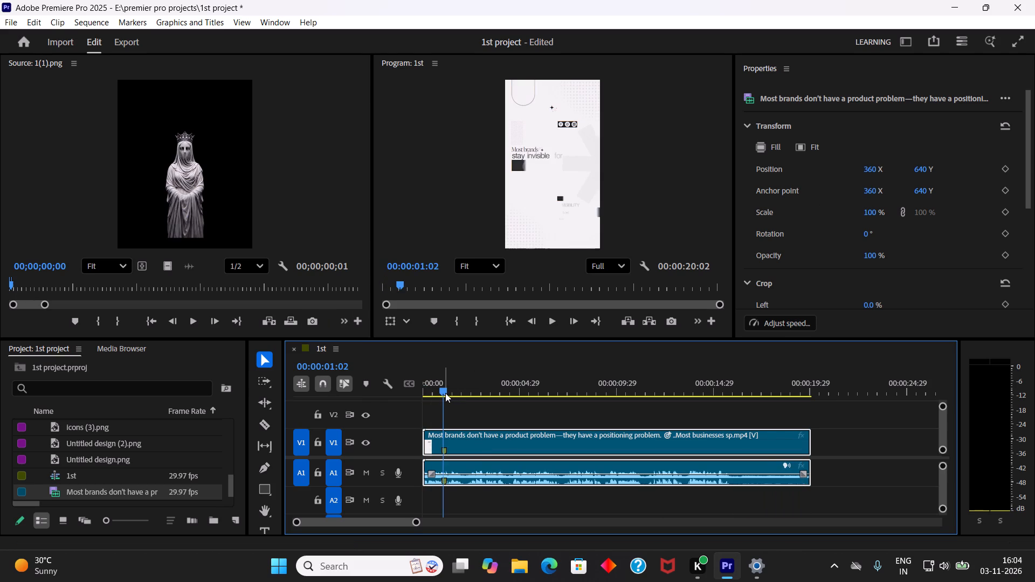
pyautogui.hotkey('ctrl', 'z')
# Play from the start and add a clip marker at 00:00:02:16, where the blurred phone scene begins.
pyautogui.moveTo(445, 393); pyautogui.dragTo(384, 397)
pyautogui.press('space')
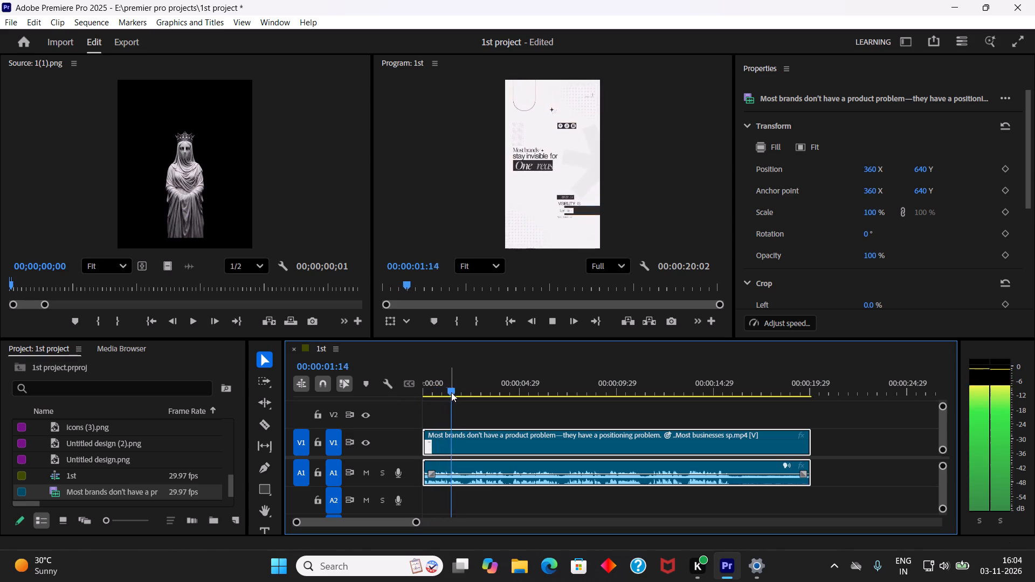
pyautogui.press('space')
pyautogui.press('Right')
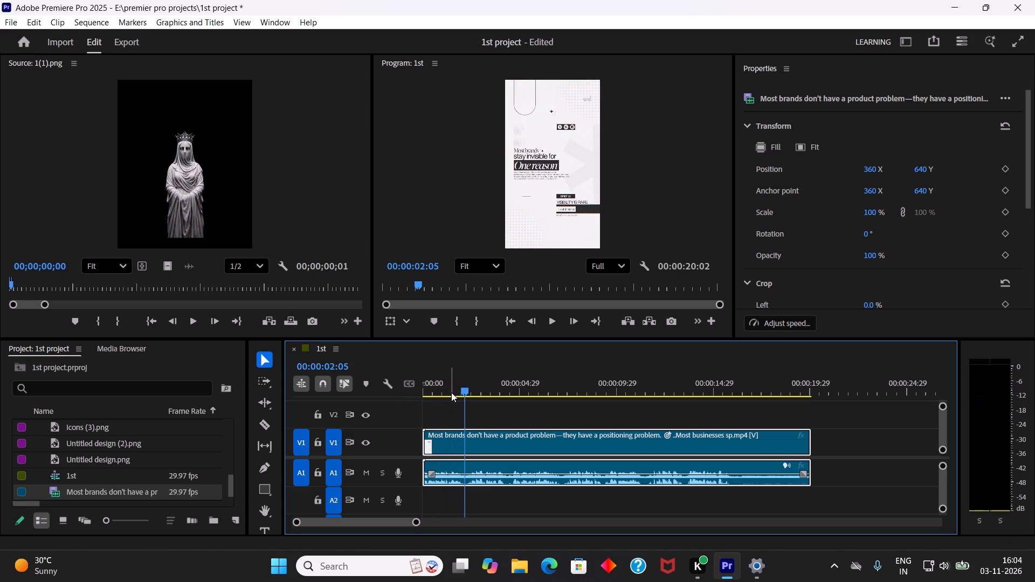
pyautogui.press('Right')
pyautogui.press('Right')
pyautogui.press('Right')
pyautogui.press('Right')
pyautogui.press('Right')
pyautogui.press('Right')
pyautogui.press('Right')
pyautogui.press('Right')
pyautogui.press('Right')
pyautogui.press('Right')
pyautogui.press('Right')
pyautogui.press('Right')
pyautogui.press('Right')
pyautogui.press('Right')
pyautogui.press('Right')
pyautogui.press('Right')
pyautogui.press('Right')
pyautogui.press('Right')
pyautogui.press('Right')
pyautogui.press('Right')
pyautogui.press('Right')
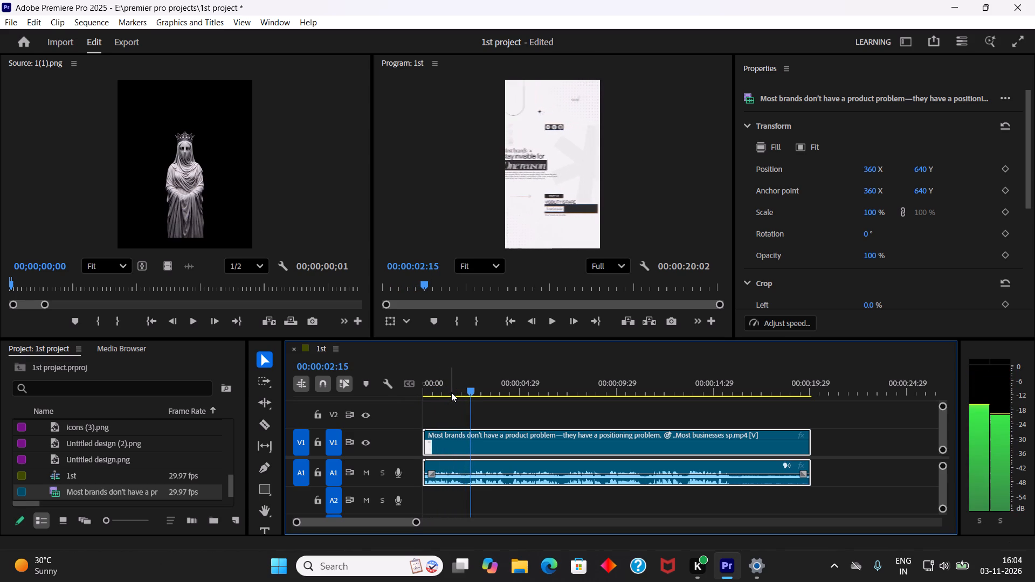
pyautogui.press('Left')
pyautogui.press('Left')
pyautogui.press('Left')
pyautogui.press('Left')
pyautogui.press('Left')
pyautogui.press('Left')
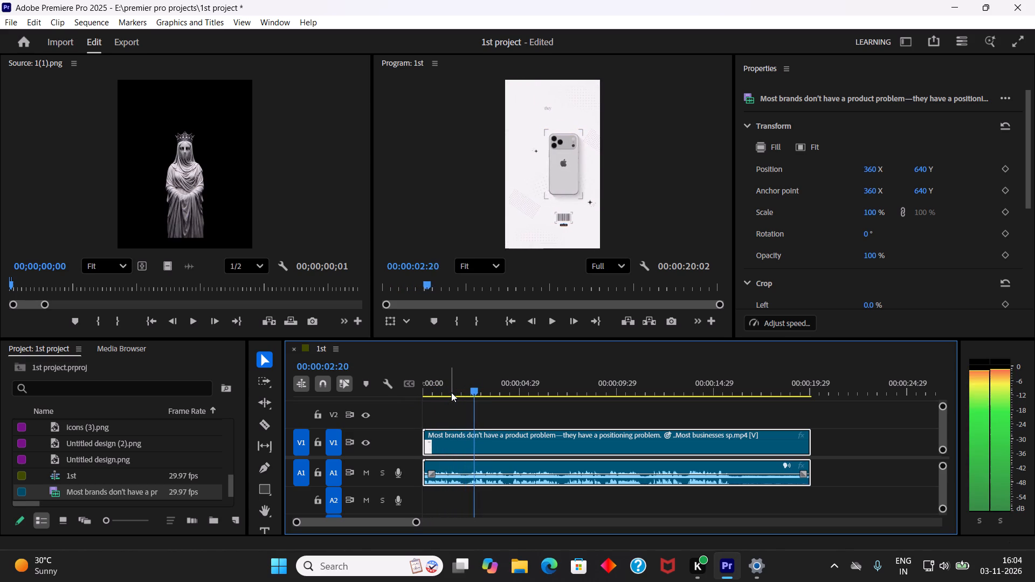
pyautogui.press('Left')
pyautogui.press('Left')
pyautogui.press('Left')
pyautogui.press('Left')
pyautogui.press('Left')
pyautogui.press('Right')
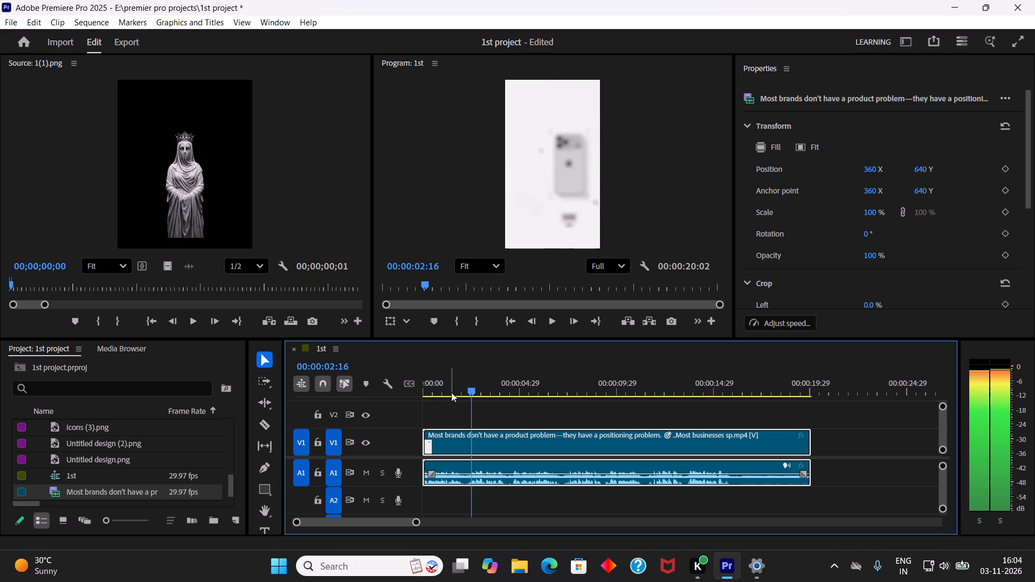
pyautogui.press('m')
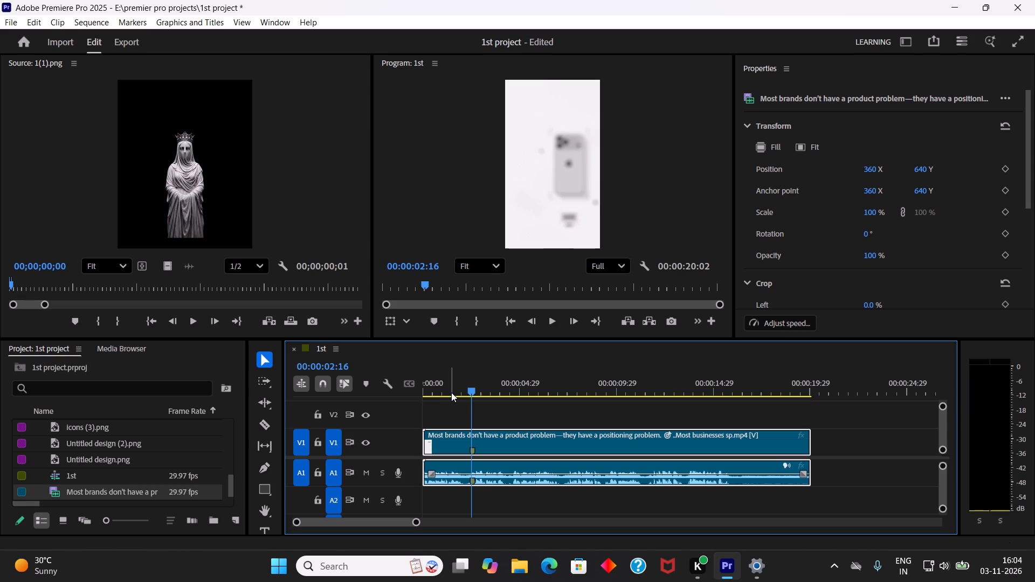
# Add a clip marker at 00:00:04:16, where the phone scene changes to the crowned statue.
pyautogui.press('space')
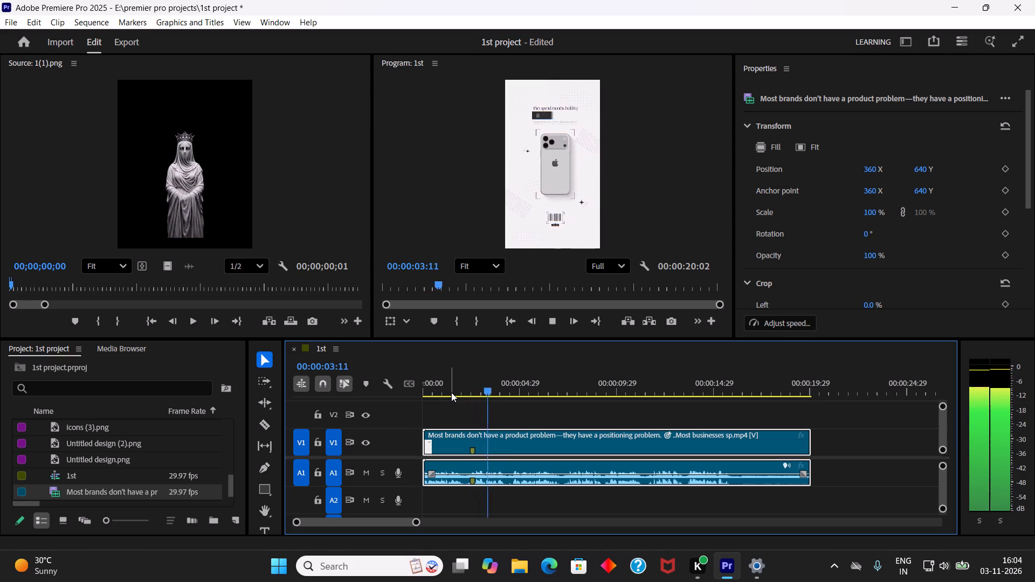
pyautogui.press('space')
pyautogui.press('Right')
pyautogui.press('Right')
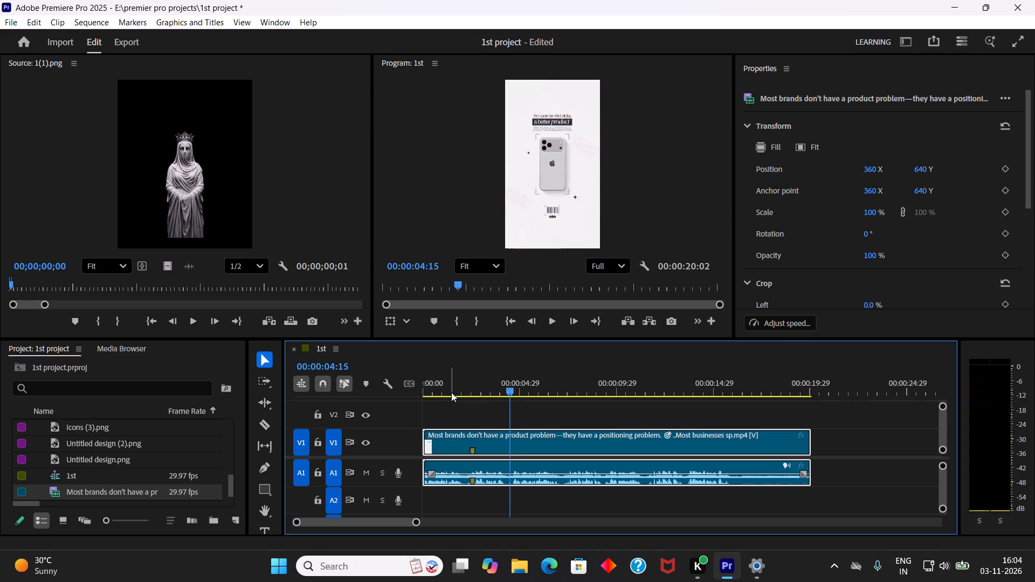
pyautogui.press('Right')
pyautogui.press('Right')
pyautogui.press('Left')
pyautogui.press('Left')
pyautogui.press('Right')
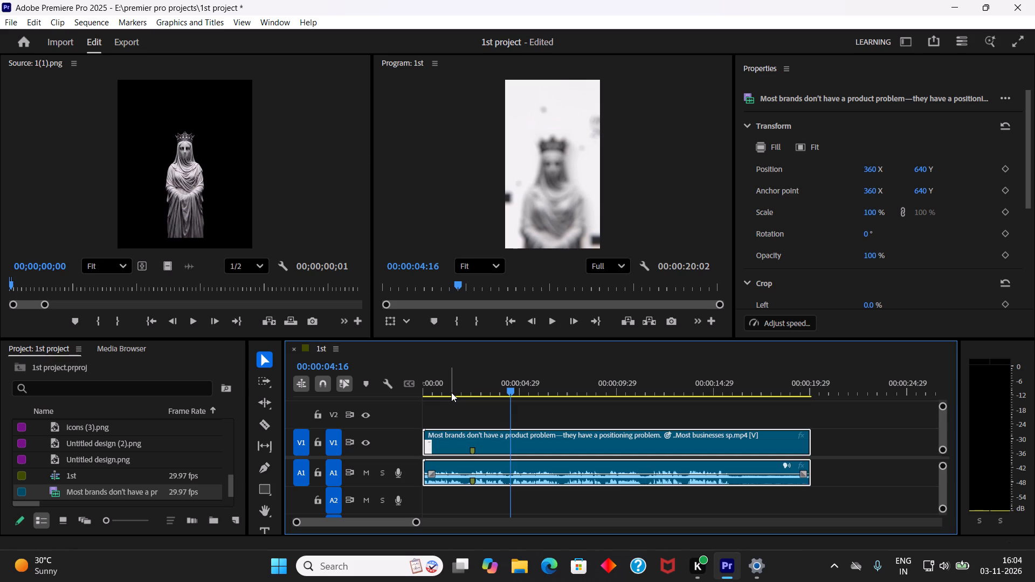
pyautogui.press('m')
# Add a clip marker at about 00:00:07:14, where the front-facing crowned statue scene ends.
pyautogui.press('Right')
pyautogui.press('Right')
pyautogui.press('Right')
pyautogui.press('Right')
pyautogui.press('Right')
pyautogui.press('Right')
pyautogui.press('Right')
pyautogui.press('Right')
pyautogui.press('Right')
pyautogui.press('Right')
pyautogui.press('Right')
pyautogui.press('Right')
pyautogui.press('Right')
pyautogui.press('Right')
pyautogui.press('Right')
pyautogui.press('Right')
pyautogui.press('Right')
pyautogui.press('Right')
pyautogui.press('Right')
pyautogui.press('Right')
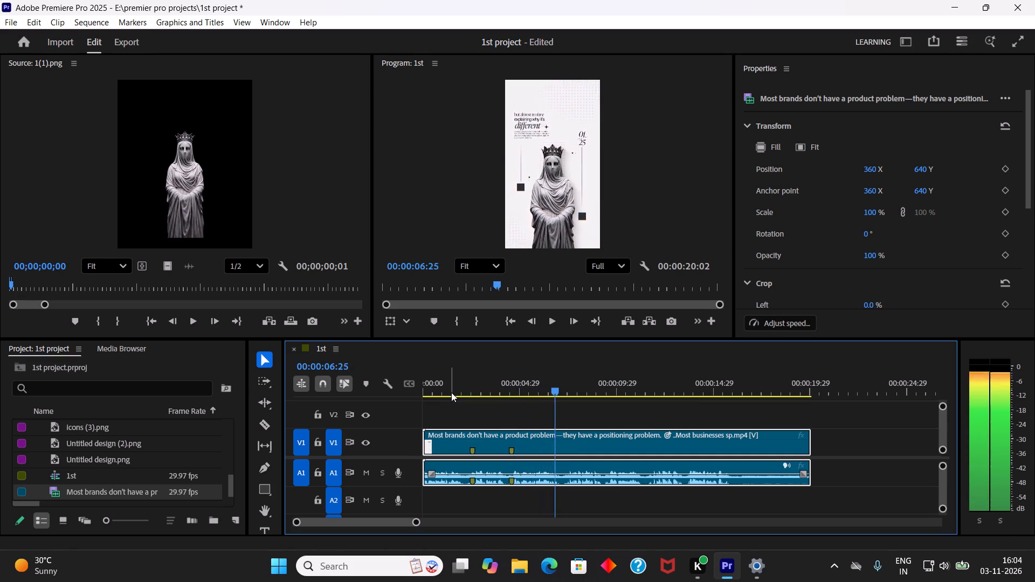
pyautogui.press('Left')
pyautogui.press('Left')
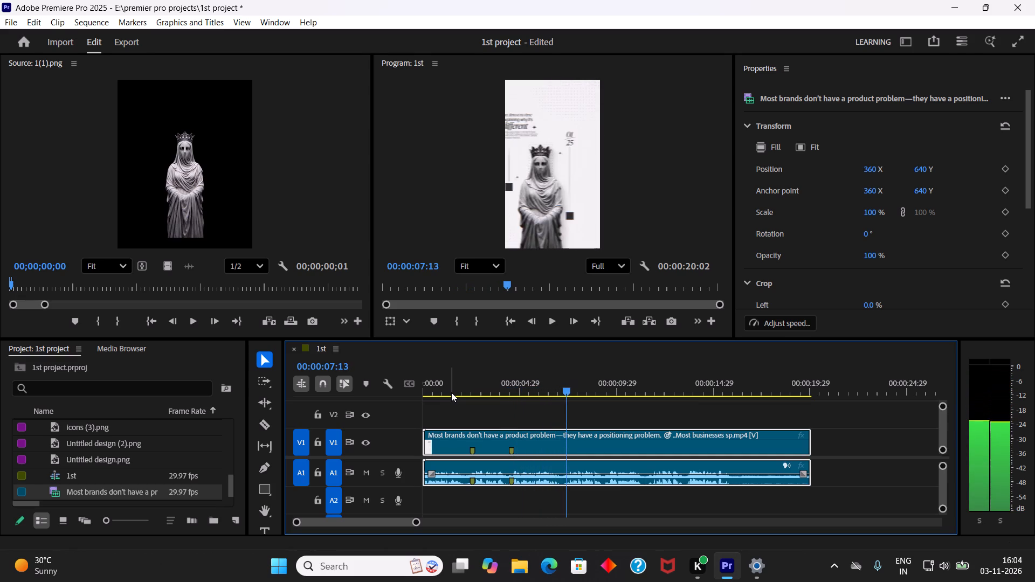
pyautogui.press('Right')
pyautogui.press('m')
# Add a clip marker at 00:00:09:16, where the blurred scene of the statue holding a phone begins.
pyautogui.press('Right')
pyautogui.press('Right')
pyautogui.press('Right')
pyautogui.press('Right')
pyautogui.press('Right')
pyautogui.press('Right')
pyautogui.press('Right')
pyautogui.press('Right')
pyautogui.press('Right')
pyautogui.press('Right')
pyautogui.press('Right')
pyautogui.press('Right')
pyautogui.press('Right')
pyautogui.press('Right')
pyautogui.press('Right')
pyautogui.press('Right')
pyautogui.press('Right')
pyautogui.press('Right')
pyautogui.press('Right')
pyautogui.press('Right')
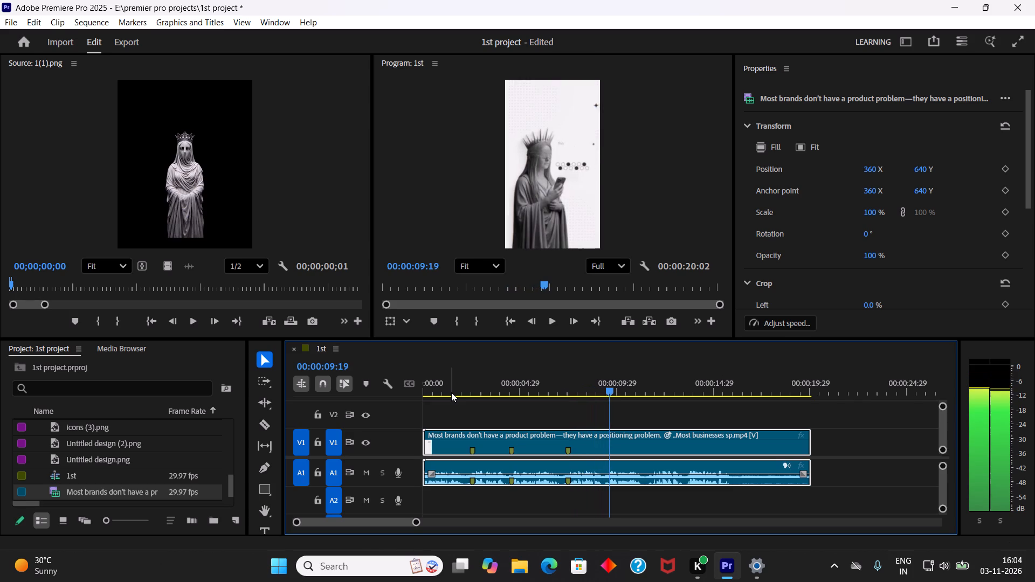
pyautogui.press('Left')
pyautogui.press('Left')
pyautogui.press('Left')
pyautogui.press('Left')
pyautogui.press('Right')
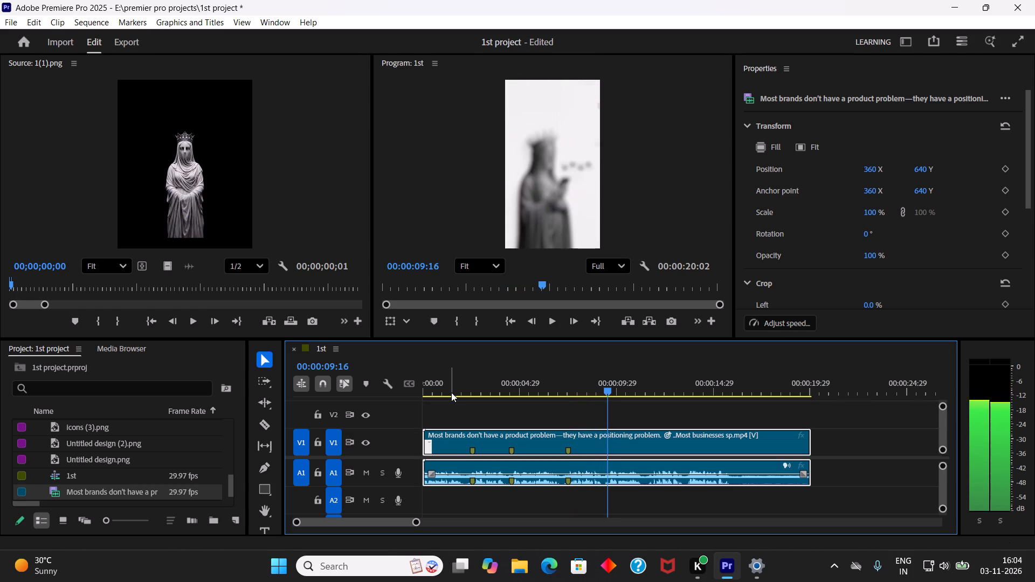
pyautogui.press('Left')
pyautogui.press('Right')
pyautogui.write('m')
# Add a clip marker at 00:00:11:24, where the blurred opening of the "Best Products" scene begins.
pyautogui.press('space')
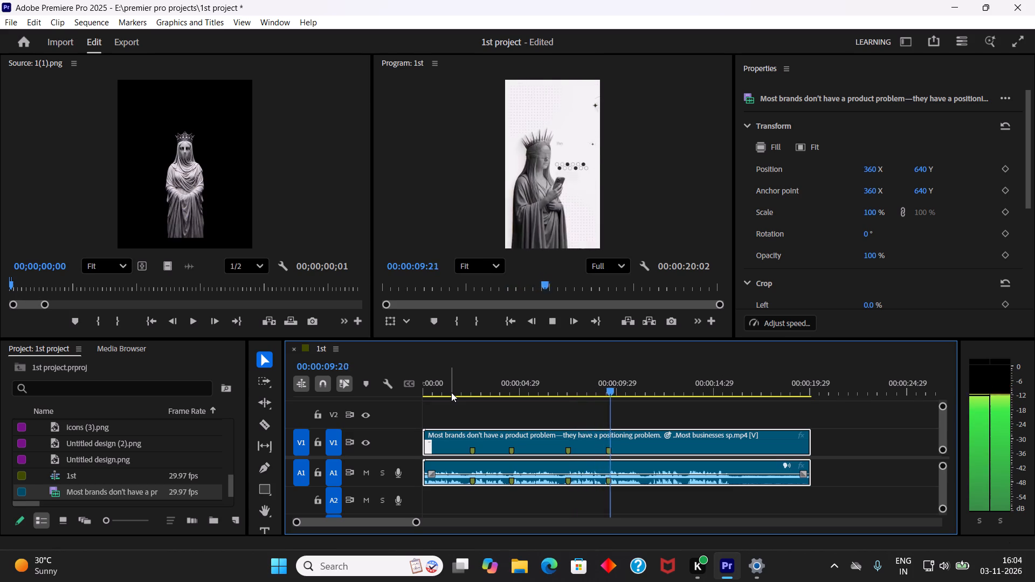
pyautogui.press('space')
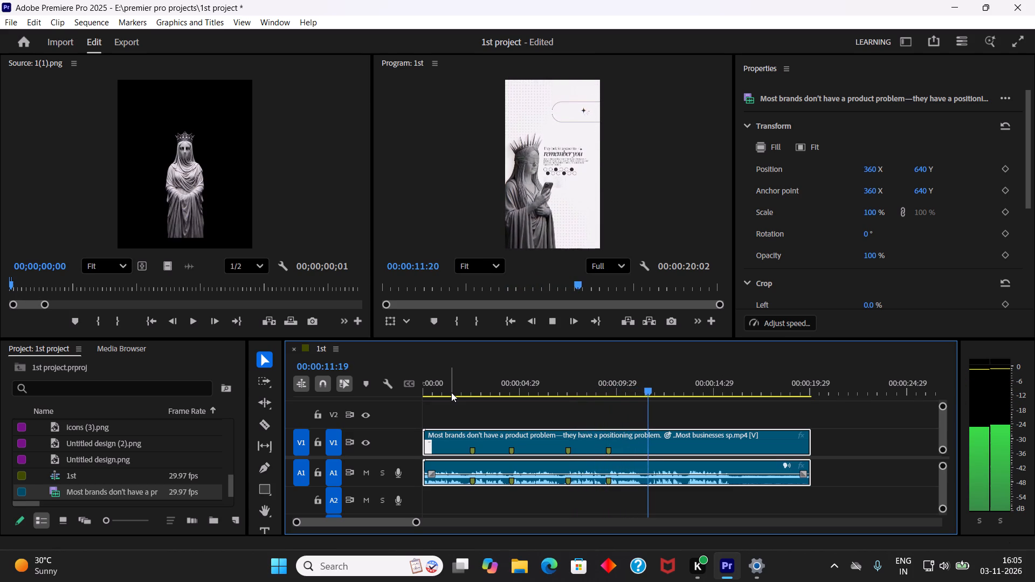
pyautogui.press('Right')
pyautogui.press('Right')
pyautogui.press('Right')
pyautogui.press('Right')
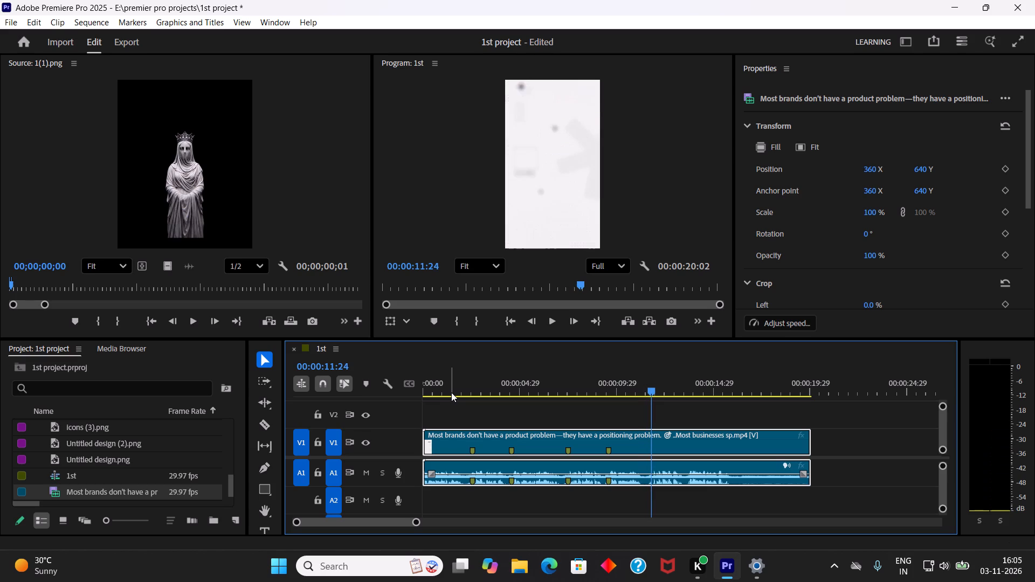
pyautogui.press('Right')
pyautogui.press('Left')
pyautogui.press('Left')
pyautogui.press('Right')
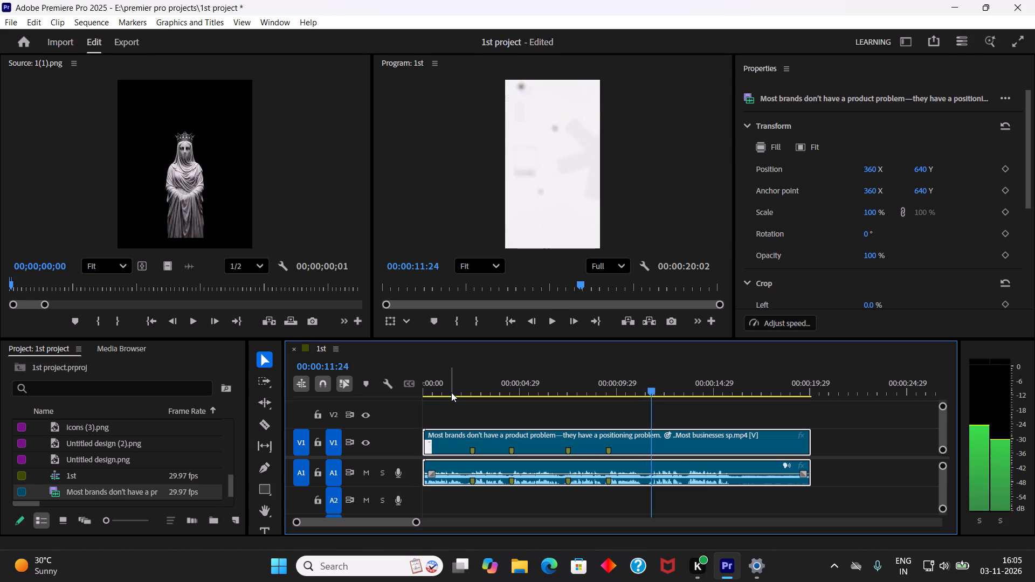
pyautogui.write('m')
# Replay the end of the "Best Products" scene and add a clip marker at 00:00:13:21, on the first blank white frame.
pyautogui.press('space')
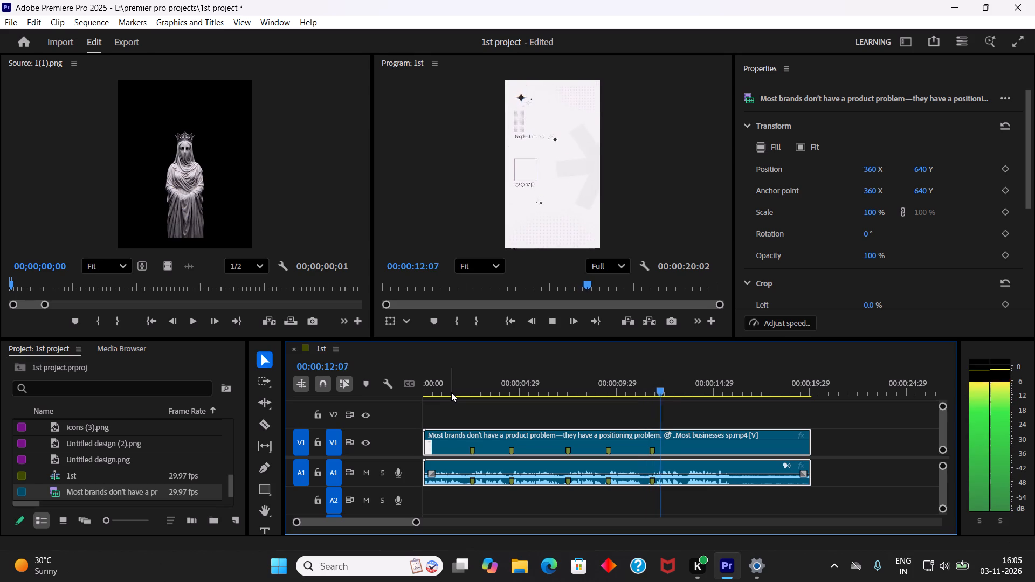
pyautogui.press('space')
pyautogui.press('Right')
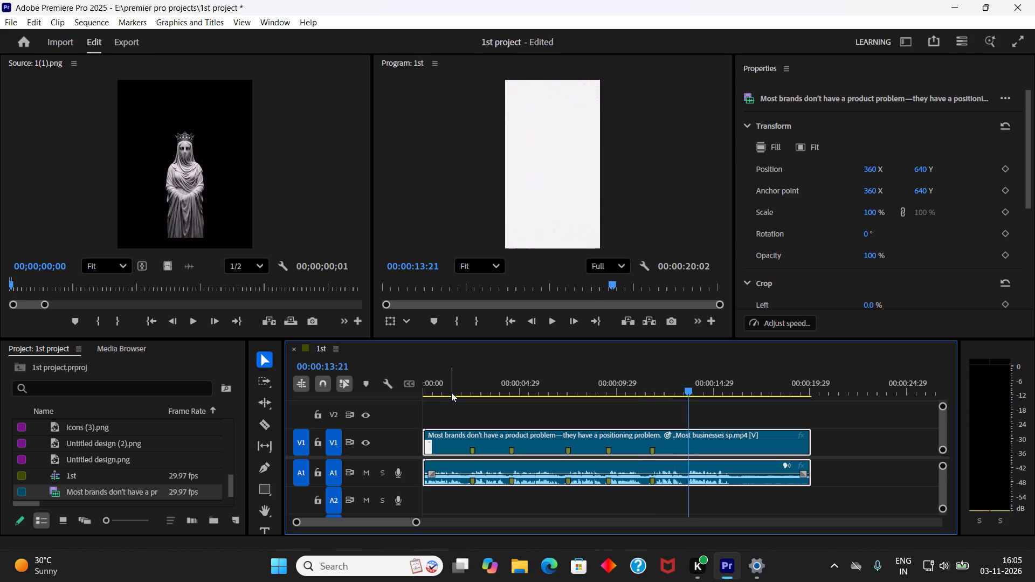
pyautogui.press('Right')
pyautogui.press('Right')
pyautogui.press('space')
pyautogui.press('space')
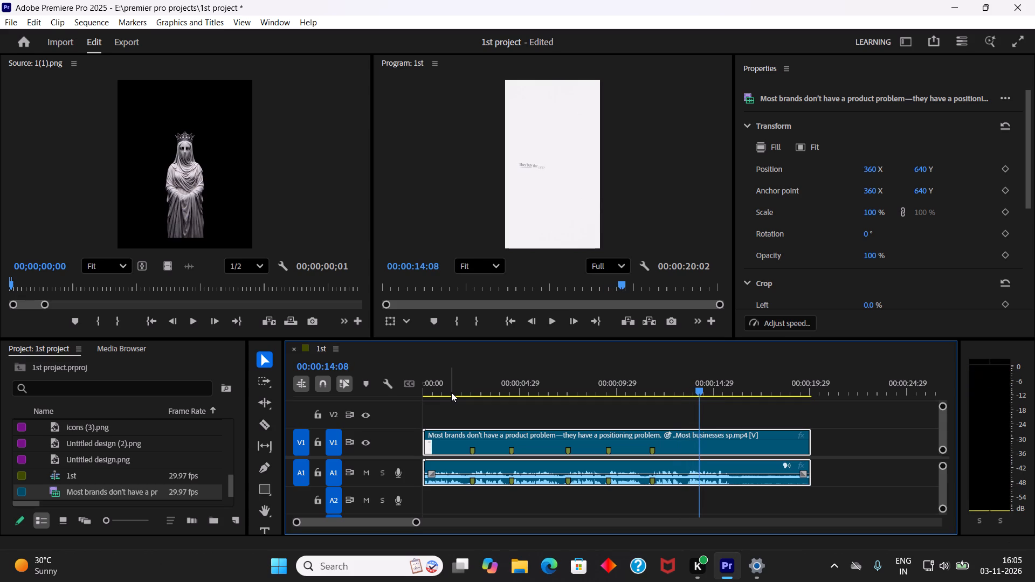
pyautogui.press('space')
pyautogui.press('Left')
pyautogui.press('Left')
pyautogui.press('space')
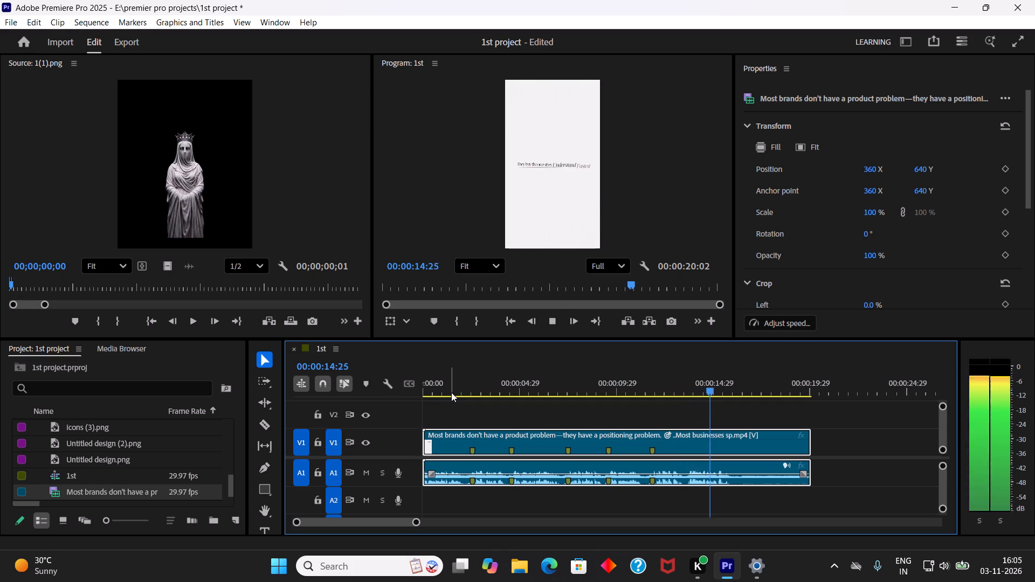
pyautogui.press('Left')
pyautogui.click(692, 396)
pyautogui.press('space')
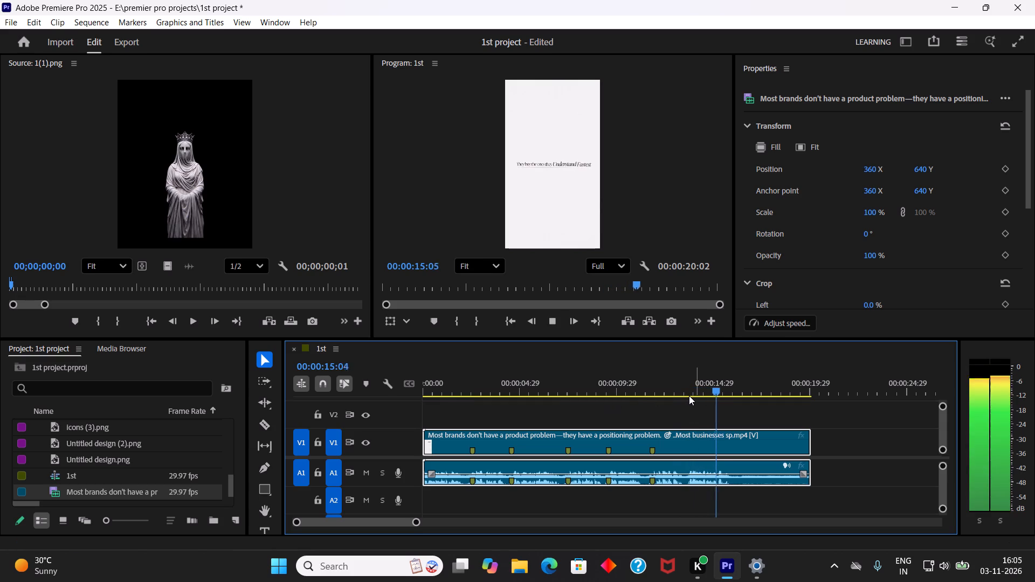
pyautogui.moveTo(680, 396); pyautogui.dragTo(674, 394)
pyautogui.click(673, 394)
pyautogui.press('space')
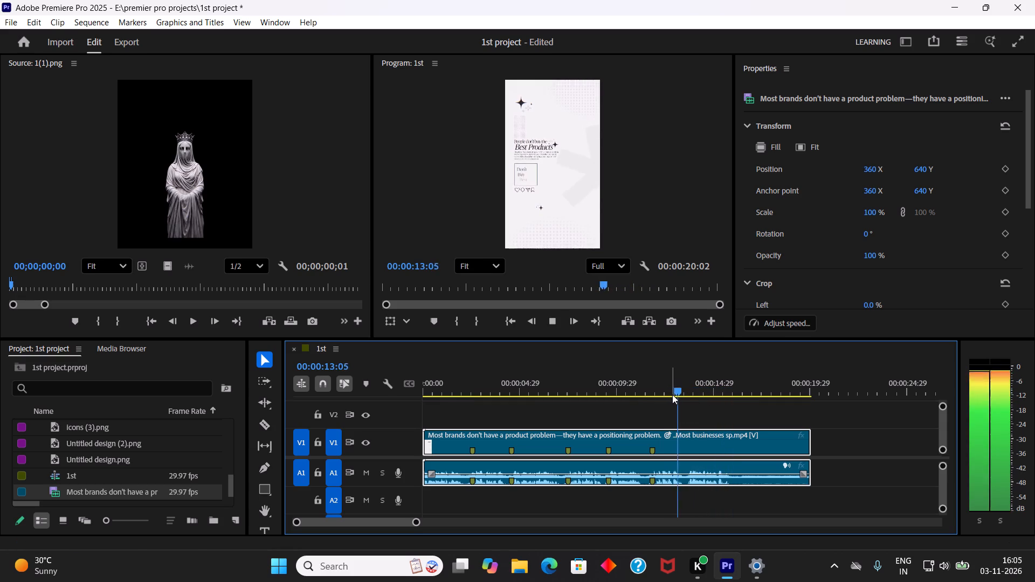
pyautogui.press('space')
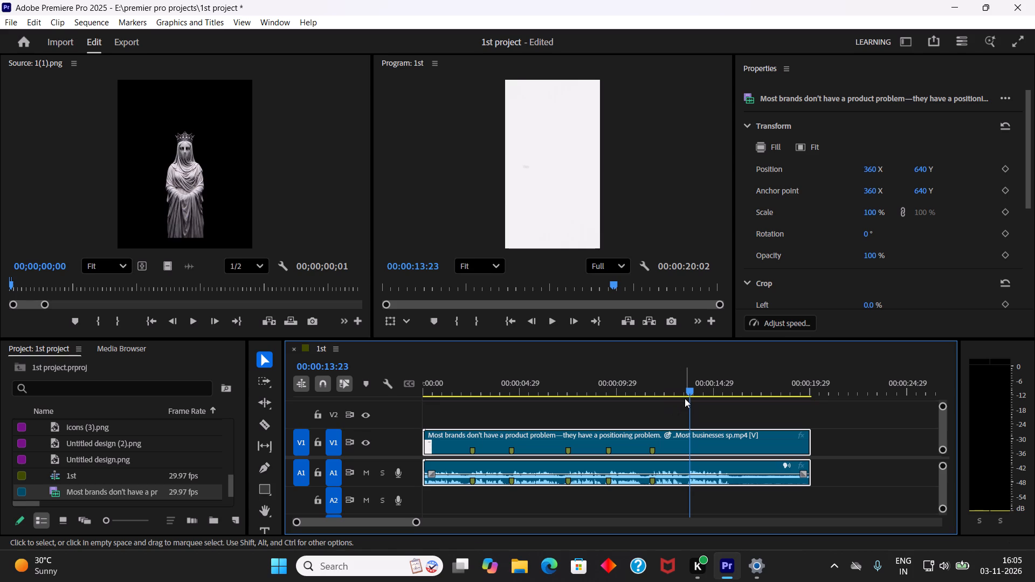
pyautogui.press('Left')
pyautogui.press('Left')
pyautogui.press('Left')
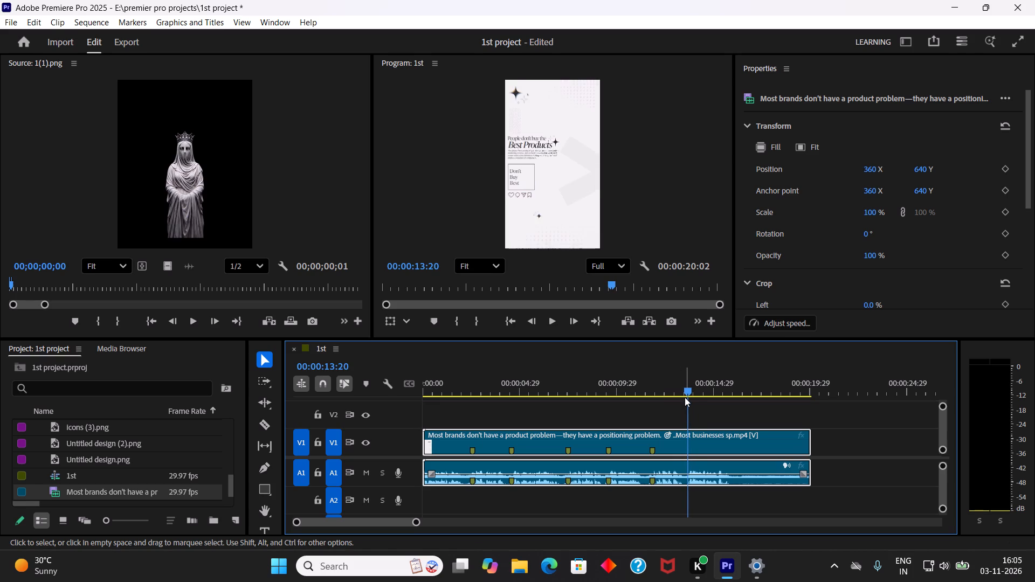
pyautogui.press('Right')
pyautogui.write('m')
# Add a clip marker at about 00:00:16:05, on the blank frames before the closing star logo appears.
pyautogui.press('space')
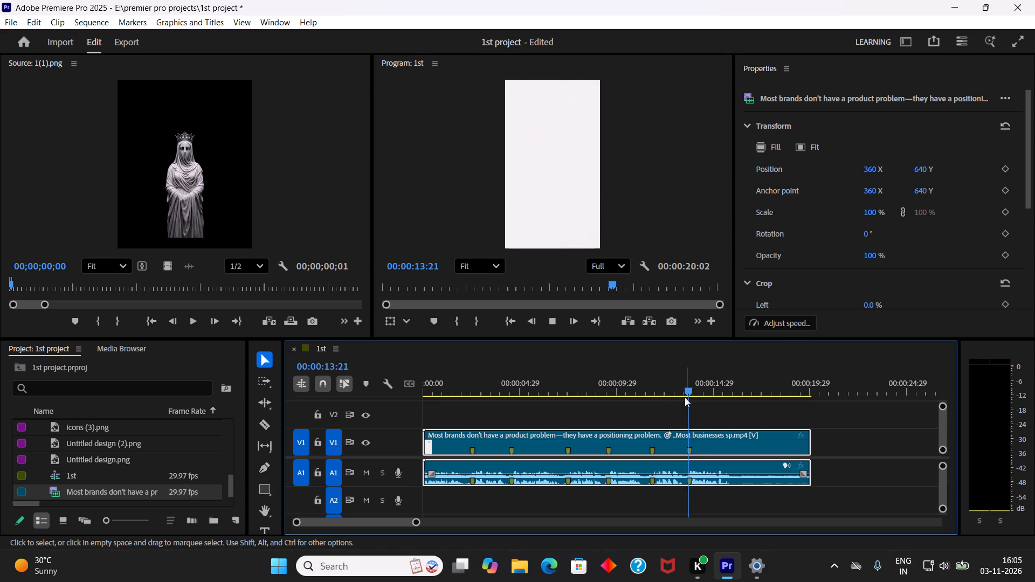
pyautogui.rightClick(672, 0)
pyautogui.click(618, 4)
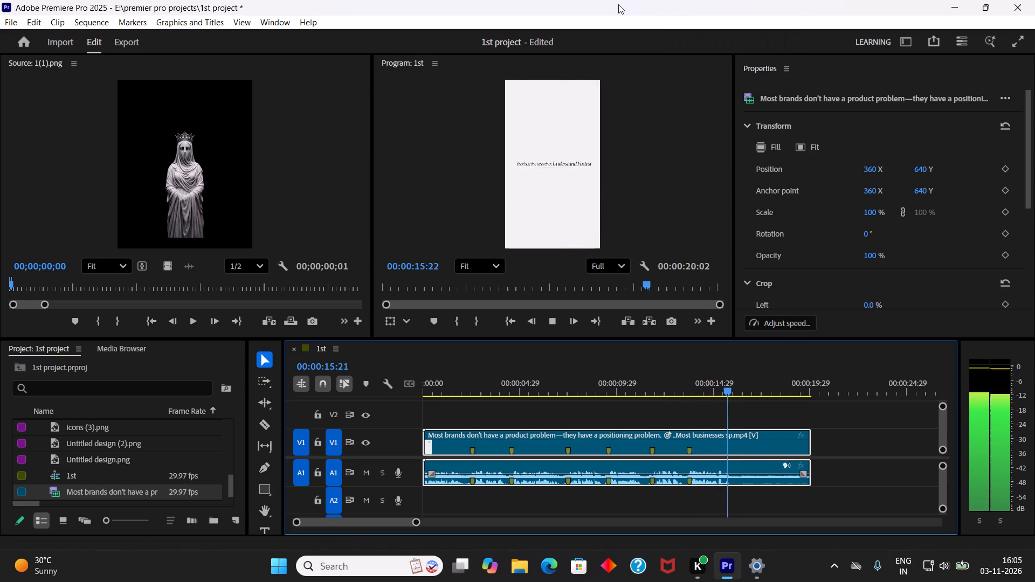
pyautogui.press('space')
pyautogui.press('space')
pyautogui.press('space')
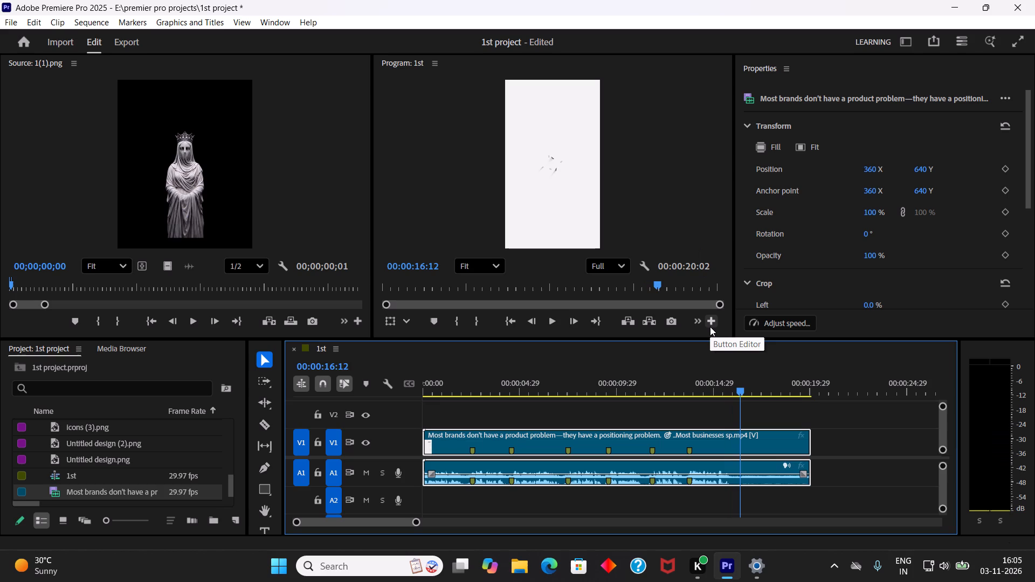
pyautogui.press('Left')
pyautogui.press('Left')
pyautogui.press('Left')
pyautogui.press('Left')
pyautogui.press('Left')
pyautogui.press('Left')
pyautogui.press('Left')
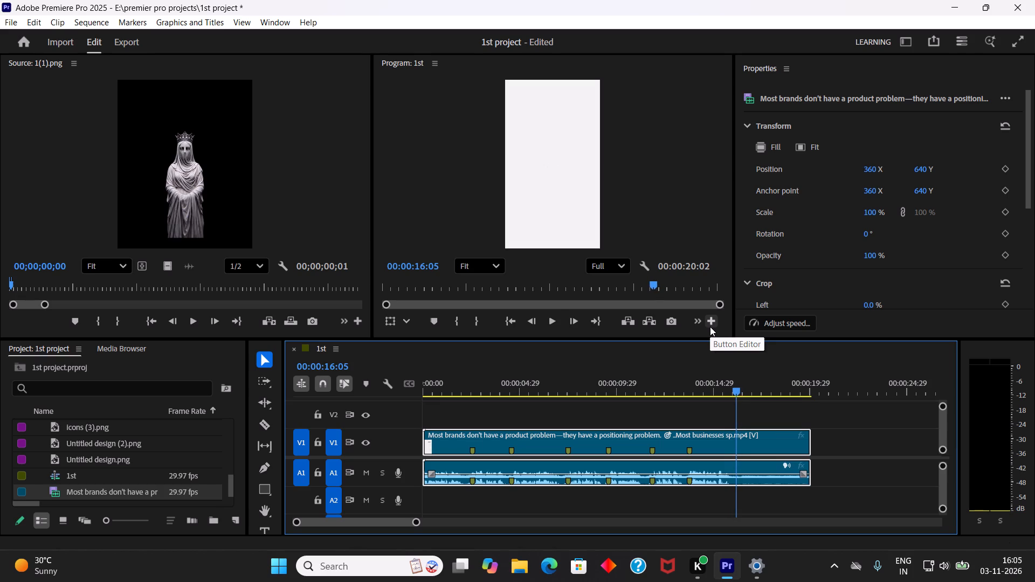
pyautogui.press('Left')
pyautogui.press('Left')
pyautogui.press('Left')
pyautogui.press('Right')
pyautogui.press('Right')
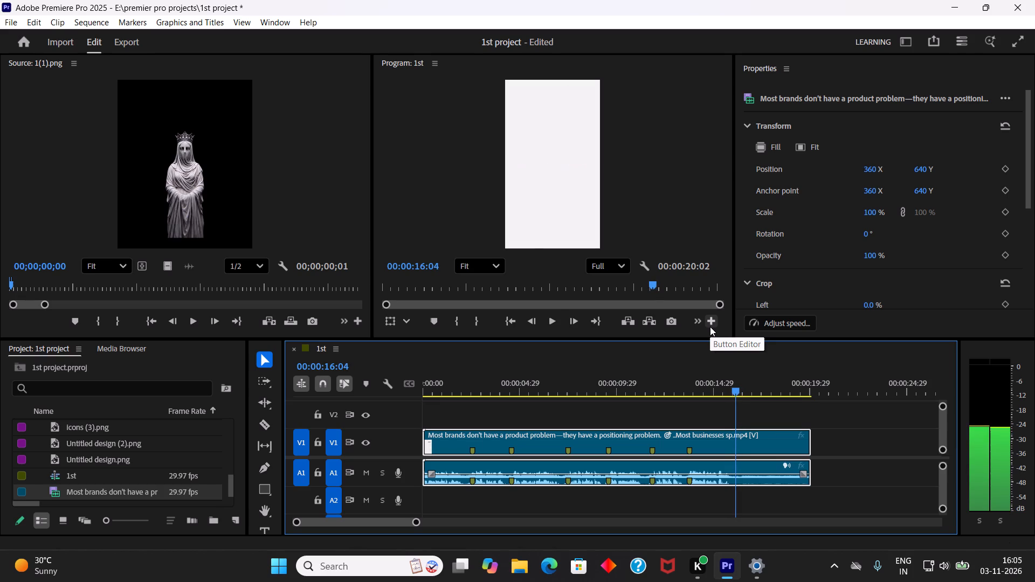
pyautogui.press('Right')
pyautogui.write('m')
# Play the closing star logo scene up to 00:00:18:10 and save the project.
pyautogui.press('space')
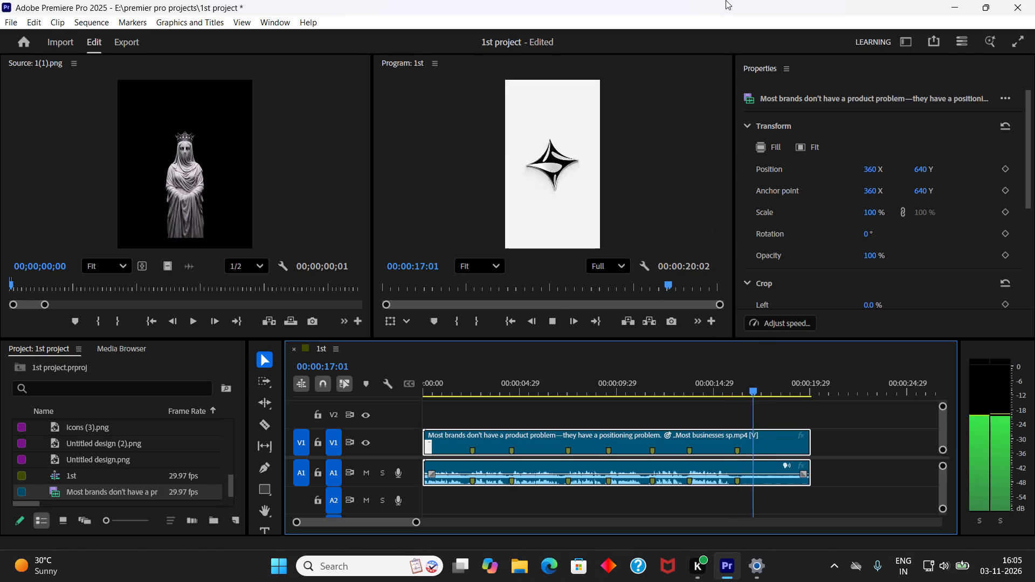
pyautogui.press('space')
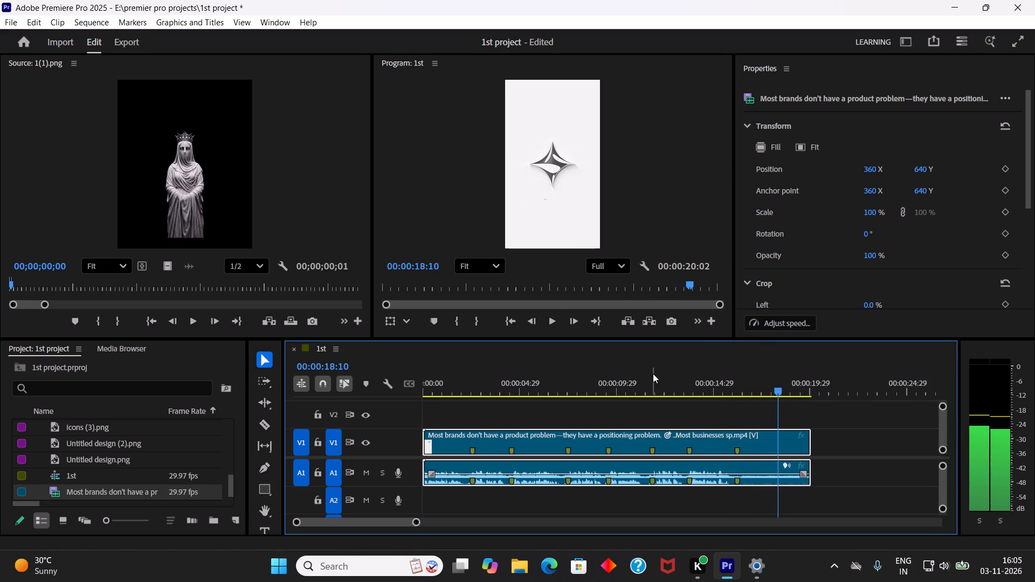
pyautogui.hotkey('ctrl', 's')
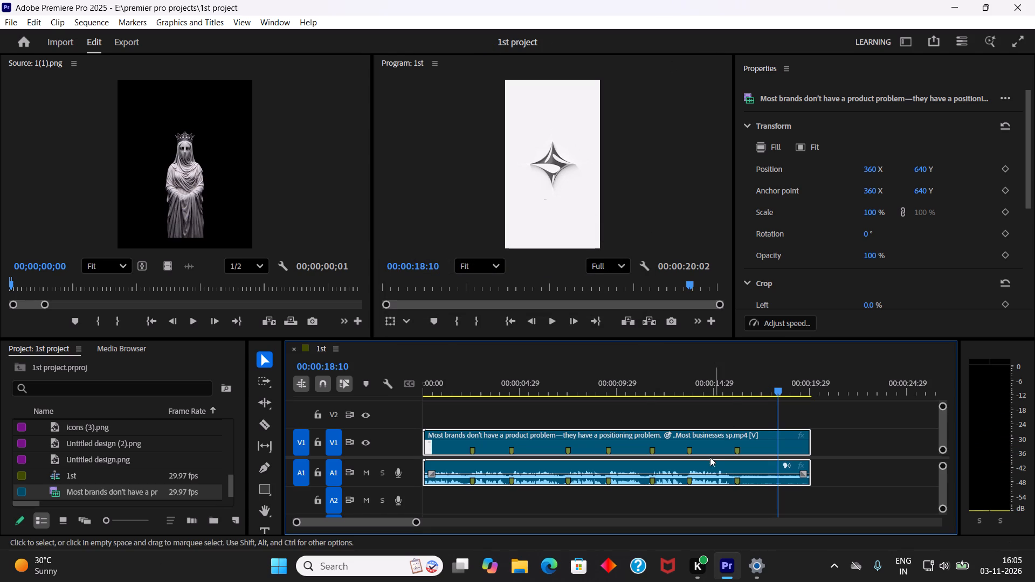
# Unlink the "Most brands don't have a product problem" clip, delete only its video on V1, and save the project.
pyautogui.moveTo(644, 392); pyautogui.dragTo(414, 407)
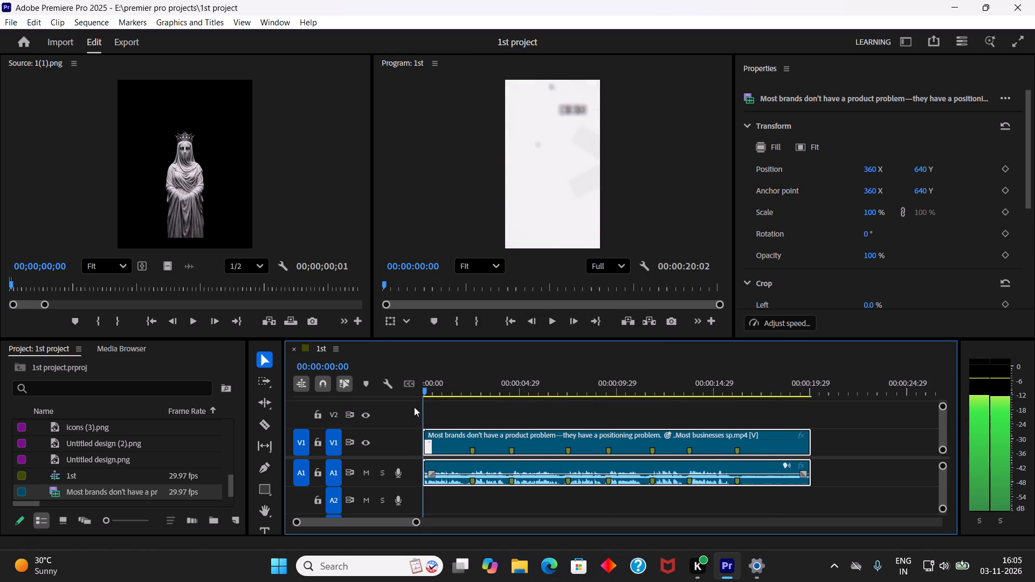
pyautogui.moveTo(414, 407); pyautogui.dragTo(427, 406)
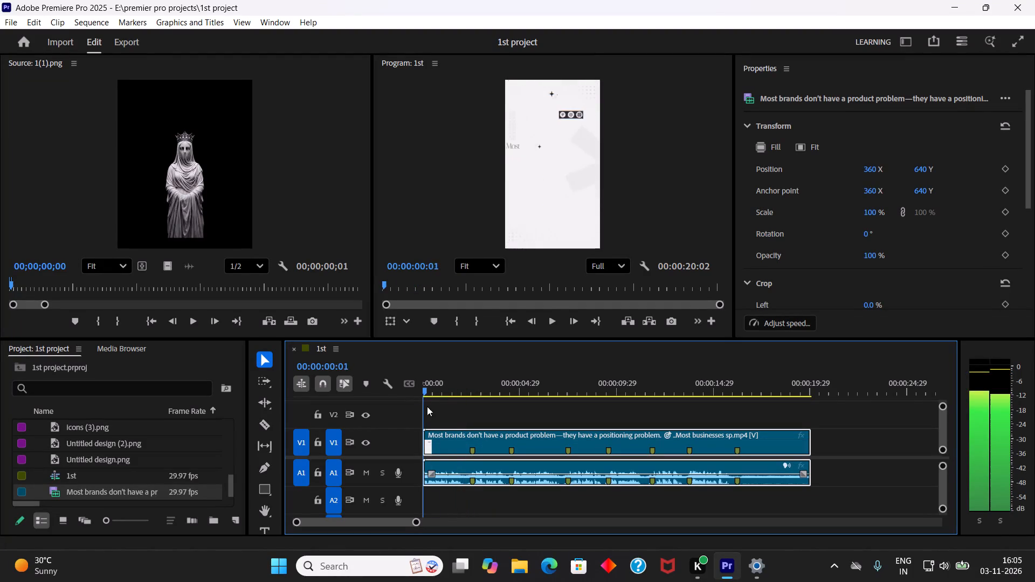
pyautogui.moveTo(427, 406); pyautogui.dragTo(464, 408)
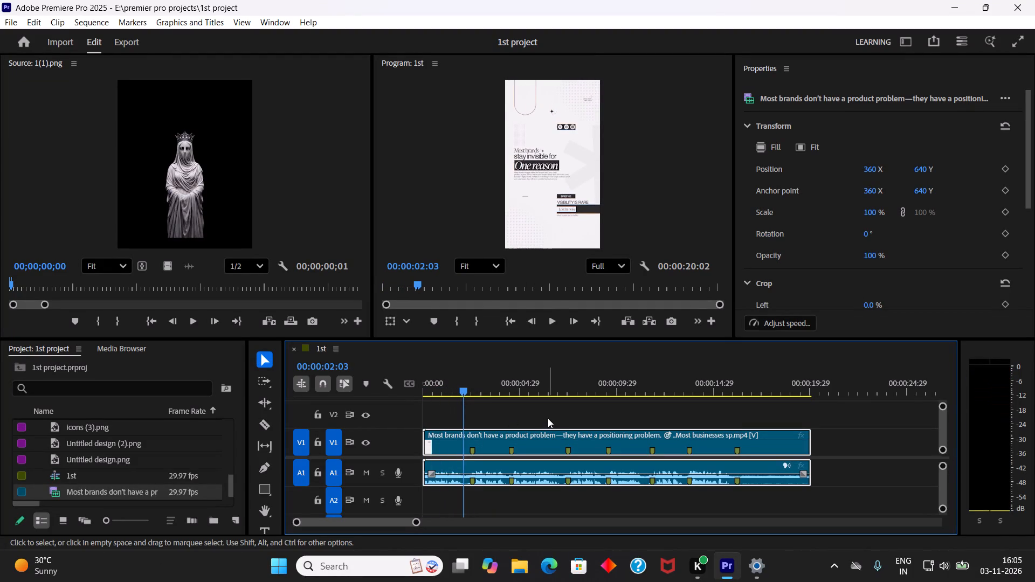
pyautogui.click(486, 433)
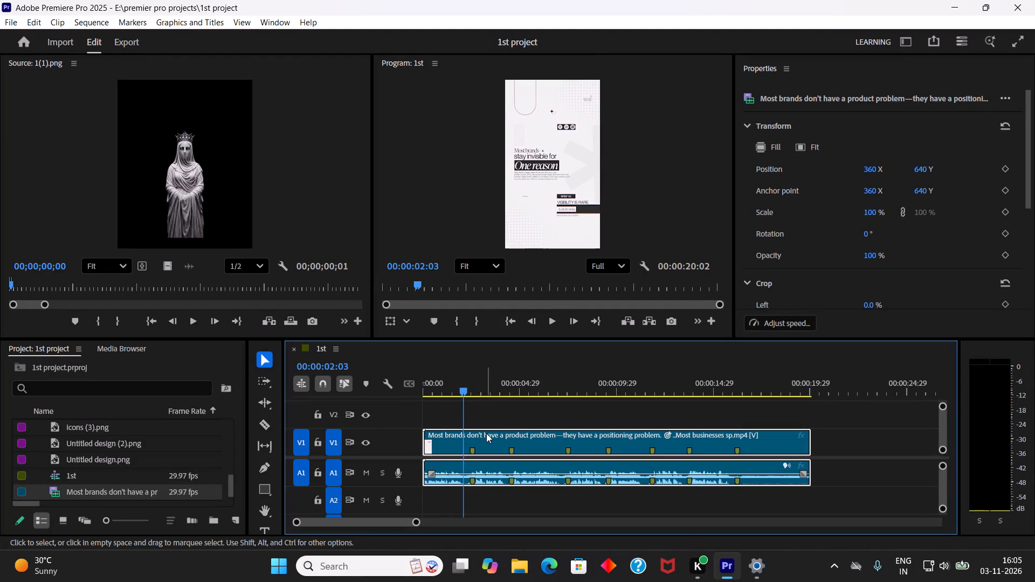
pyautogui.rightClick(486, 433)
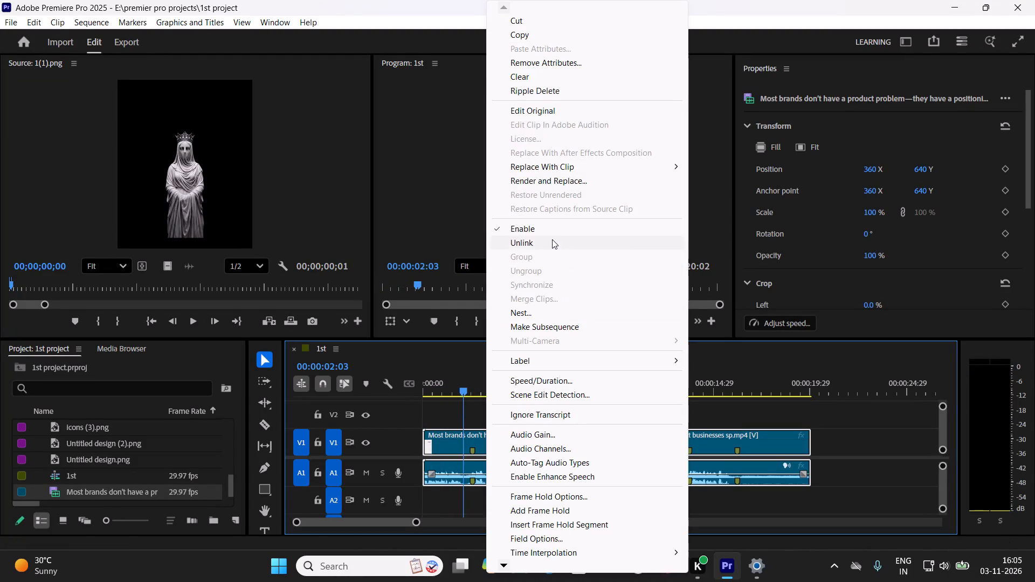
pyautogui.click(552, 239)
pyautogui.click(502, 422)
pyautogui.click(496, 442)
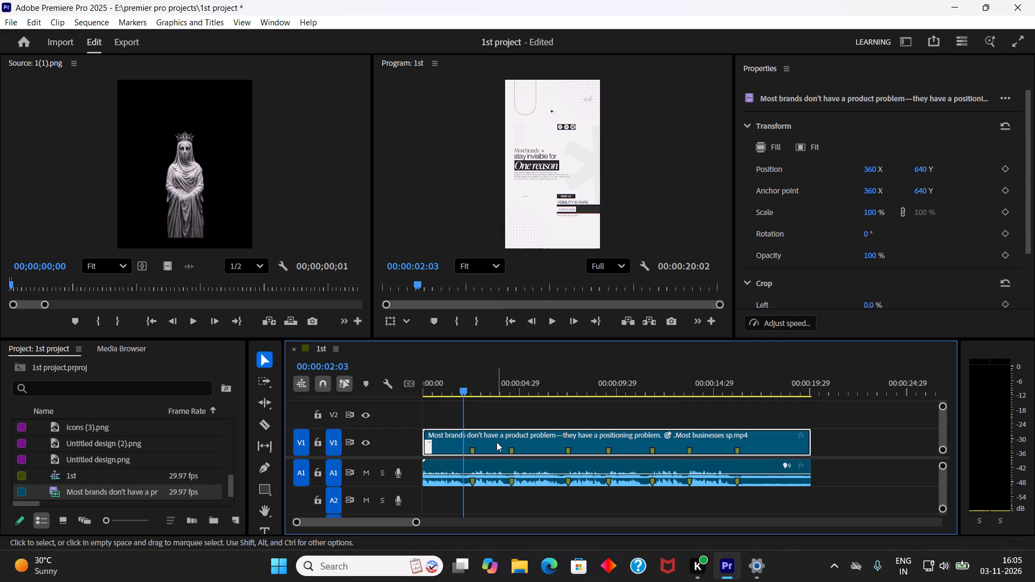
pyautogui.press('Delete')
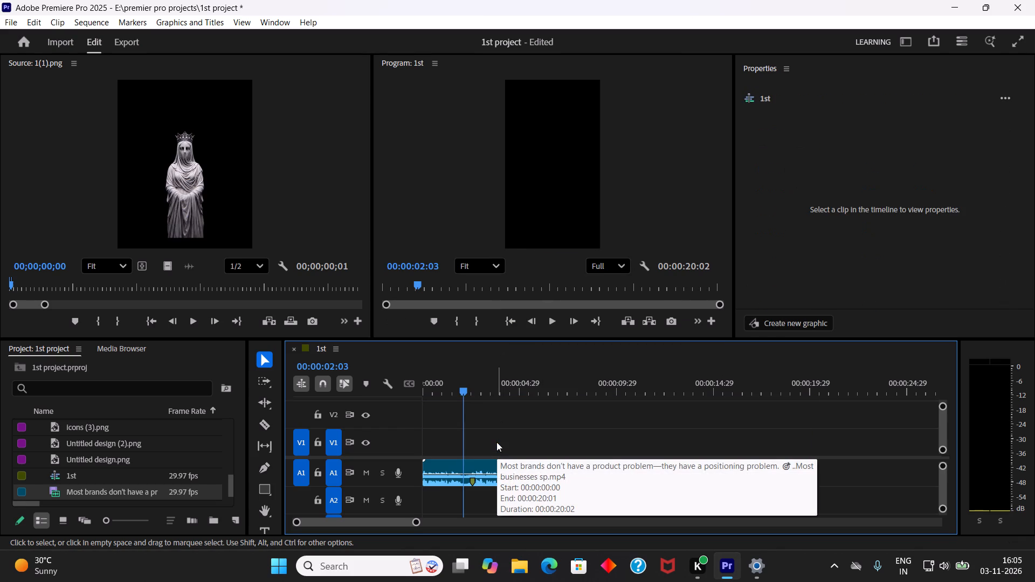
pyautogui.click(666, 433)
pyautogui.hotkey('ctrl', 's')
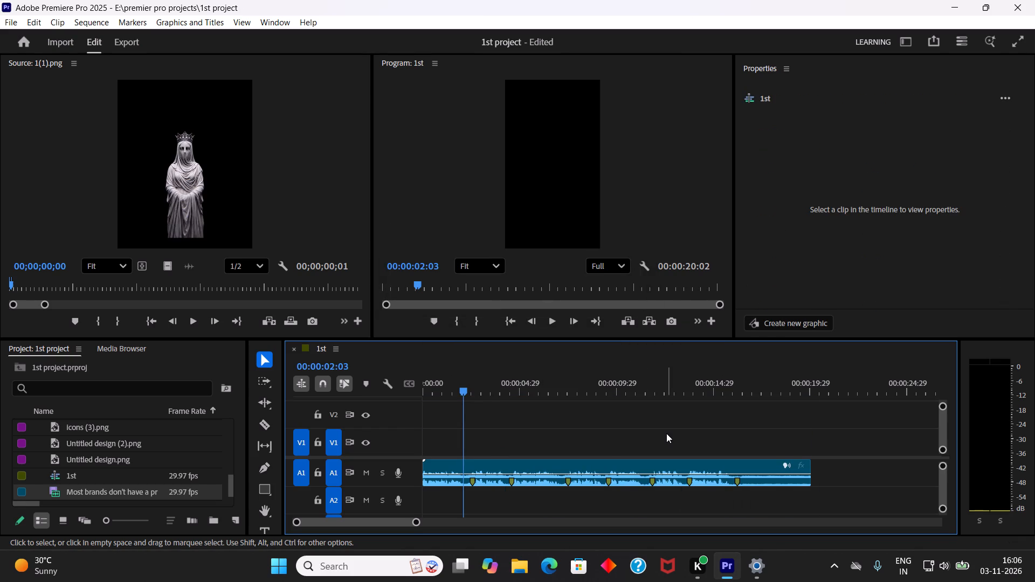
# Play the audio on A1 from the sequence start to check it, and return the playhead to 00:00:00:00.
pyautogui.moveTo(480, 394); pyautogui.dragTo(363, 396)
pyautogui.press('space')
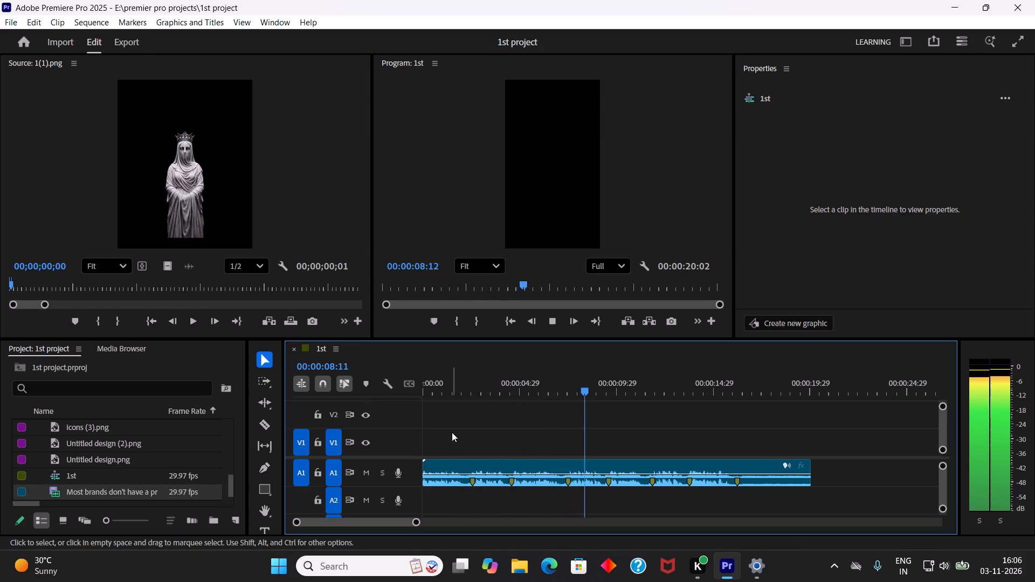
pyautogui.moveTo(460, 391); pyautogui.dragTo(386, 392)
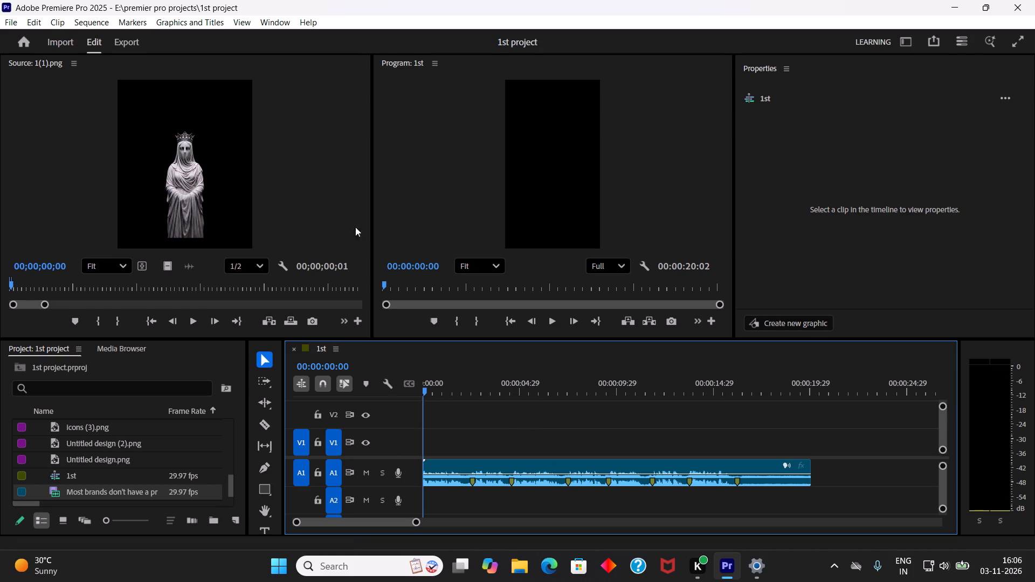
# Close the Source monitor panel showing 1(1).png.
pyautogui.rightClick(319, 206)
pyautogui.click(301, 198)
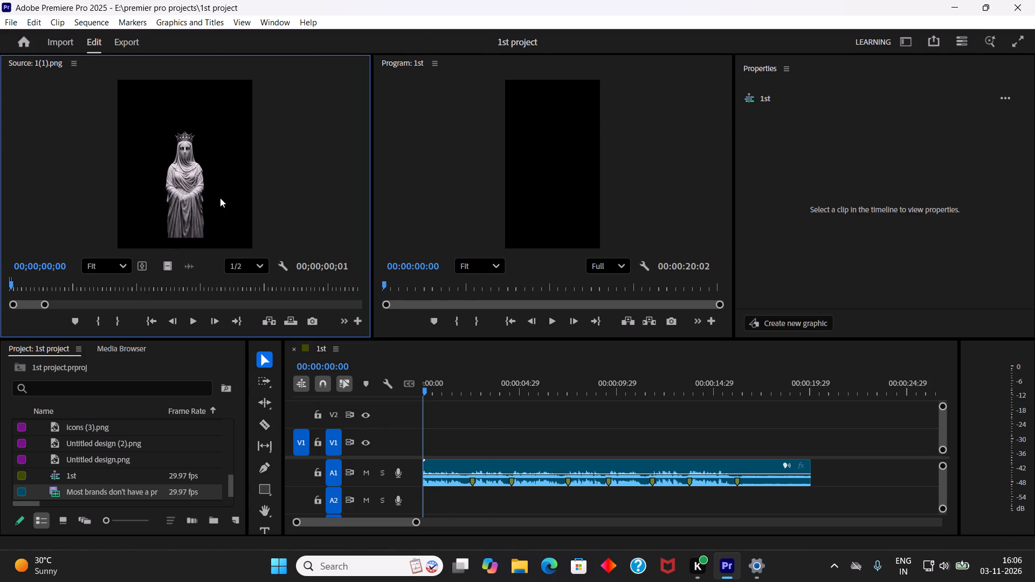
pyautogui.click(219, 197)
pyautogui.click(71, 67)
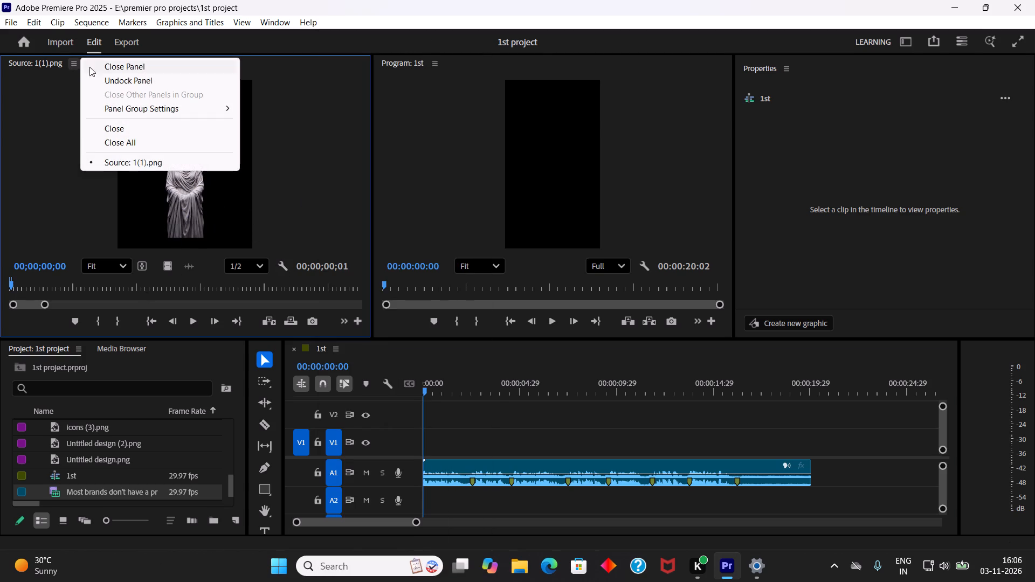
pyautogui.click(136, 69)
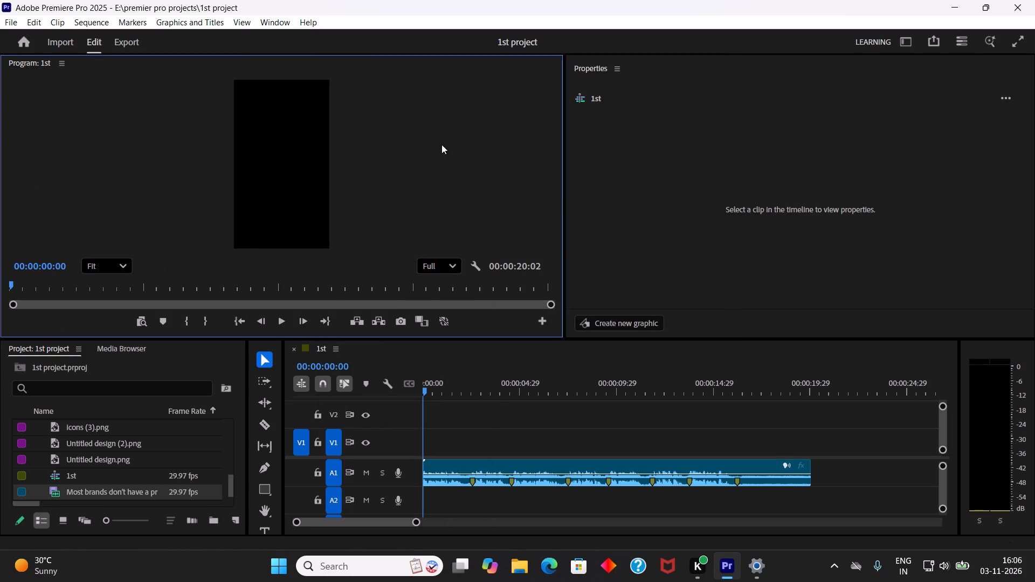
# Widen the Program monitor so that the Properties panel shrinks to a narrow column.
pyautogui.moveTo(563, 174); pyautogui.dragTo(765, 175)
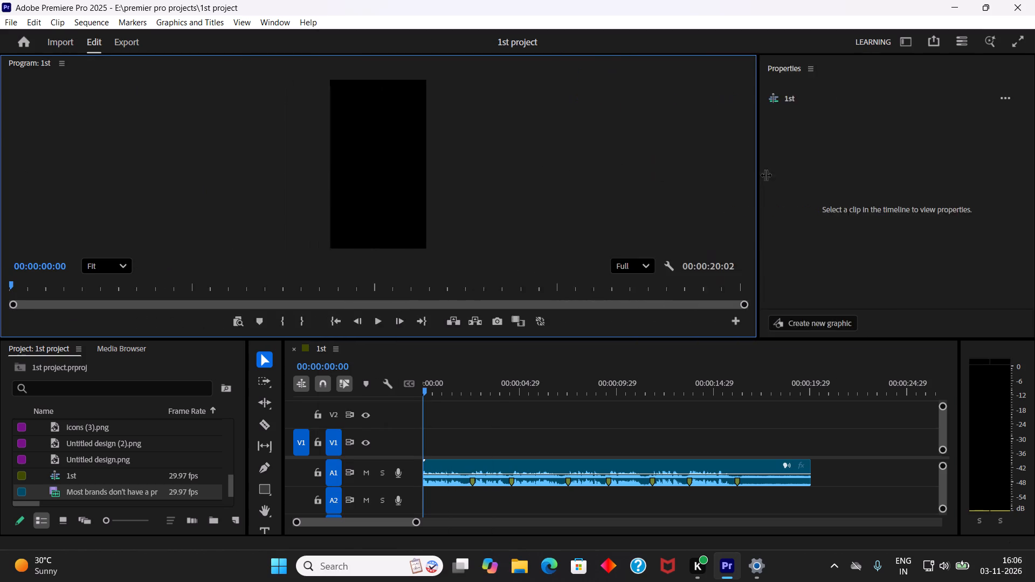
pyautogui.moveTo(765, 175); pyautogui.dragTo(862, 178)
# Keep the Program monitor zoom at Fit and set its playback resolution to 1/2.
pyautogui.click(123, 263)
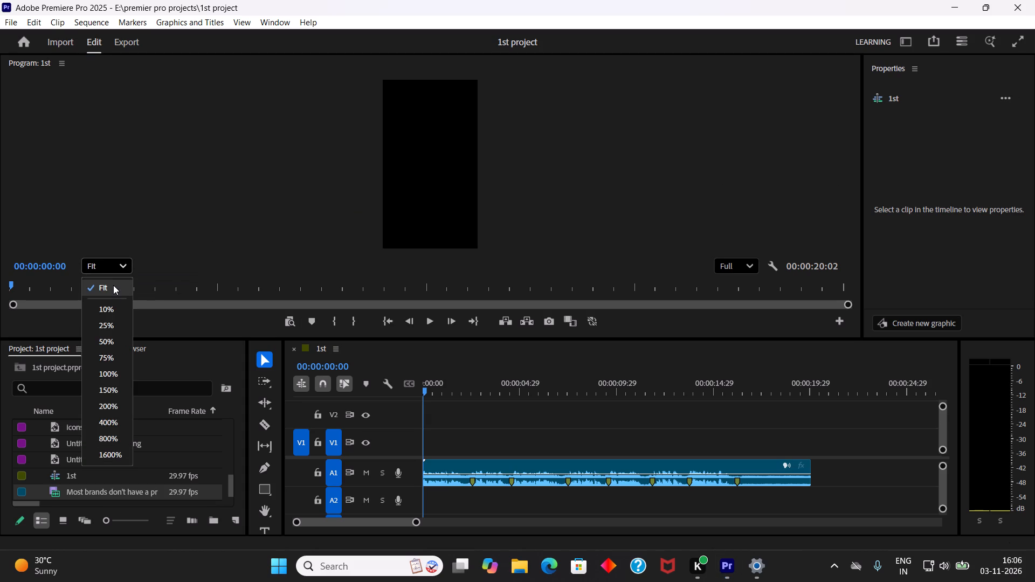
pyautogui.click(113, 285)
pyautogui.click(741, 261)
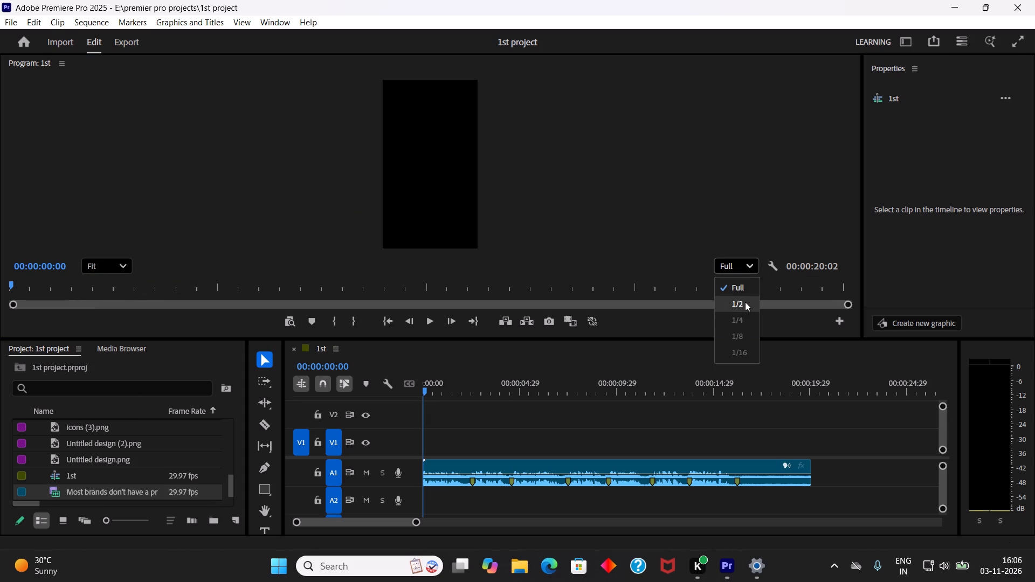
pyautogui.click(745, 302)
pyautogui.click(743, 266)
pyautogui.click(593, 467)
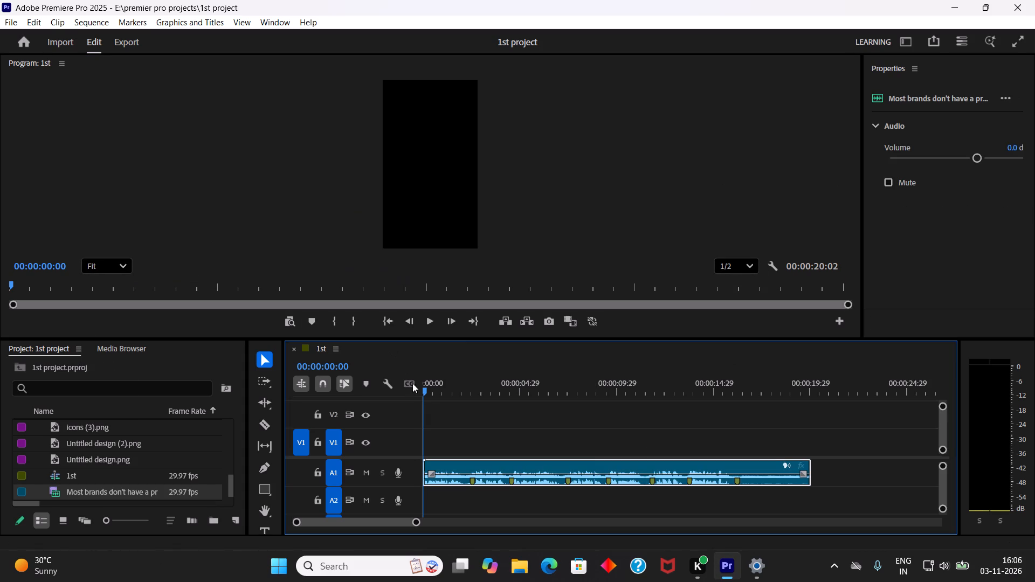
# Sort the items in the Project panel by name.
pyautogui.rightClick(230, 438)
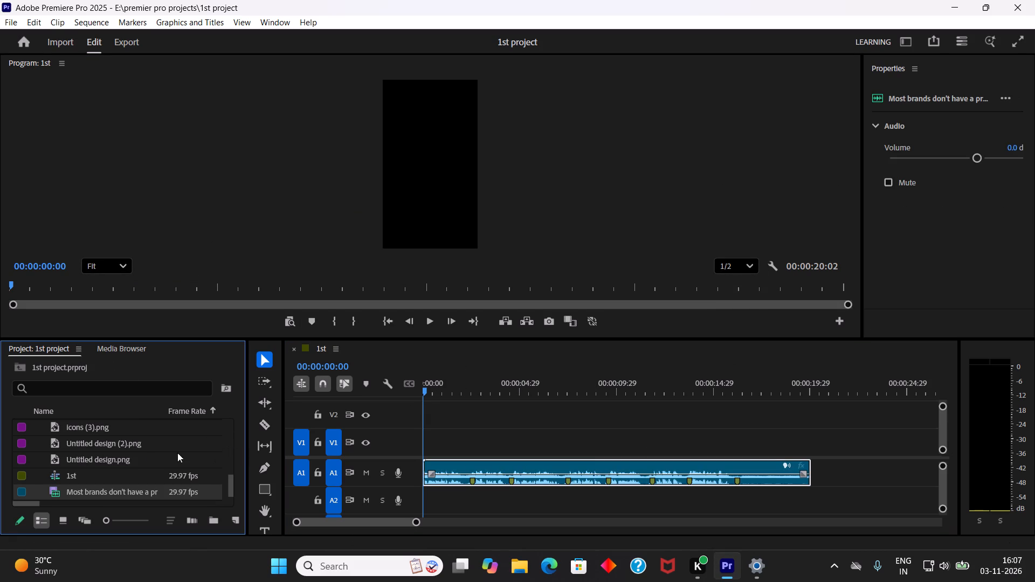
pyautogui.scroll(-9, 144, 453)
pyautogui.rightClick(214, 504)
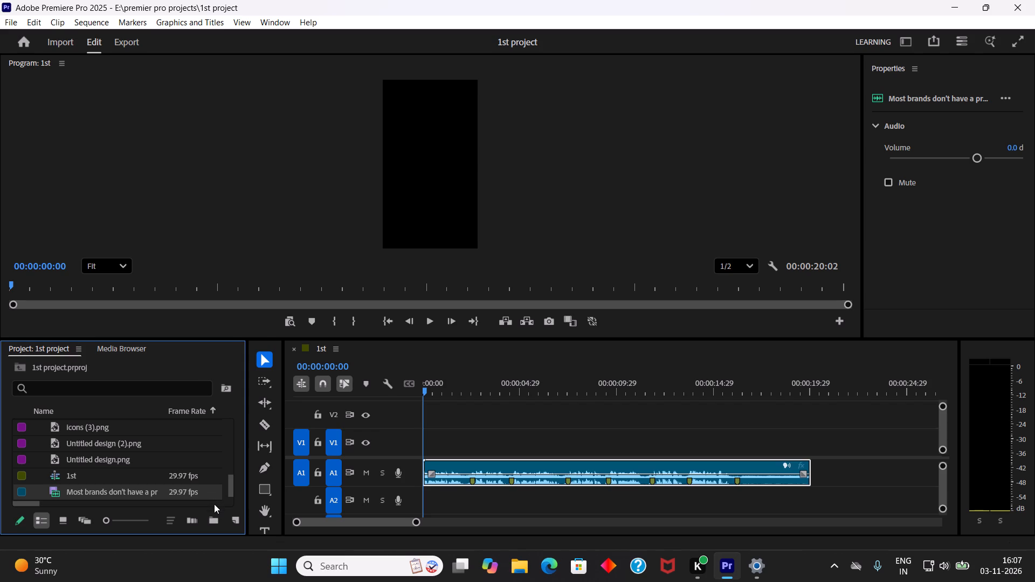
pyautogui.rightClick(214, 503)
pyautogui.rightClick(190, 446)
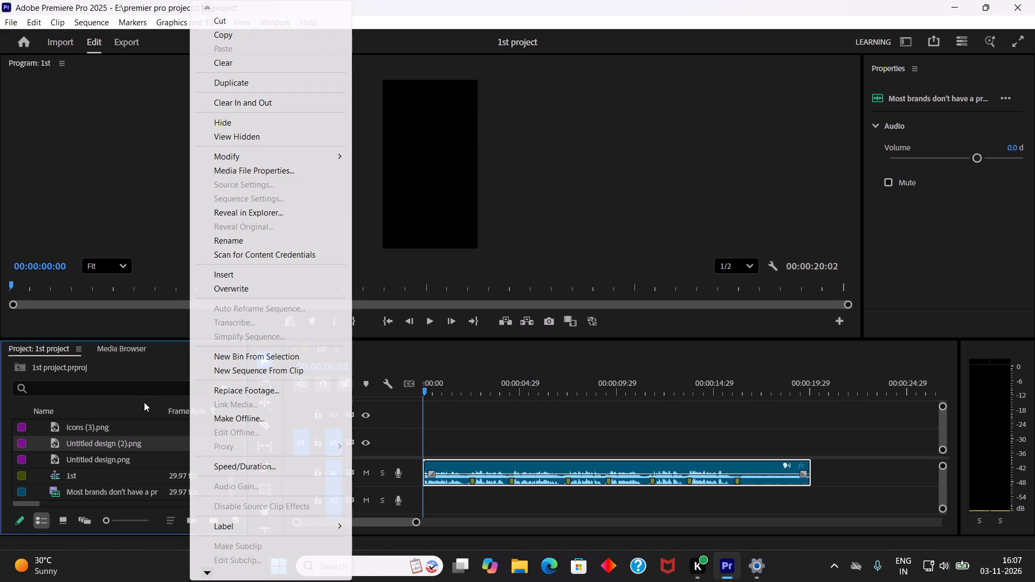
pyautogui.click(144, 401)
pyautogui.rightClick(143, 406)
pyautogui.click(126, 410)
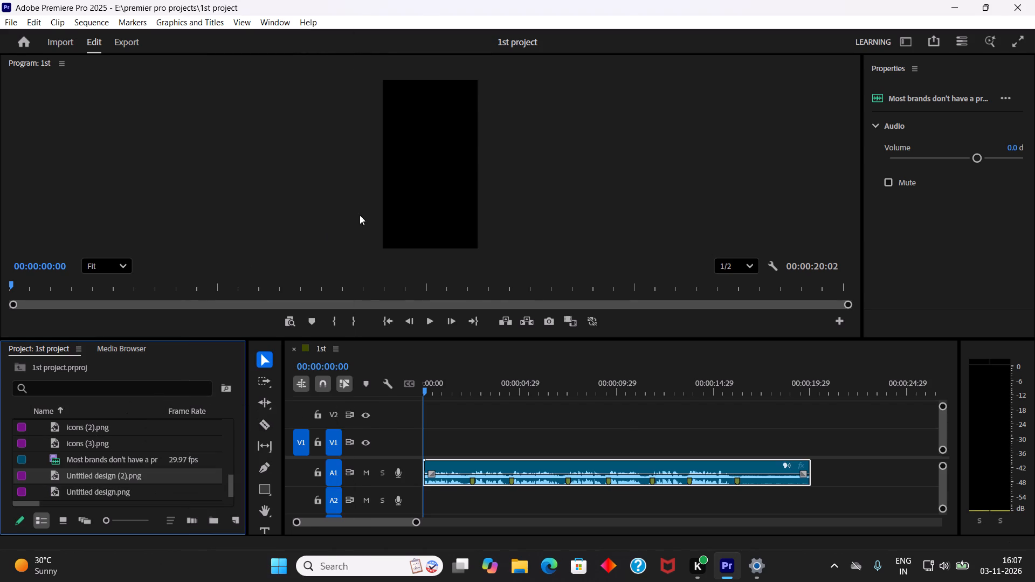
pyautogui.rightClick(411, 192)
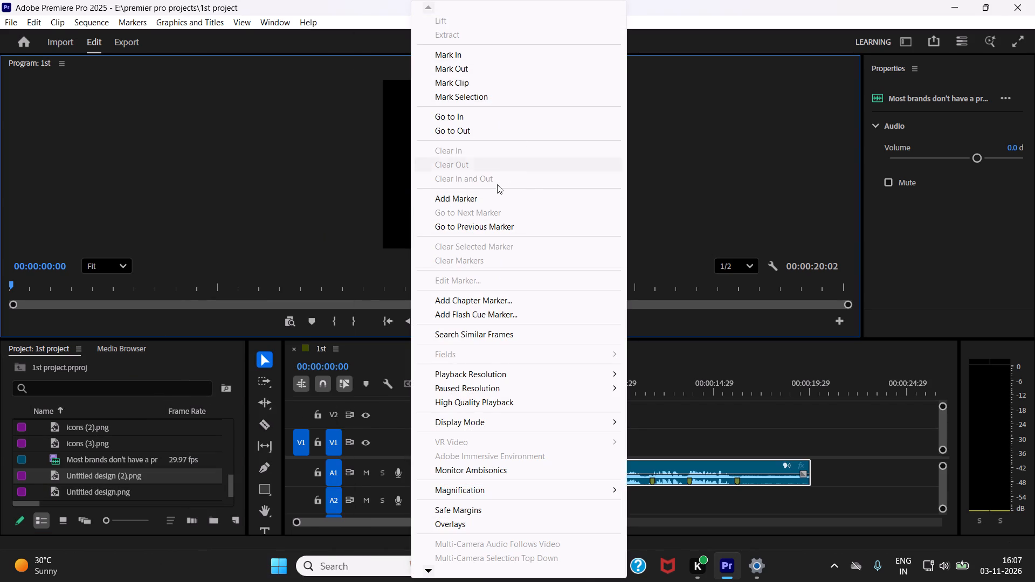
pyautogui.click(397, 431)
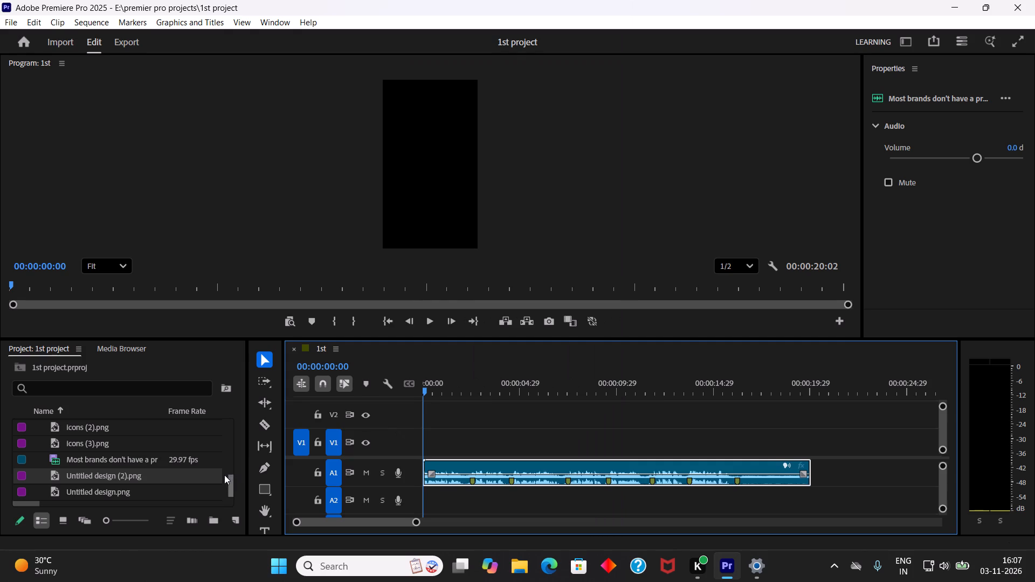
# Widen the Project panel enough to show the Media Start column and look through the project items.
pyautogui.scroll(-4, 224, 475)
pyautogui.moveTo(247, 431); pyautogui.dragTo(294, 429)
pyautogui.scroll(-5, 171, 454)
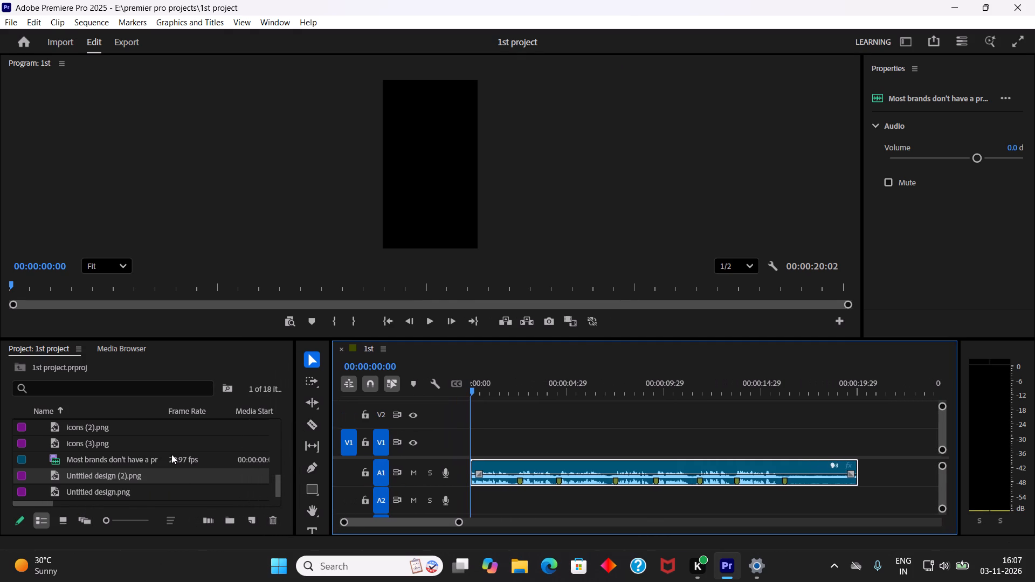
pyautogui.keyDown('ctrl'); pyautogui.scroll(-3, 187, 455); pyautogui.keyUp('ctrl')
pyautogui.keyDown('ctrl'); pyautogui.scroll(1, 187, 455); pyautogui.keyUp('ctrl')
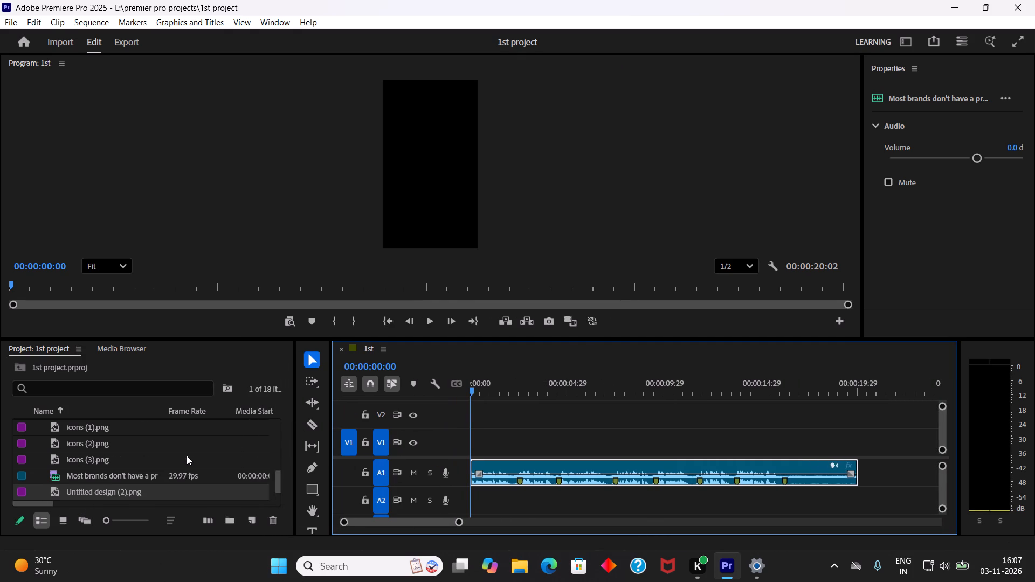
pyautogui.keyDown('ctrl'); pyautogui.scroll(2, 187, 455); pyautogui.keyUp('ctrl')
pyautogui.keyDown('ctrl'); pyautogui.scroll(-4, 187, 455); pyautogui.keyUp('ctrl')
pyautogui.keyDown('ctrl'); pyautogui.scroll(3, 187, 455); pyautogui.keyUp('ctrl')
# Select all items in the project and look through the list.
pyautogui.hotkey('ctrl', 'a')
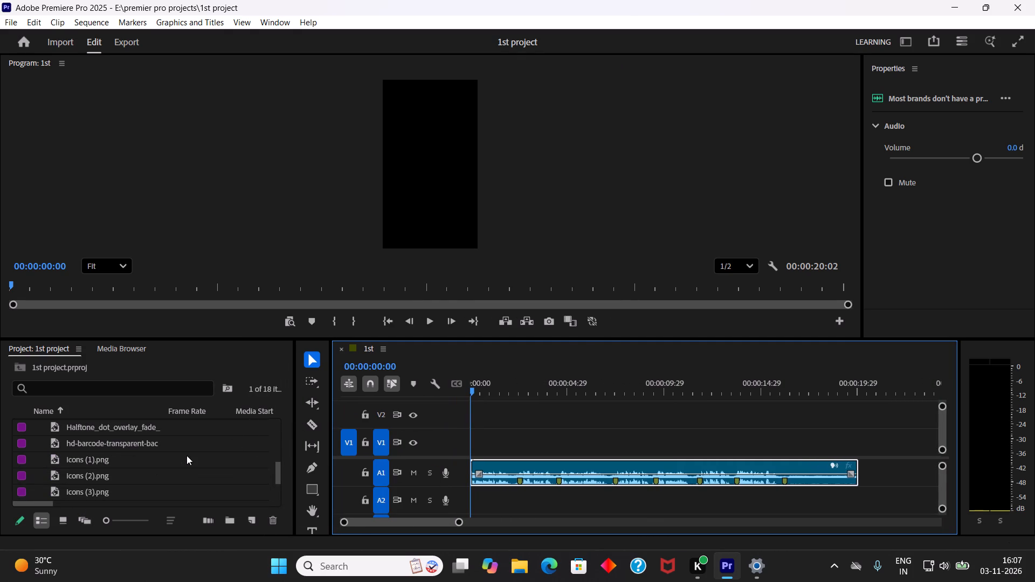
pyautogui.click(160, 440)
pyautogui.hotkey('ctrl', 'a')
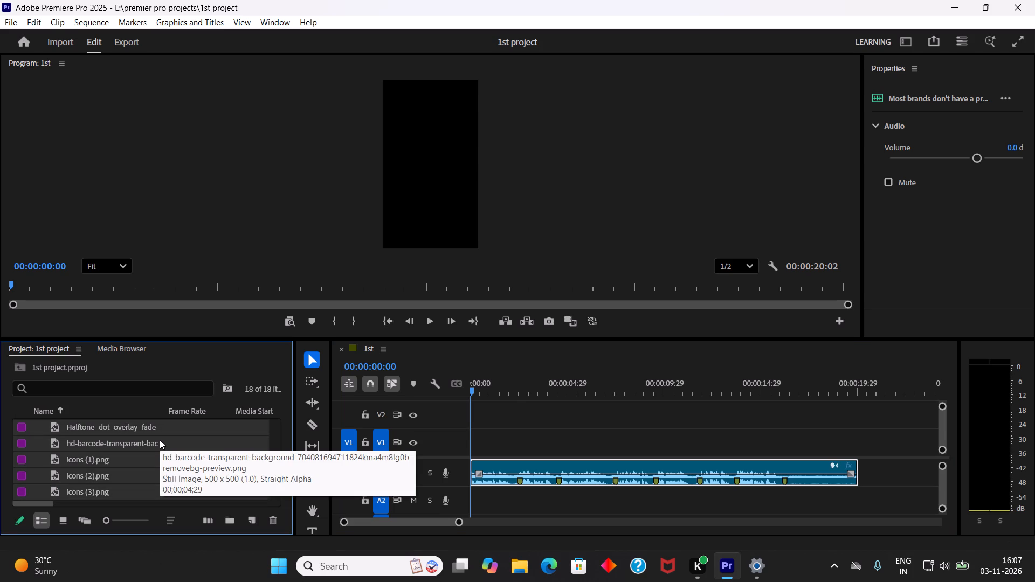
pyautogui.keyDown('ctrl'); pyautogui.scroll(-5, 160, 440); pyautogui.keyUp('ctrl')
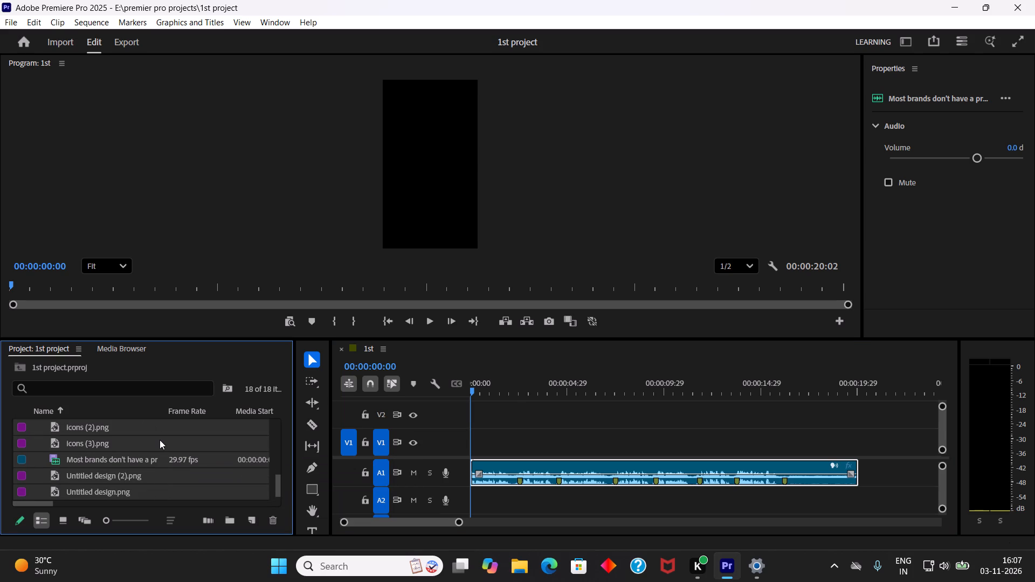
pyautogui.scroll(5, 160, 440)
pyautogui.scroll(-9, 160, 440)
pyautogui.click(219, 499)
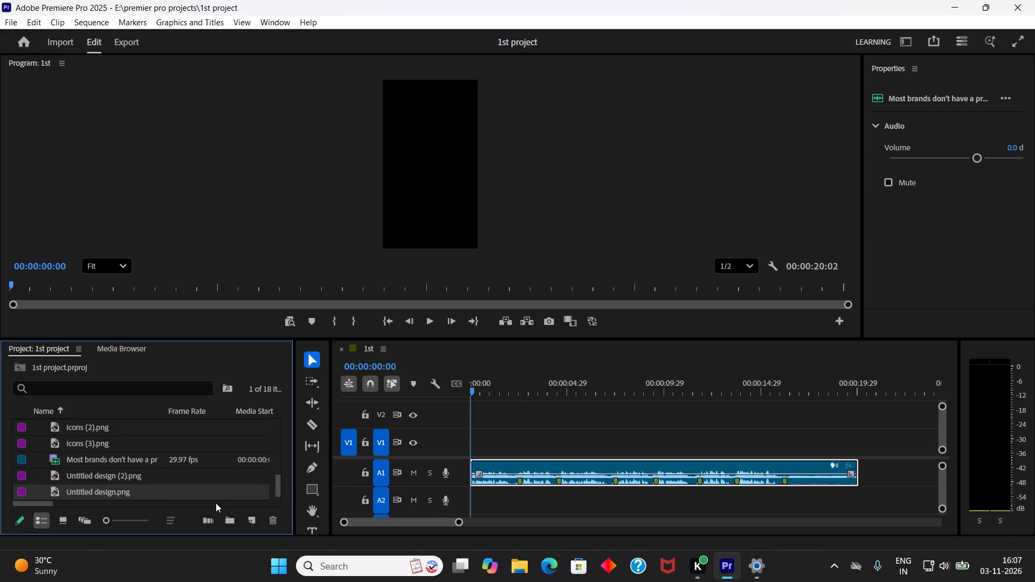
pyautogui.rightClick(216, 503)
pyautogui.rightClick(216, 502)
# Dock the Project panel beside the Program monitor, on its left, and narrow it to end just after the Media Start column.
pyautogui.moveTo(57, 349); pyautogui.dragTo(52, 107)
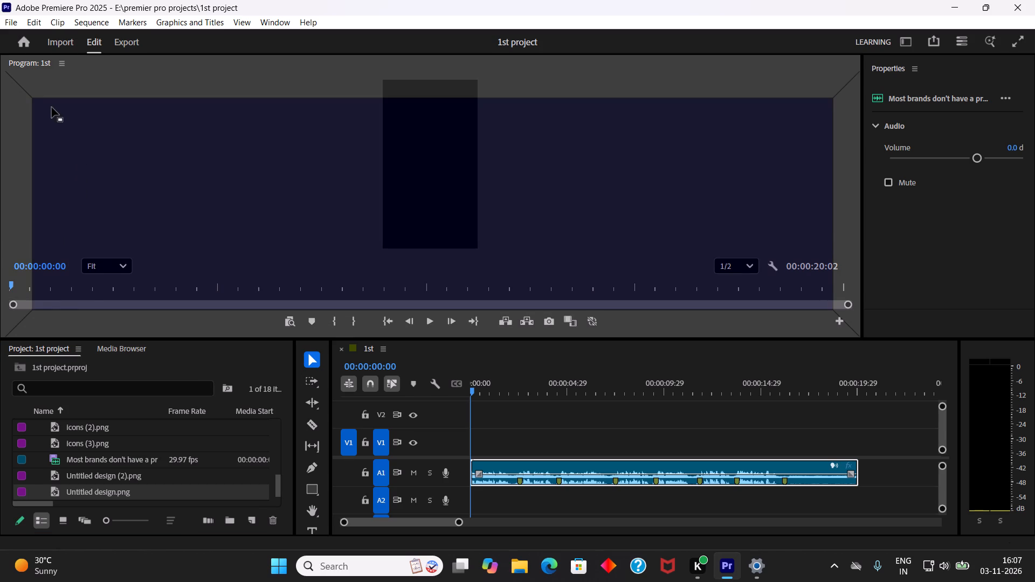
pyautogui.moveTo(52, 107); pyautogui.dragTo(18, 93)
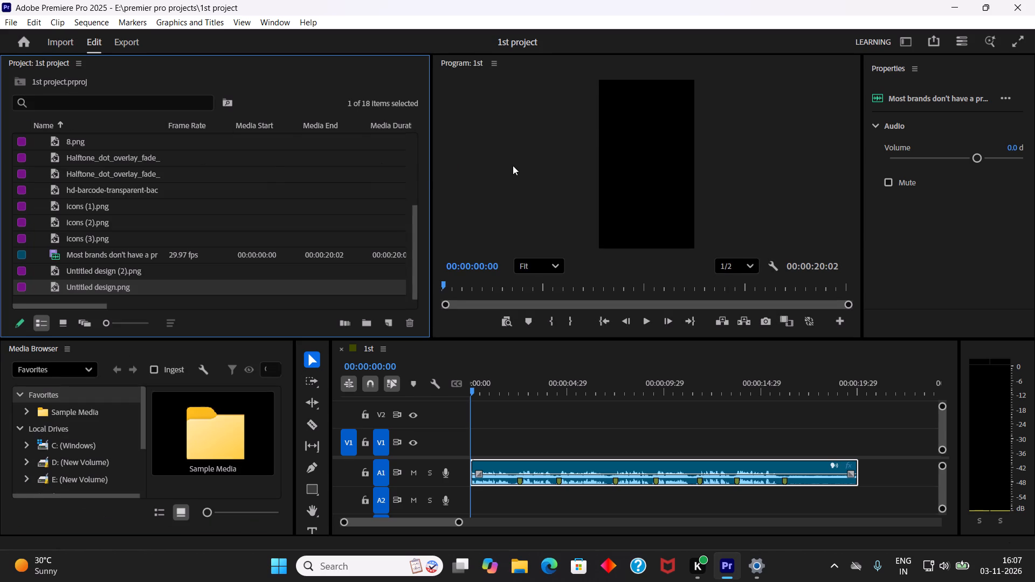
pyautogui.moveTo(431, 167); pyautogui.dragTo(325, 170)
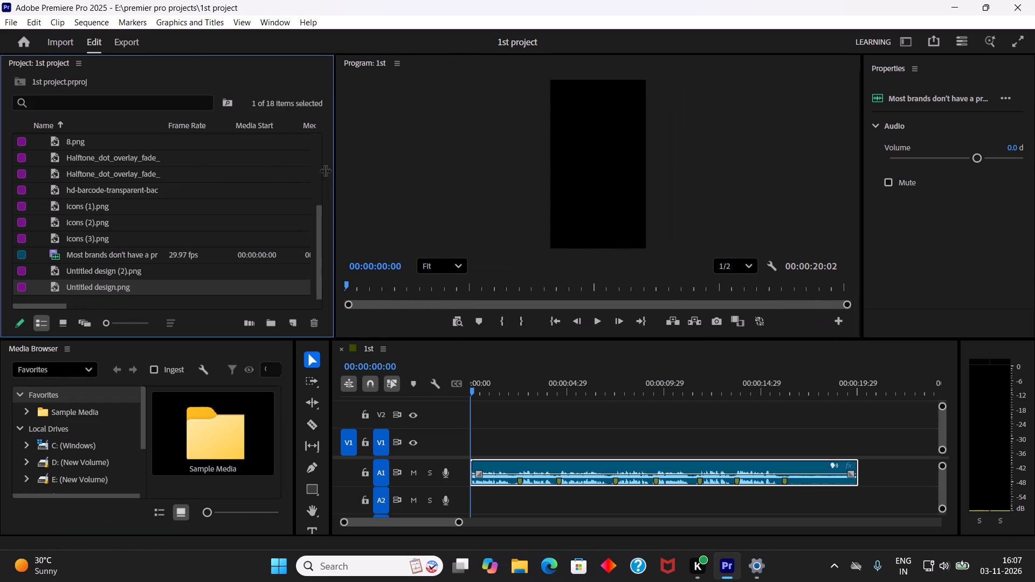
pyautogui.moveTo(325, 170); pyautogui.dragTo(320, 171)
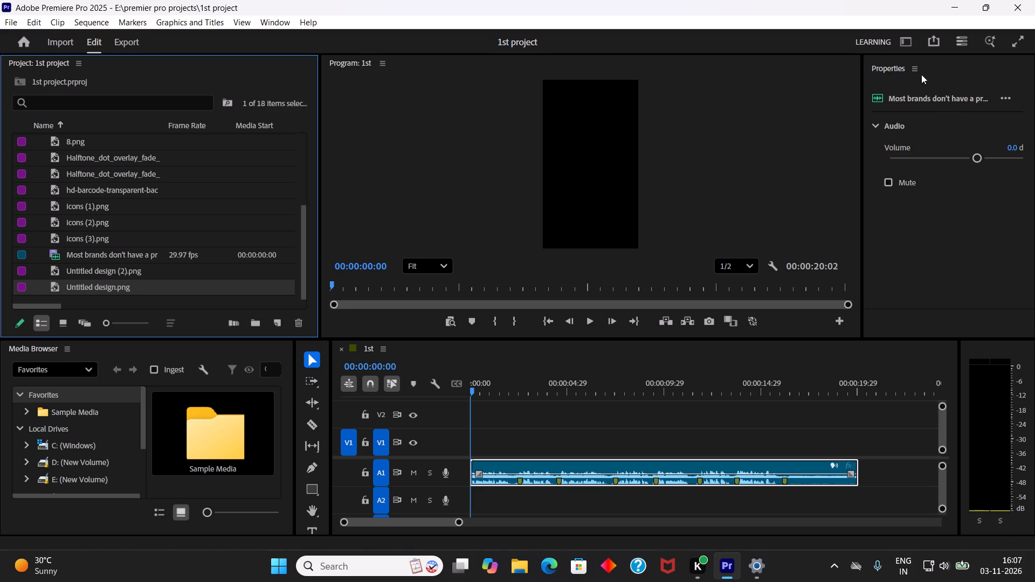
# Close the Properties panel.
pyautogui.click(916, 70)
pyautogui.click(797, 68)
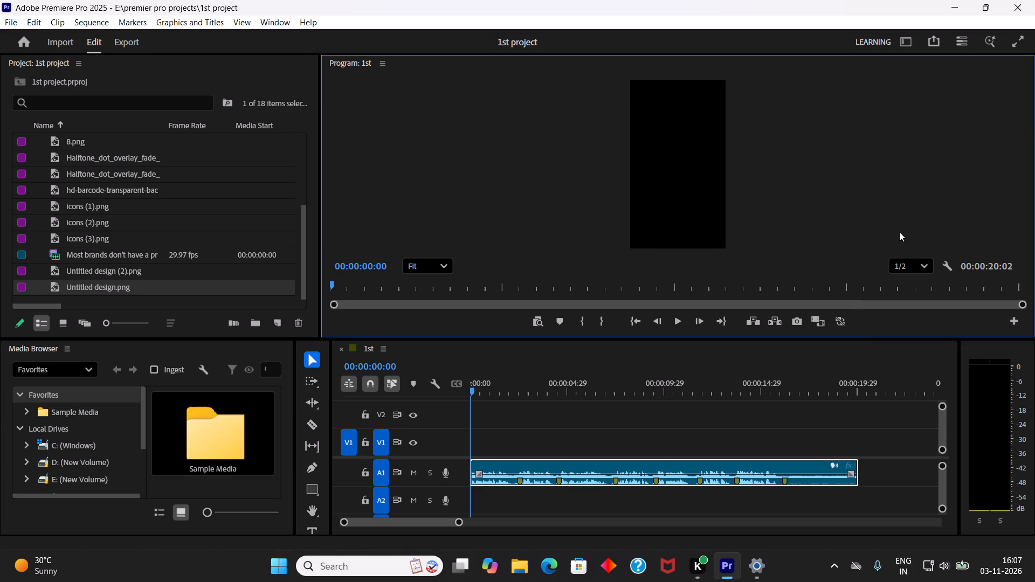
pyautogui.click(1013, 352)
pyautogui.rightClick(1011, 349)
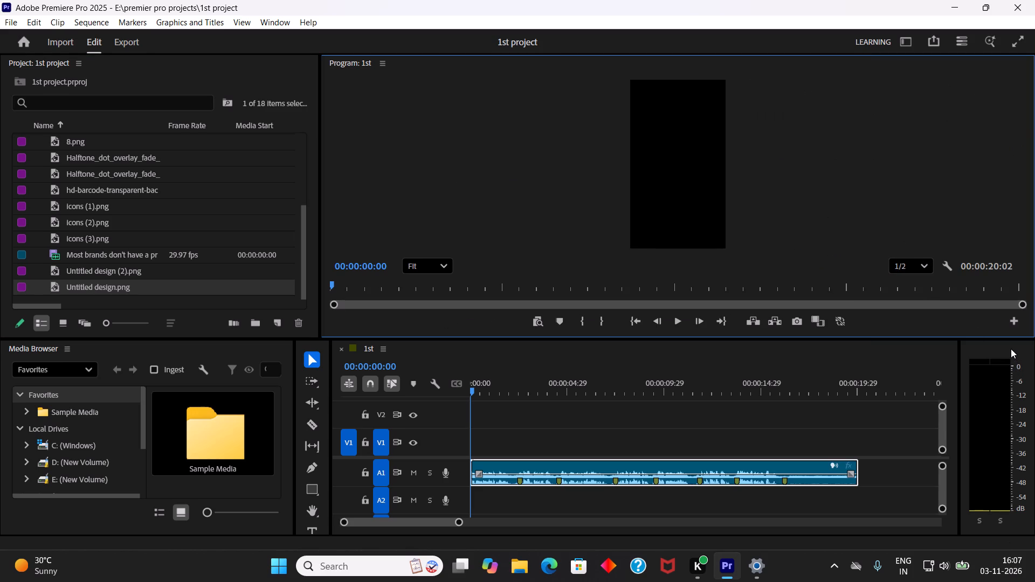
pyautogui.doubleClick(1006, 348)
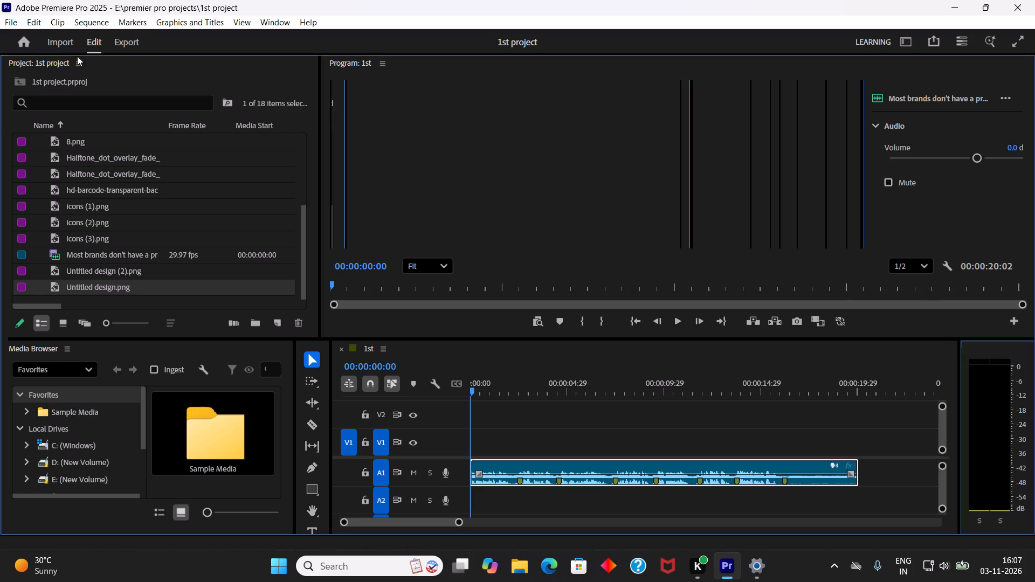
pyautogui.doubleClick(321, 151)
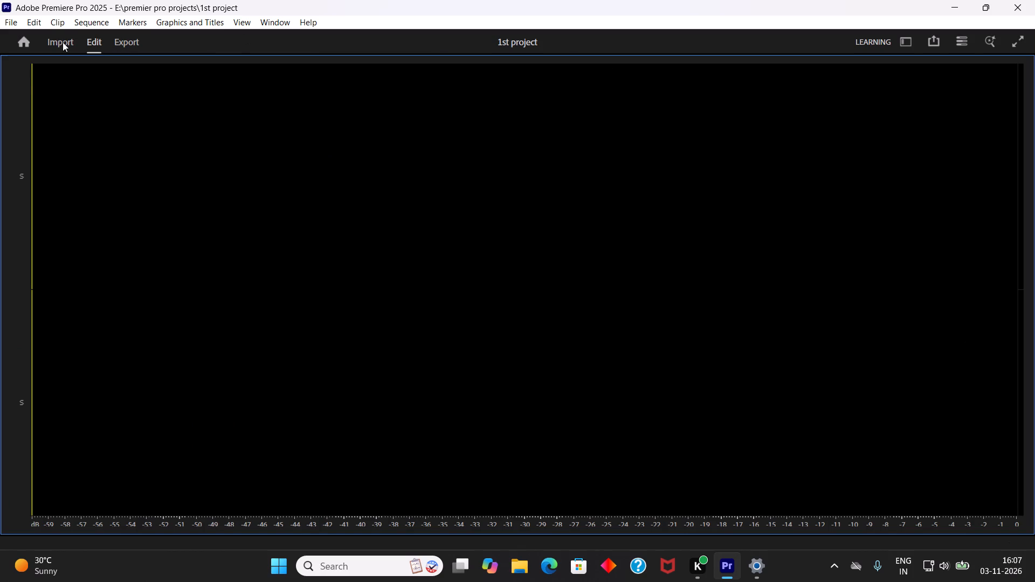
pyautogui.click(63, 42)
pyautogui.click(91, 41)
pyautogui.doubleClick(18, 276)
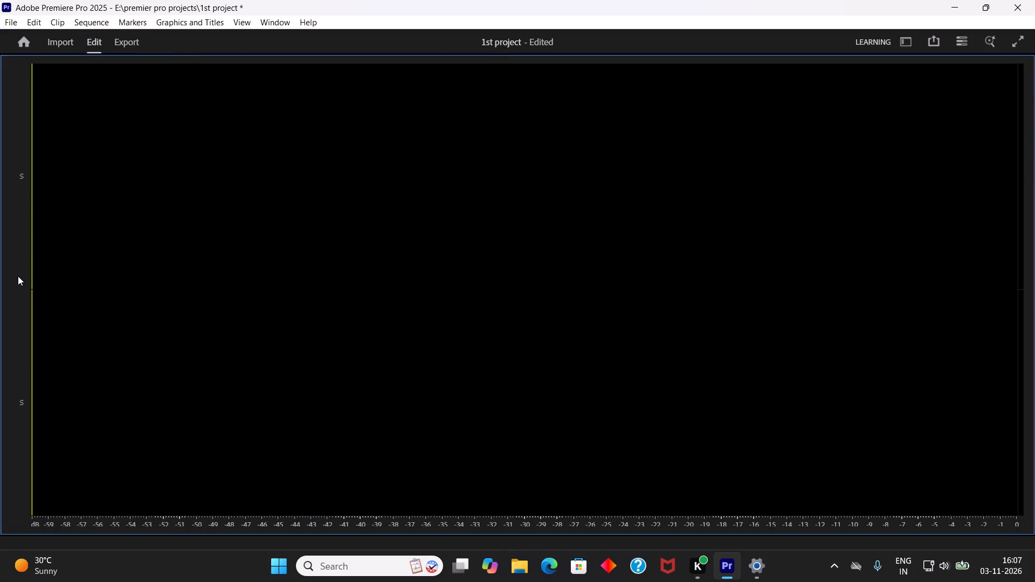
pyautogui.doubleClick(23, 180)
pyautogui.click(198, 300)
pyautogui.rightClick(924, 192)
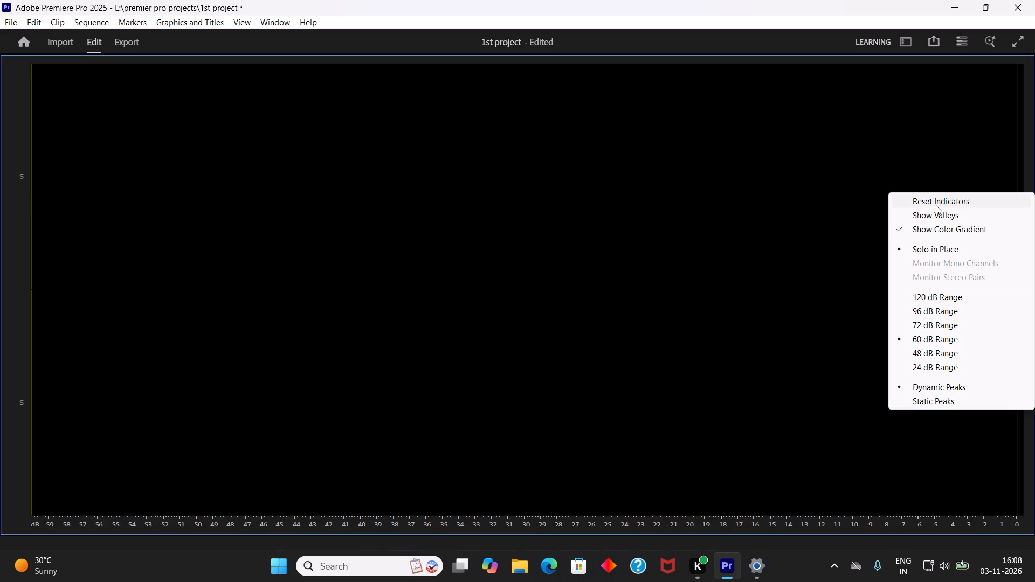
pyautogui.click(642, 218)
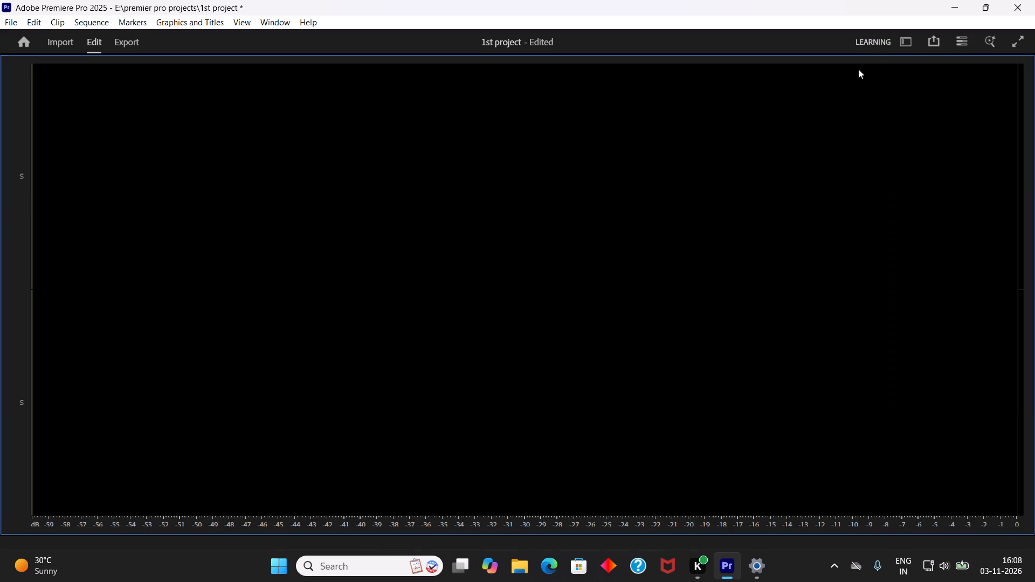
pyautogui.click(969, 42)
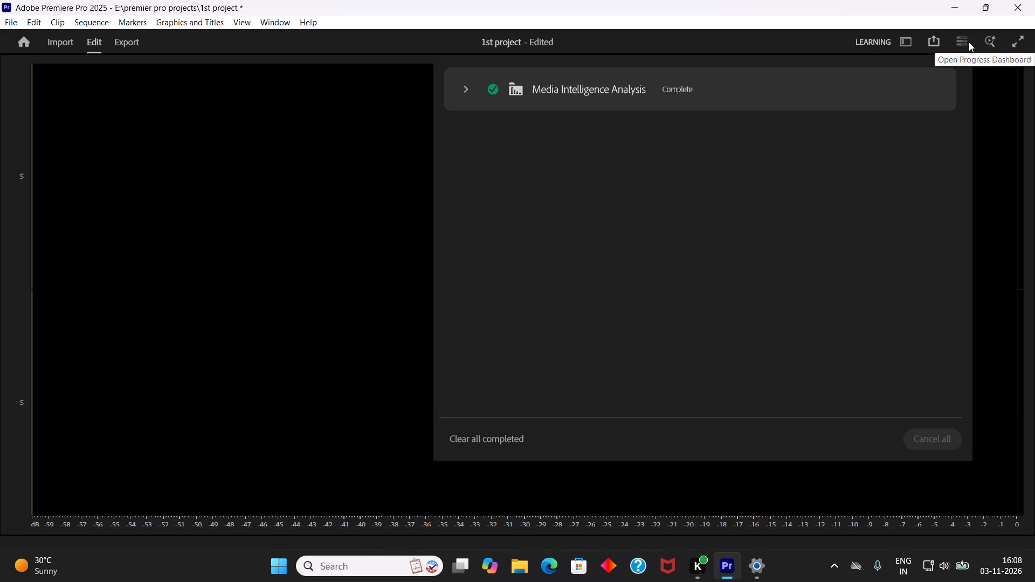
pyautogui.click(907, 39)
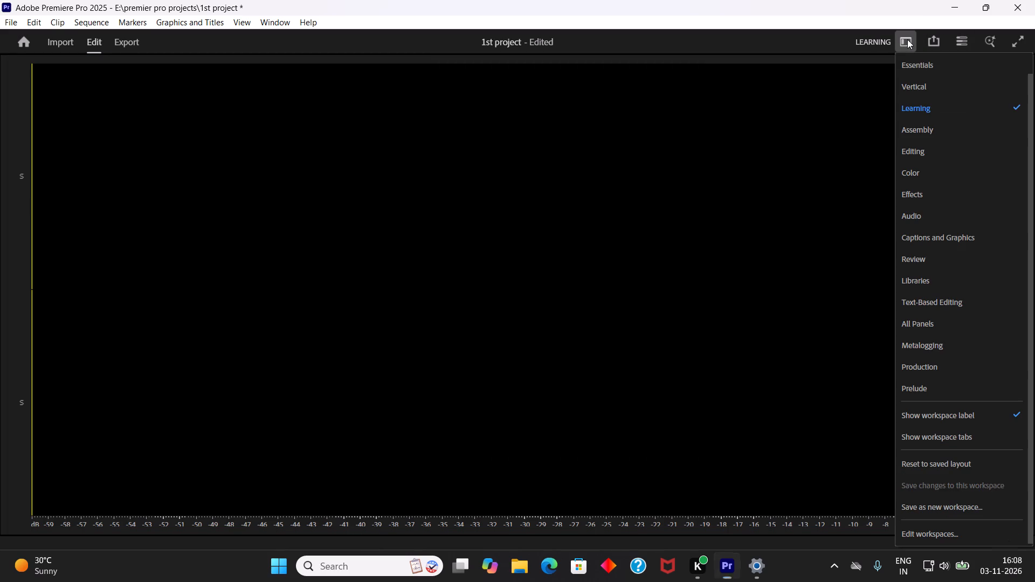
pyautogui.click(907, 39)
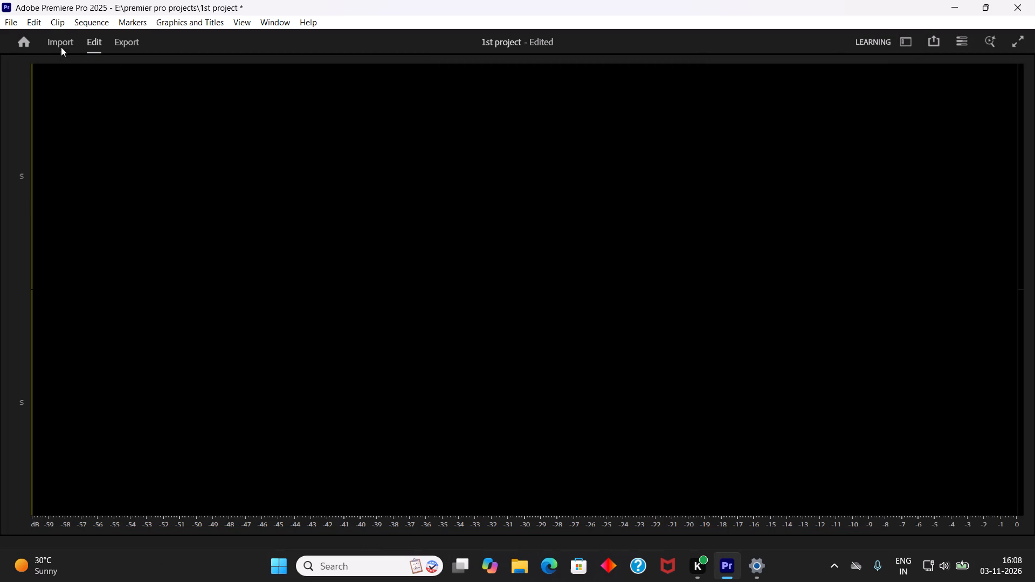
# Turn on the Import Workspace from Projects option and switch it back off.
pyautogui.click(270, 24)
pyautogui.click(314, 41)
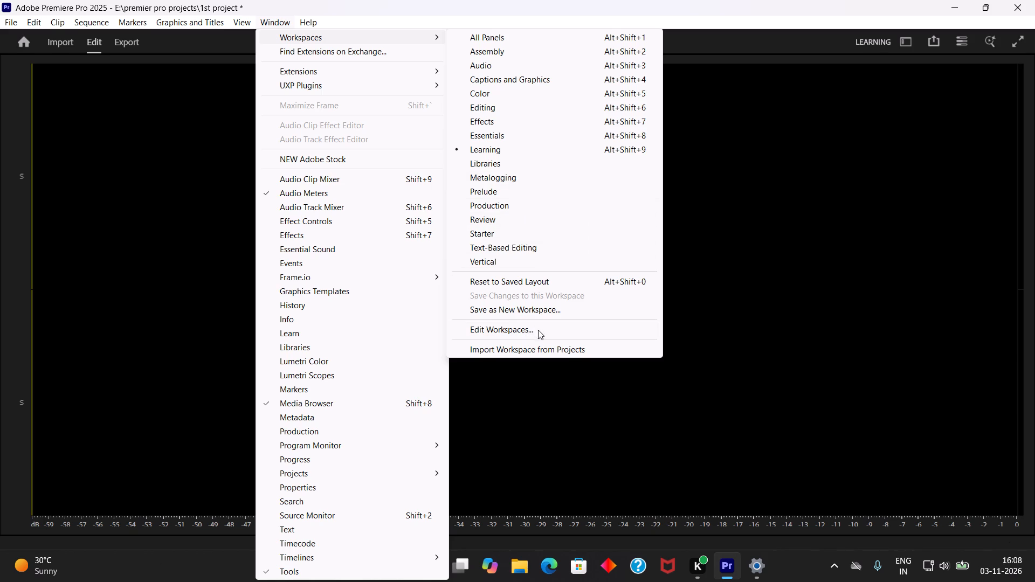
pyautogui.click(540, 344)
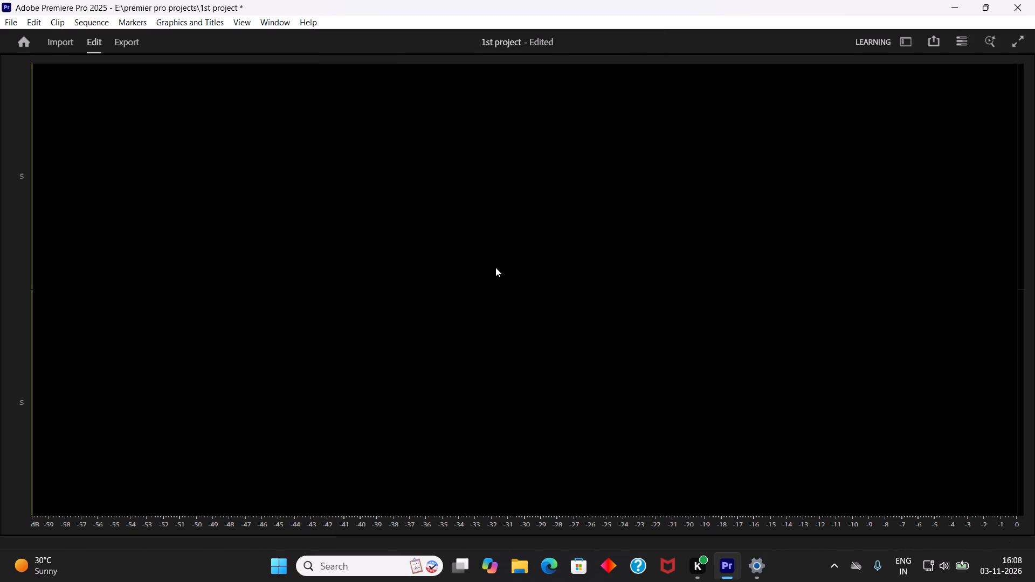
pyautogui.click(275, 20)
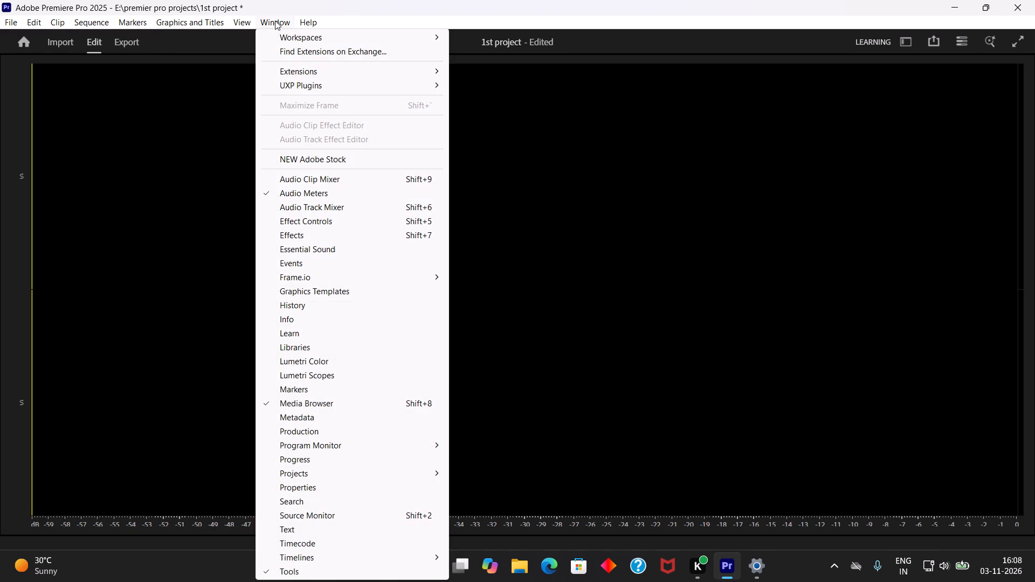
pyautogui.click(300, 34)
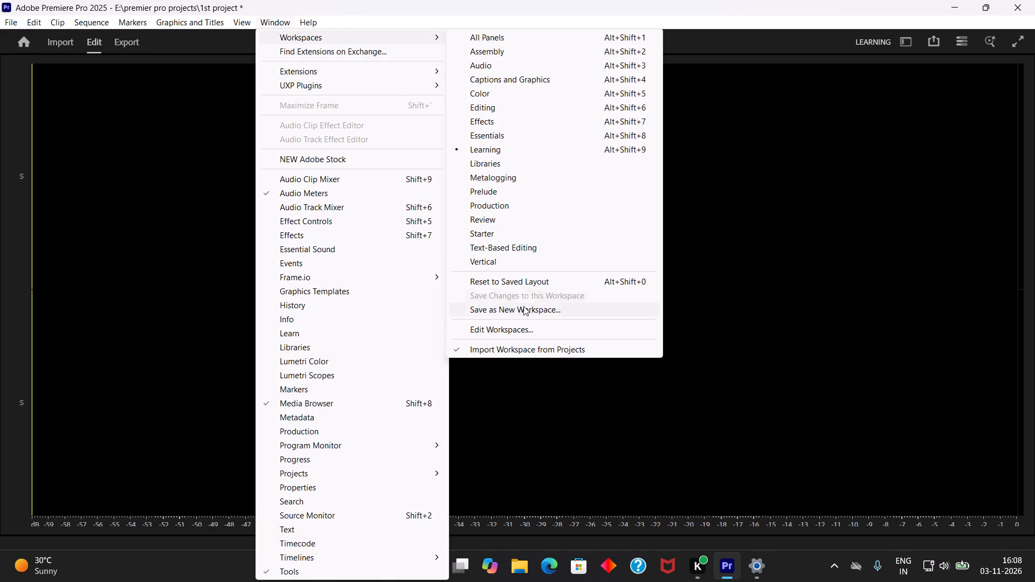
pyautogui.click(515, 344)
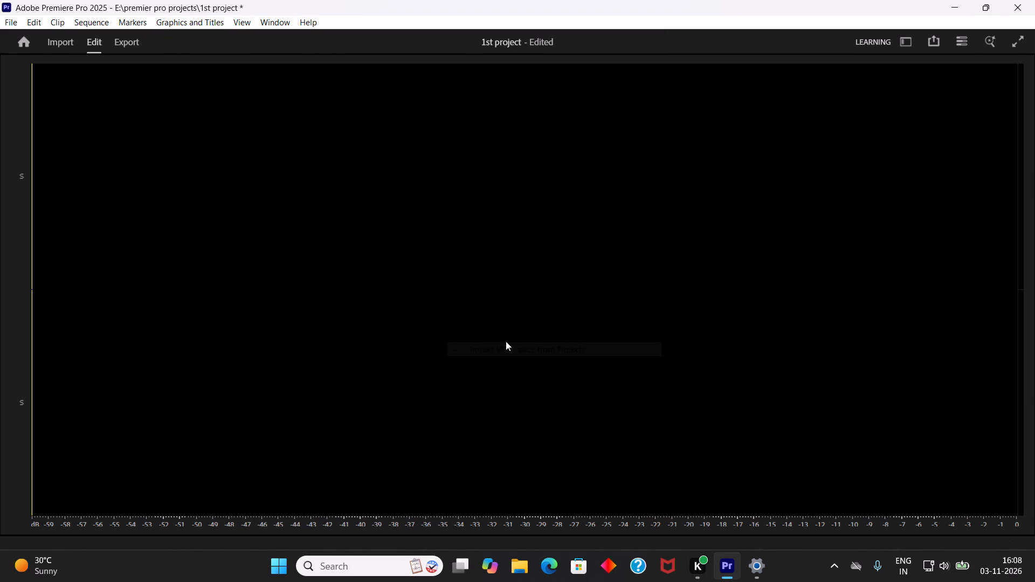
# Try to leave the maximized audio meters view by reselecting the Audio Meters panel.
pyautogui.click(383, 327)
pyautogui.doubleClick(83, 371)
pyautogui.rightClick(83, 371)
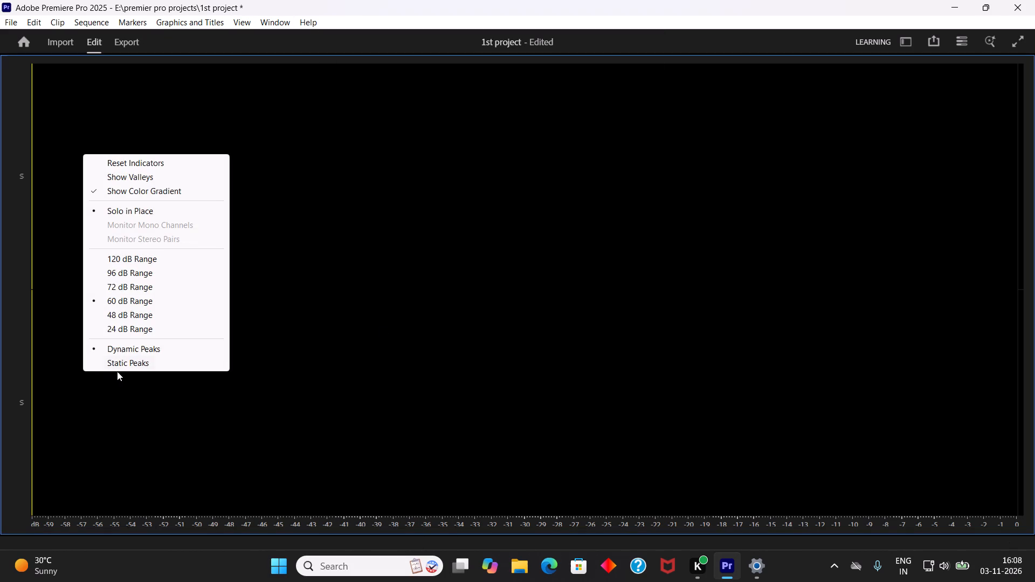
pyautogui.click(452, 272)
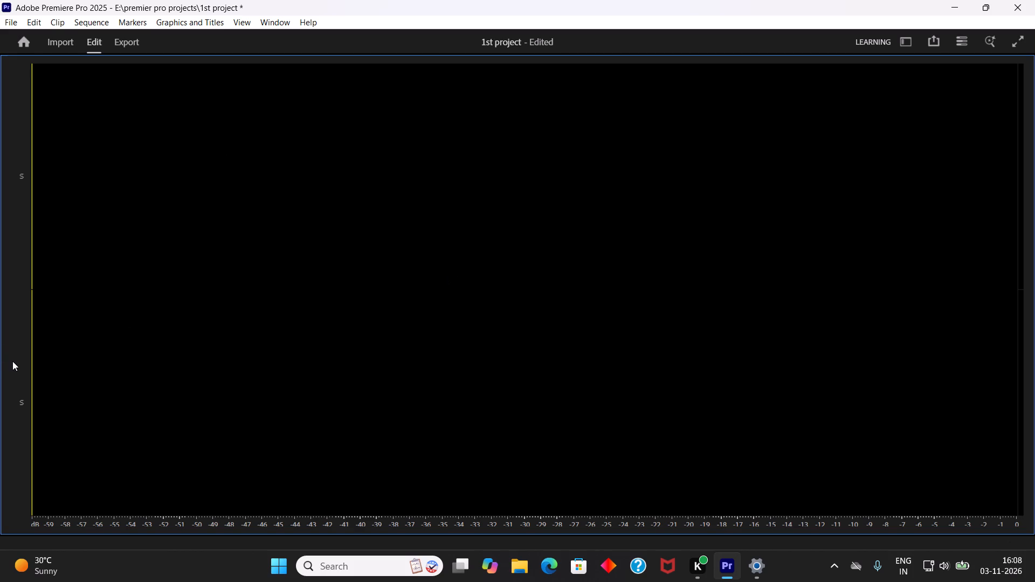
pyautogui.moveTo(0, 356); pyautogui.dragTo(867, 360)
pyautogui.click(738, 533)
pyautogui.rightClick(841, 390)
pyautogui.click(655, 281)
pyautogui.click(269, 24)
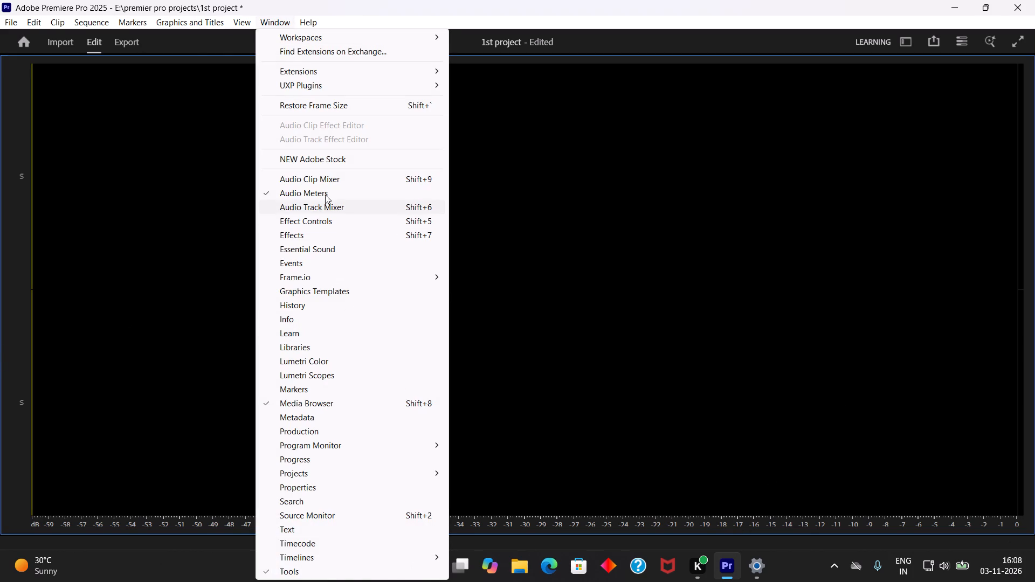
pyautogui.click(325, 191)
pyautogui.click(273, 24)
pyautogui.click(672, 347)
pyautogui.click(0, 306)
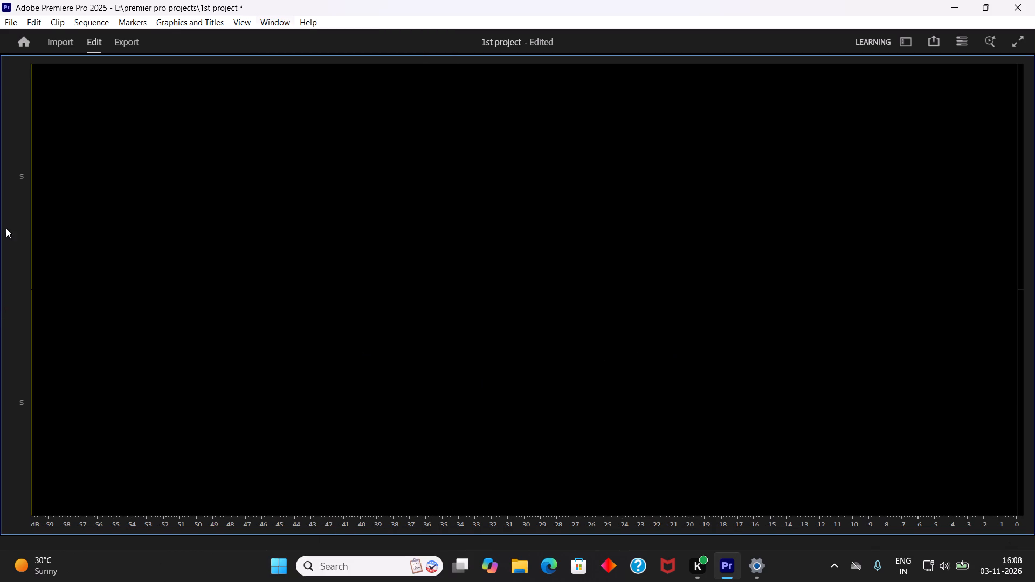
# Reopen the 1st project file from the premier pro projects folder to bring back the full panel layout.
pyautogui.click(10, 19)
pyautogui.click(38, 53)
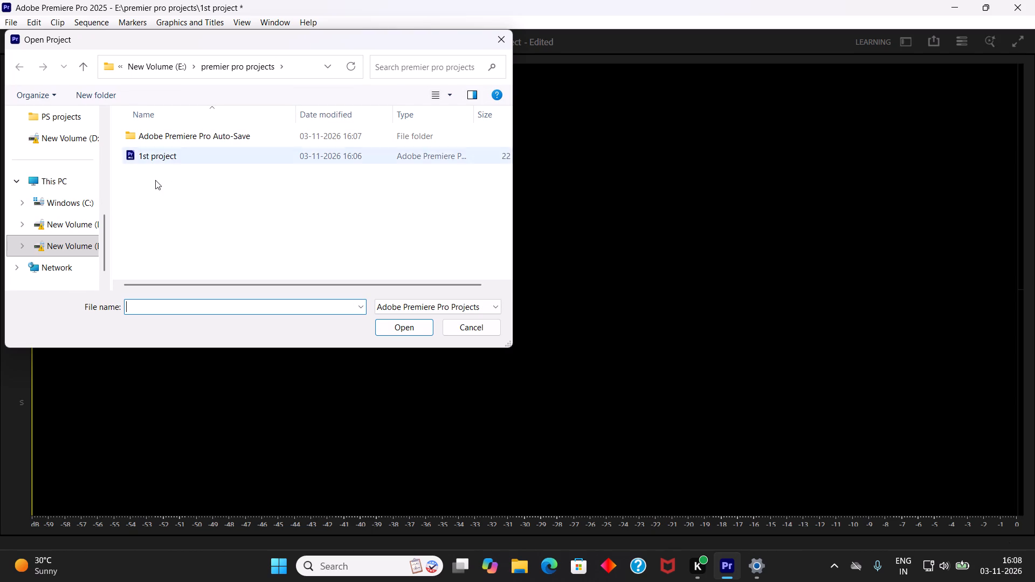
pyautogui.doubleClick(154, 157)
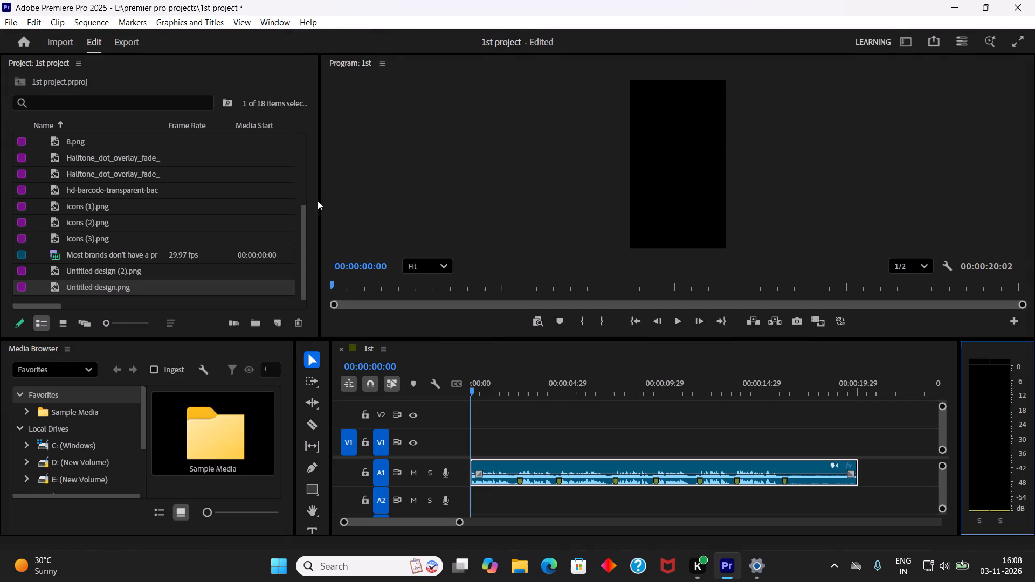
# Narrow the Audio Meters panel to give the timeline more width.
pyautogui.rightClick(1001, 350)
pyautogui.click(983, 344)
pyautogui.moveTo(960, 355); pyautogui.dragTo(994, 354)
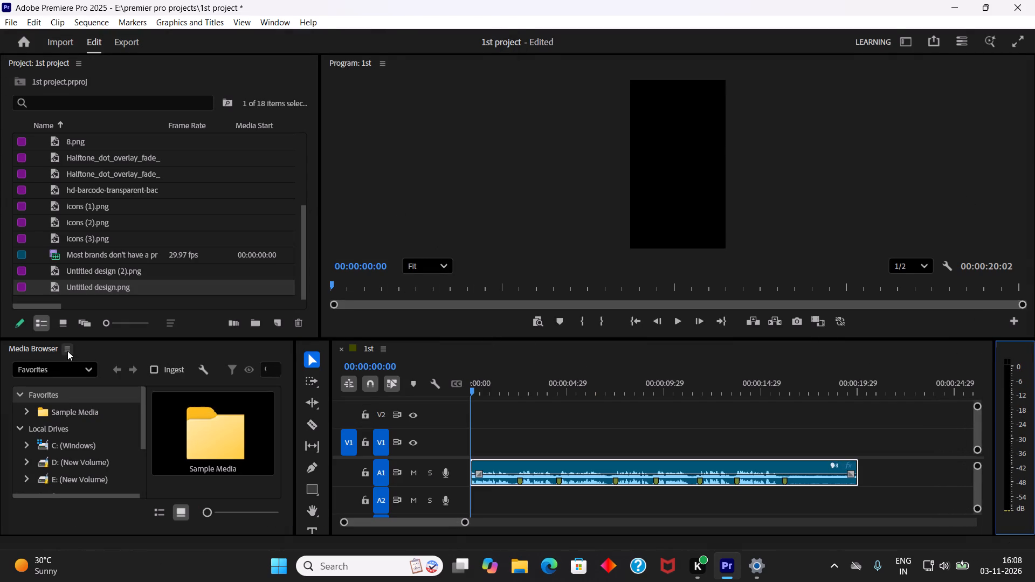
# Close the Media Browser panel.
pyautogui.moveTo(94, 505); pyautogui.dragTo(93, 496)
pyautogui.click(65, 351)
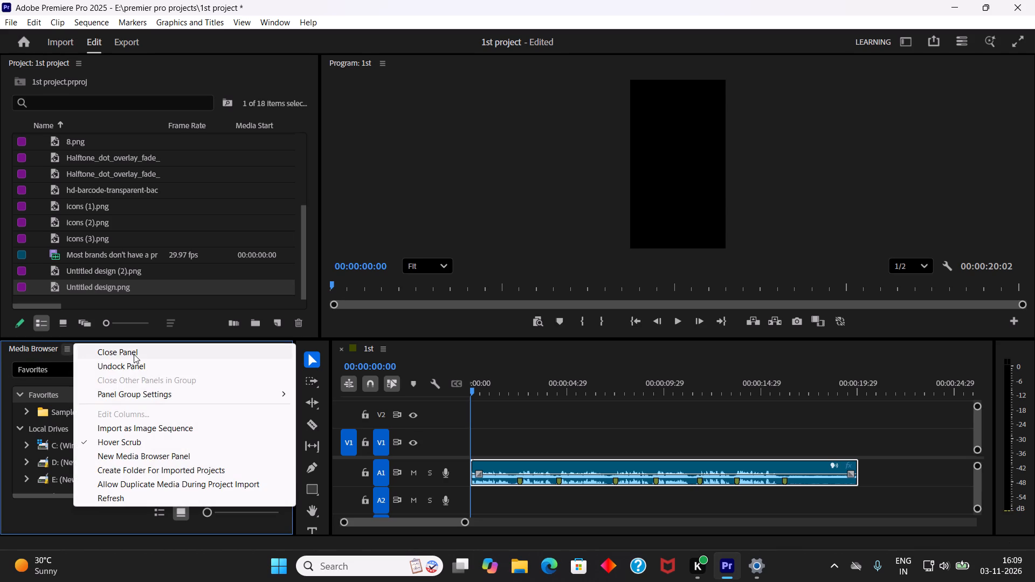
pyautogui.click(134, 354)
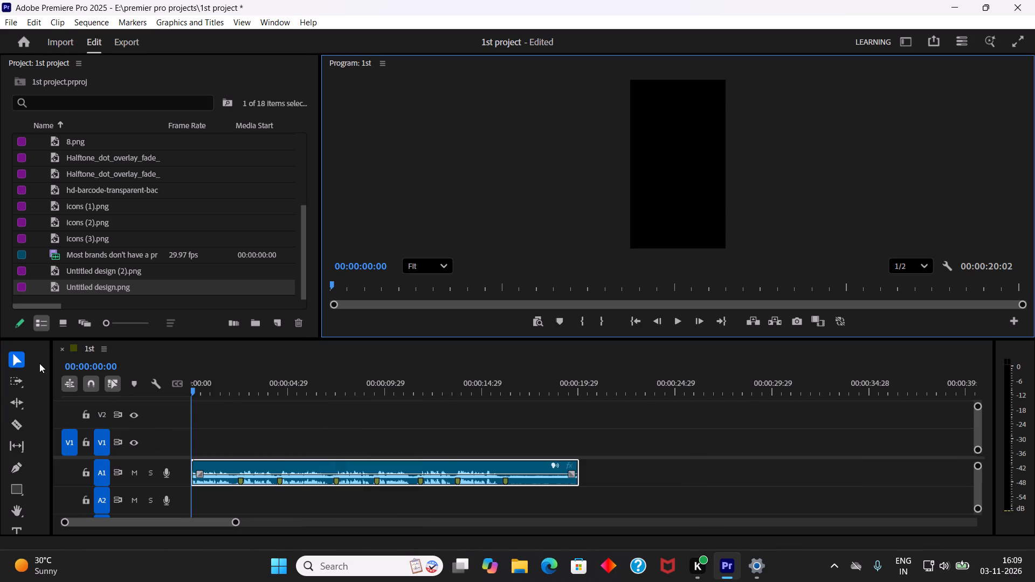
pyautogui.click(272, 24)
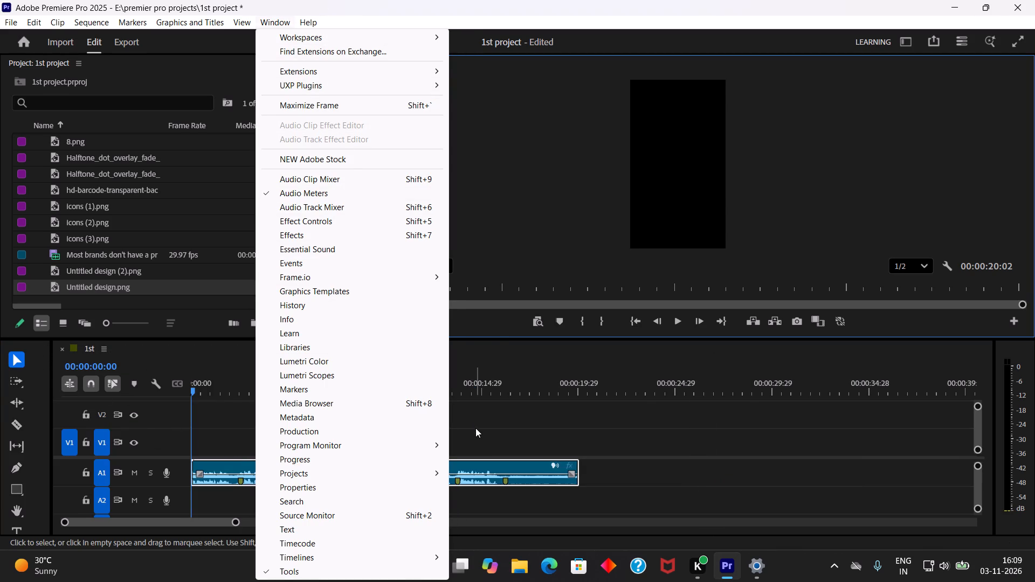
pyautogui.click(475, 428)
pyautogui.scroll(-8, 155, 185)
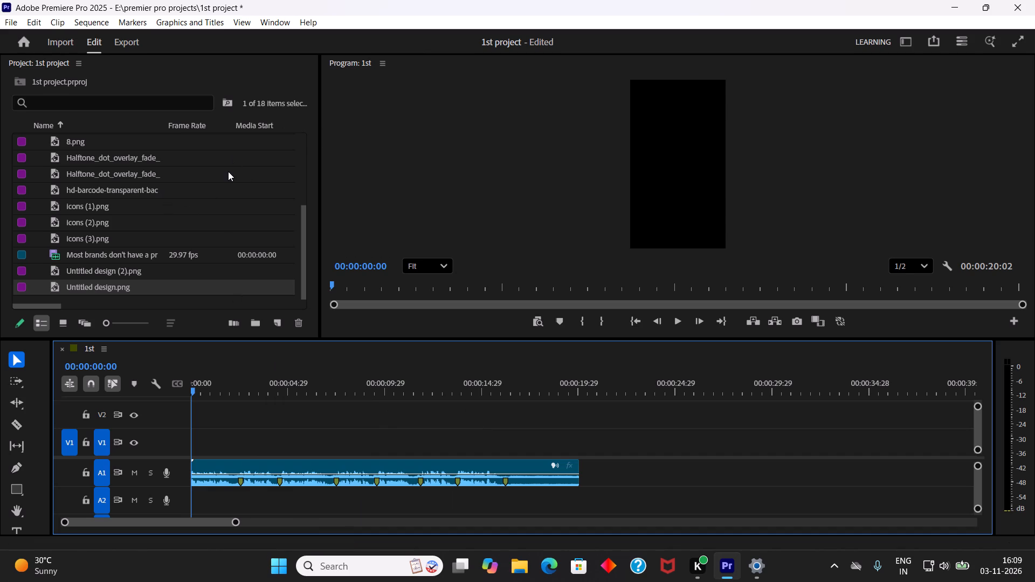
# Switch the project's media items from list view to icon view.
pyautogui.click(33, 321)
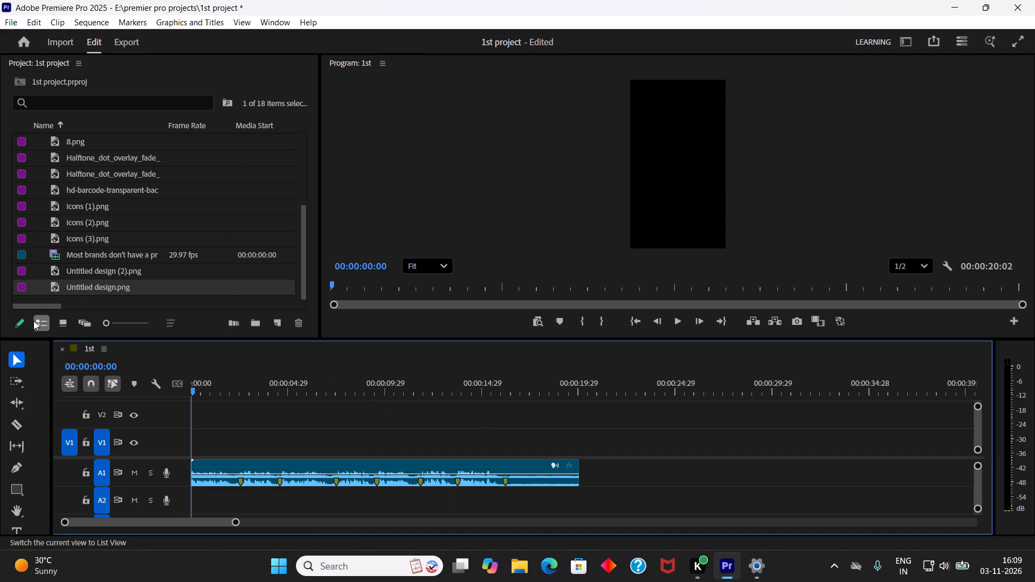
pyautogui.click(40, 322)
pyautogui.click(40, 322)
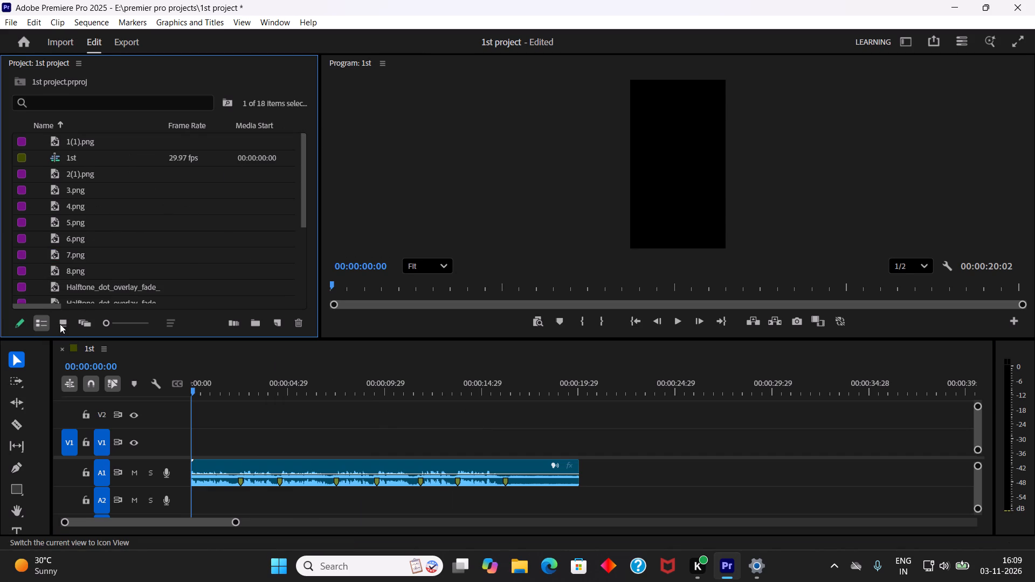
pyautogui.click(64, 324)
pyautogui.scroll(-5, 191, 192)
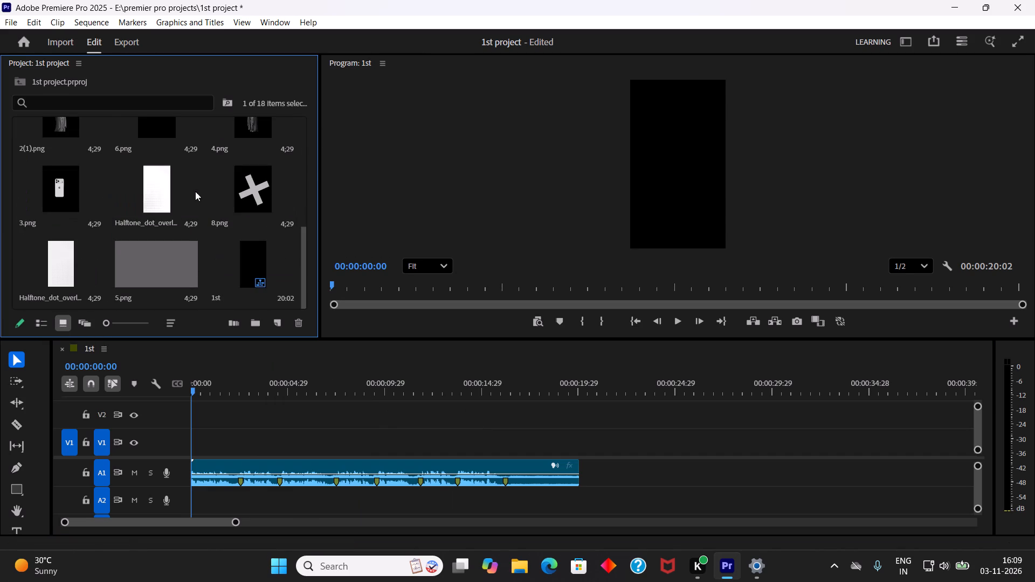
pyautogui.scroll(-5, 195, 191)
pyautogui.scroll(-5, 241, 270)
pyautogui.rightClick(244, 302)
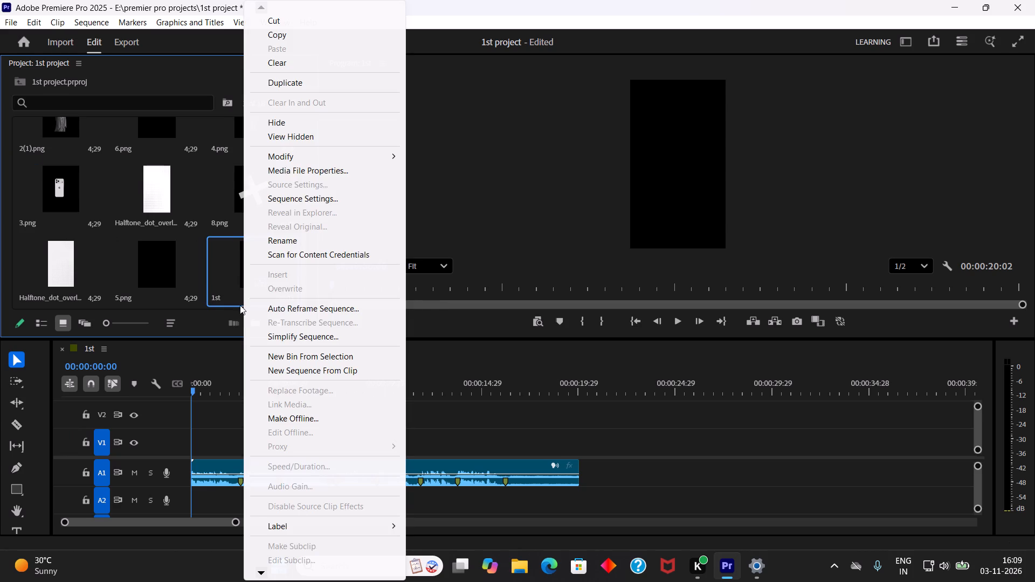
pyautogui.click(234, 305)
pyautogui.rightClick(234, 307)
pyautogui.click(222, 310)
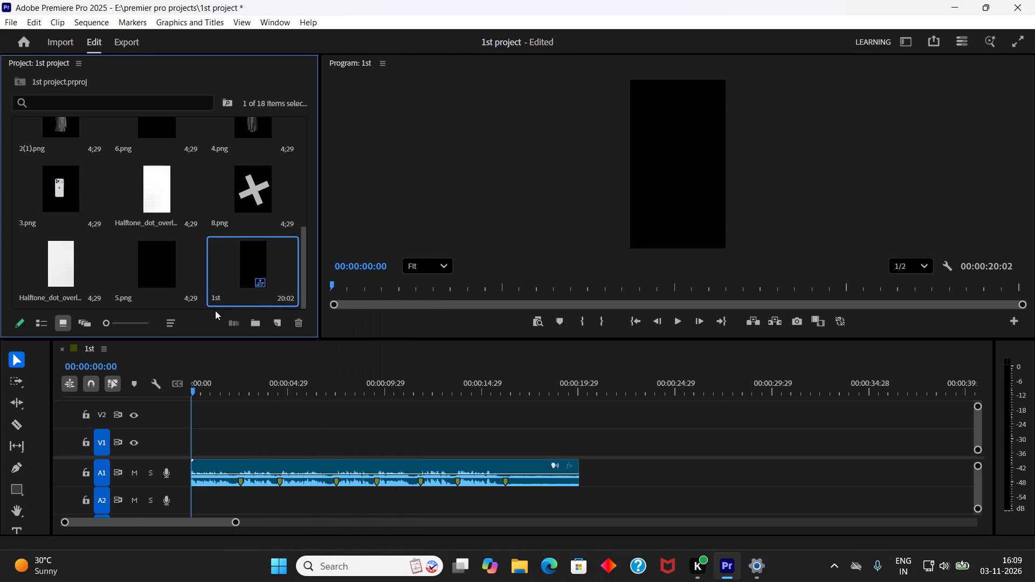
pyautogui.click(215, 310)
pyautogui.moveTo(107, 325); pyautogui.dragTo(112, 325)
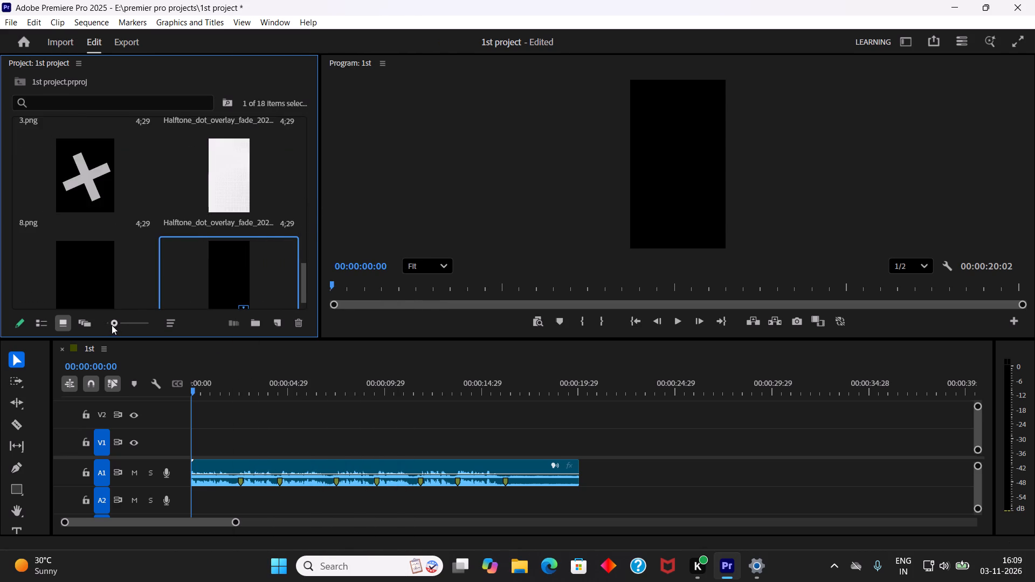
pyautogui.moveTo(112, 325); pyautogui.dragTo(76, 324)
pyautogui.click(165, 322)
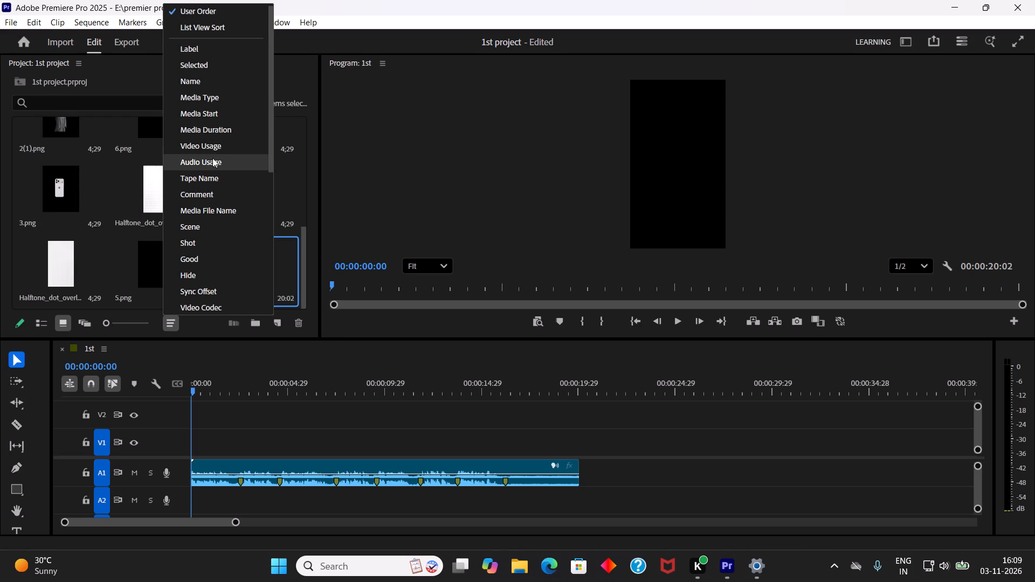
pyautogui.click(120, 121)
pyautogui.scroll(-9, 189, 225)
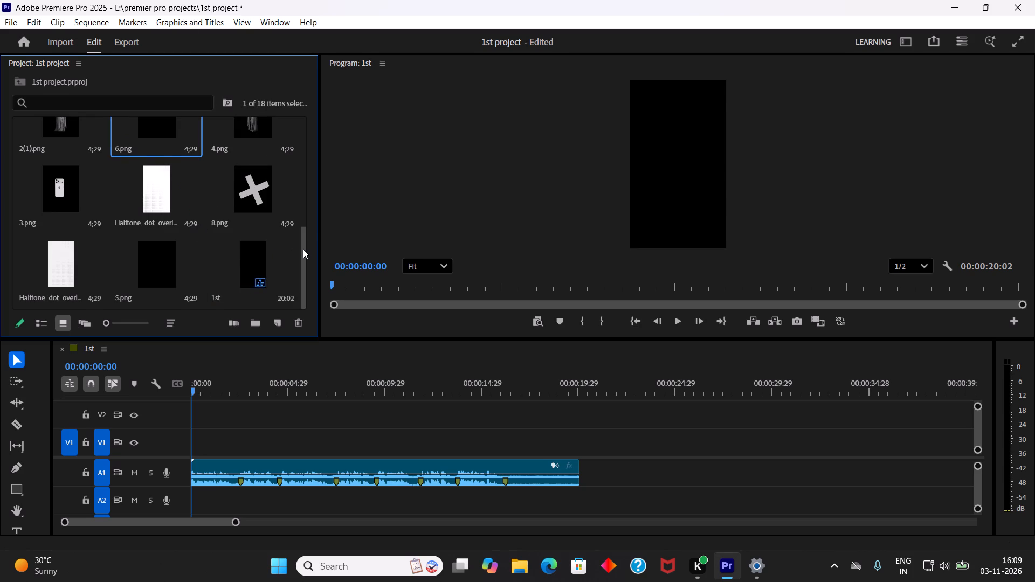
# Start a new Color Matte item with width 1080, height 1920 and a 29.97 fps Drop-Frame timebase.
pyautogui.moveTo(303, 249); pyautogui.dragTo(312, 92)
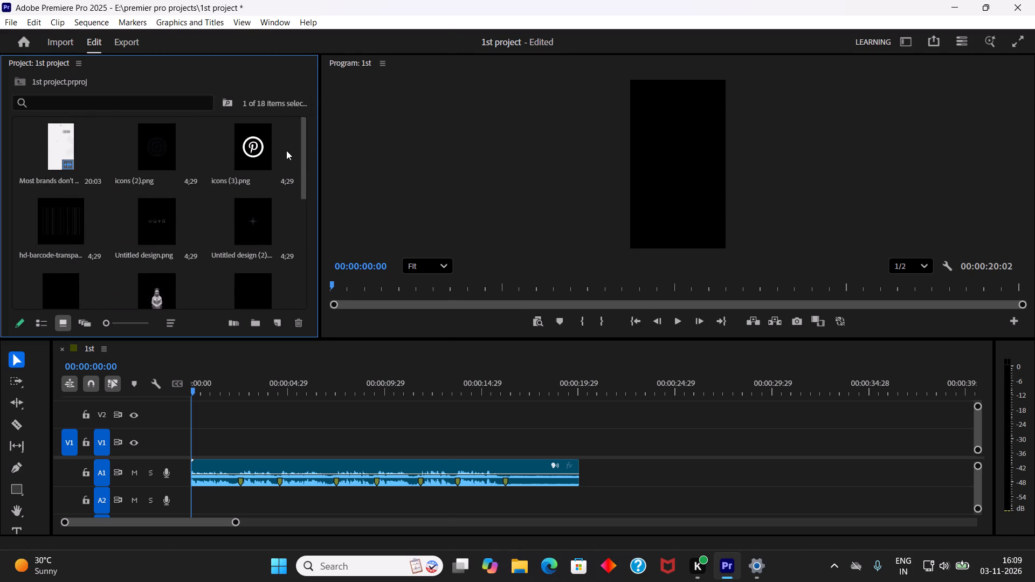
pyautogui.rightClick(286, 150)
pyautogui.click(269, 113)
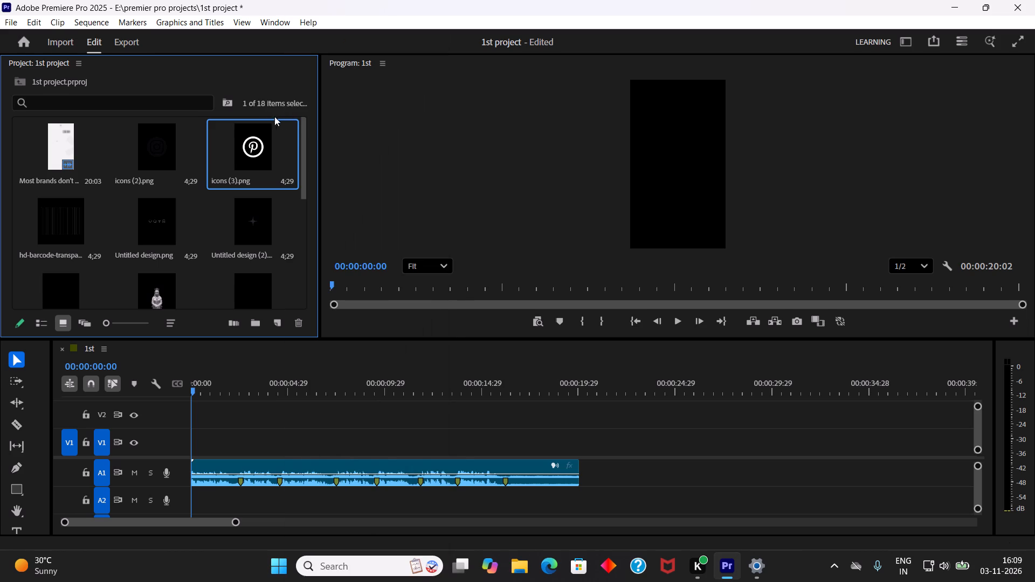
pyautogui.rightClick(300, 137)
pyautogui.click(361, 188)
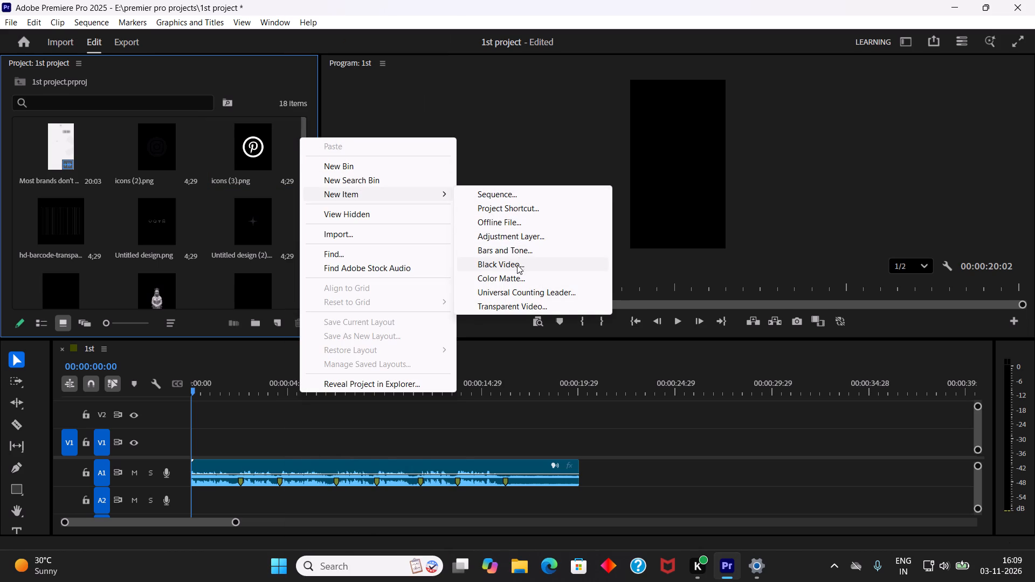
pyautogui.click(513, 279)
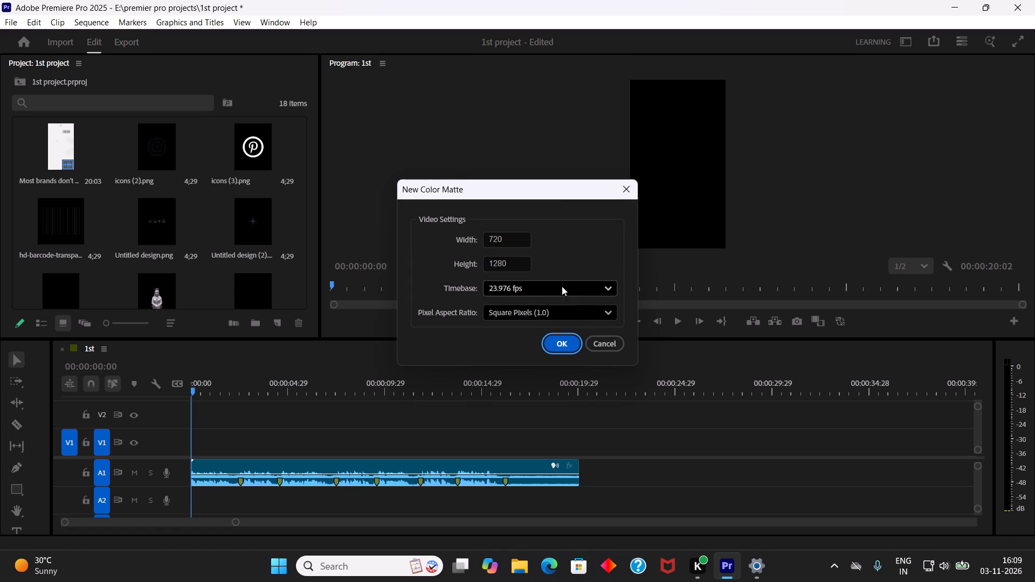
pyautogui.scroll(-5, 533, 245)
pyautogui.moveTo(513, 239); pyautogui.dragTo(480, 233)
pyautogui.write('1080')
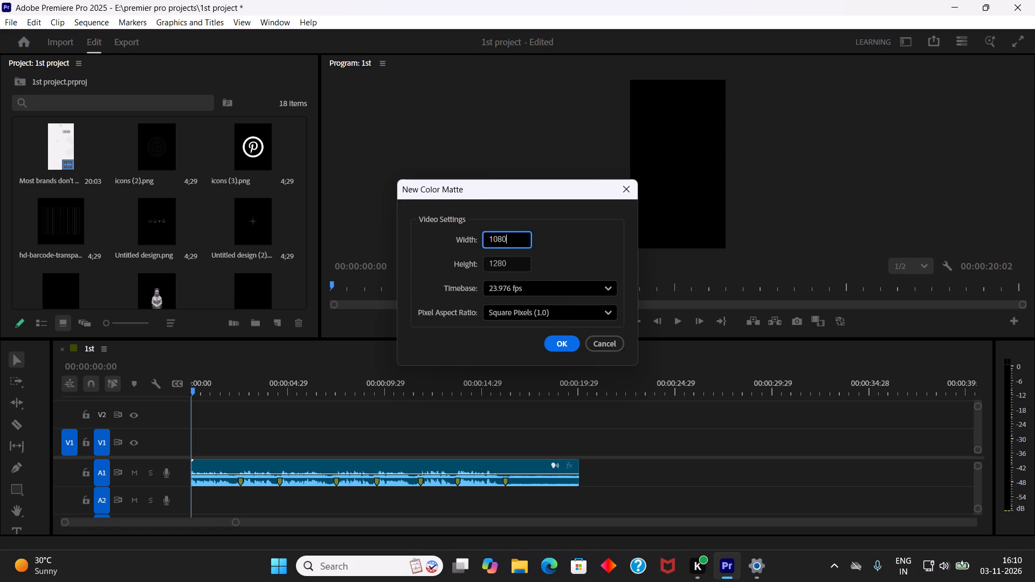
pyautogui.click(514, 270)
pyautogui.click(513, 266)
pyautogui.hotkey('ctrl', 'a')
pyautogui.write('1920')
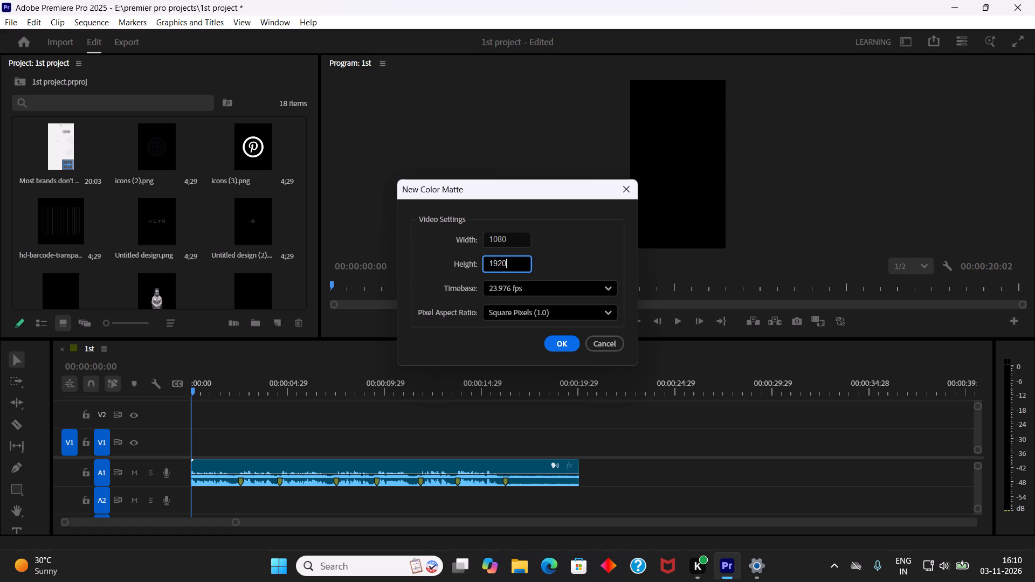
pyautogui.click(530, 283)
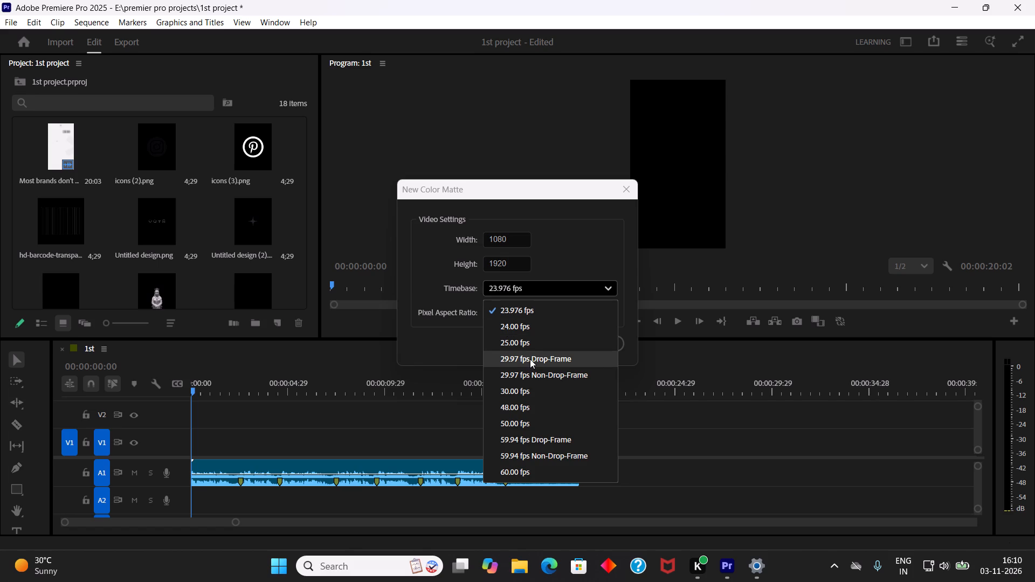
pyautogui.click(562, 361)
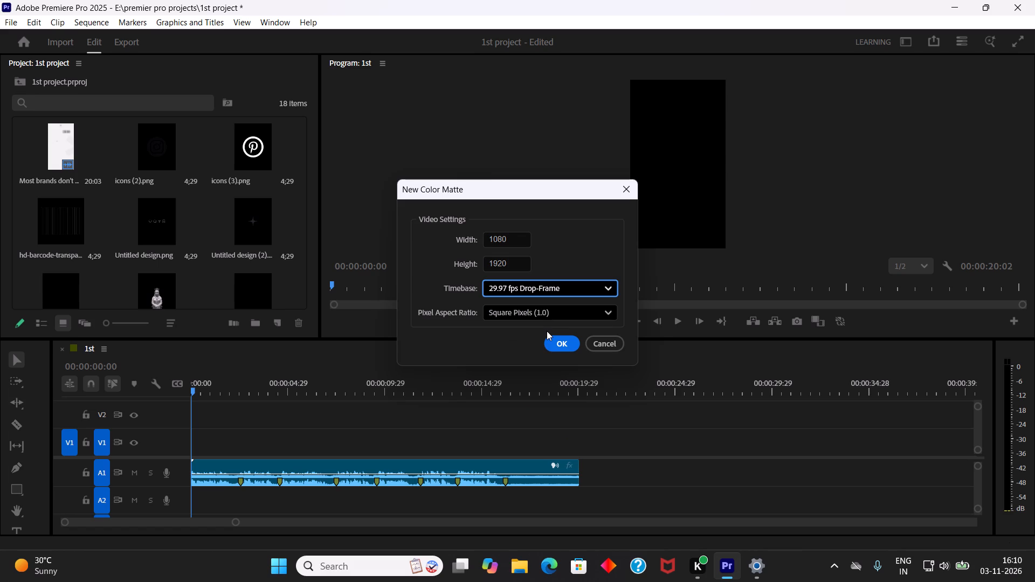
pyautogui.click(564, 342)
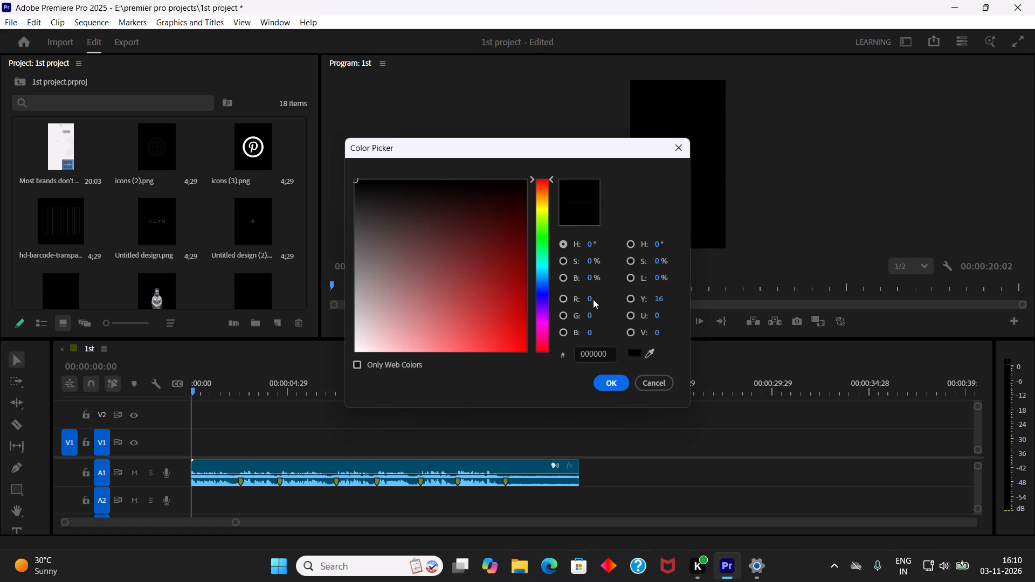
# Choose white as the matte colour and accept the name Color Matte.
pyautogui.moveTo(422, 285); pyautogui.dragTo(196, 453)
pyautogui.click(615, 380)
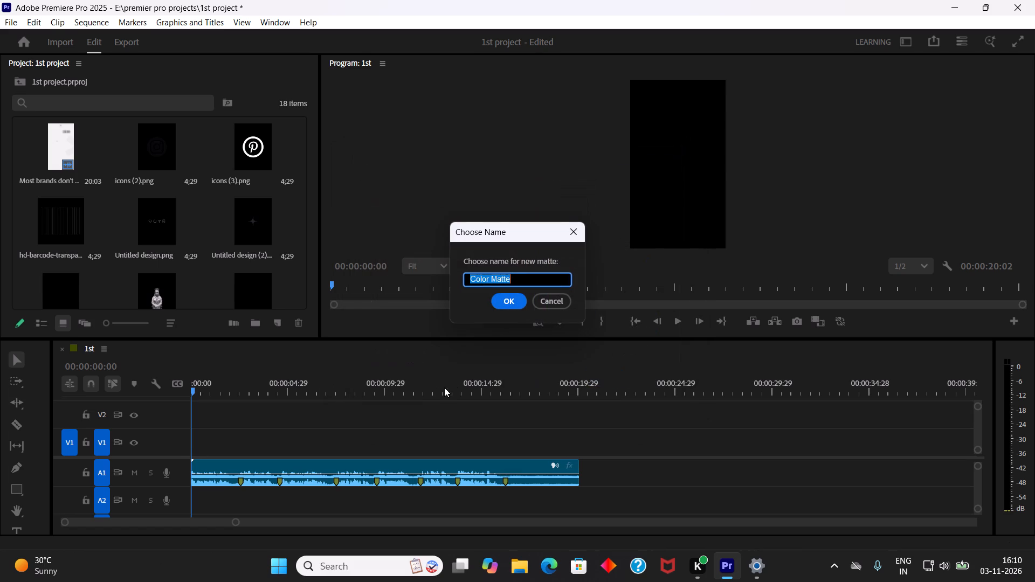
pyautogui.click(507, 307)
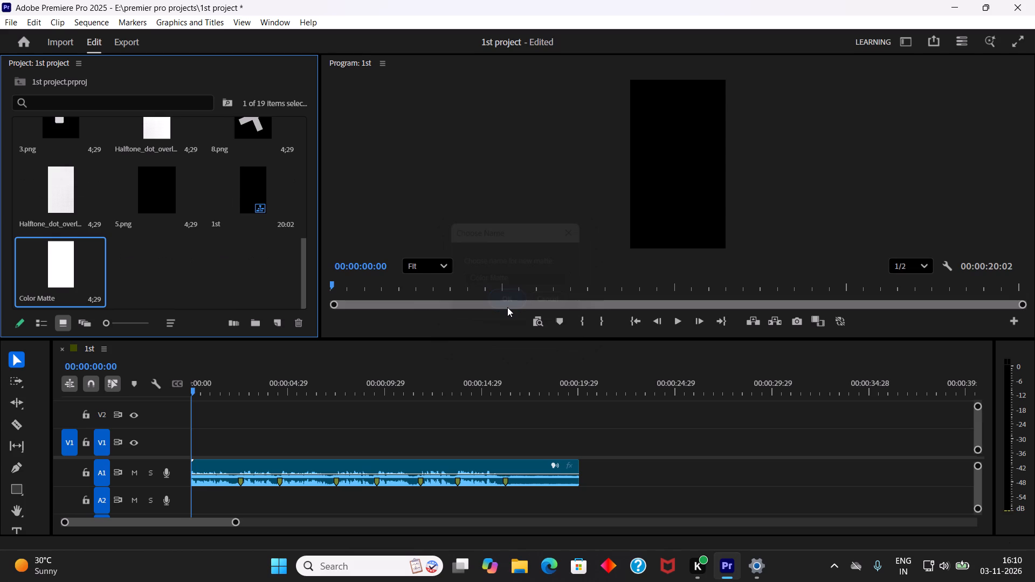
# Place the Color Matte on track V1 at the very start of sequence 1st.
pyautogui.moveTo(51, 273); pyautogui.dragTo(241, 435)
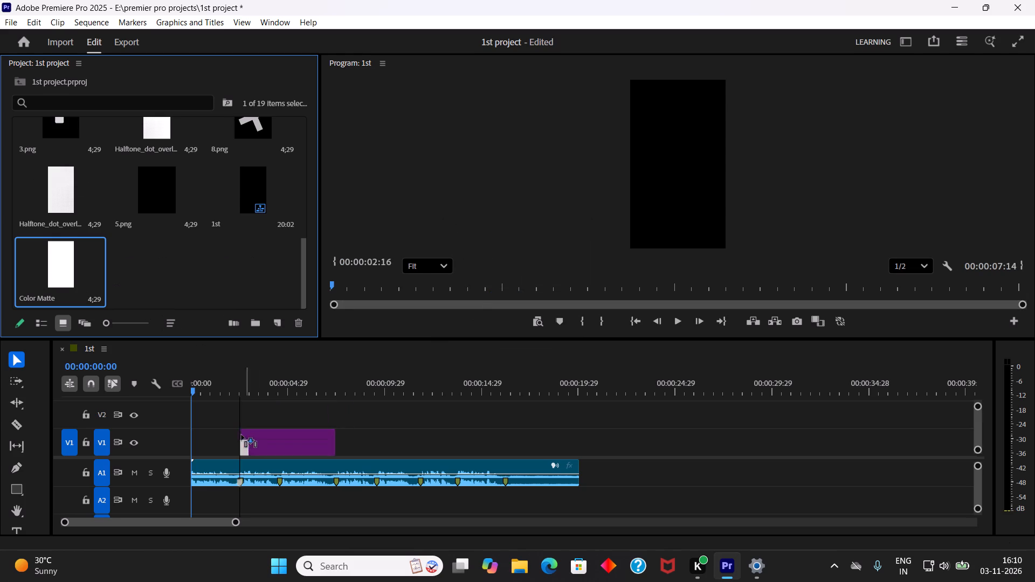
pyautogui.moveTo(241, 435); pyautogui.dragTo(191, 446)
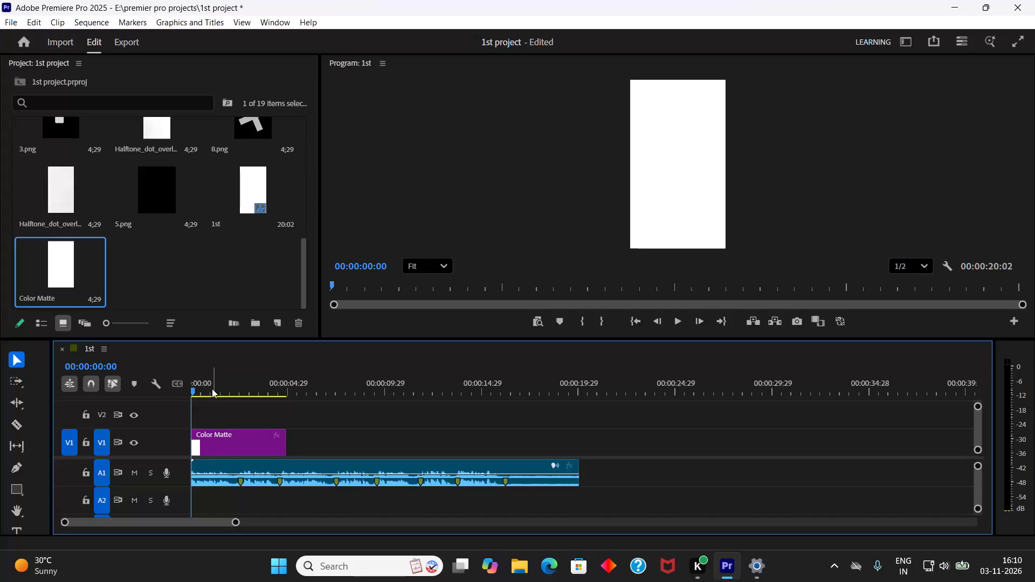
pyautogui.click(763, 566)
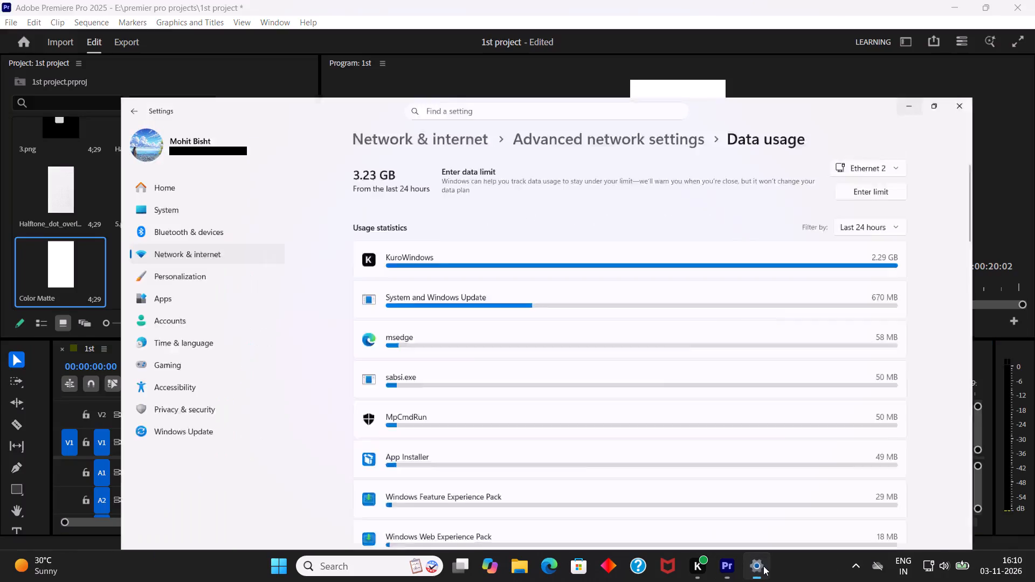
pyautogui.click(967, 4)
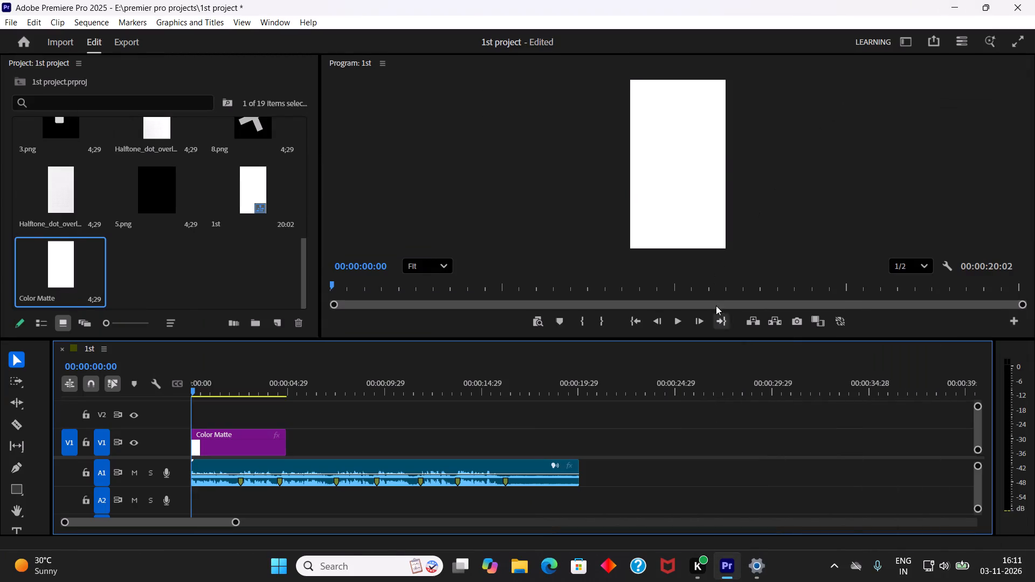
# Narrow the Project panel slightly to give the Program monitor more width.
pyautogui.moveTo(319, 194); pyautogui.dragTo(297, 195)
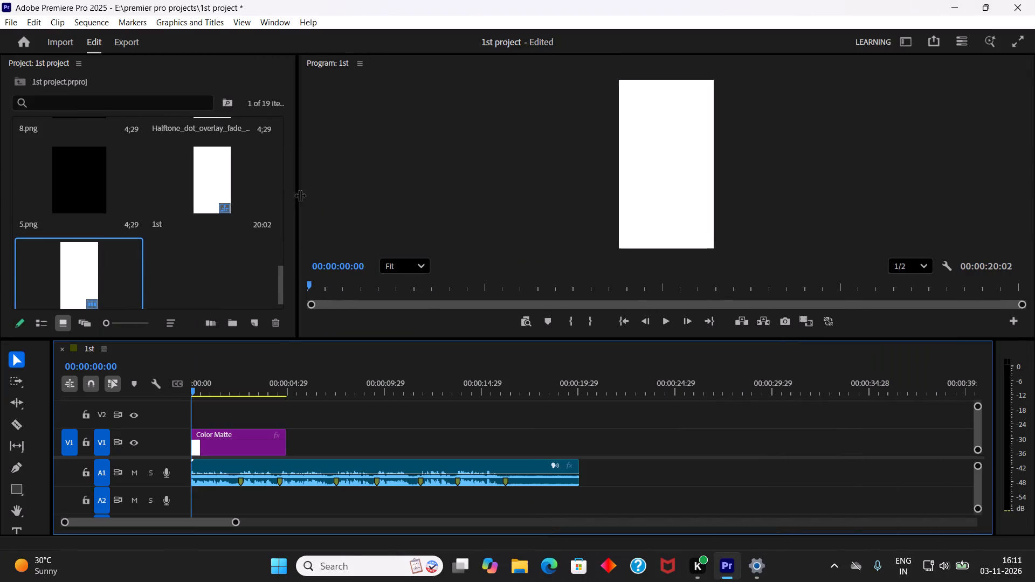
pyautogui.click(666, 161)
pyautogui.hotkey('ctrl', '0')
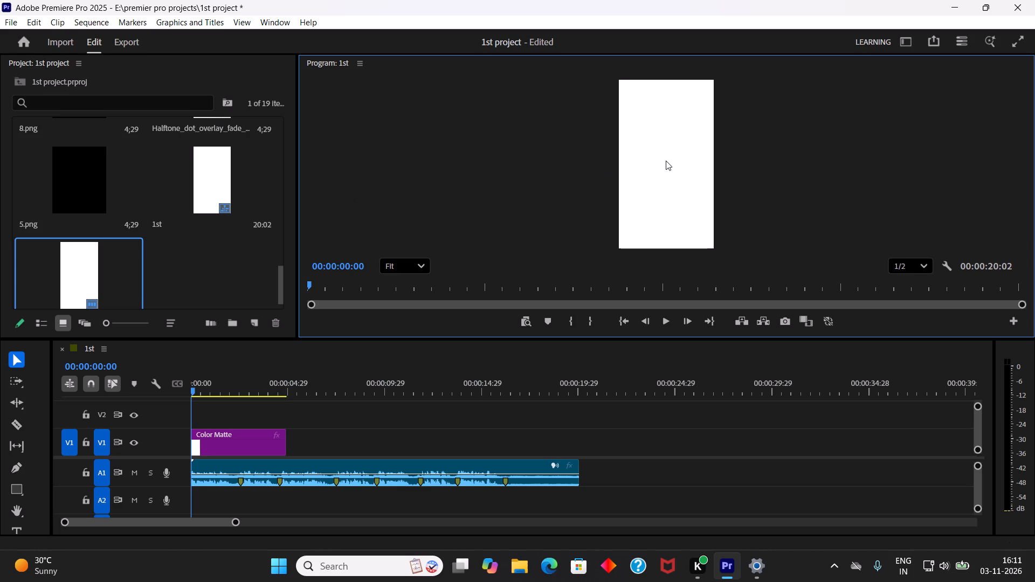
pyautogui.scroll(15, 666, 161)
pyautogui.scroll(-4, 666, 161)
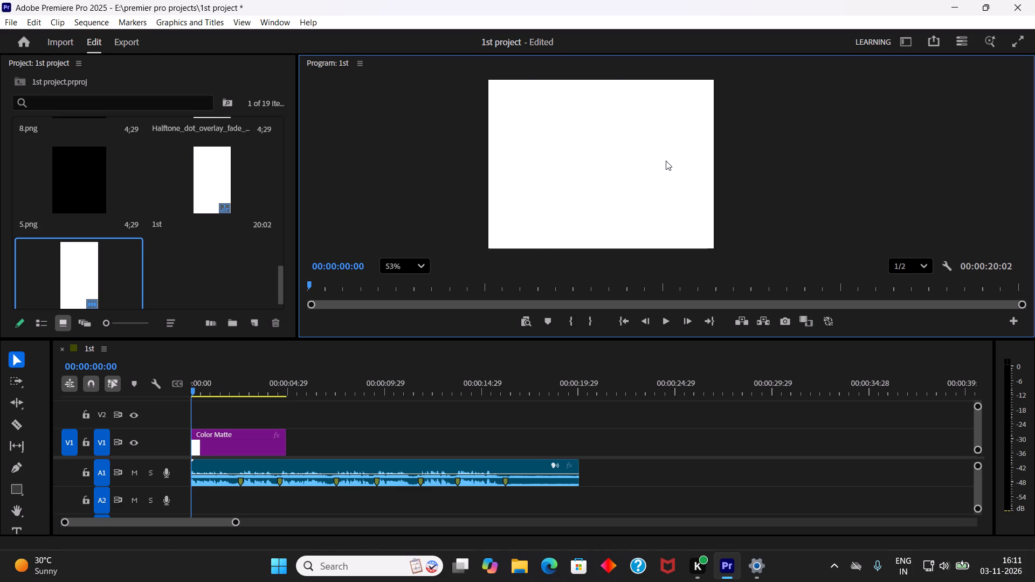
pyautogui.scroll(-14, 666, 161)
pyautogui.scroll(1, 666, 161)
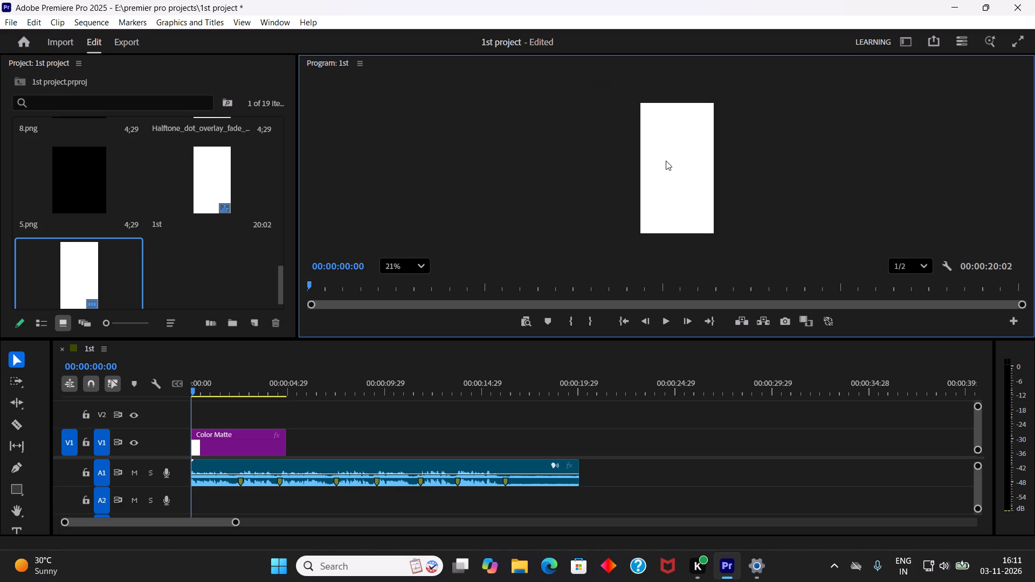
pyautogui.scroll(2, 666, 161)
# Place 8.png from the project items on track V2 at the very start of the sequence, above the Color Matte.
pyautogui.moveTo(229, 391); pyautogui.dragTo(222, 391)
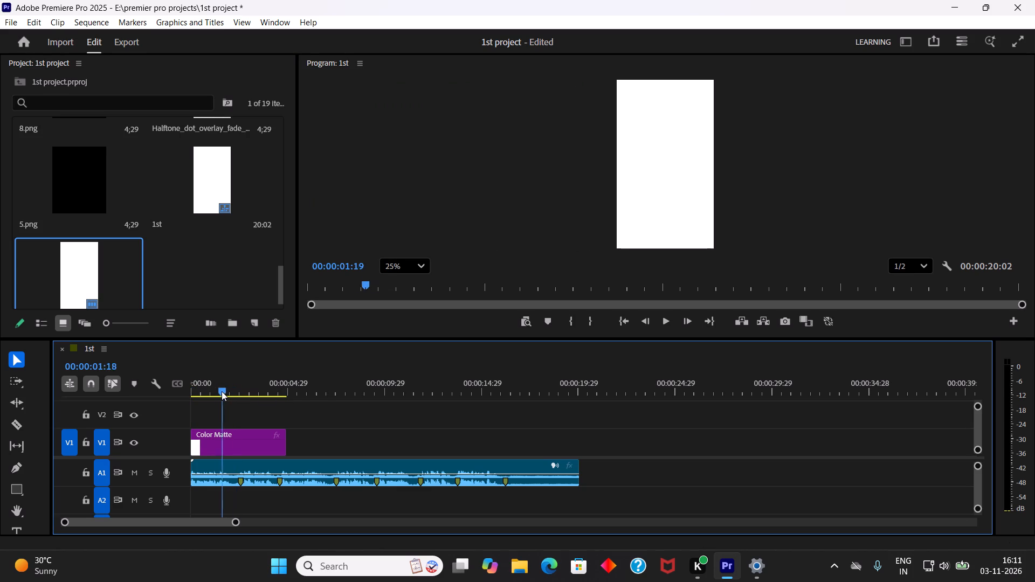
pyautogui.moveTo(222, 391); pyautogui.dragTo(218, 391)
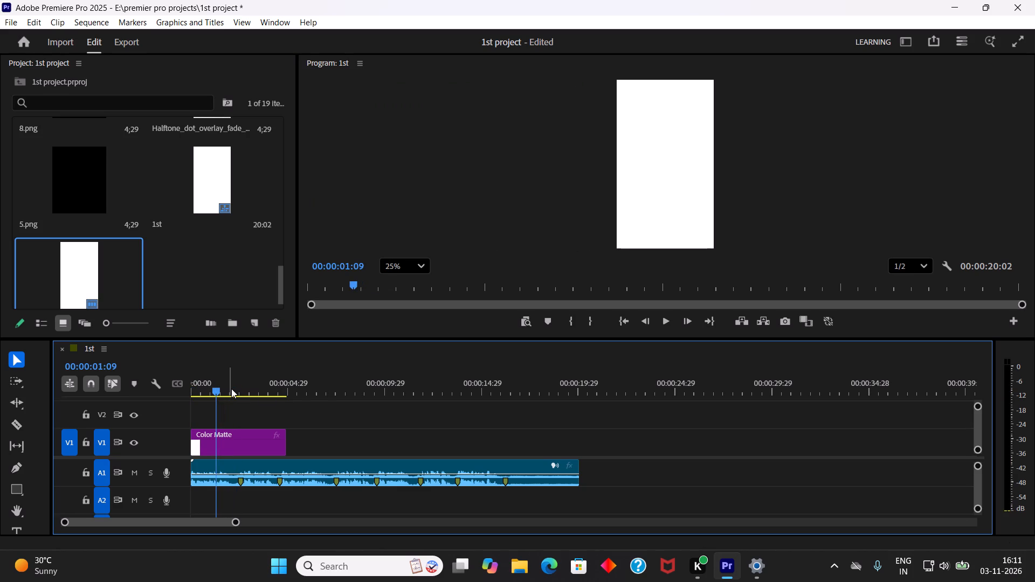
pyautogui.scroll(7, 168, 247)
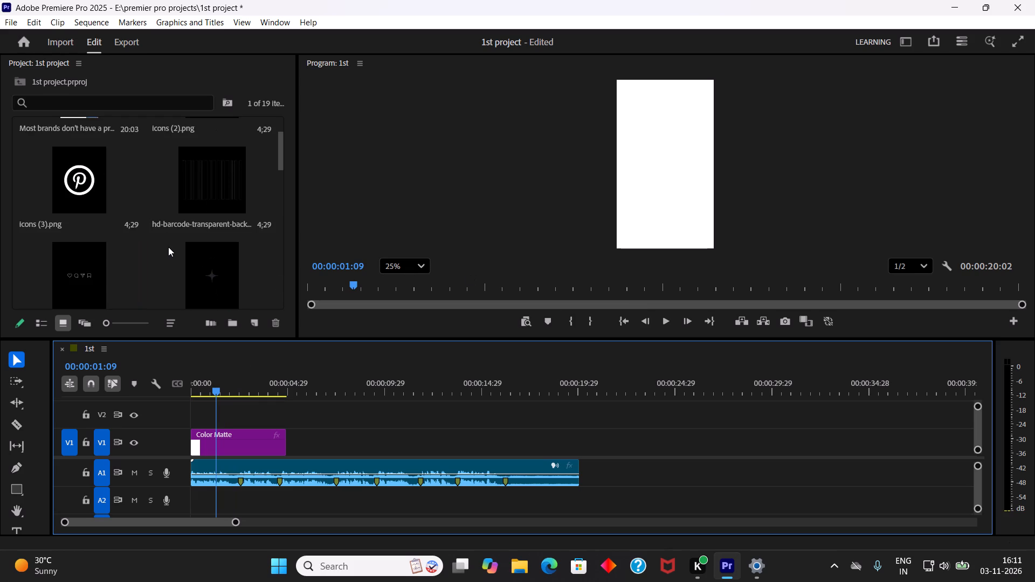
pyautogui.scroll(9, 168, 247)
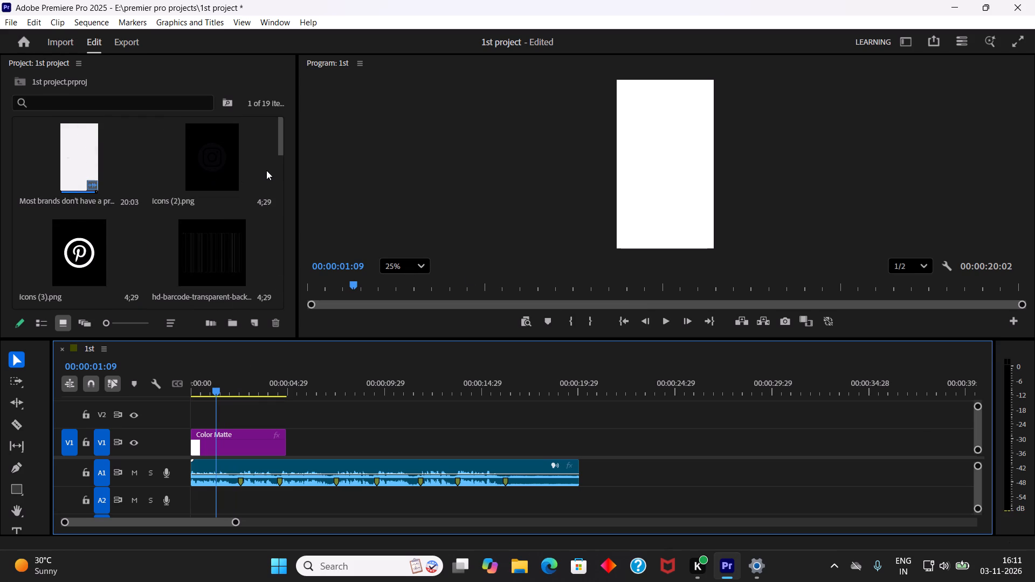
pyautogui.click(266, 170)
pyautogui.moveTo(267, 170); pyautogui.dragTo(268, 182)
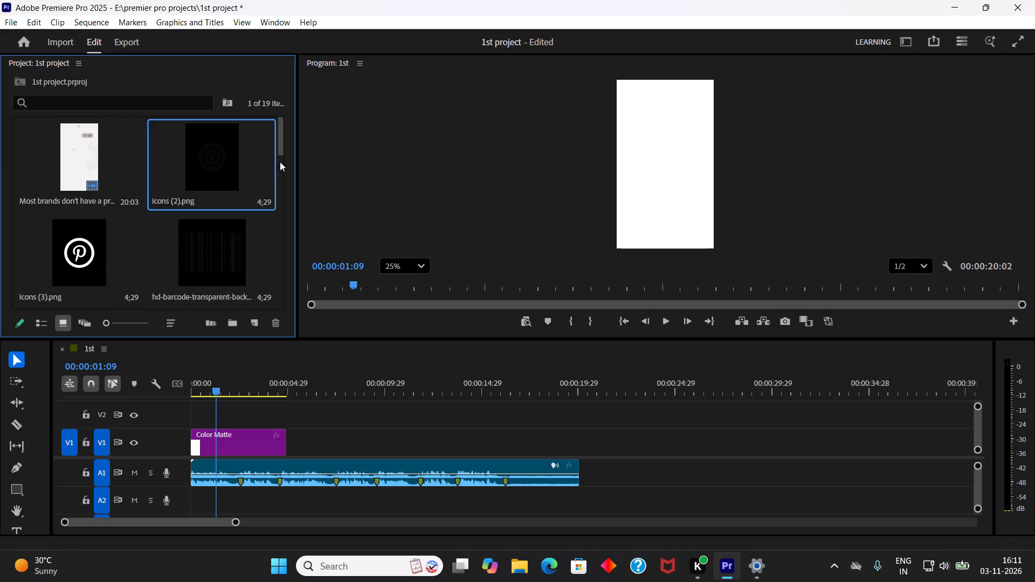
pyautogui.scroll(-4, 203, 214)
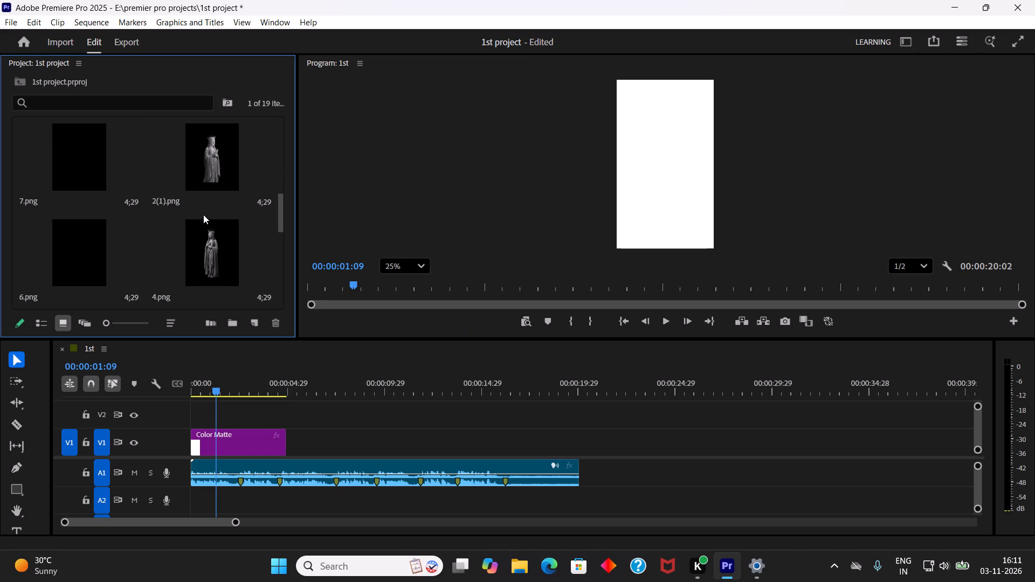
pyautogui.scroll(-3, 203, 214)
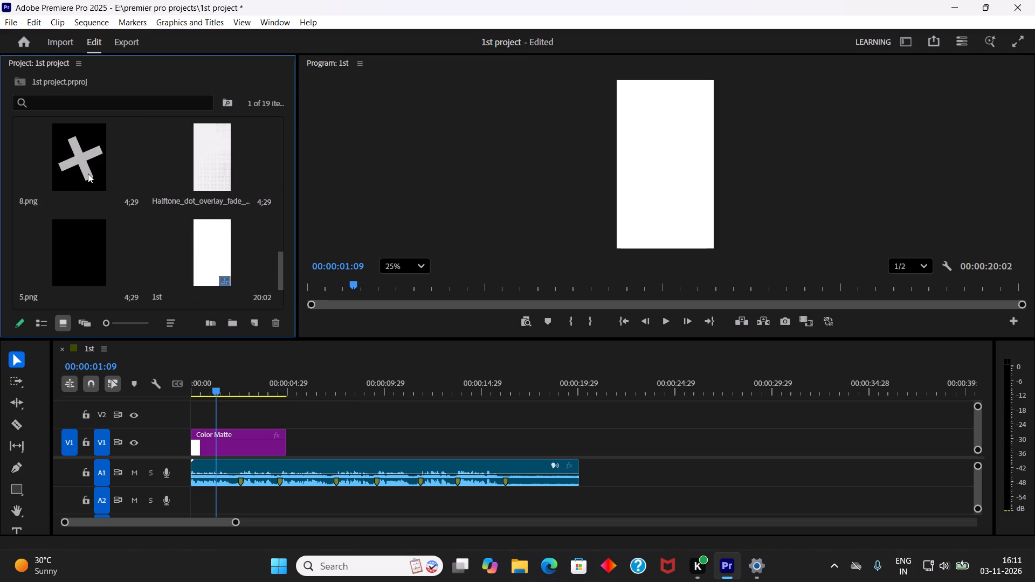
pyautogui.click(88, 174)
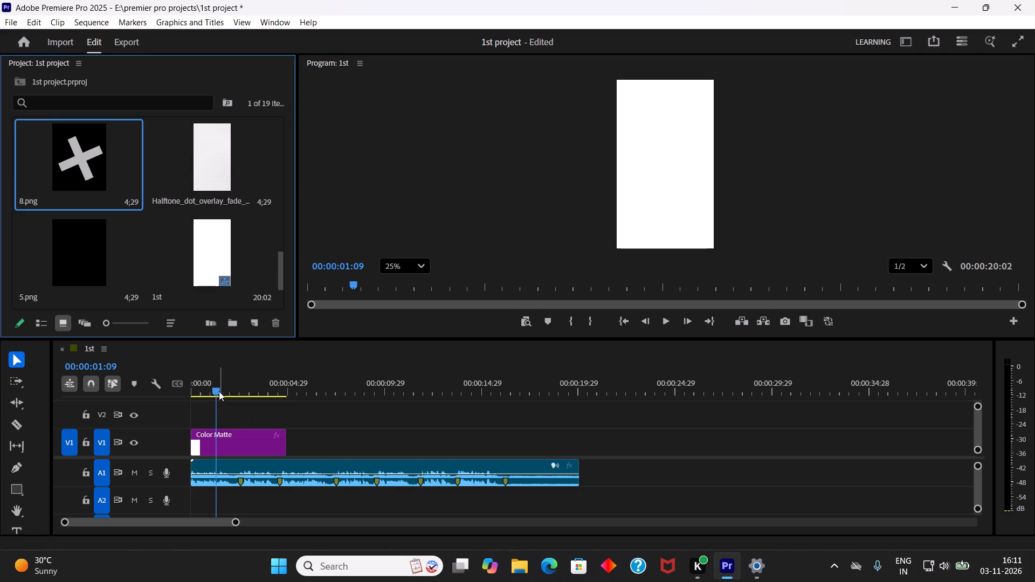
pyautogui.moveTo(212, 391); pyautogui.dragTo(72, 397)
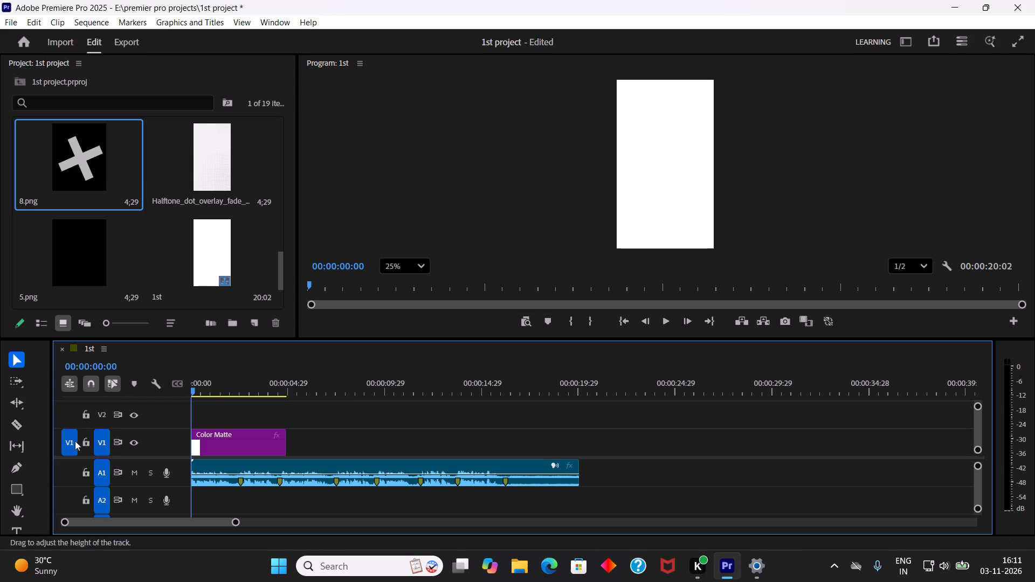
pyautogui.moveTo(93, 165); pyautogui.dragTo(198, 421)
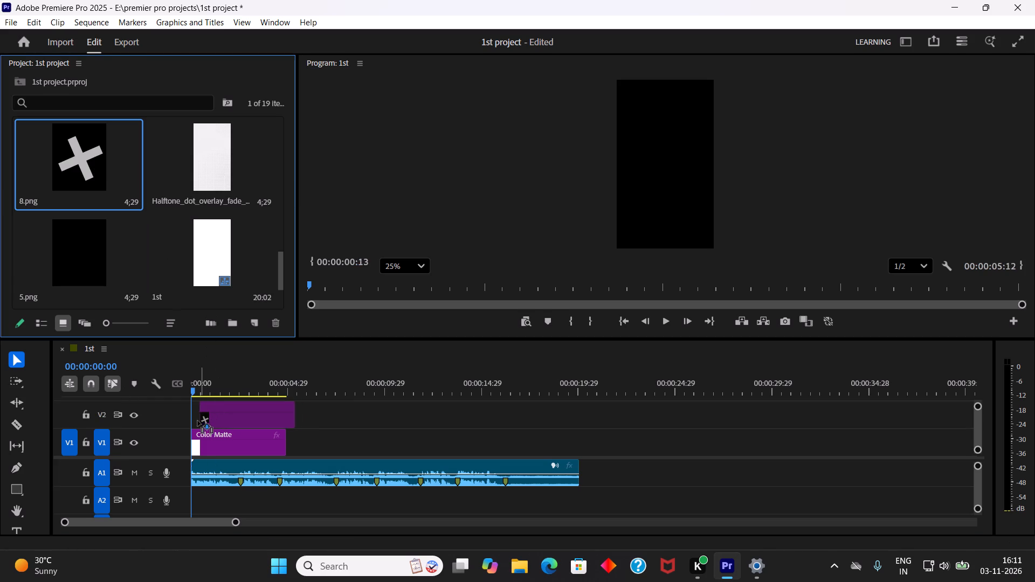
pyautogui.moveTo(198, 421); pyautogui.dragTo(195, 421)
# Show the Effect Controls for the 8.png clip on V2 and dock them in the same group as the Project panel.
pyautogui.moveTo(210, 393); pyautogui.dragTo(280, 397)
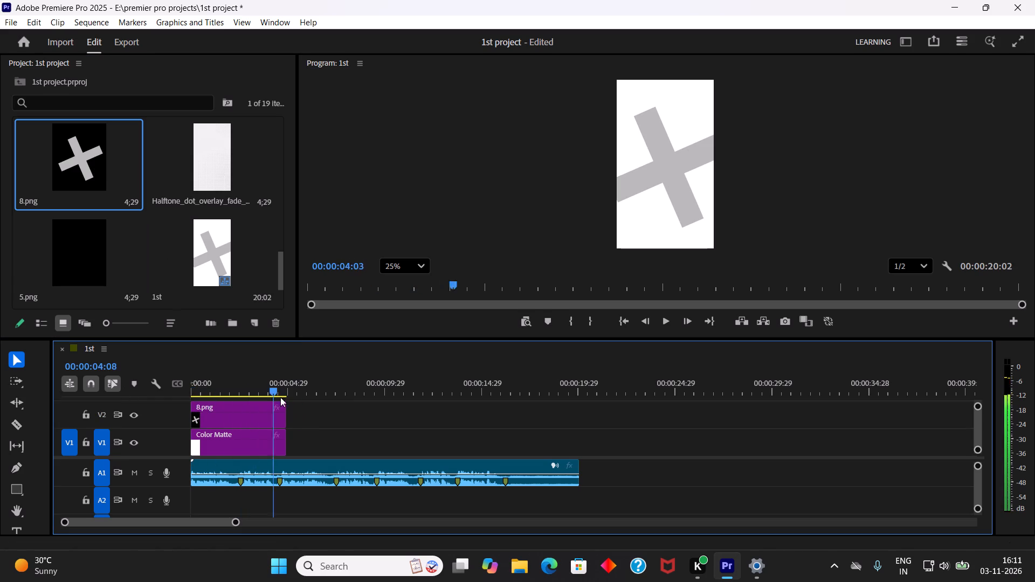
pyautogui.moveTo(280, 397); pyautogui.dragTo(165, 397)
pyautogui.click(246, 403)
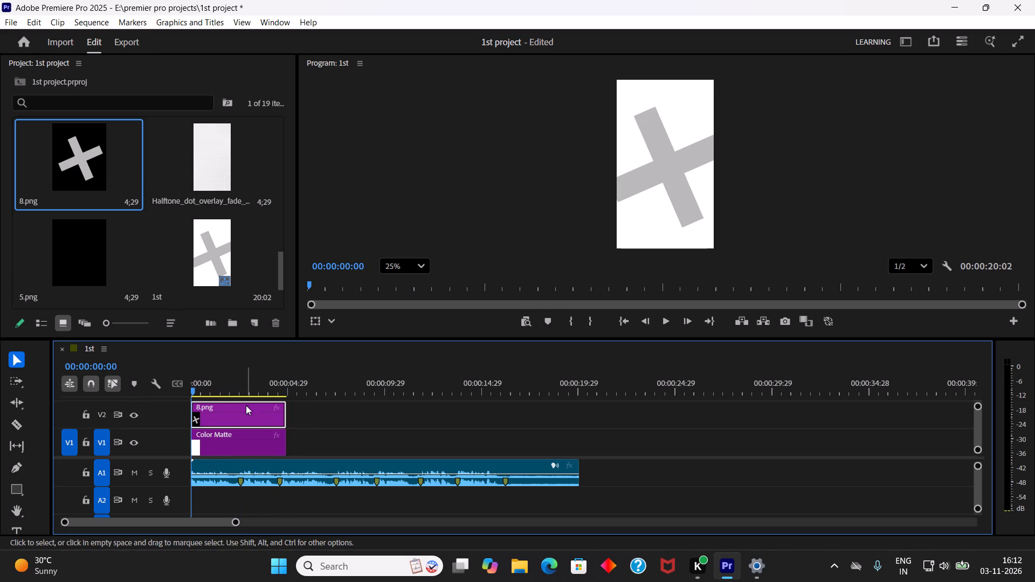
pyautogui.press('=')
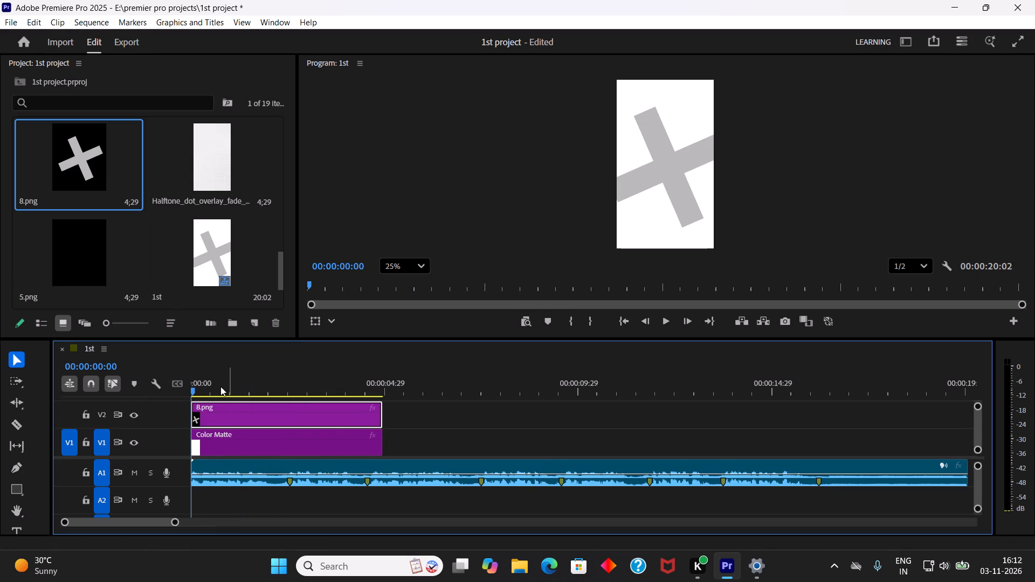
pyautogui.moveTo(209, 392); pyautogui.dragTo(143, 392)
pyautogui.click(215, 421)
pyautogui.press('t')
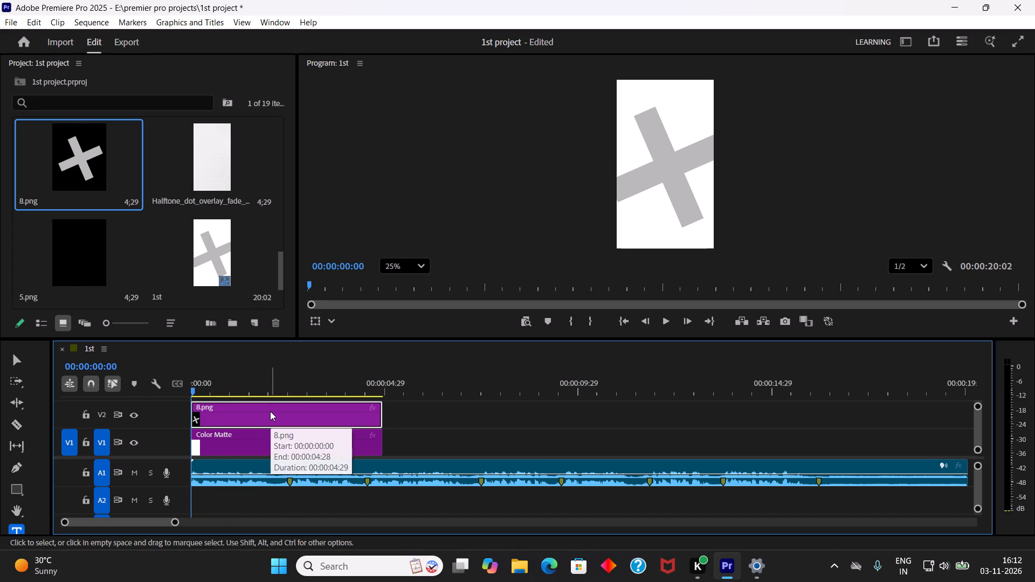
pyautogui.click(17, 355)
pyautogui.click(243, 404)
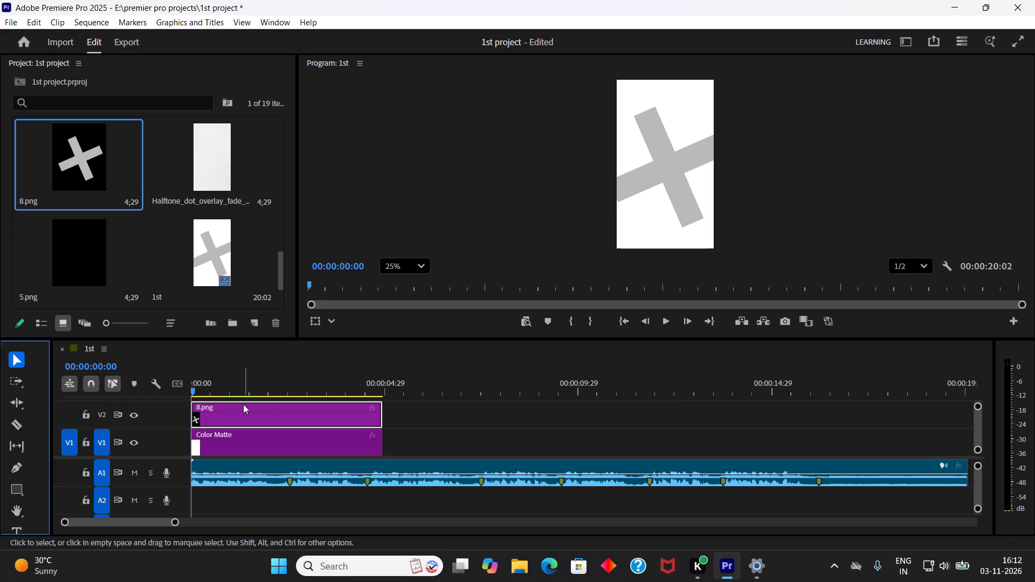
pyautogui.click(278, 16)
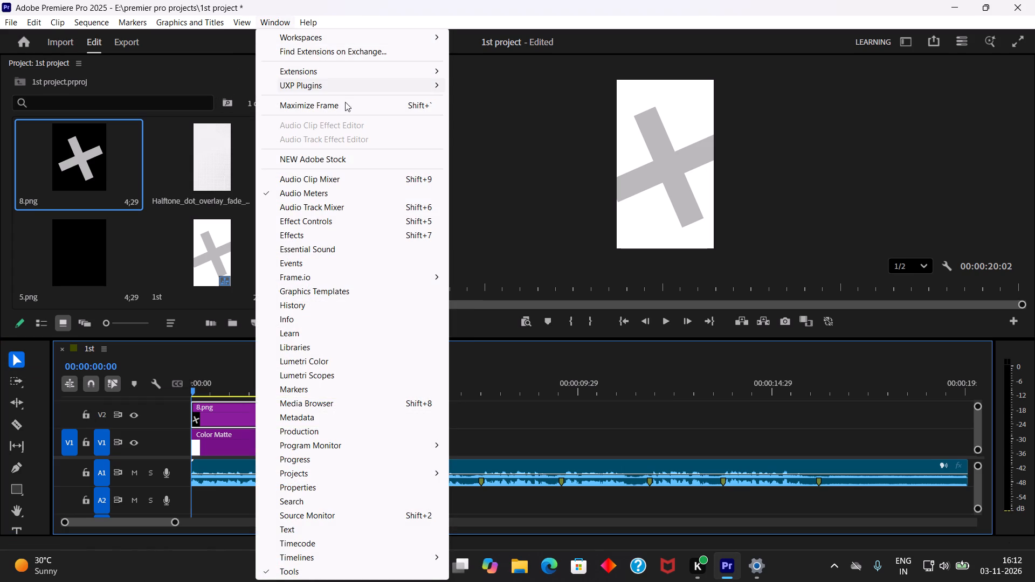
pyautogui.click(318, 227)
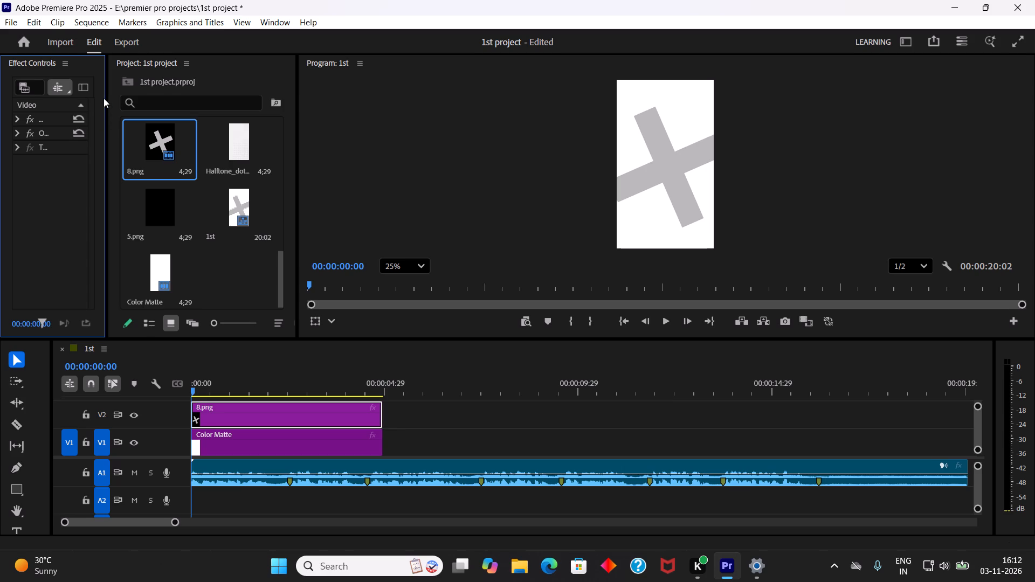
pyautogui.moveTo(46, 61); pyautogui.dragTo(222, 59)
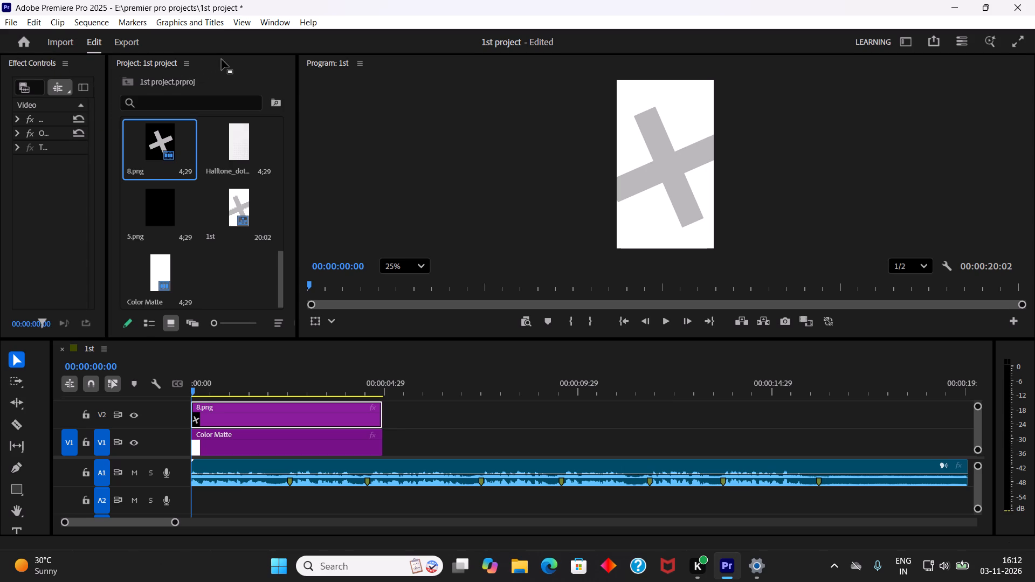
pyautogui.moveTo(222, 59); pyautogui.dragTo(237, 59)
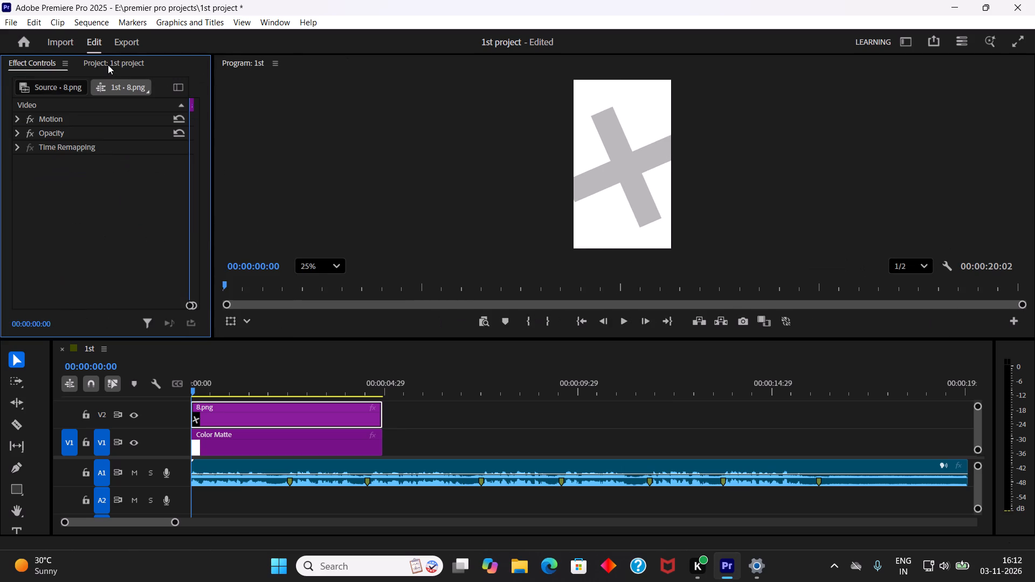
# Expand the Motion properties of the 8.png clip and look through them.
pyautogui.click(15, 120)
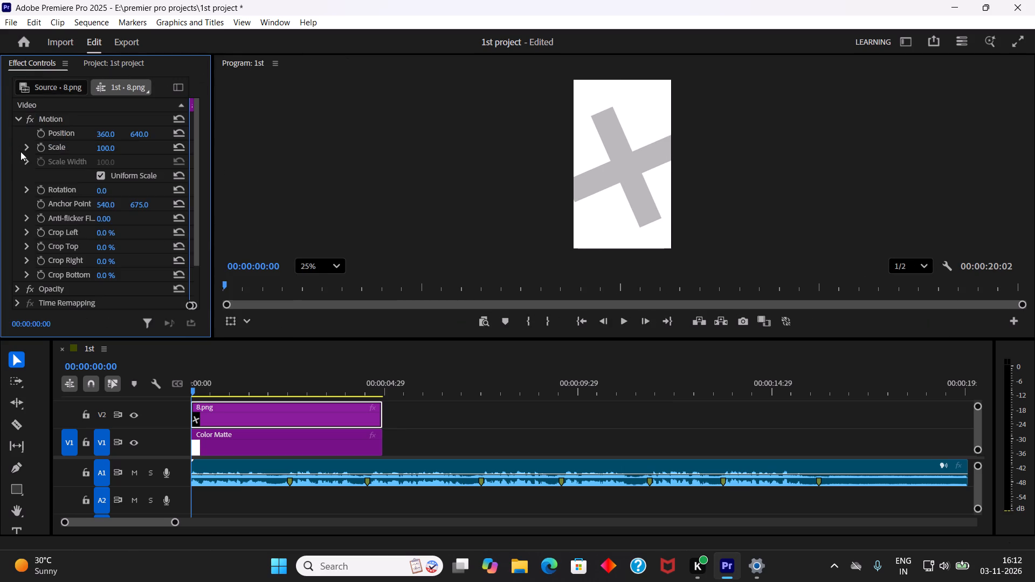
pyautogui.scroll(-3, 26, 150)
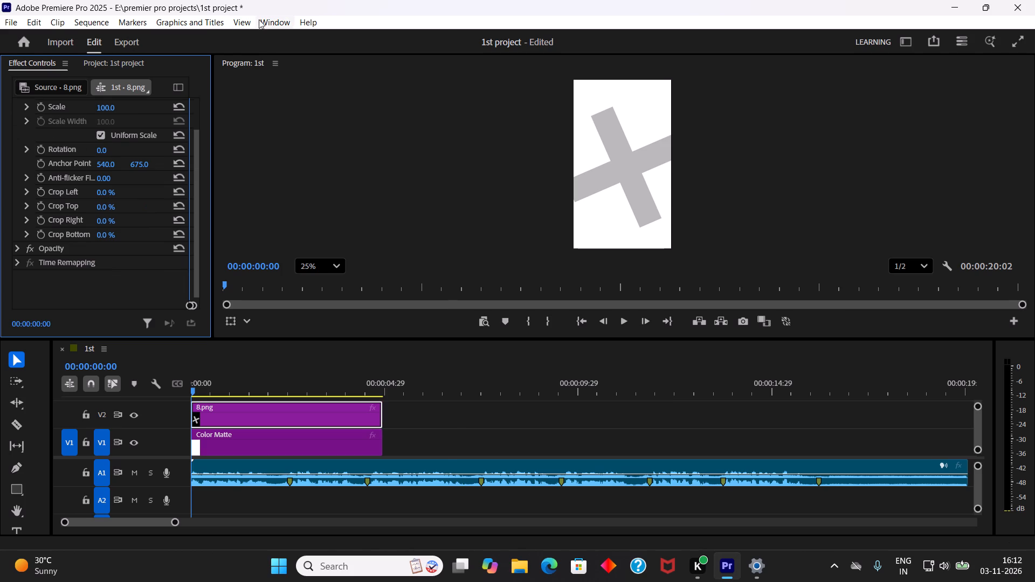
# Show the Effects panel and select the Color Matte clip on V1.
pyautogui.click(280, 23)
pyautogui.click(302, 231)
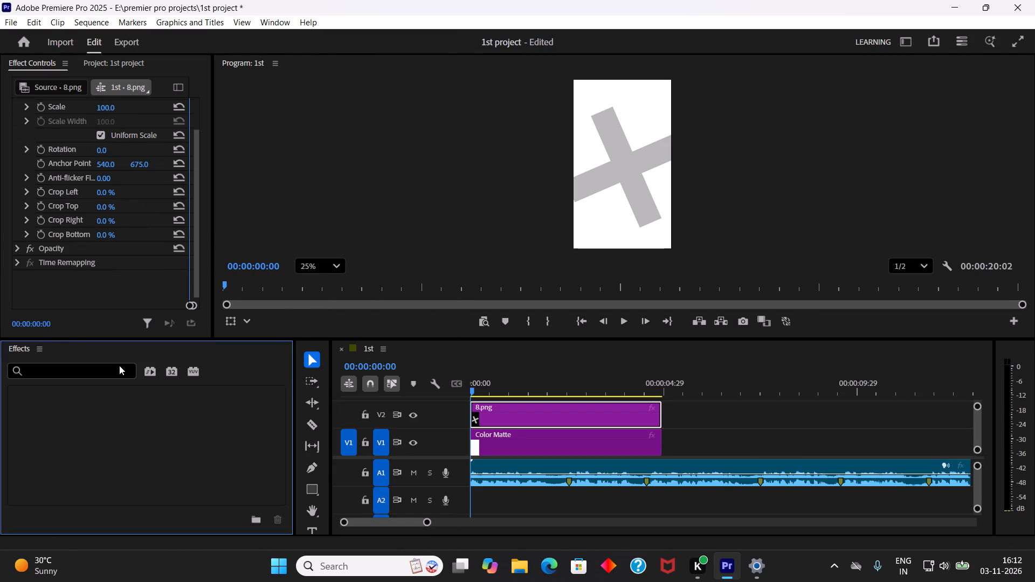
pyautogui.click(76, 349)
pyautogui.click(106, 434)
pyautogui.click(534, 417)
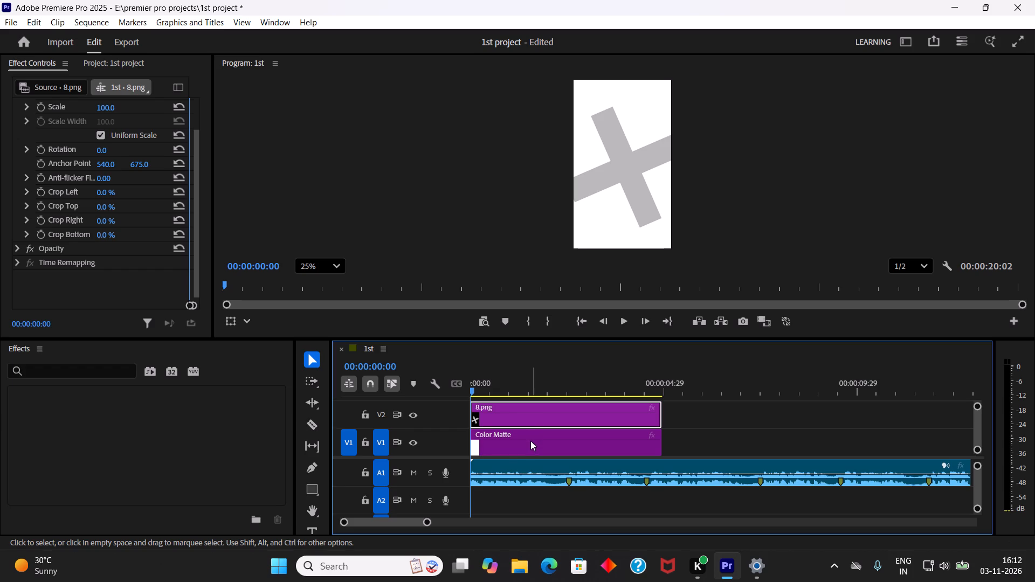
pyautogui.click(530, 441)
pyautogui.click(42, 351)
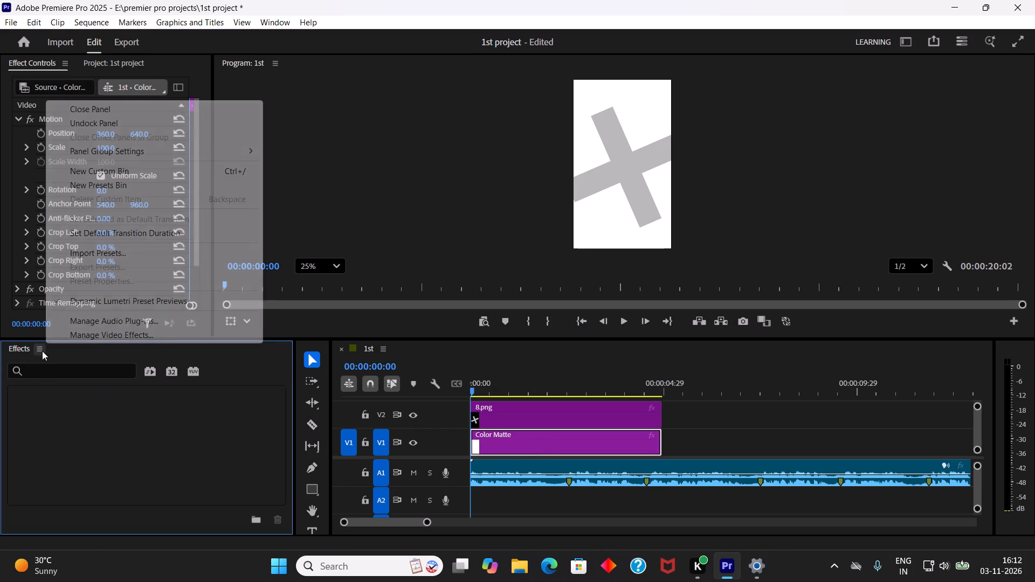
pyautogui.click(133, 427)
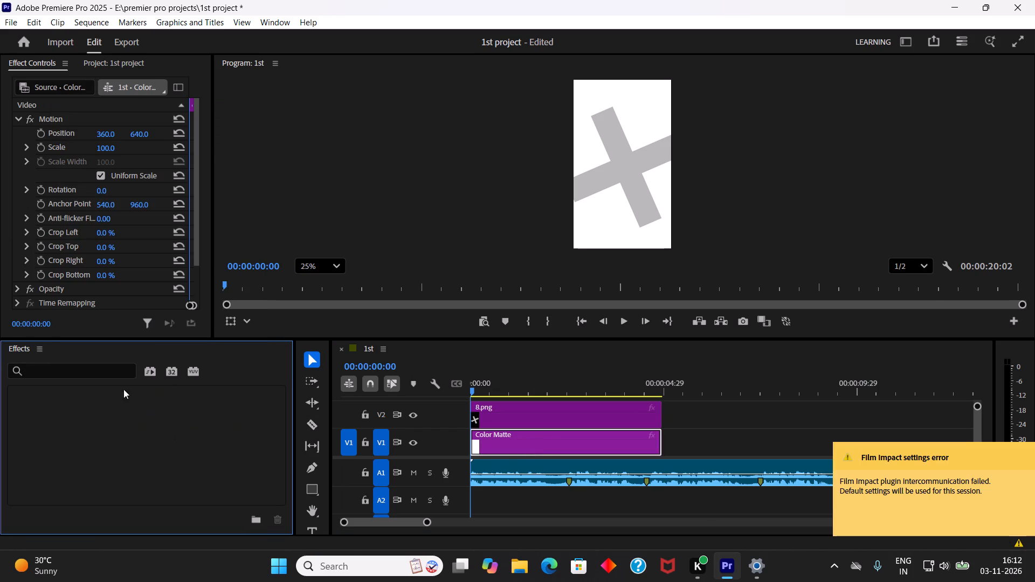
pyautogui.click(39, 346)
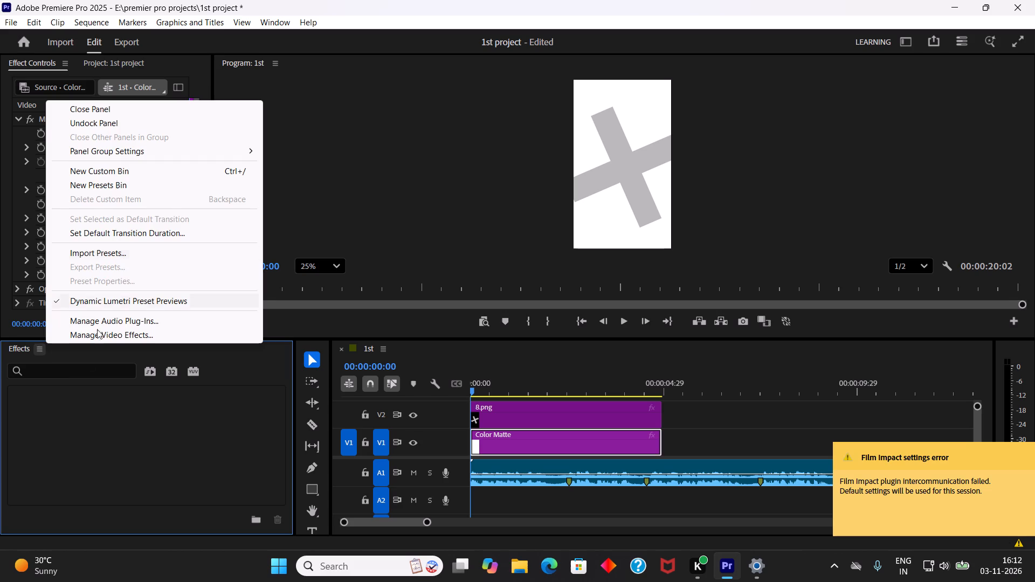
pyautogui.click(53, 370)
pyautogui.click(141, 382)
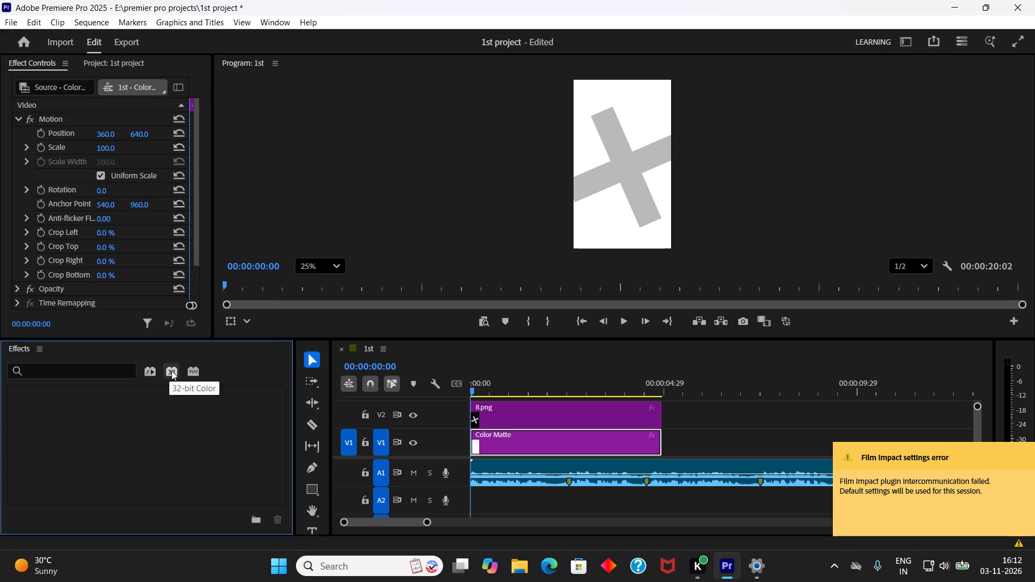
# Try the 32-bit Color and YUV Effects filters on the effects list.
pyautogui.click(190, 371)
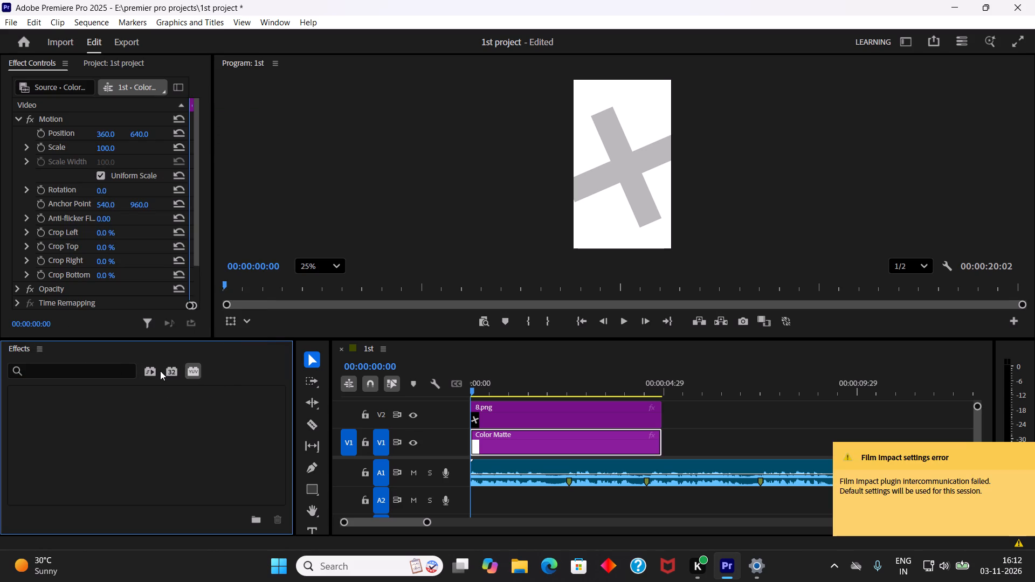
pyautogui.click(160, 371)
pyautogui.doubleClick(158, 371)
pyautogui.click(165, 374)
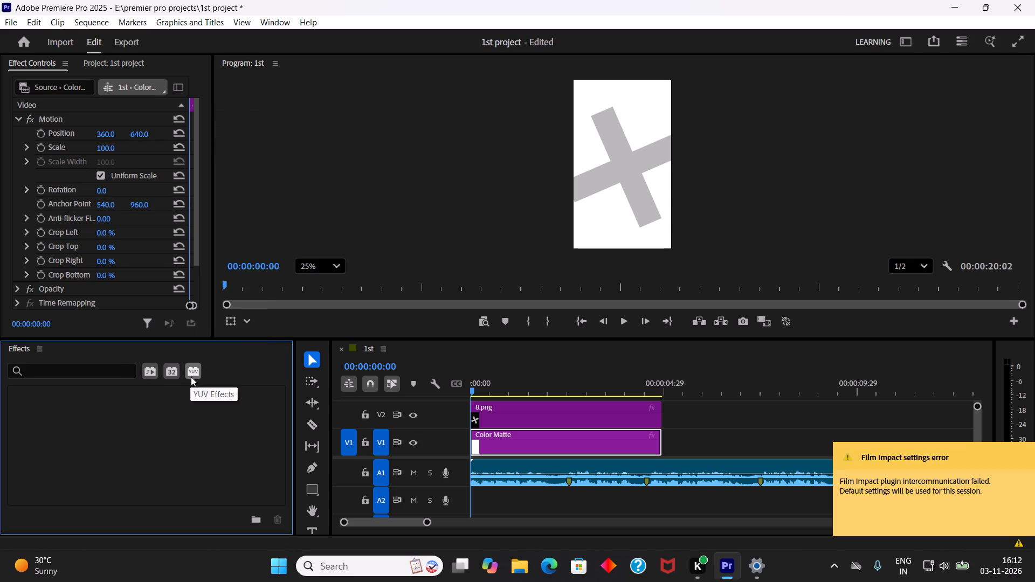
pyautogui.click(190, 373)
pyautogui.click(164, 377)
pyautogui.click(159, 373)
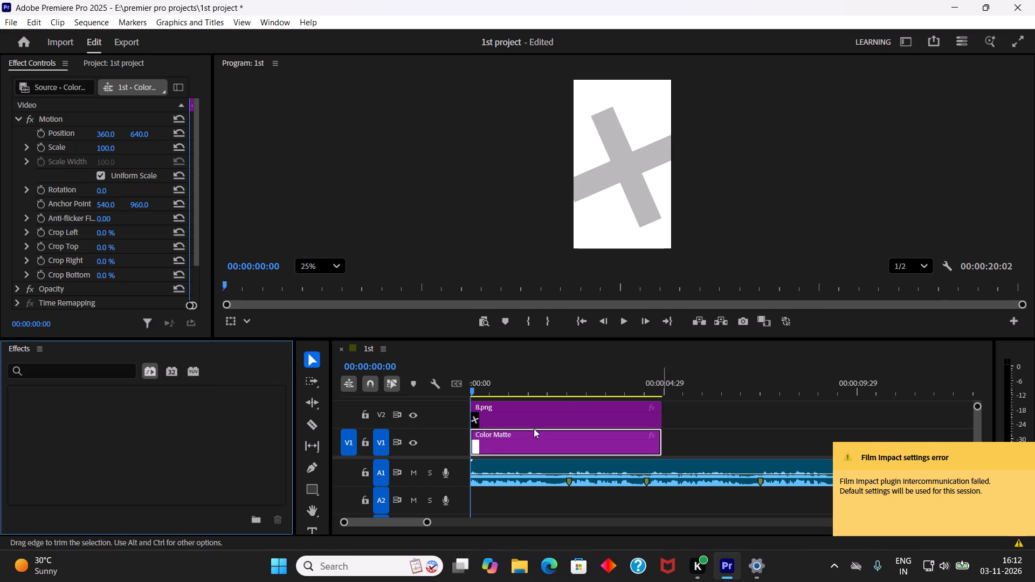
# Look through the Presets and Lumetri Presets folders in the effects list.
pyautogui.click(143, 433)
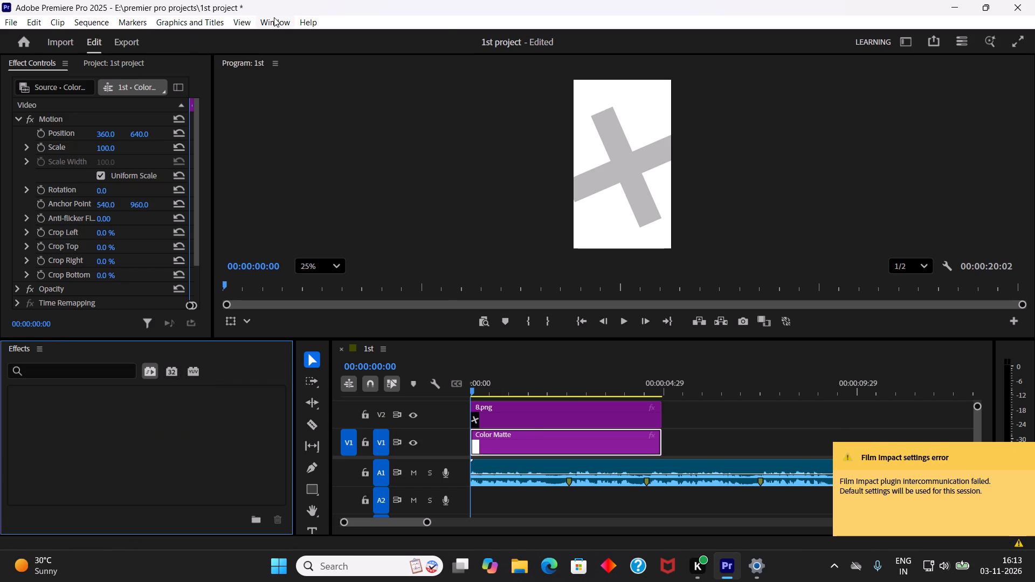
pyautogui.click(274, 17)
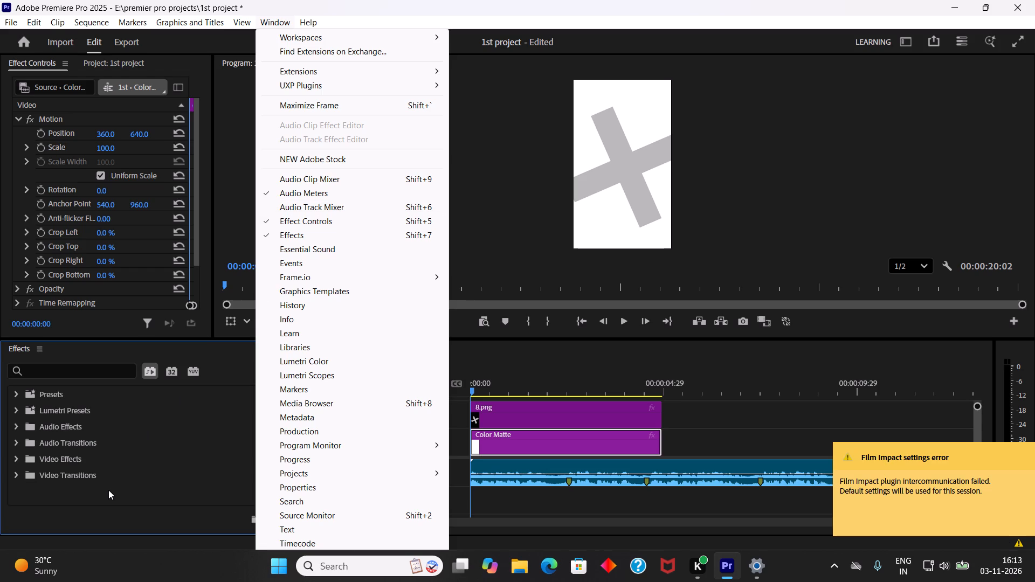
pyautogui.click(108, 490)
pyautogui.click(17, 397)
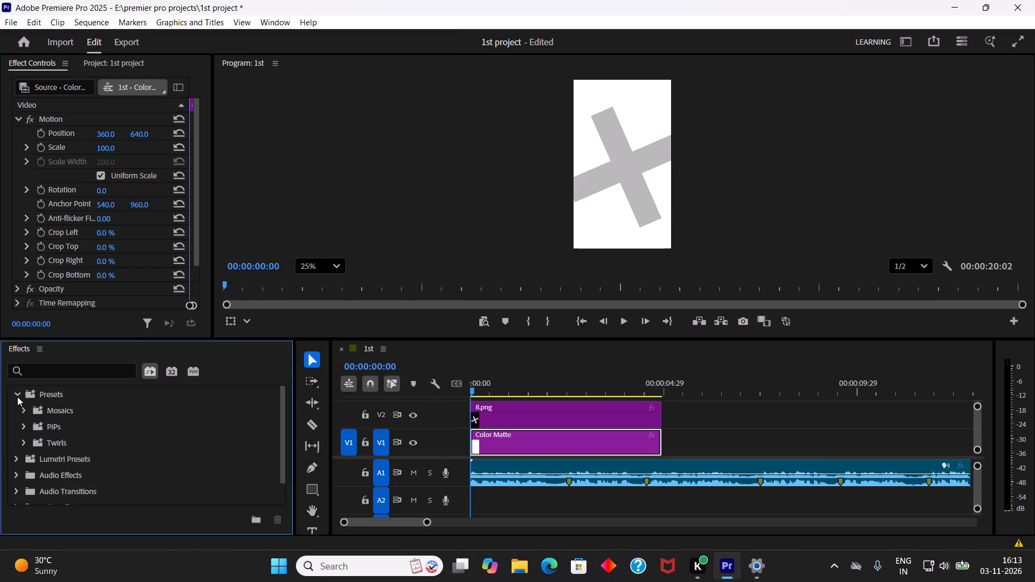
pyautogui.click(17, 397)
pyautogui.click(14, 413)
pyautogui.click(14, 413)
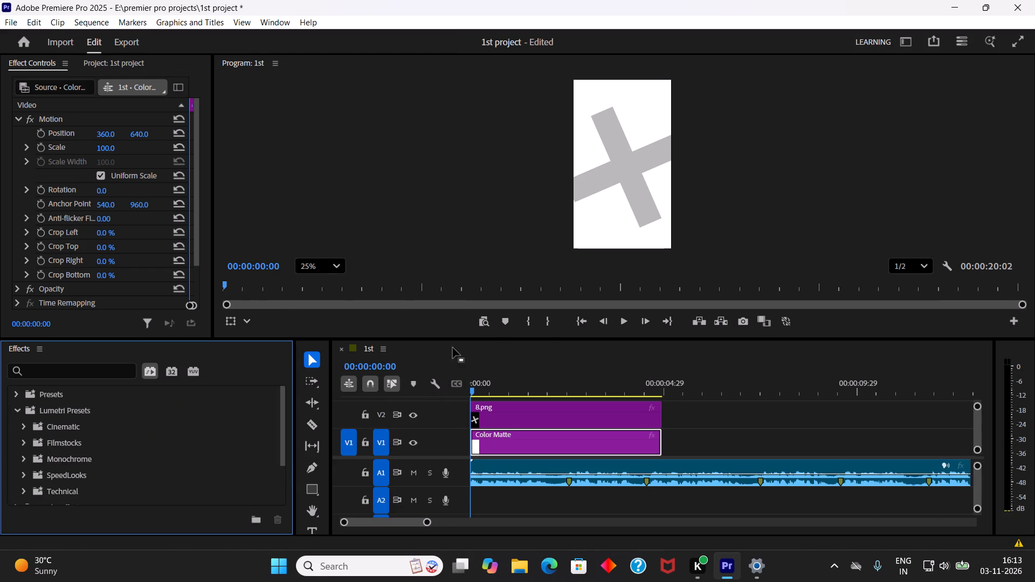
# Save the project.
pyautogui.click(546, 382)
pyautogui.hotkey('ctrl', 's')
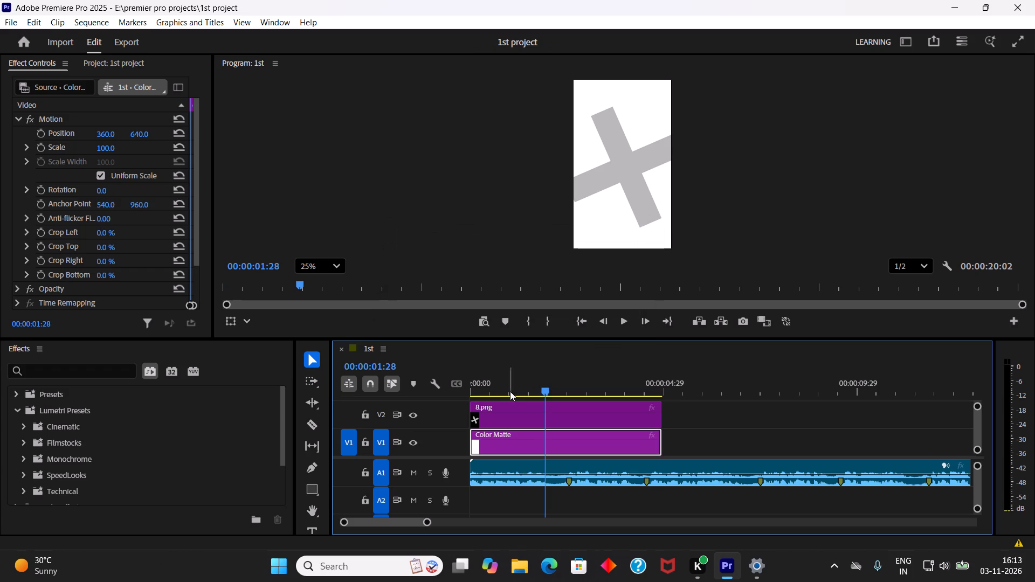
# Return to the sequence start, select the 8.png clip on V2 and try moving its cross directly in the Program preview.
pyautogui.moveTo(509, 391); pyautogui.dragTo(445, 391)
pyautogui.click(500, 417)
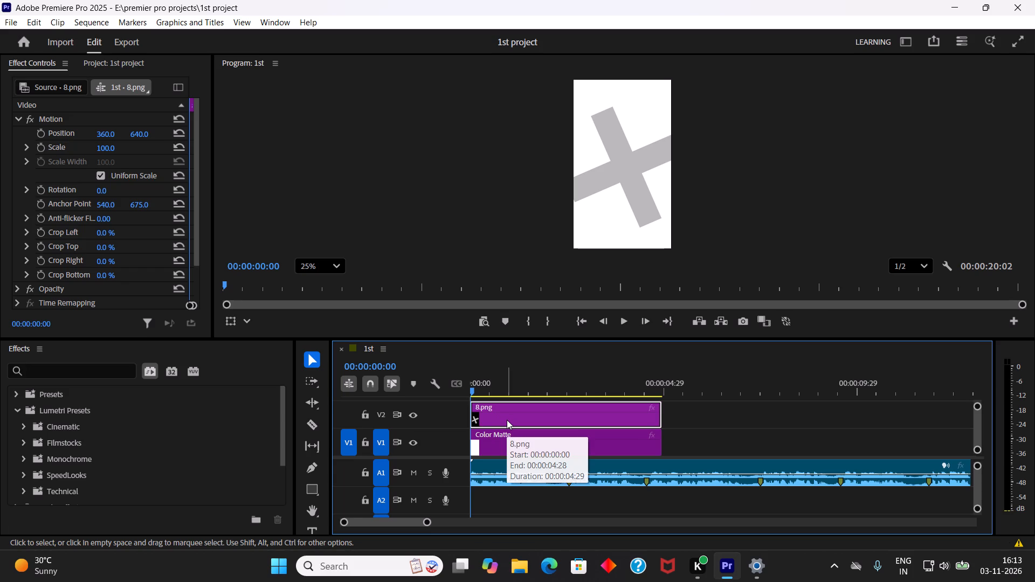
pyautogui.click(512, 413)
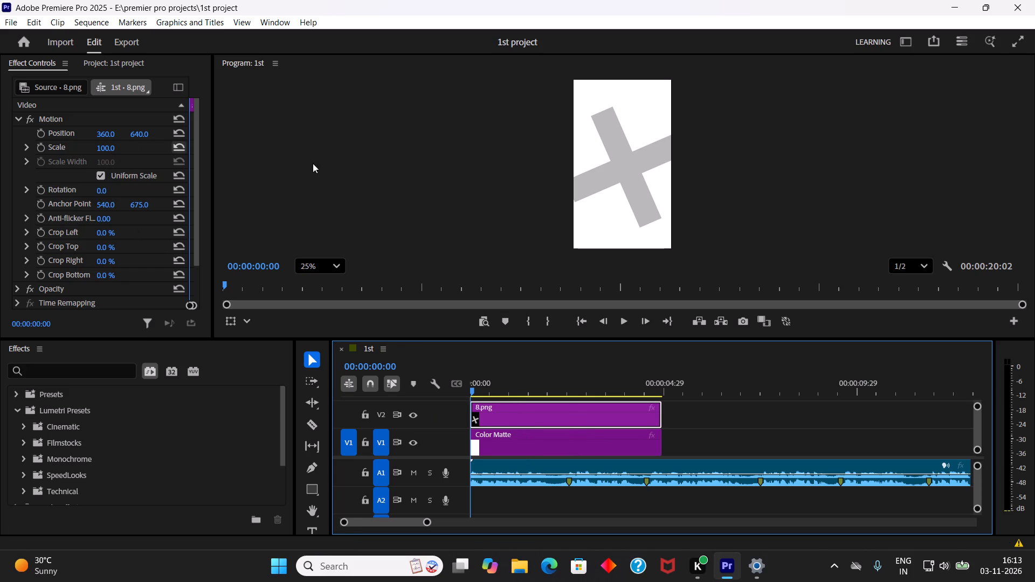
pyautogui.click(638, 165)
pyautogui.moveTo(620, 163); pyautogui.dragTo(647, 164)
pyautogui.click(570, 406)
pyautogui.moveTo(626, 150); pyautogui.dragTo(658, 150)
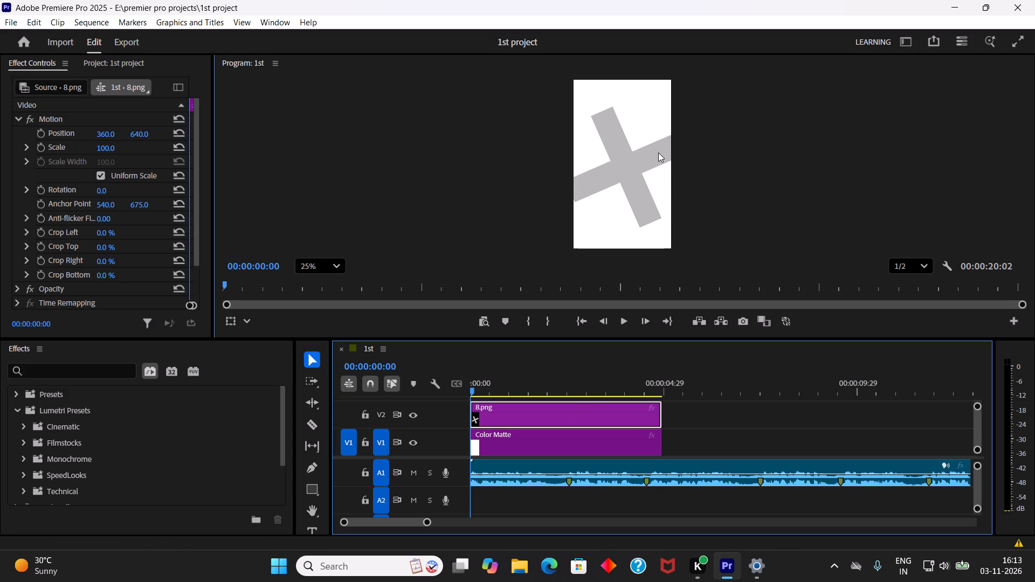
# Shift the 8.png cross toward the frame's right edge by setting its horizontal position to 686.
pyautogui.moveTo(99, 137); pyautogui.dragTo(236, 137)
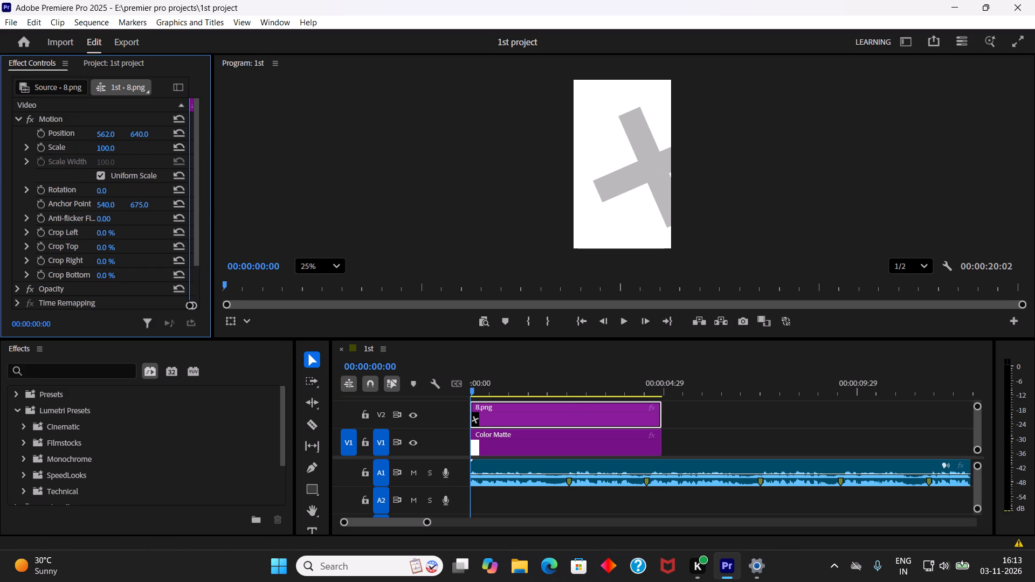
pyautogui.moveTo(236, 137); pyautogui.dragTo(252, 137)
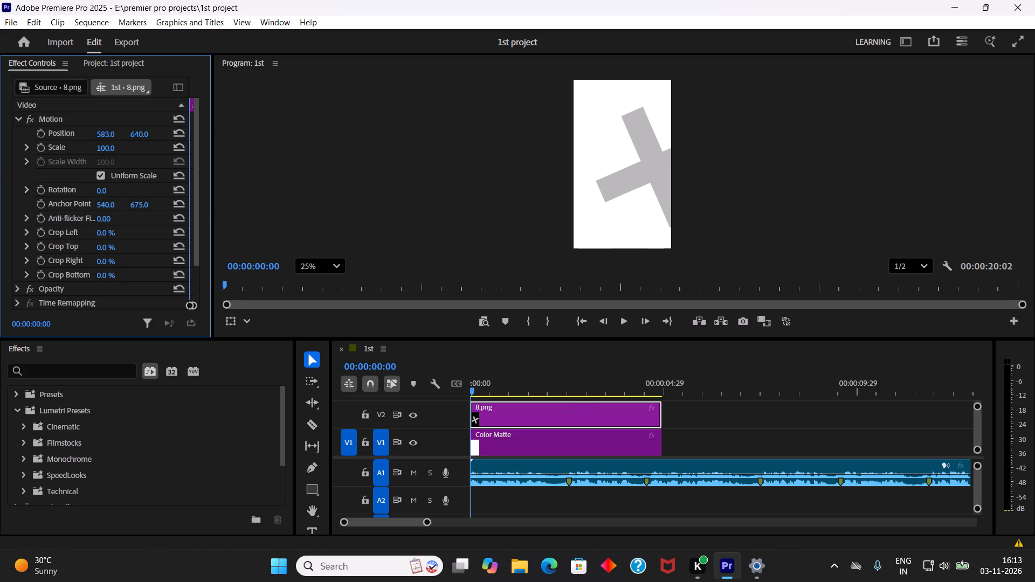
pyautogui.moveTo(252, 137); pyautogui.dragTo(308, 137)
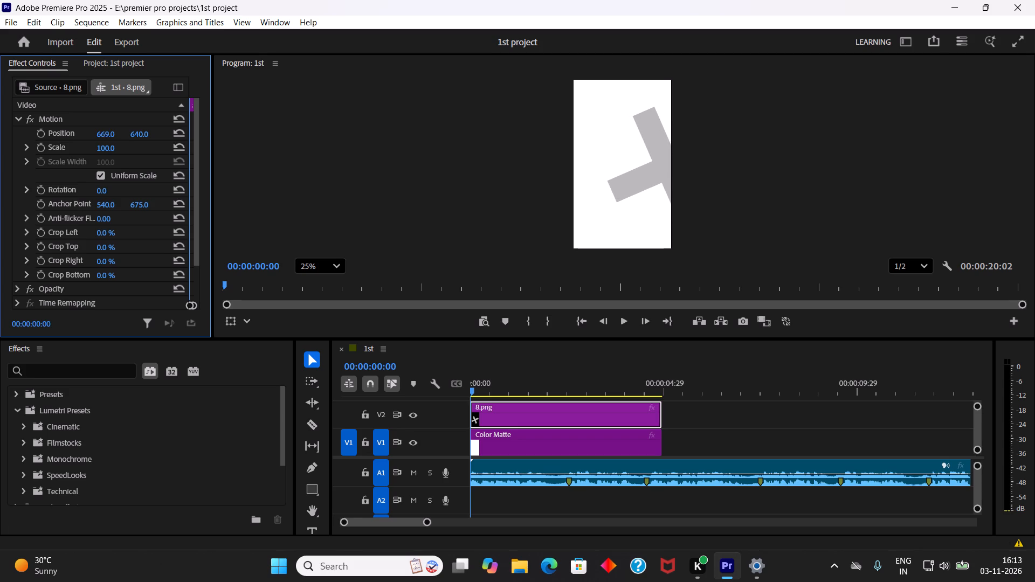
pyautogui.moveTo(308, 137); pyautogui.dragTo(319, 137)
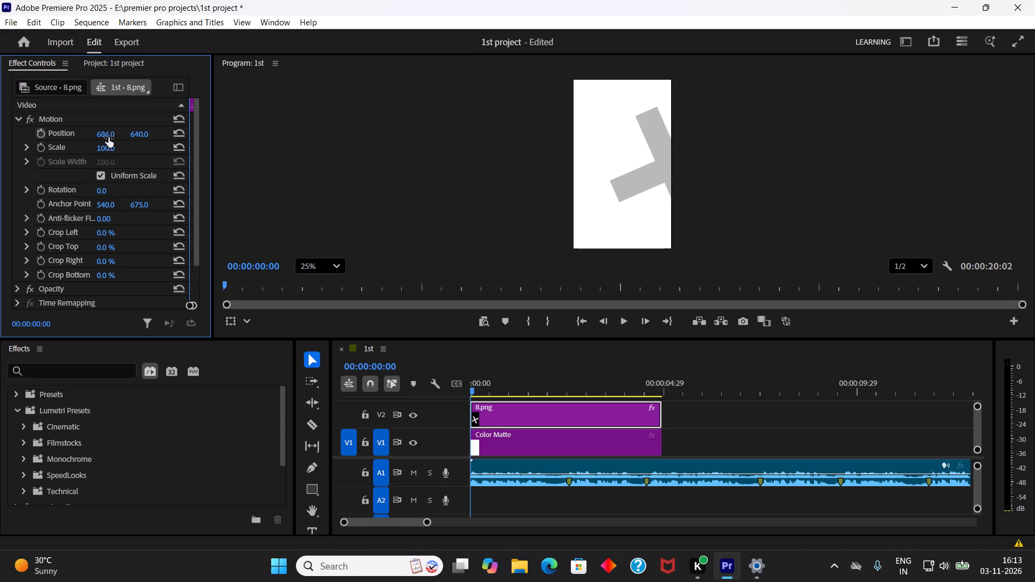
# Scale the 8.png clip down to 92.
pyautogui.moveTo(107, 150); pyautogui.dragTo(100, 157)
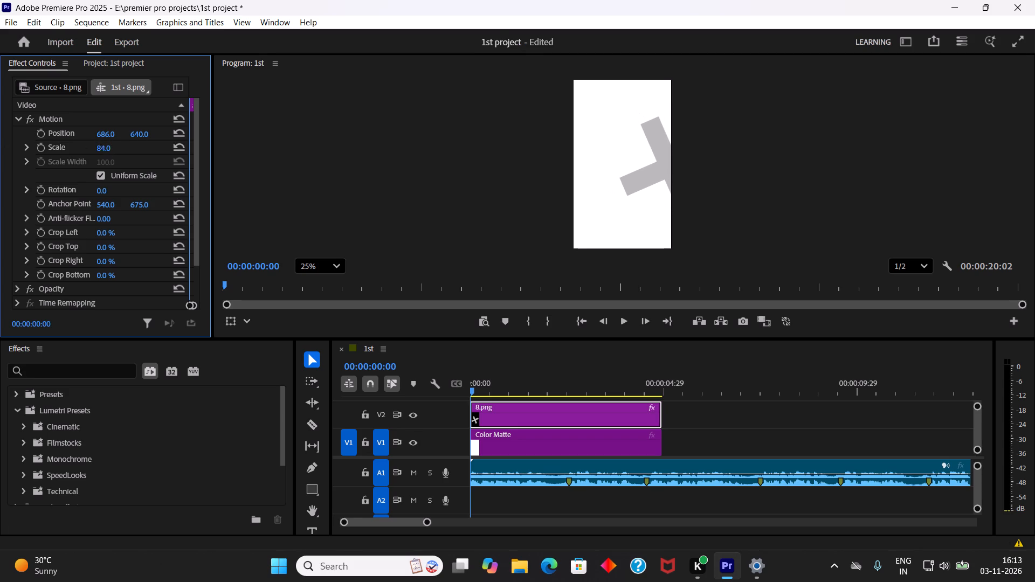
pyautogui.moveTo(100, 157); pyautogui.dragTo(105, 156)
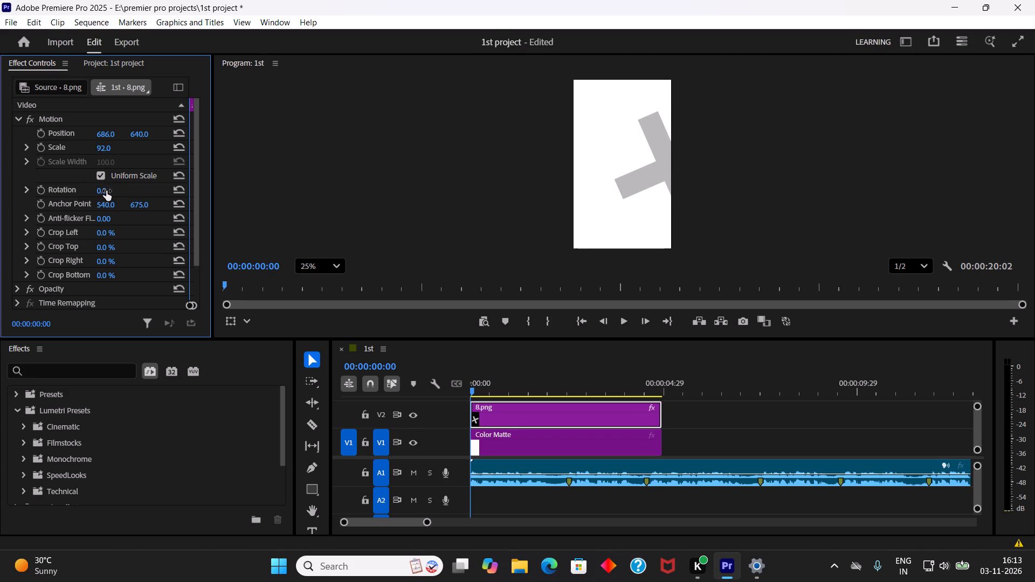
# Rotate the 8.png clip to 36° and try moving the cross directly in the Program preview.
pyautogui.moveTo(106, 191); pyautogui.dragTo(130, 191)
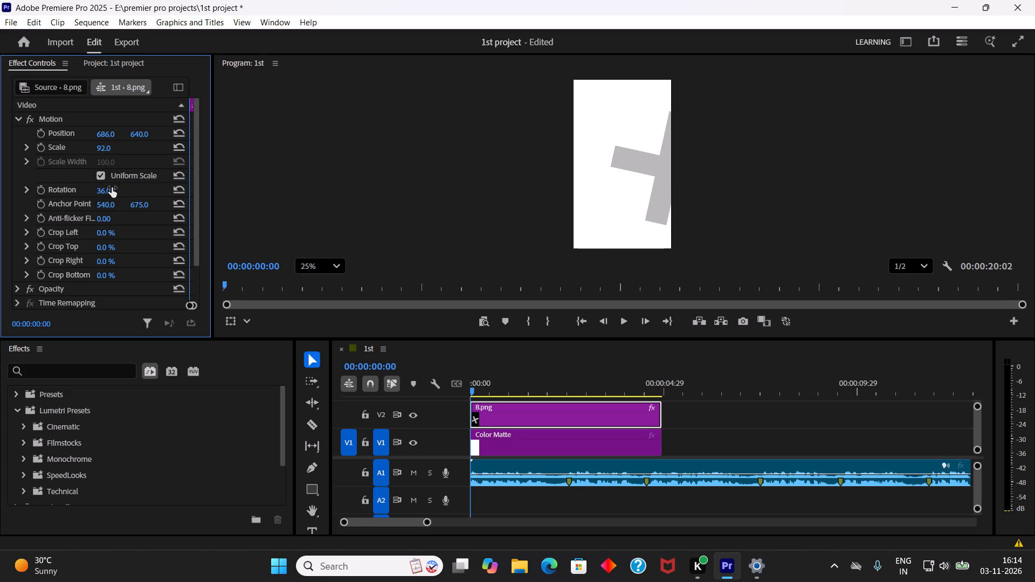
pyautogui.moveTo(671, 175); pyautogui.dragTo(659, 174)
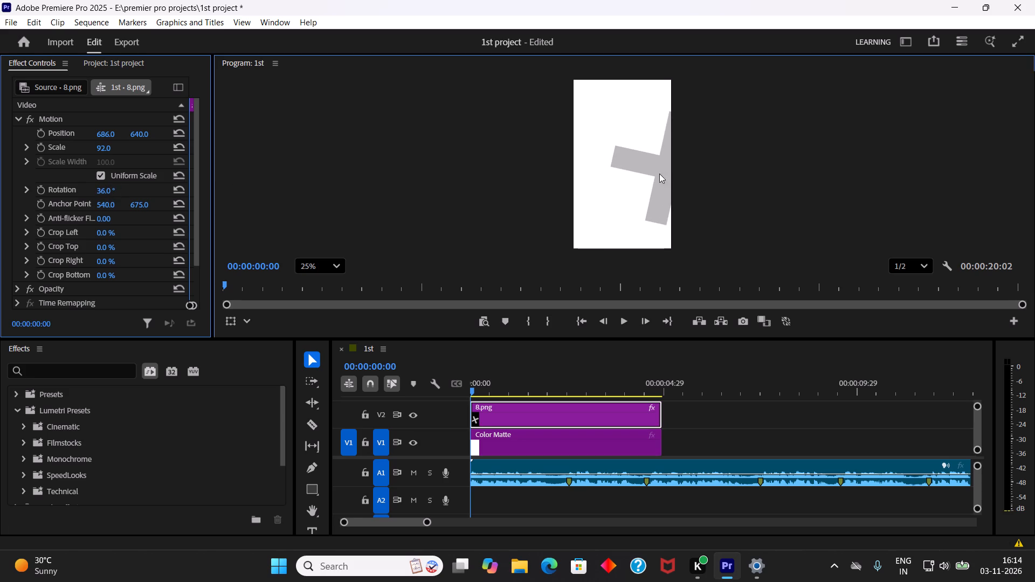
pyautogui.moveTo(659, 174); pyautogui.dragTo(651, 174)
# Set the 8.png clip's horizontal position to 787 so the cross runs partly off the frame's right edge.
pyautogui.moveTo(102, 138); pyautogui.dragTo(50, 138)
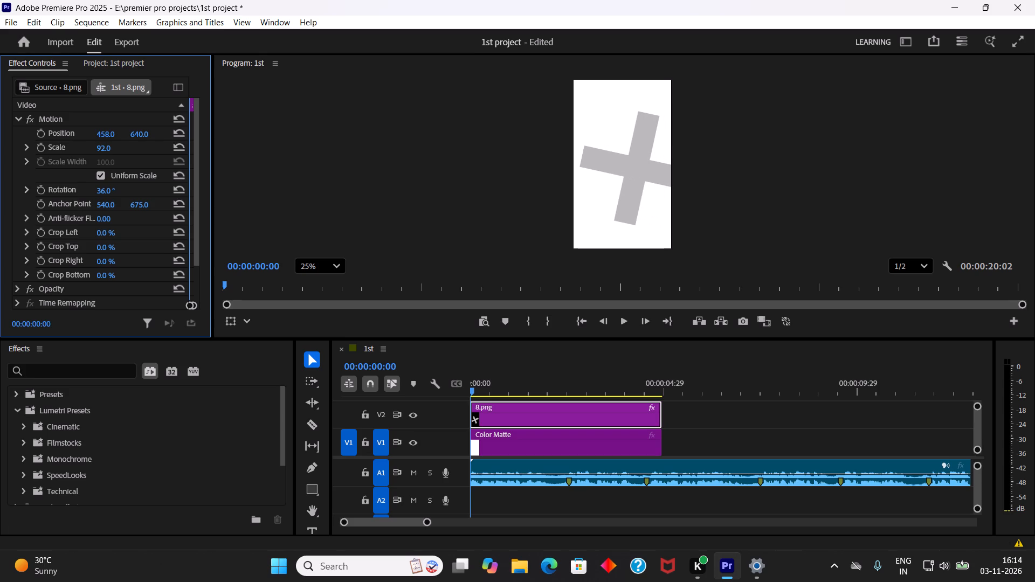
pyautogui.moveTo(50, 138); pyautogui.dragTo(227, 142)
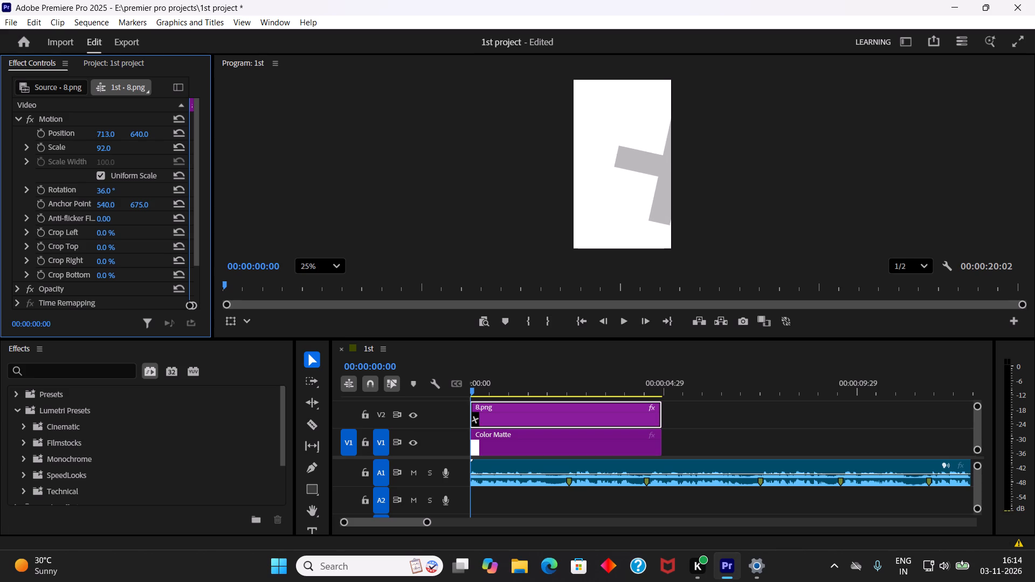
pyautogui.moveTo(227, 142); pyautogui.dragTo(280, 148)
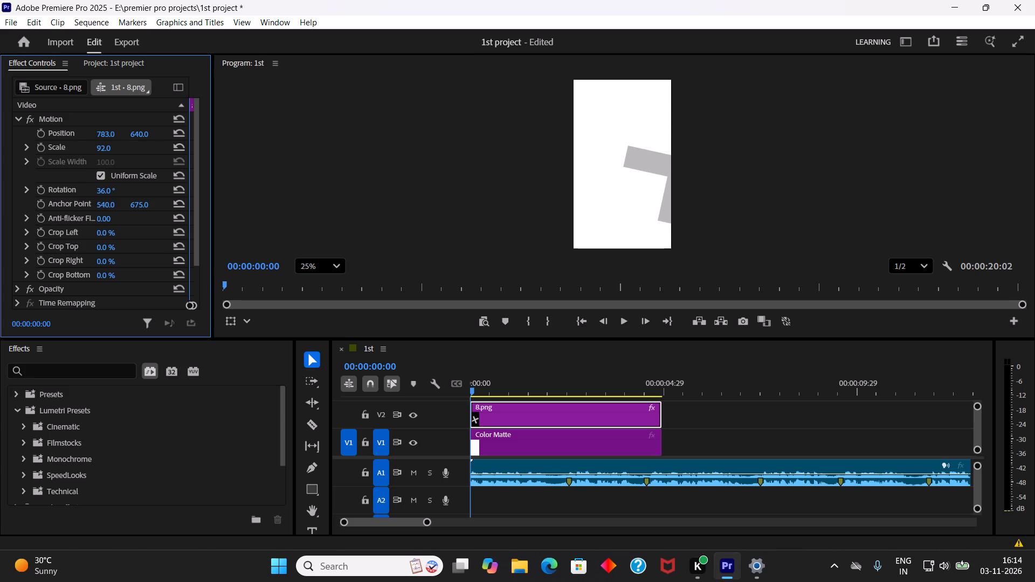
pyautogui.moveTo(280, 148); pyautogui.dragTo(281, 148)
# Reset the 8.png clip's rotation to 0, then turn the cross to -16°.
pyautogui.click(102, 191)
pyautogui.press('0')
pyautogui.press('Return')
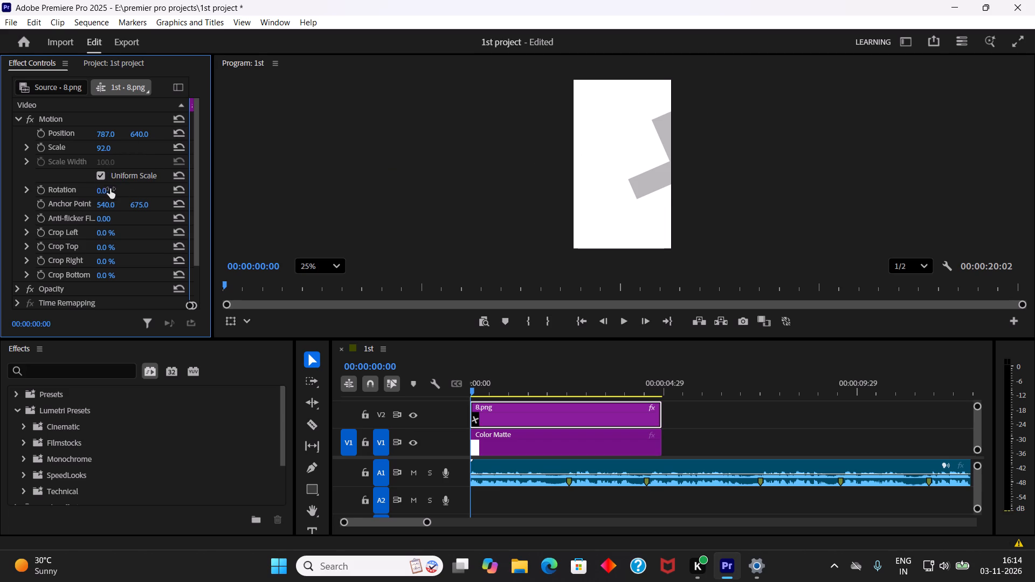
pyautogui.moveTo(108, 189); pyautogui.dragTo(98, 191)
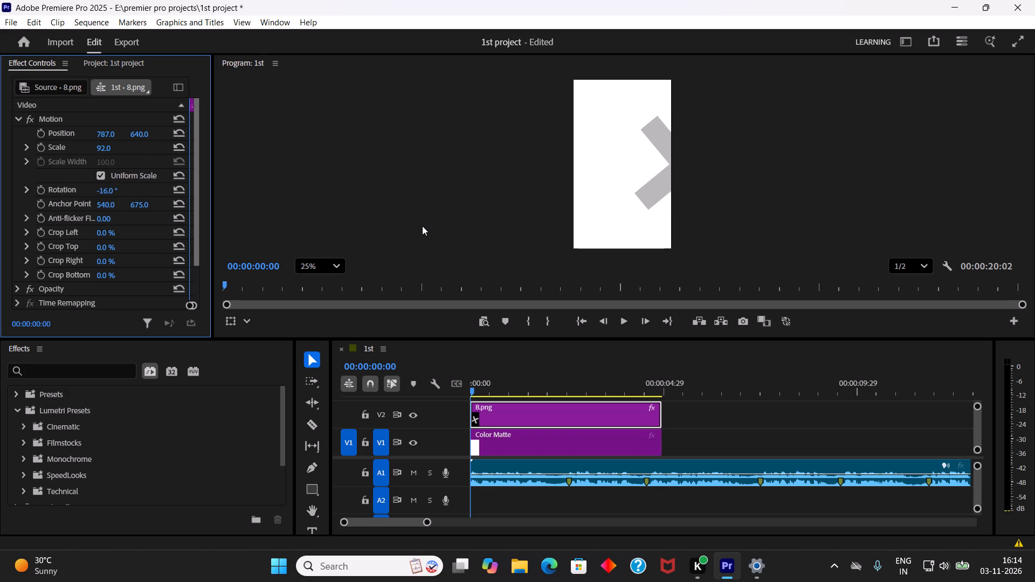
# Set the 8.png clip's opacity to 30% and save the project.
pyautogui.click(656, 183)
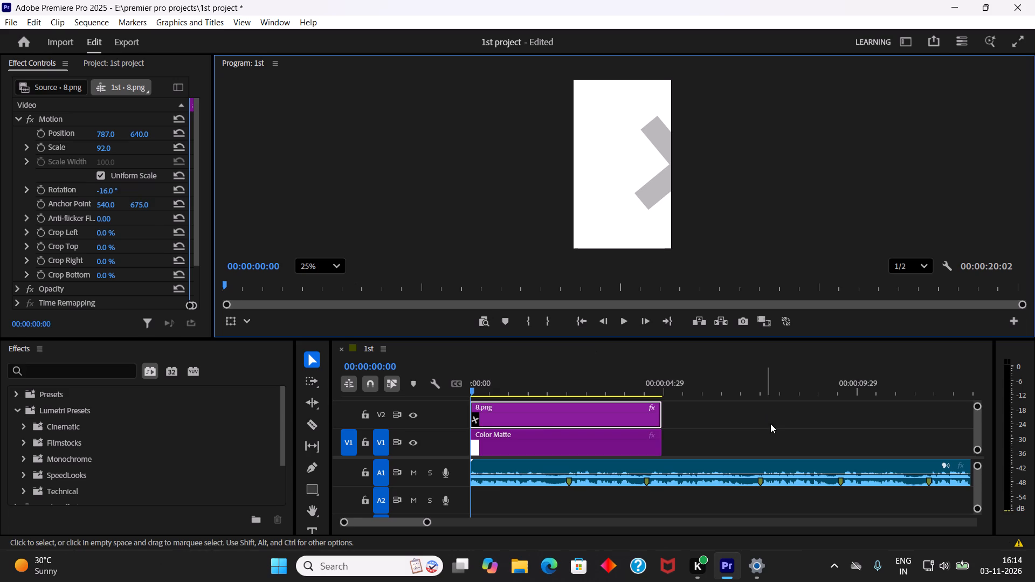
pyautogui.click(551, 419)
pyautogui.scroll(-3, 57, 239)
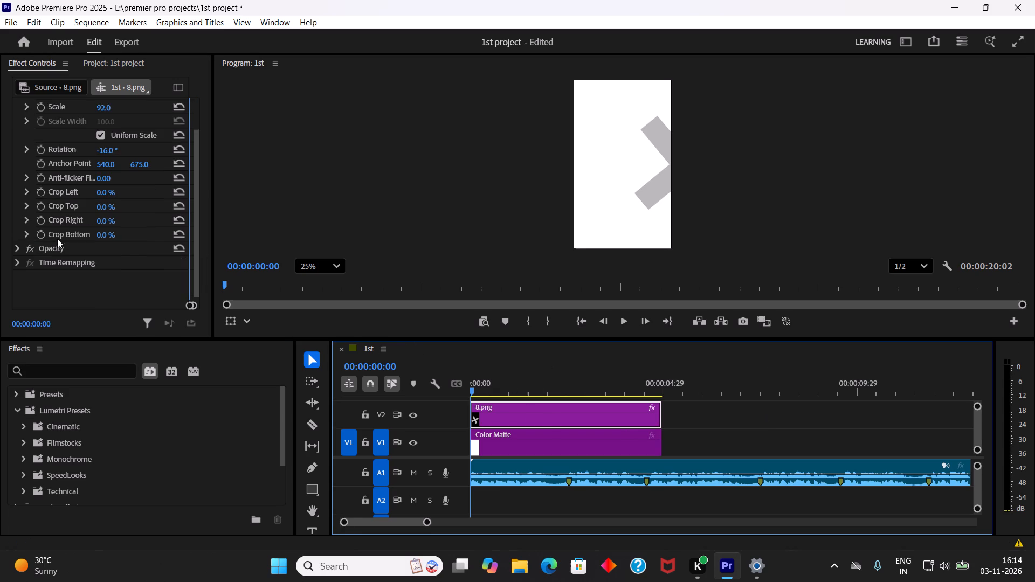
pyautogui.scroll(-2, 57, 239)
pyautogui.click(17, 242)
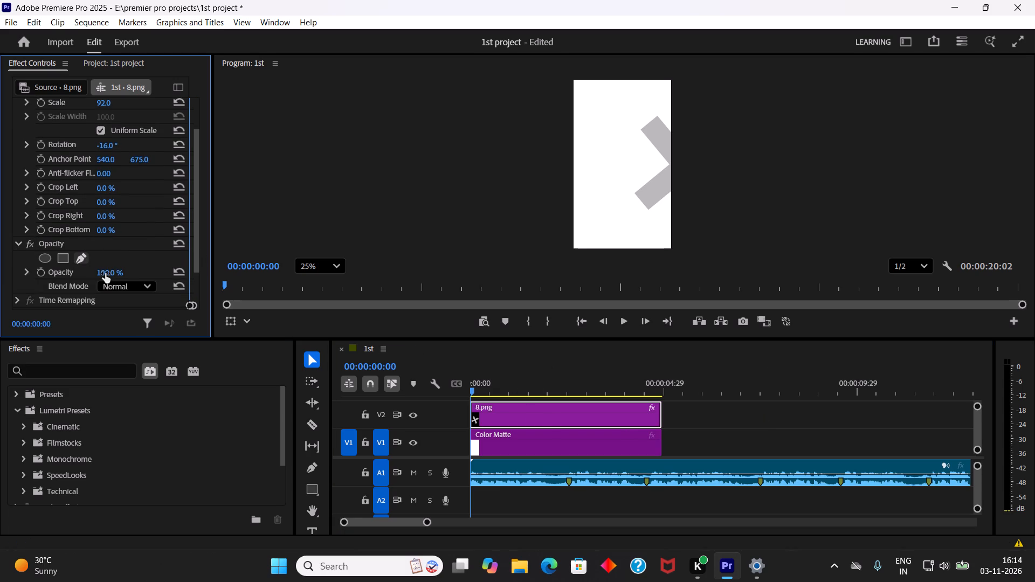
pyautogui.click(105, 273)
pyautogui.write('30')
pyautogui.press('Return')
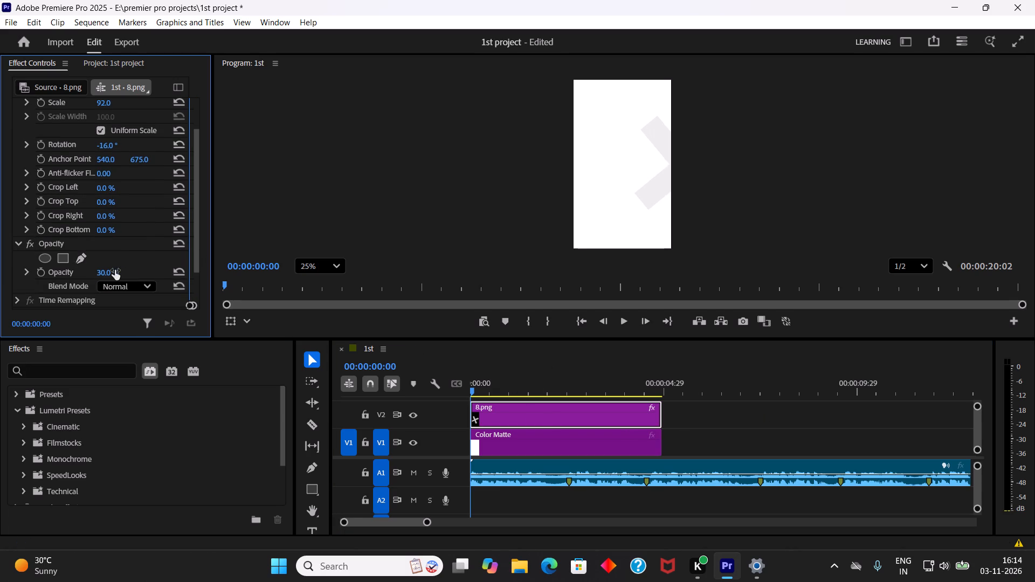
pyautogui.click(25, 271)
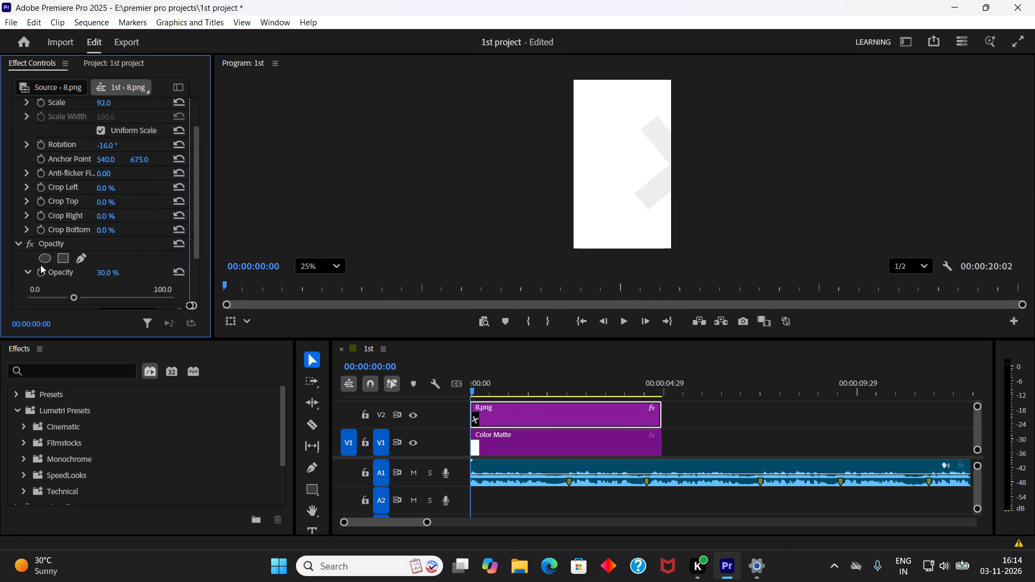
pyautogui.hotkey('ctrl', 's')
# Turn on rotation animation for the 8.png clip with a first keyframe at 00:00:00:00.
pyautogui.scroll(2, 5, 181)
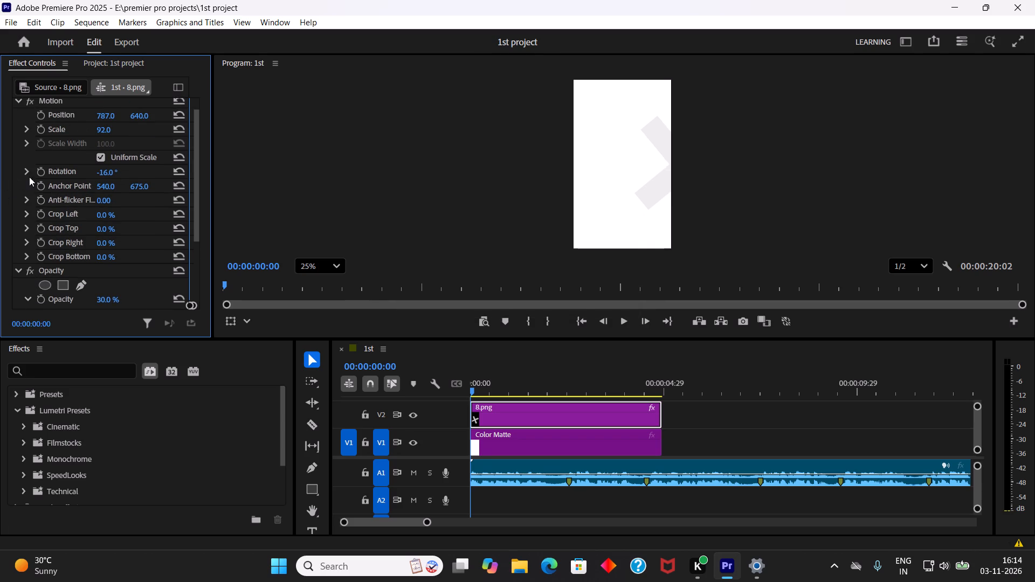
pyautogui.click(26, 172)
pyautogui.moveTo(500, 389); pyautogui.dragTo(376, 391)
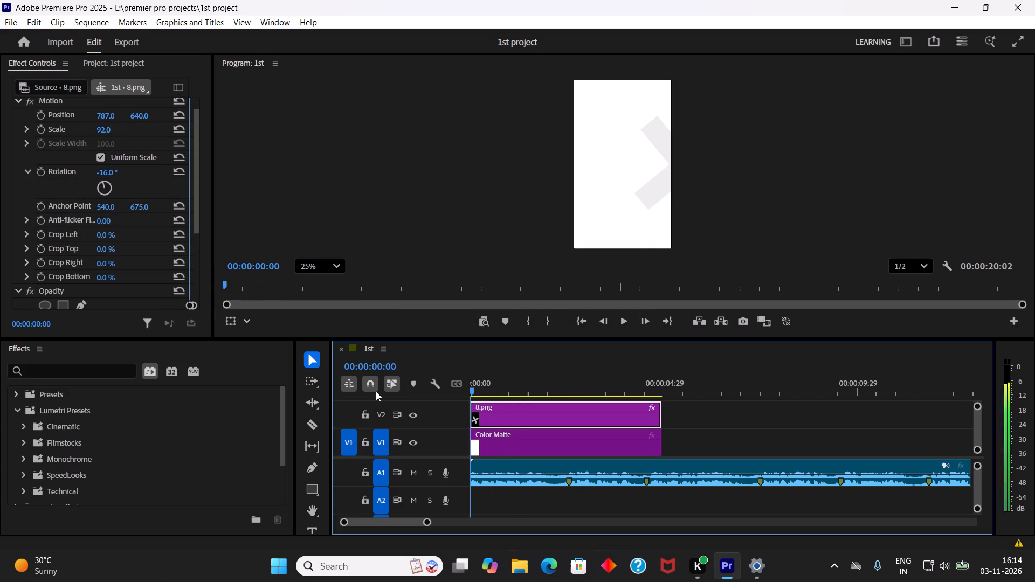
pyautogui.moveTo(376, 391); pyautogui.dragTo(375, 391)
pyautogui.click(38, 174)
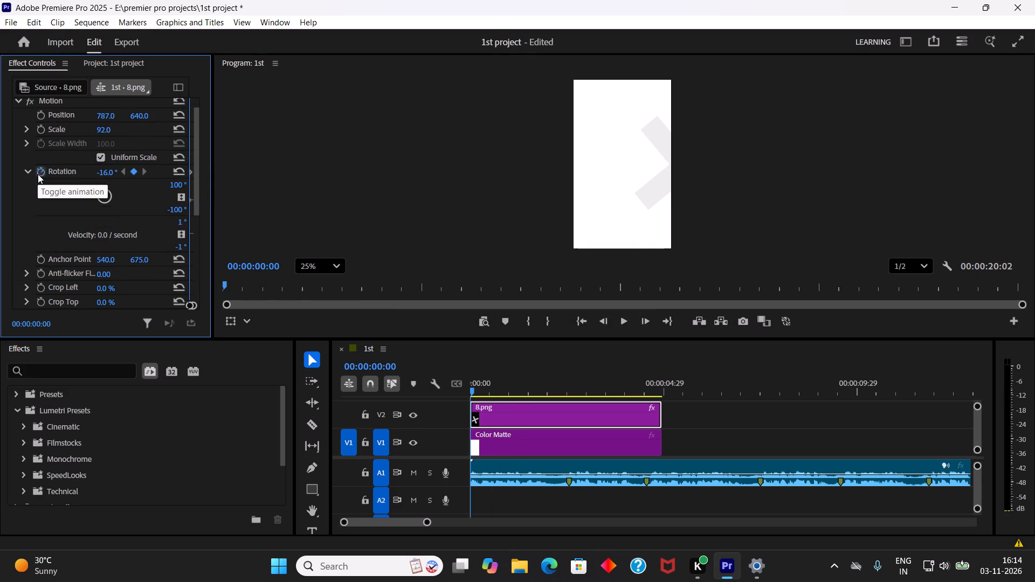
# Add a second rotation keyframe of 177° to the 8.png clip at 00:00:04:28, just before the clip ends.
pyautogui.moveTo(484, 386); pyautogui.dragTo(534, 388)
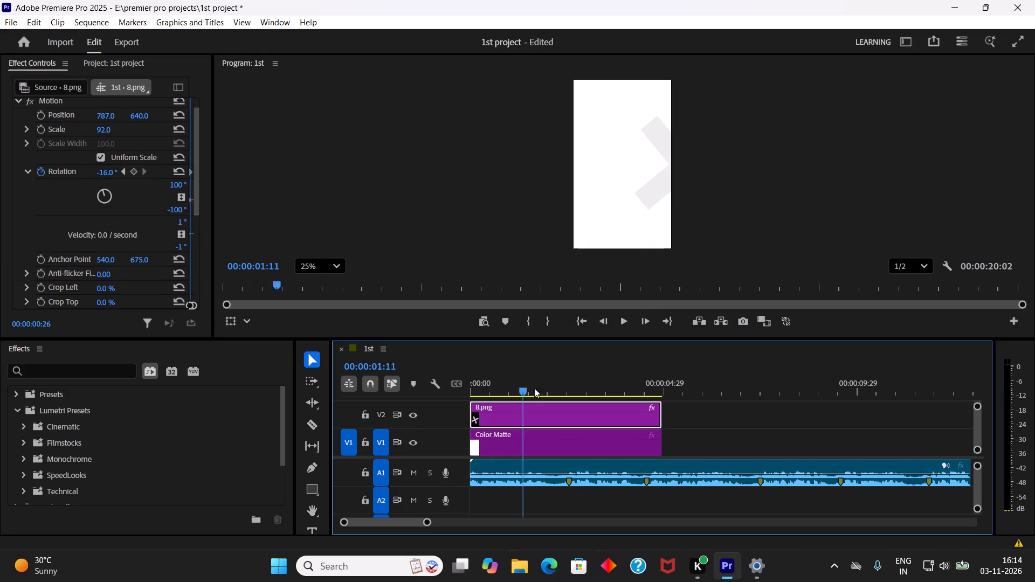
pyautogui.moveTo(534, 388); pyautogui.dragTo(664, 398)
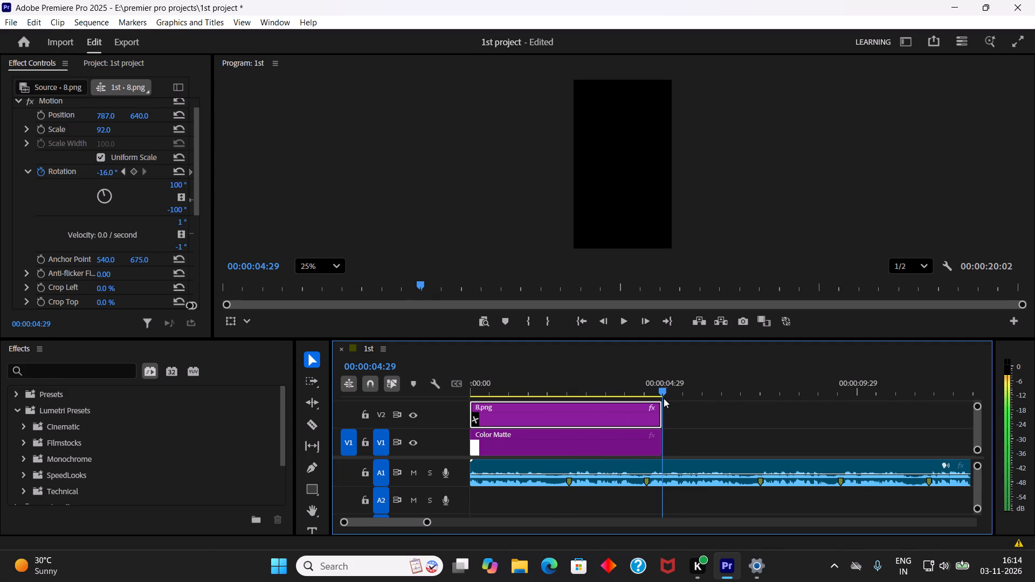
pyautogui.moveTo(664, 398); pyautogui.dragTo(663, 399)
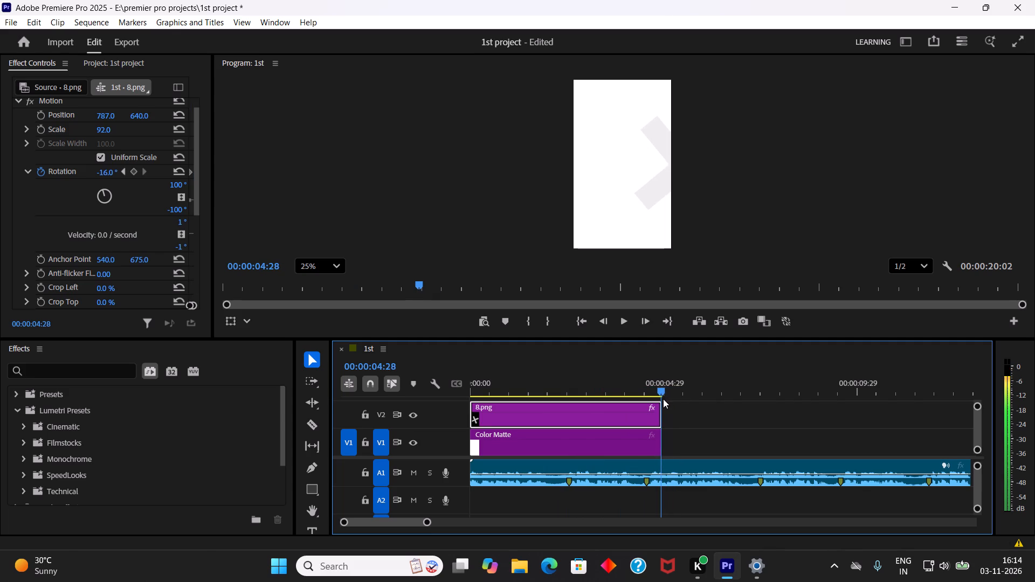
pyautogui.moveTo(663, 399); pyautogui.dragTo(660, 399)
pyautogui.press('Right')
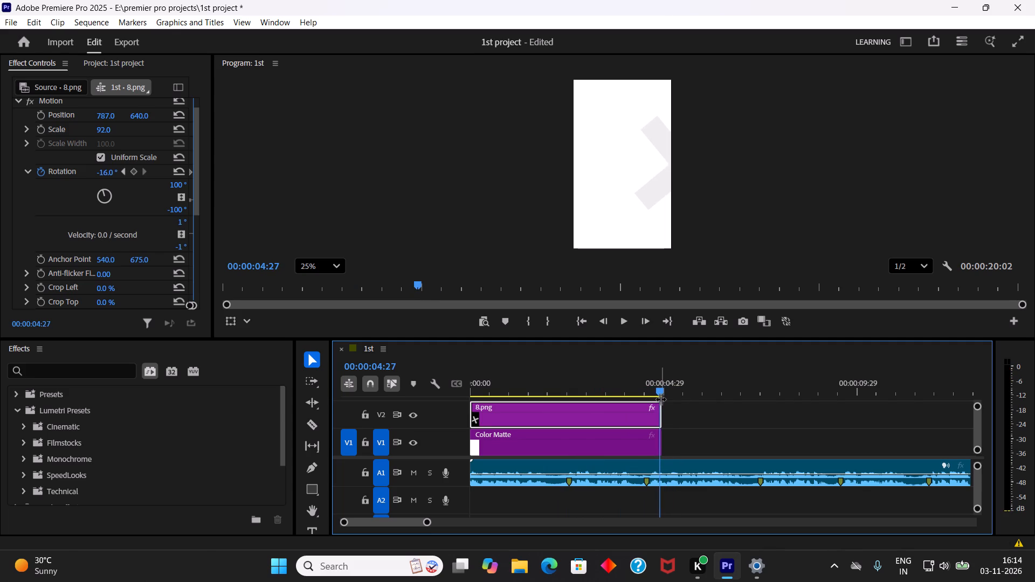
pyautogui.press('Right')
pyautogui.press('Right')
pyautogui.press('Left')
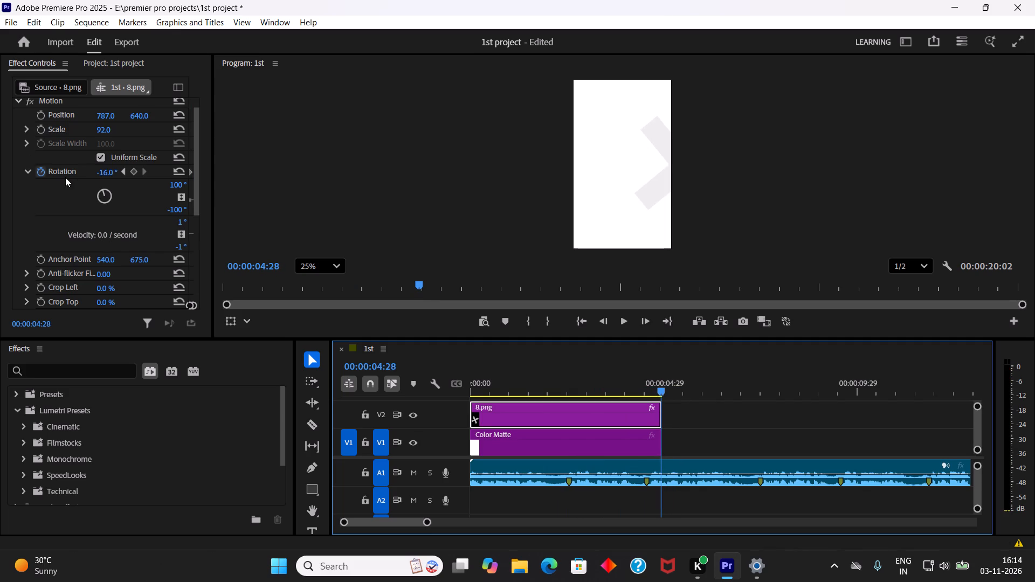
pyautogui.moveTo(104, 174); pyautogui.dragTo(180, 172)
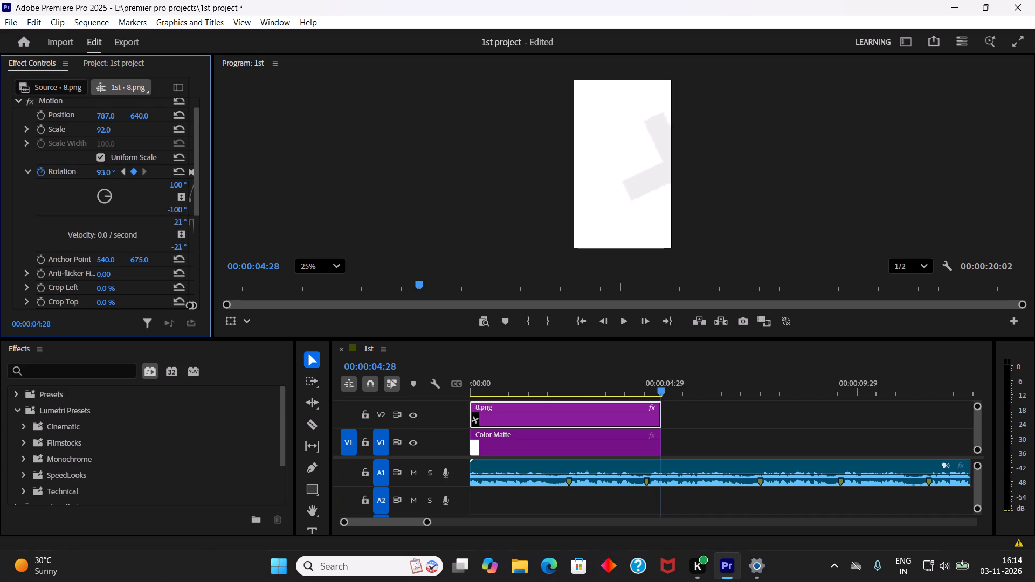
pyautogui.moveTo(180, 172); pyautogui.dragTo(234, 173)
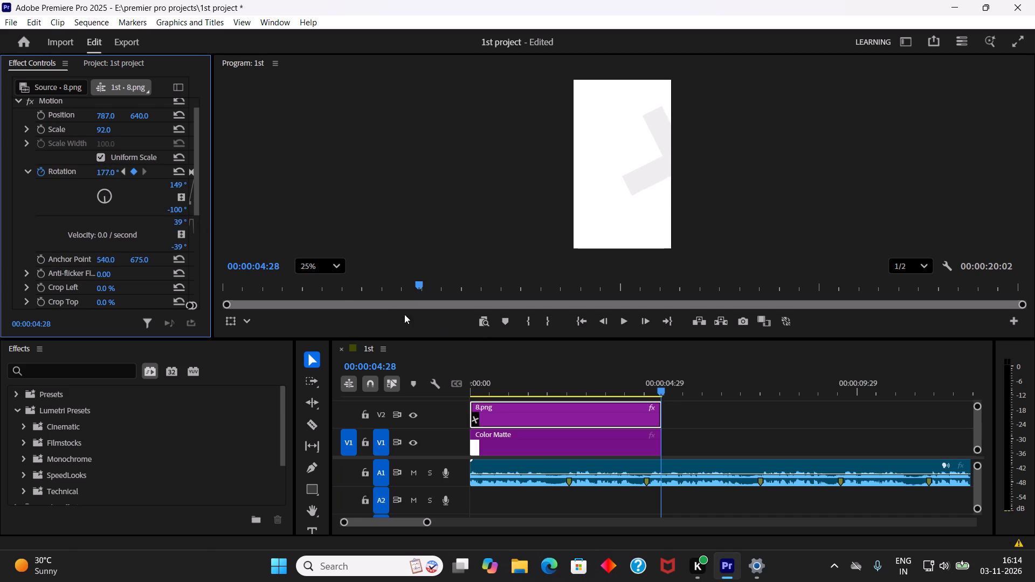
# Widen the Effect Controls area so both rotation keyframes are spread out on its timeline.
pyautogui.moveTo(213, 170); pyautogui.dragTo(322, 175)
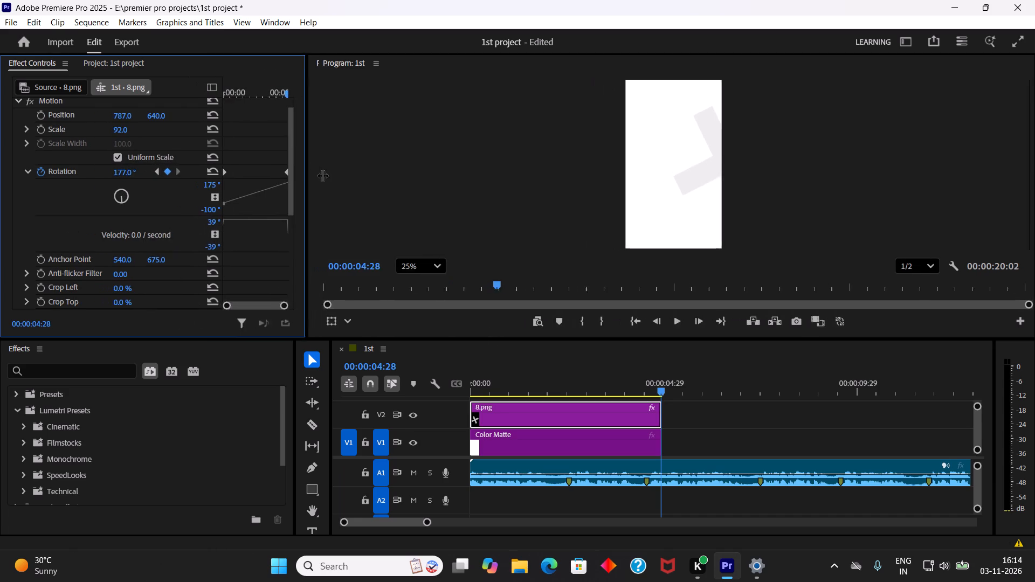
pyautogui.moveTo(322, 175); pyautogui.dragTo(400, 174)
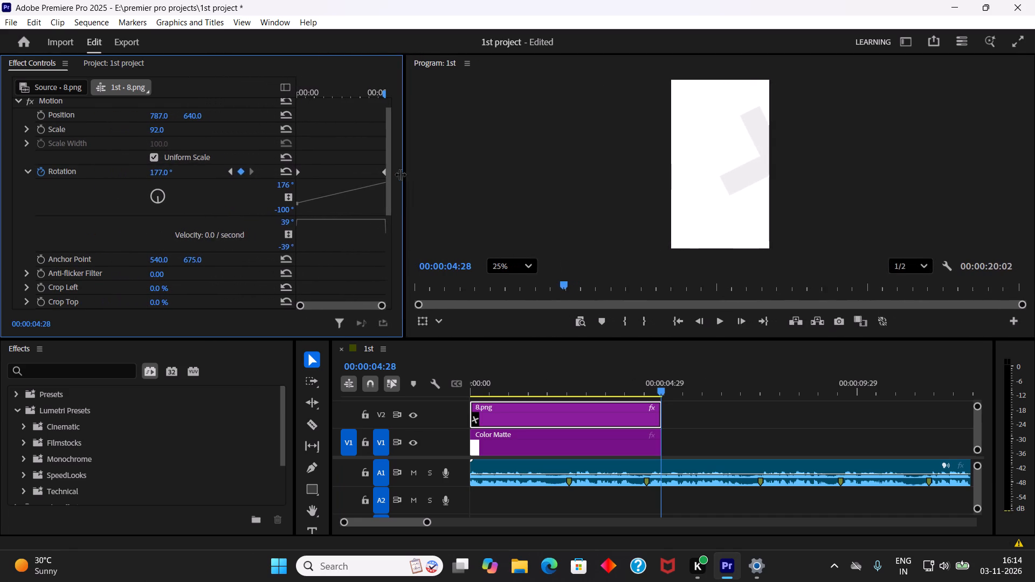
pyautogui.moveTo(400, 174); pyautogui.dragTo(385, 171)
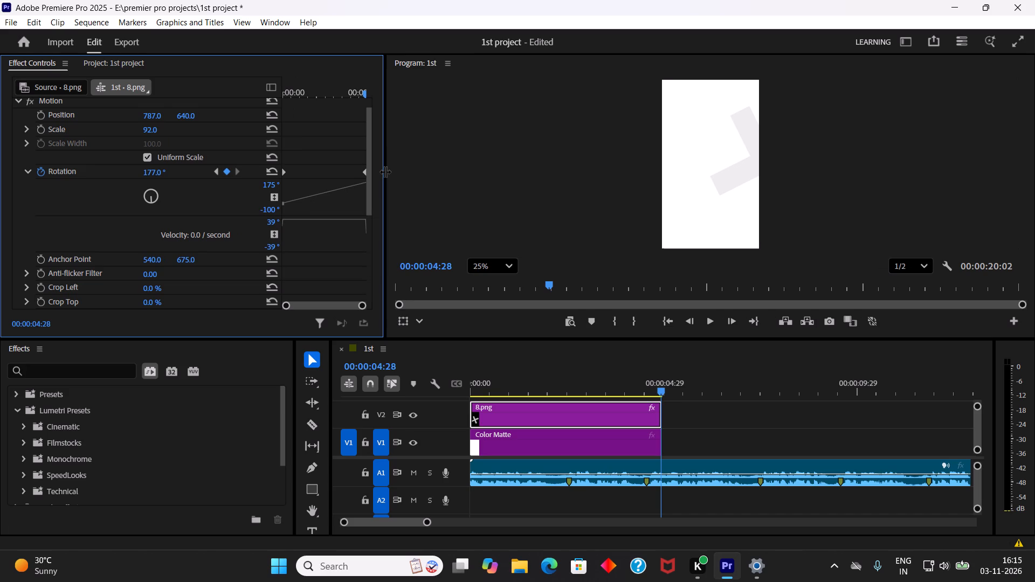
# Apply Ease In and Ease Out to both rotation keyframes of the 8.png clip, preview the motion and save the project.
pyautogui.moveTo(501, 396); pyautogui.dragTo(407, 394)
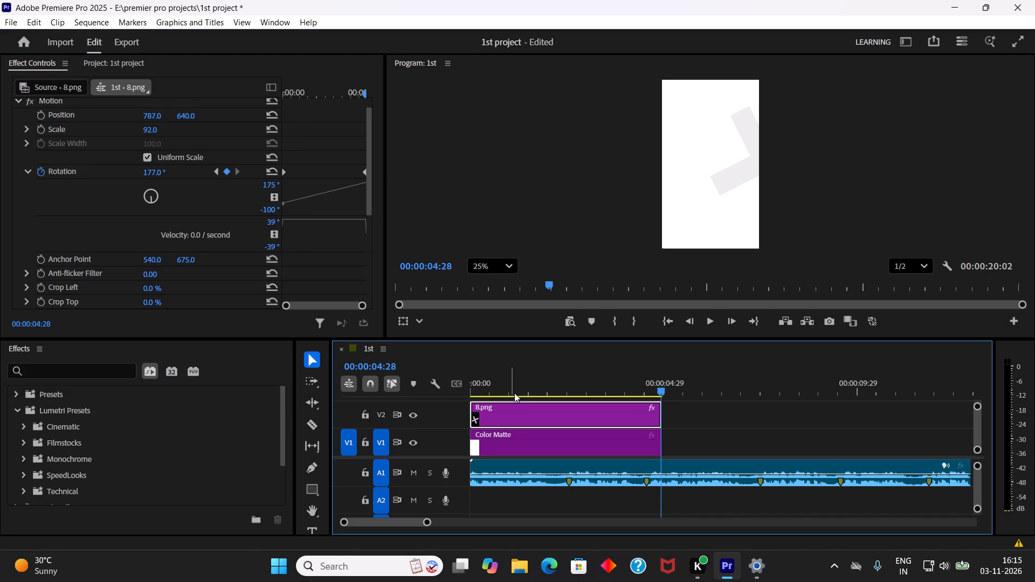
pyautogui.moveTo(514, 393); pyautogui.dragTo(424, 399)
pyautogui.press('space')
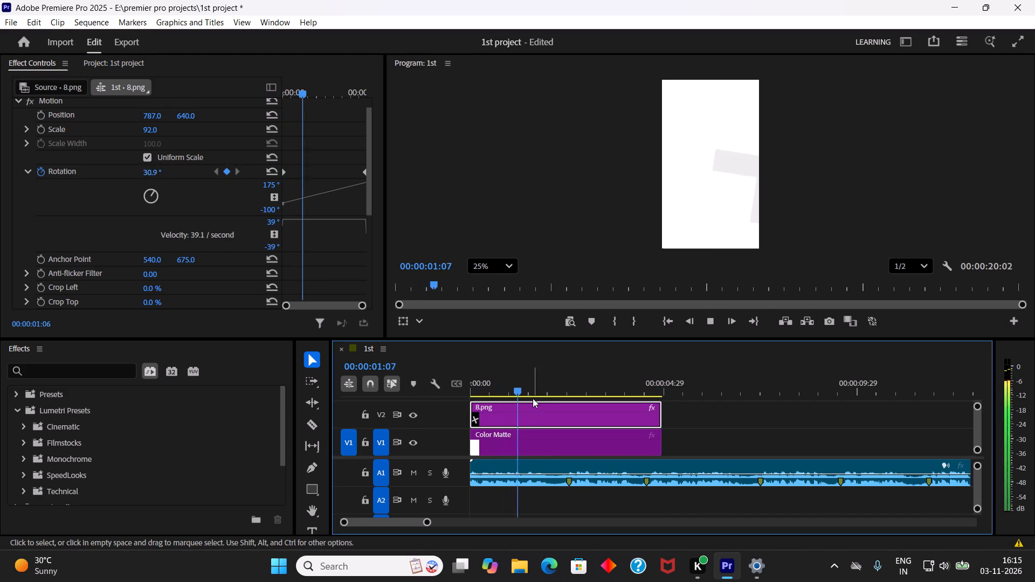
pyautogui.press('space')
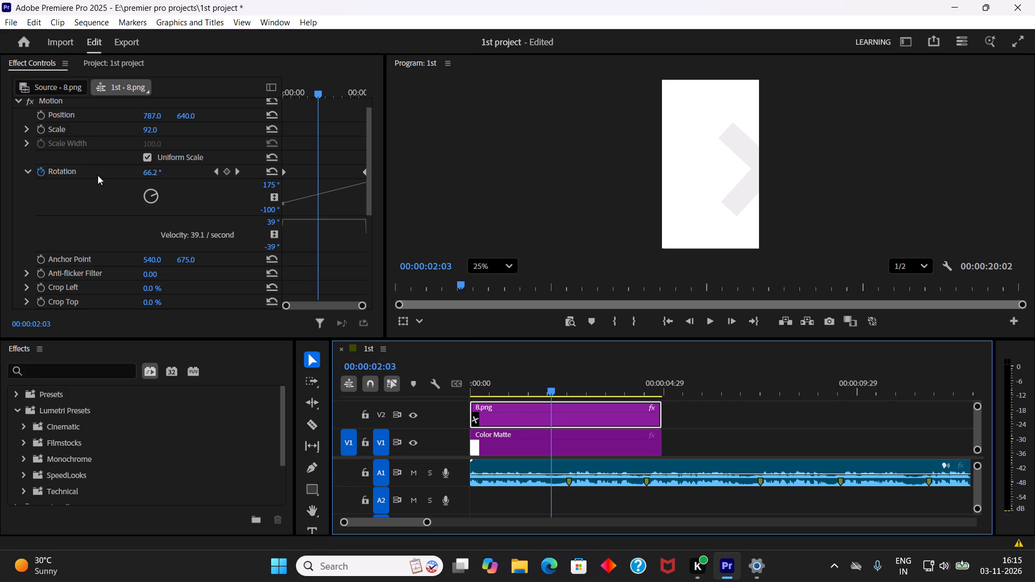
pyautogui.click(80, 170)
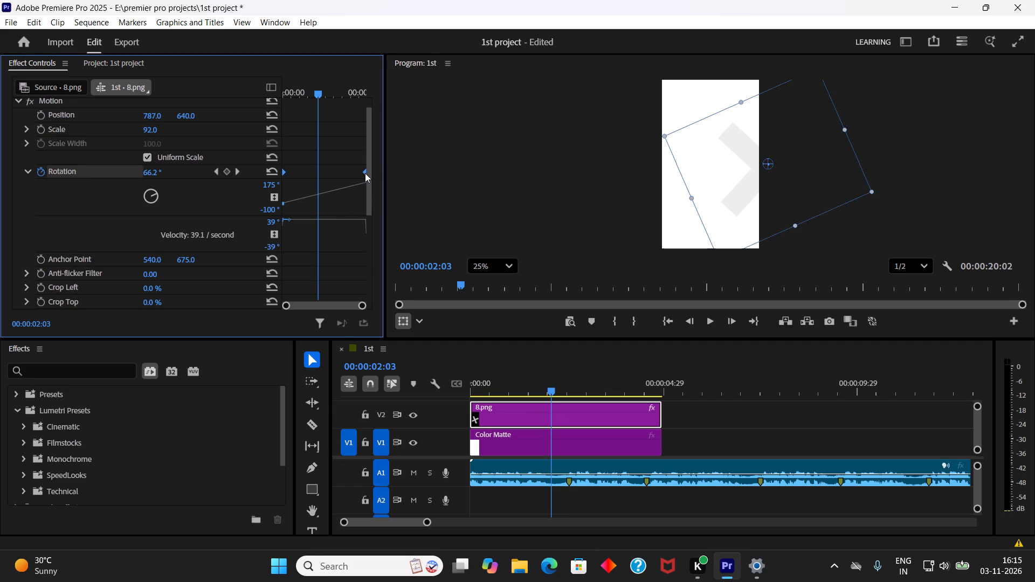
pyautogui.press('F9')
pyautogui.rightClick(365, 173)
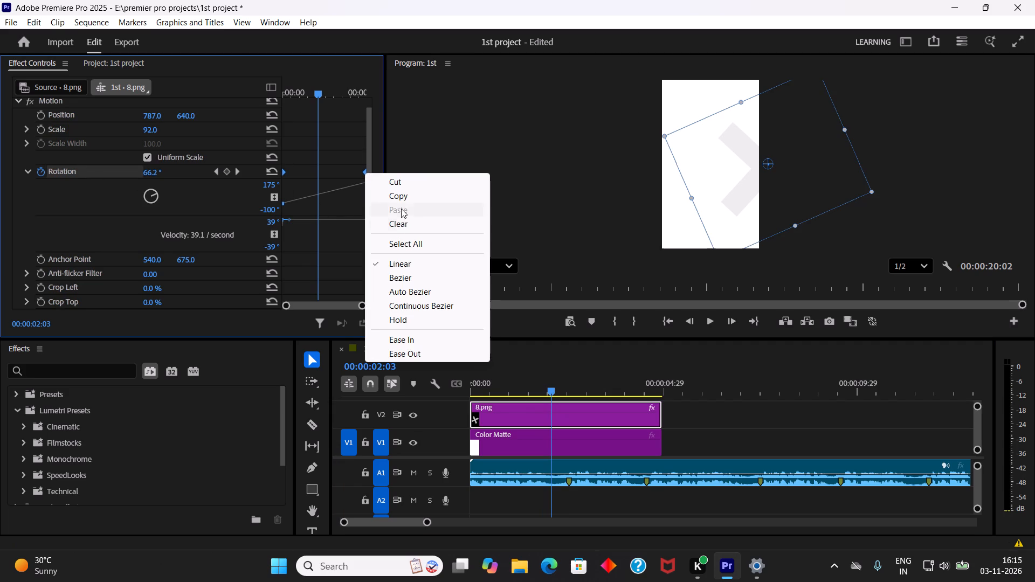
pyautogui.click(413, 340)
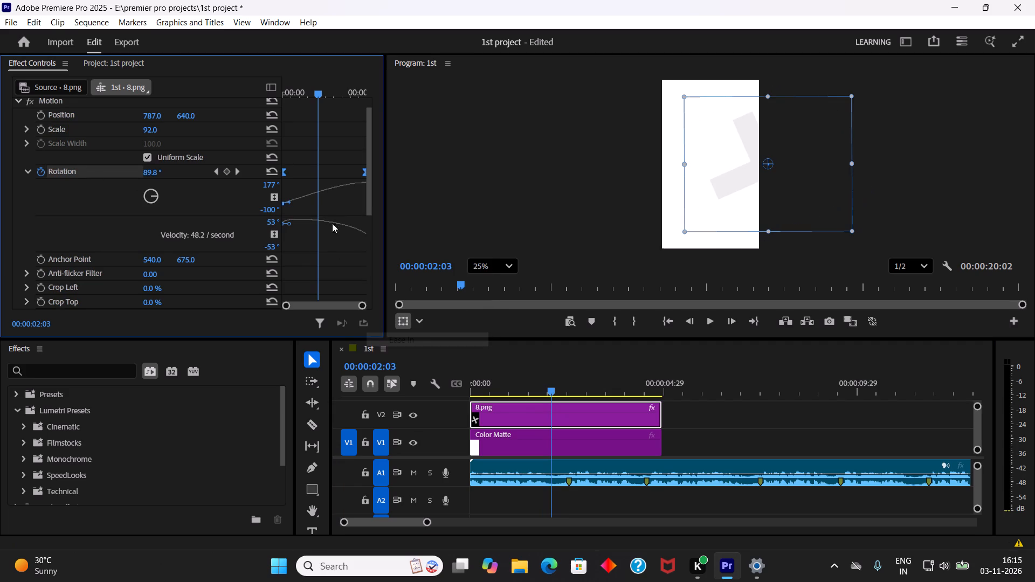
pyautogui.rightClick(363, 172)
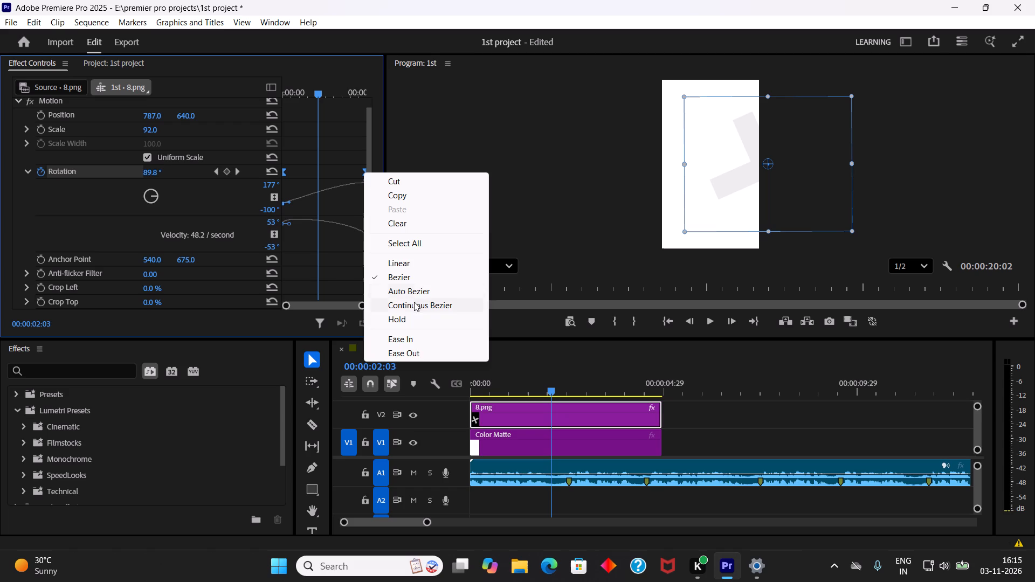
pyautogui.click(415, 351)
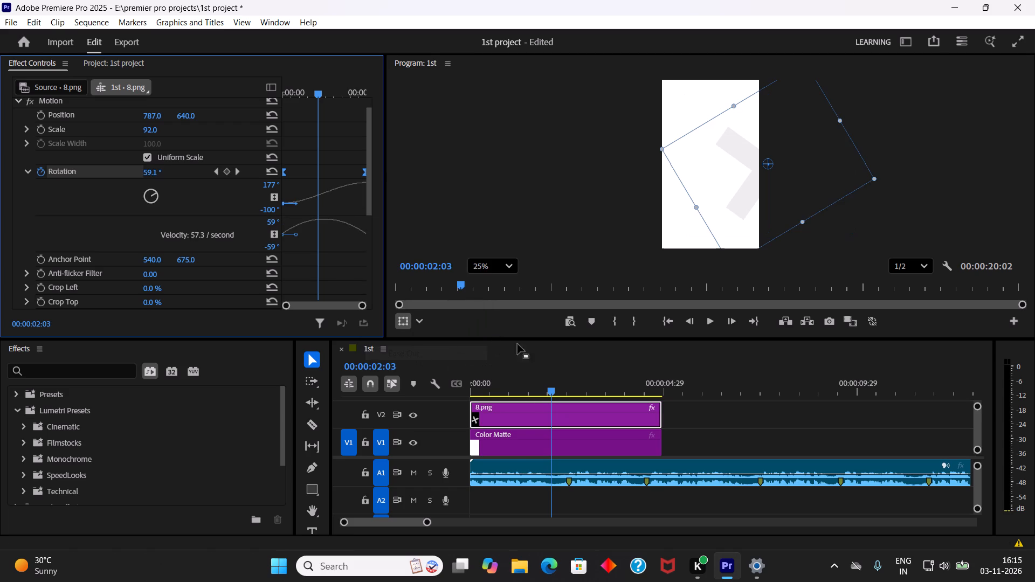
pyautogui.moveTo(537, 393); pyautogui.dragTo(424, 399)
pyautogui.press('space')
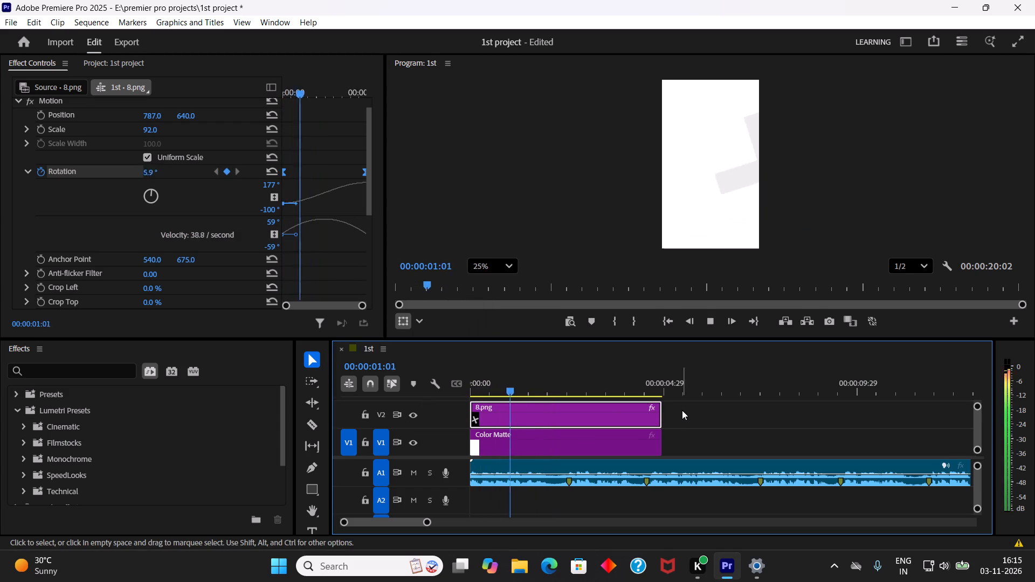
pyautogui.press('space')
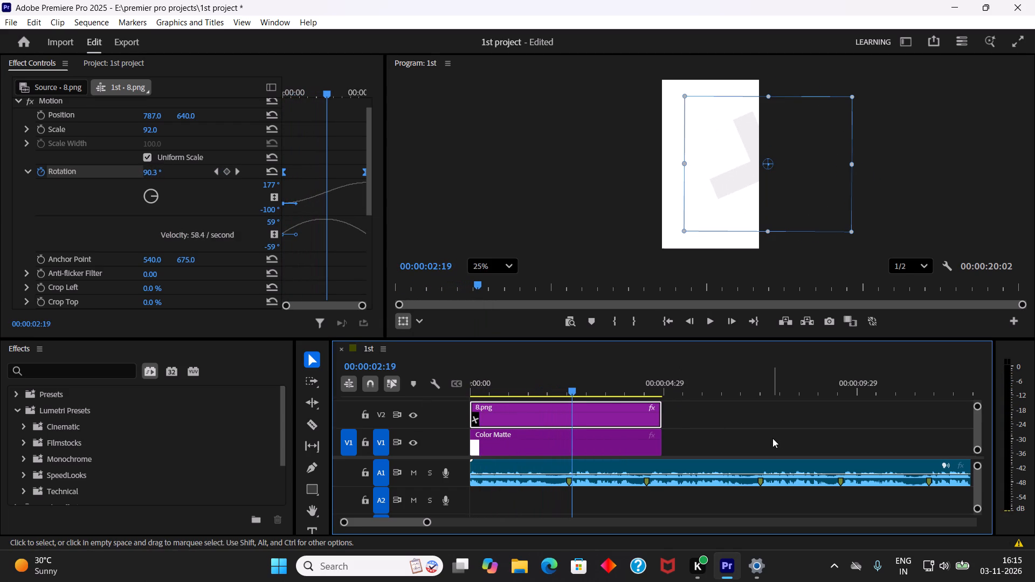
pyautogui.hotkey('ctrl', 's')
# Set the 8.png clip's horizontal position to about 708, save the project and preview the rotation from the sequence start.
pyautogui.moveTo(547, 390); pyautogui.dragTo(596, 401)
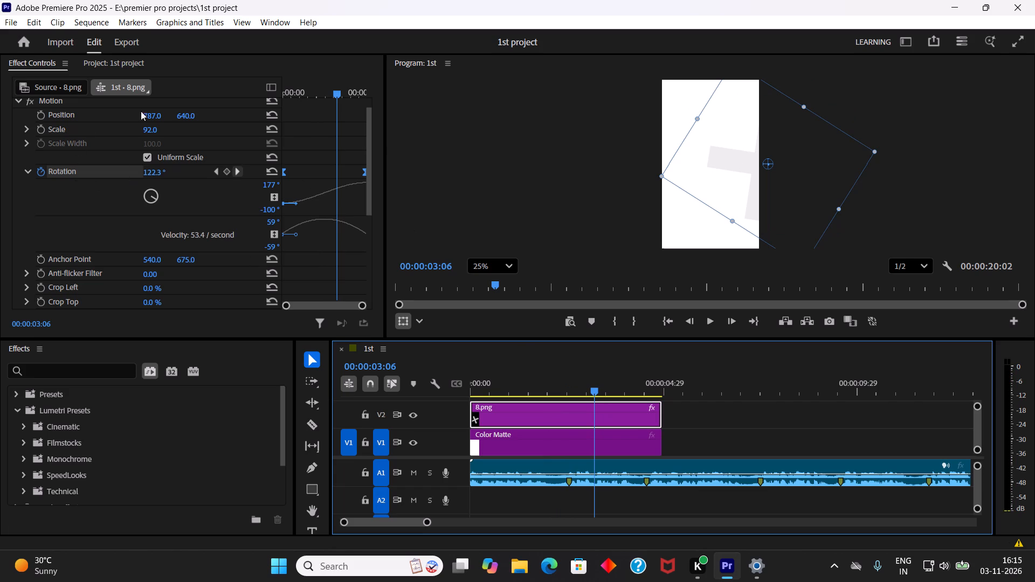
pyautogui.moveTo(150, 116); pyautogui.dragTo(99, 123)
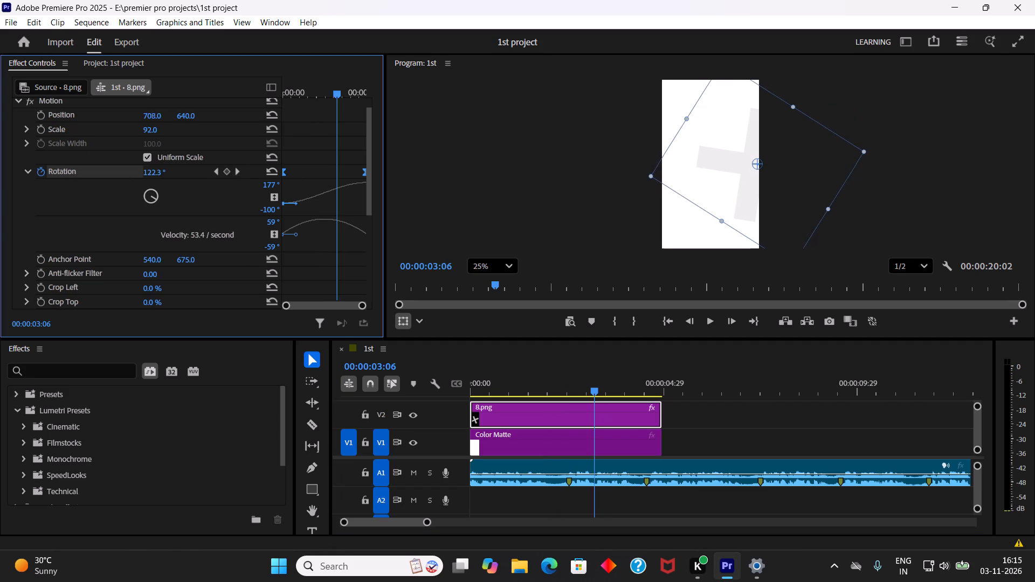
pyautogui.moveTo(99, 123); pyautogui.dragTo(102, 123)
pyautogui.click(734, 421)
pyautogui.hotkey('ctrl', 's')
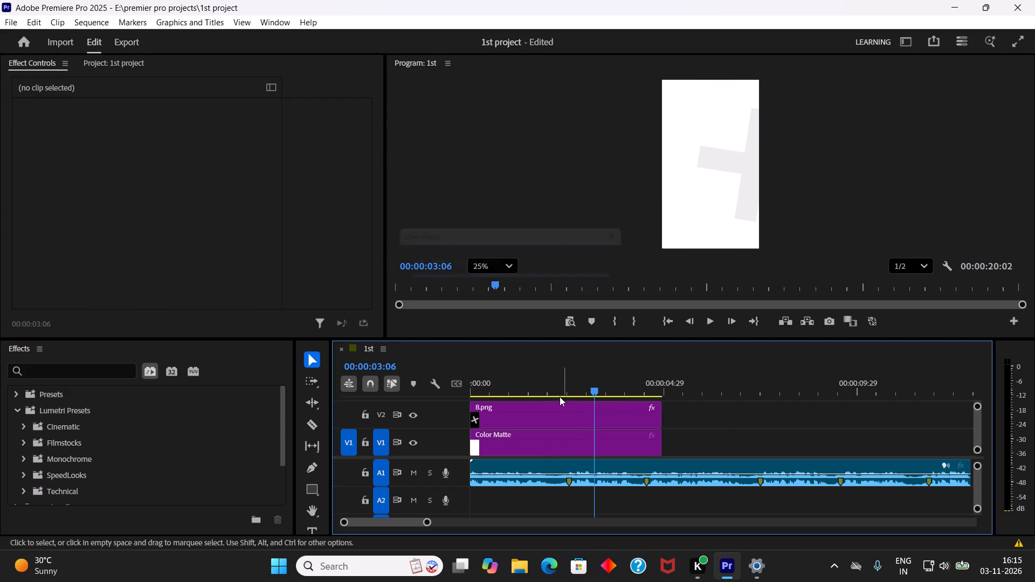
pyautogui.moveTo(509, 389); pyautogui.dragTo(408, 392)
pyautogui.press('space')
pyautogui.rightClick(631, 9)
pyautogui.moveTo(610, 6); pyautogui.dragTo(597, 3, button='right')
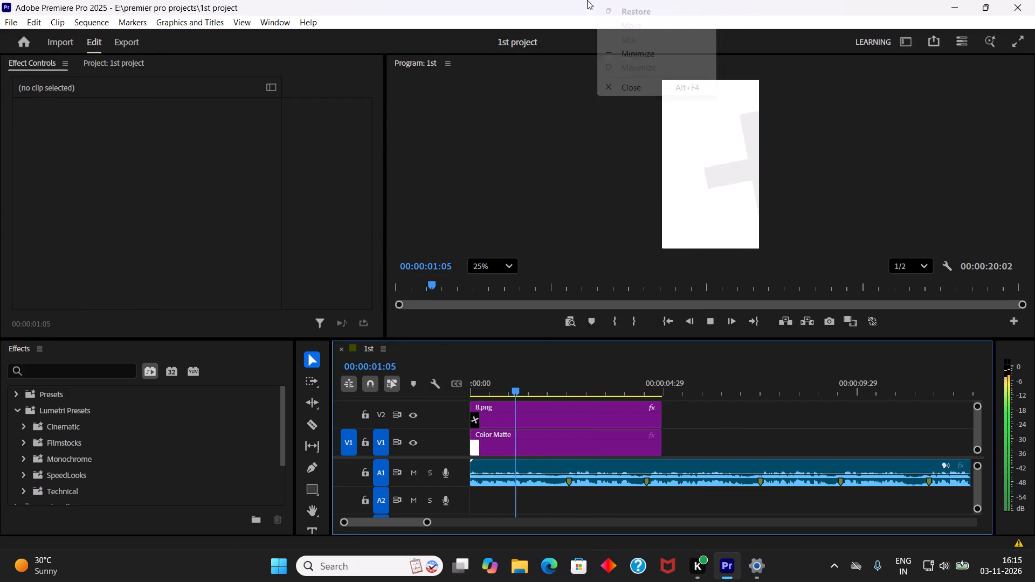
pyautogui.click(563, 0)
pyautogui.press('space')
pyautogui.moveTo(505, 397); pyautogui.dragTo(418, 404)
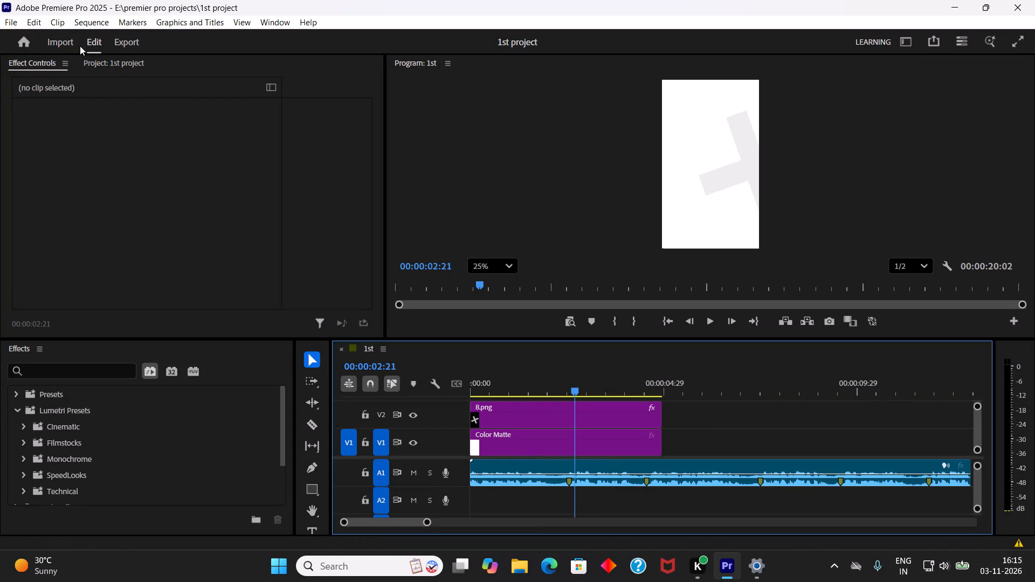
# Look through the project's media items for the next image layer.
pyautogui.click(100, 56)
pyautogui.scroll(-1, 135, 197)
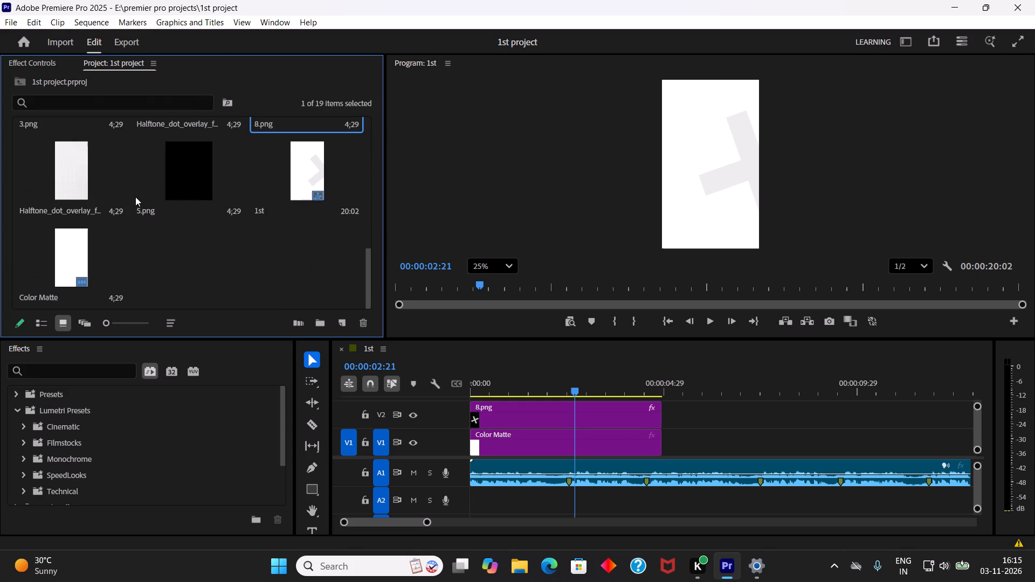
pyautogui.scroll(-1, 135, 197)
pyautogui.scroll(4, 221, 235)
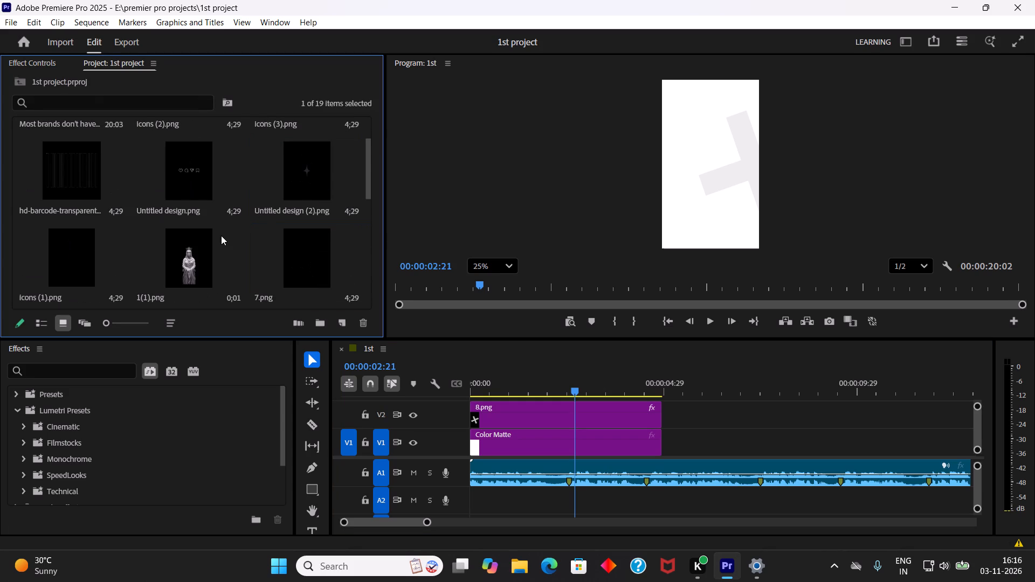
pyautogui.scroll(-2, 221, 235)
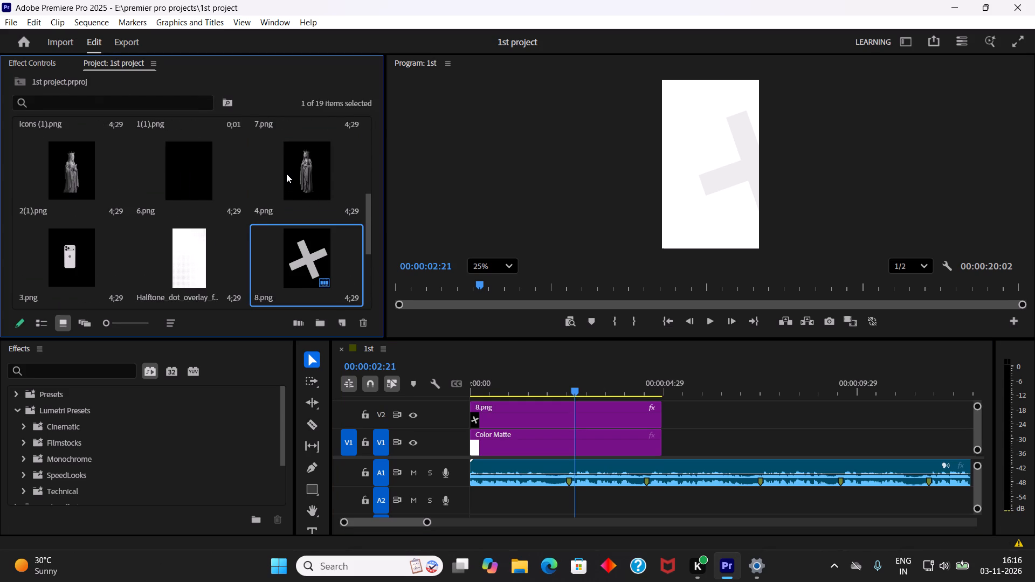
pyautogui.scroll(-1, 286, 174)
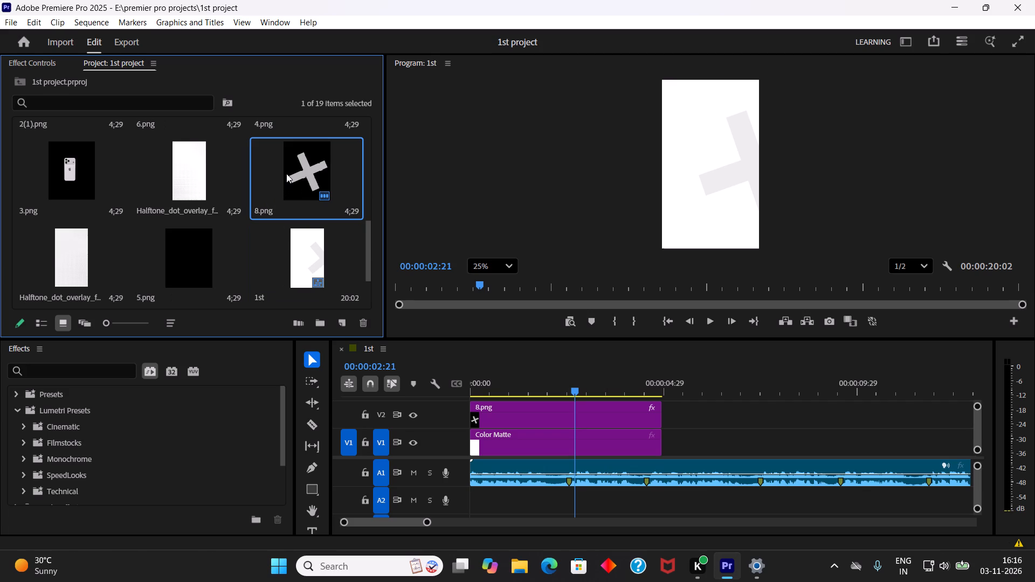
# Search the project media for 7, 8 and 3 in turn, retry 7, and clear the search.
pyautogui.click(38, 105)
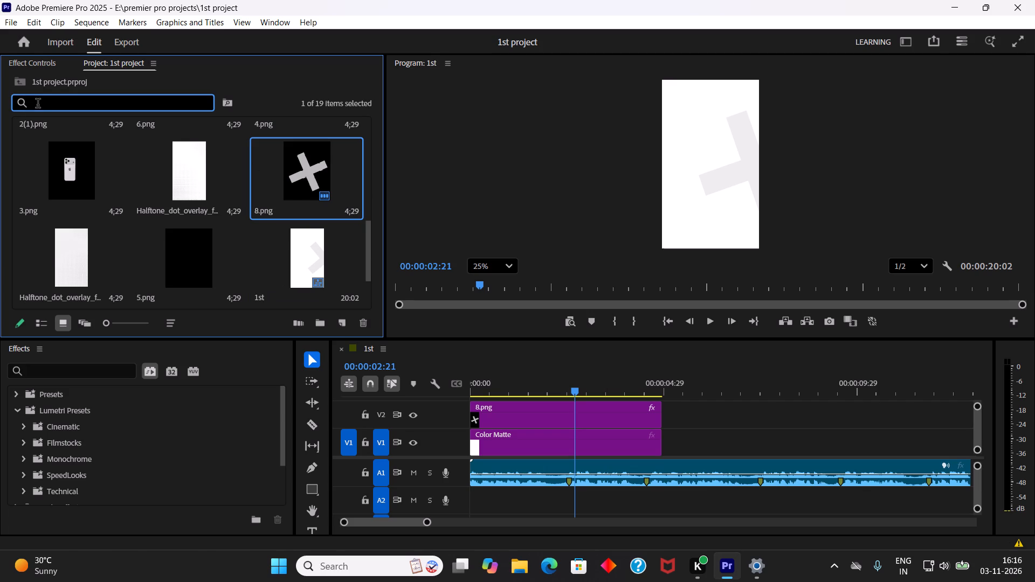
pyautogui.press('7')
pyautogui.press('Return')
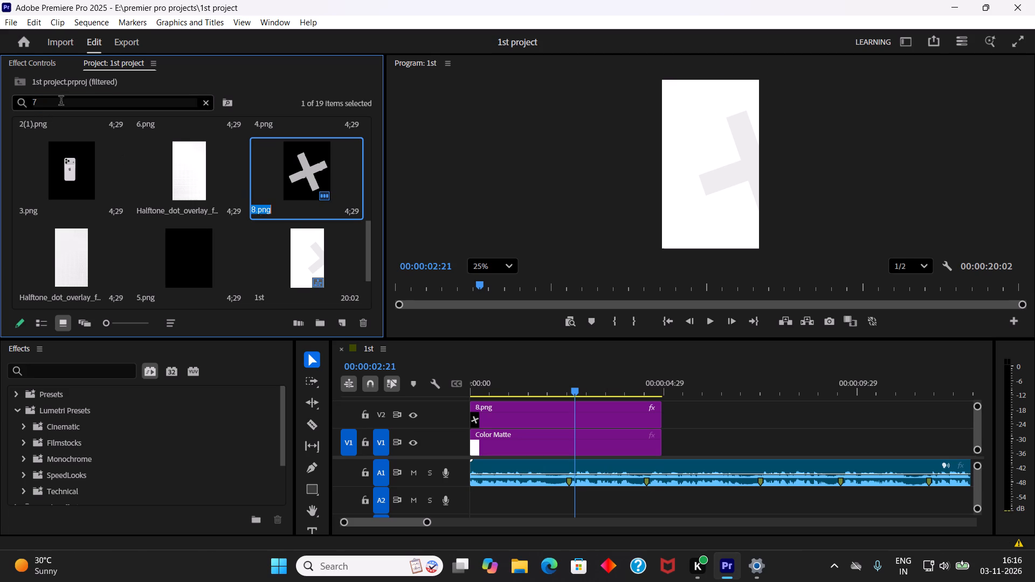
pyautogui.click(61, 102)
pyautogui.press('BackSpace')
pyautogui.press('8')
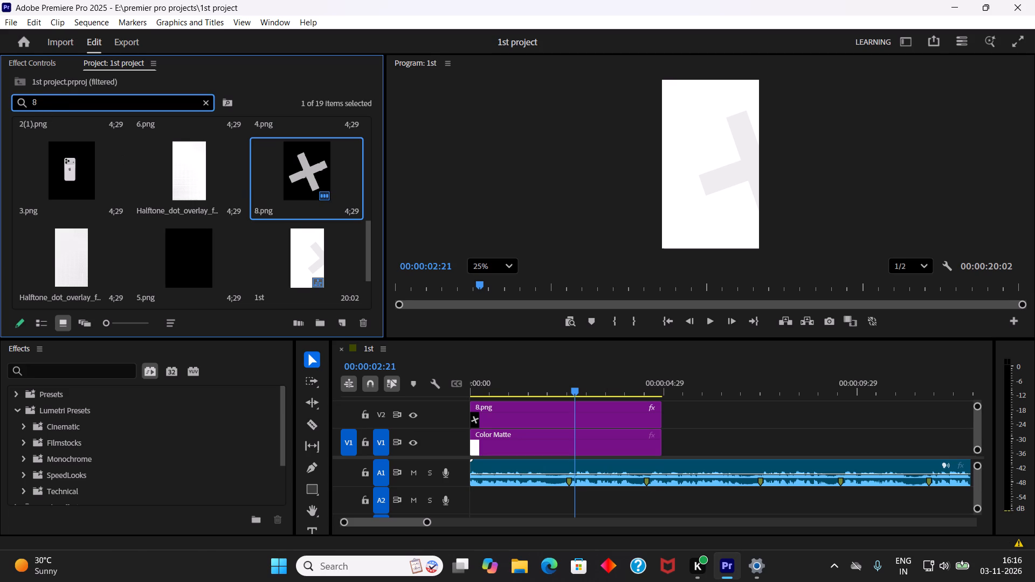
pyautogui.press('BackSpace')
pyautogui.press('3')
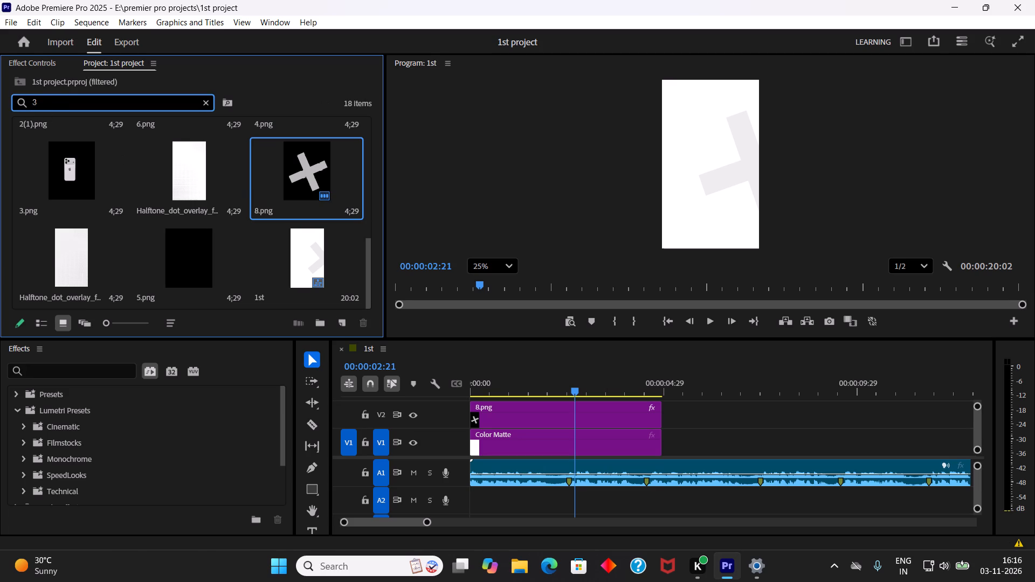
pyautogui.press('Return')
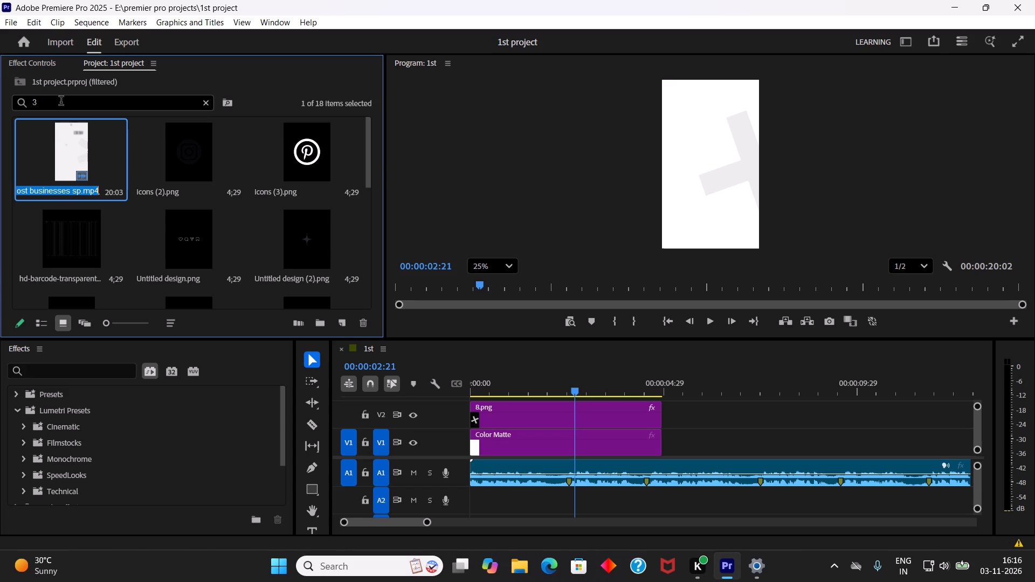
pyautogui.press('BackSpace')
pyautogui.press('7')
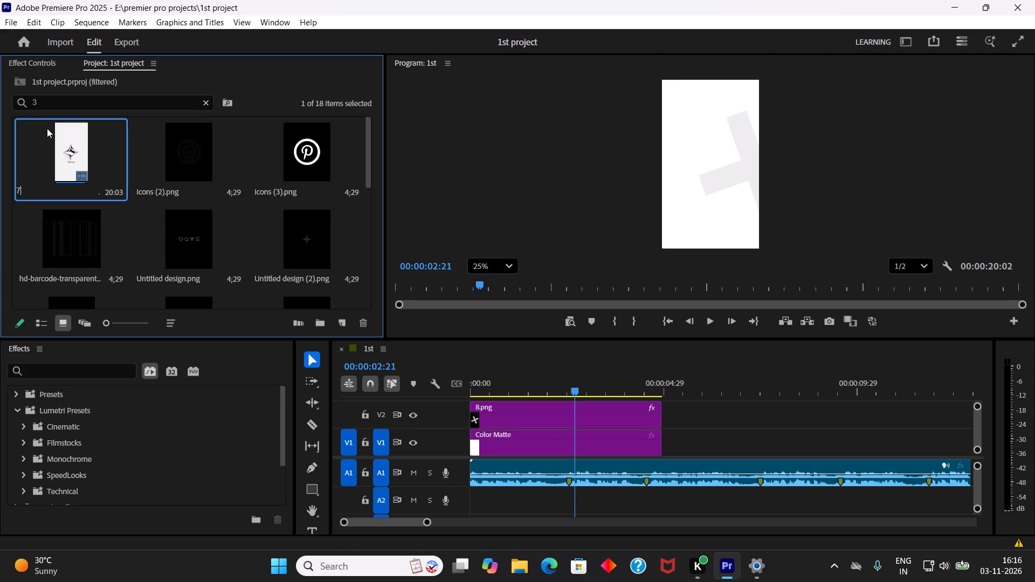
pyautogui.press('BackSpace')
pyautogui.click(12, 146)
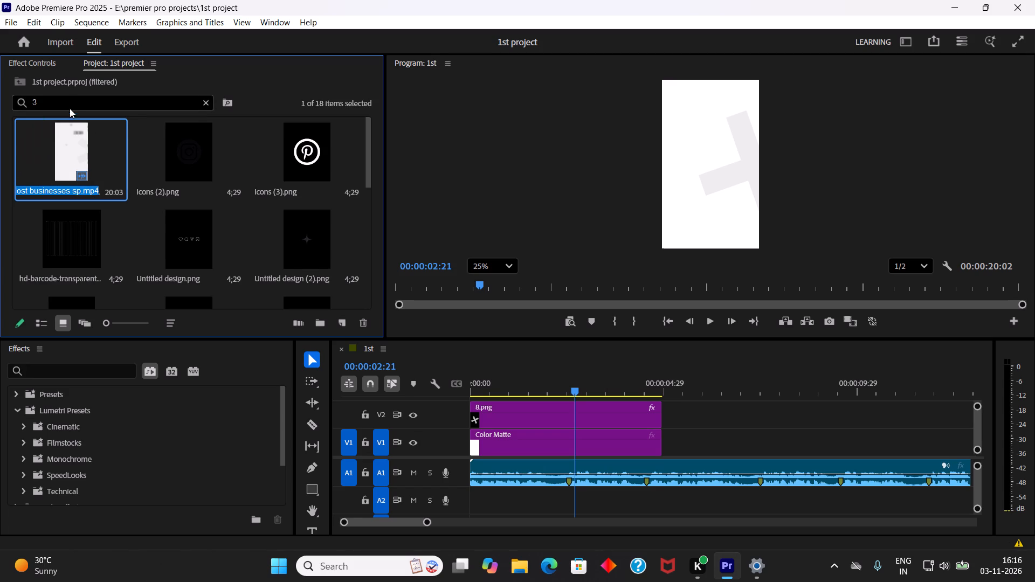
pyautogui.click(63, 100)
pyautogui.press('BackSpace')
pyautogui.press('7')
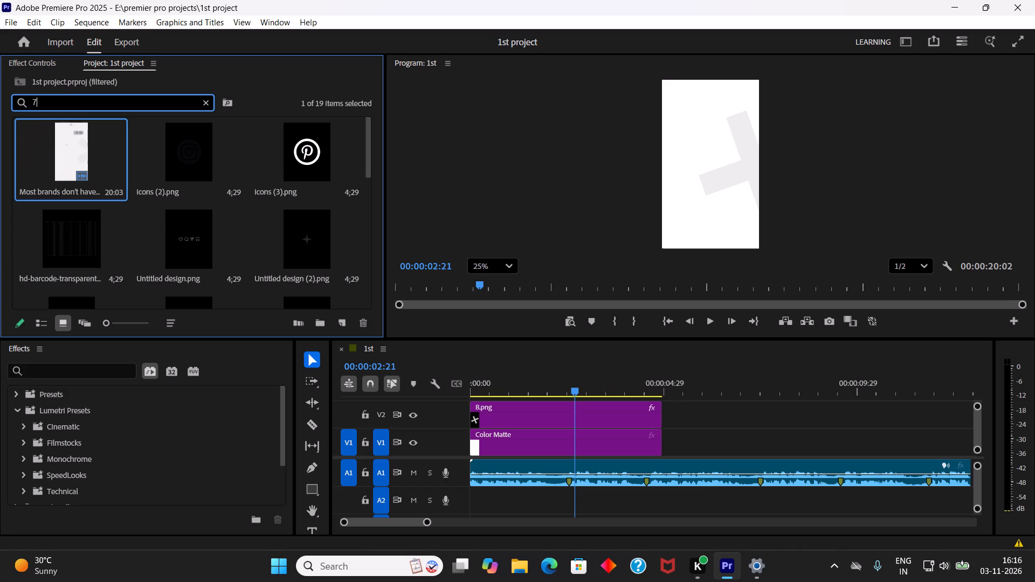
pyautogui.press('Return')
pyautogui.click(63, 100)
pyautogui.press('BackSpace')
pyautogui.press('BackSpace')
# Examine the thumbnails and names of all the project's media items for the needed image.
pyautogui.click(16, 215)
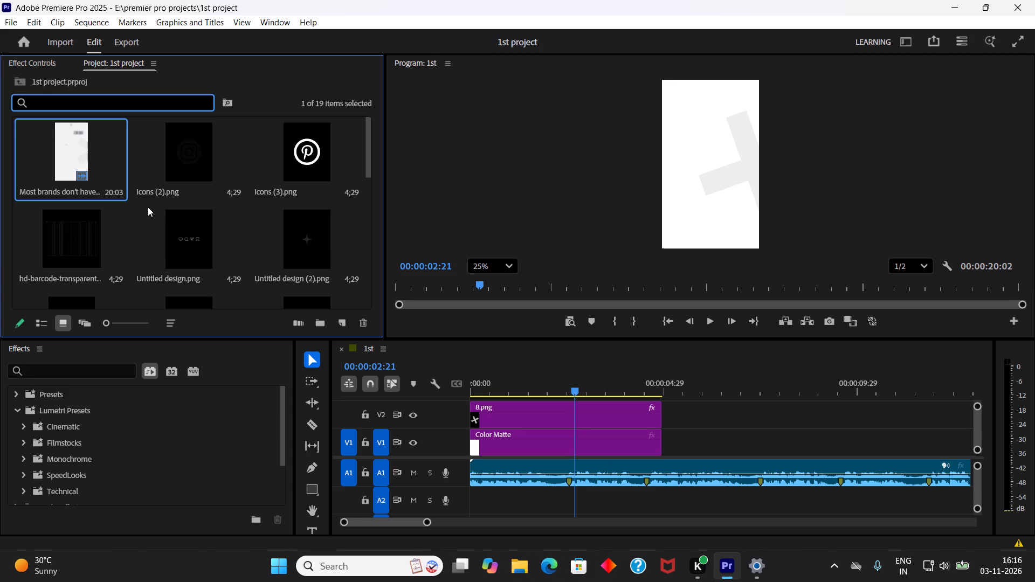
pyautogui.scroll(-2, 116, 192)
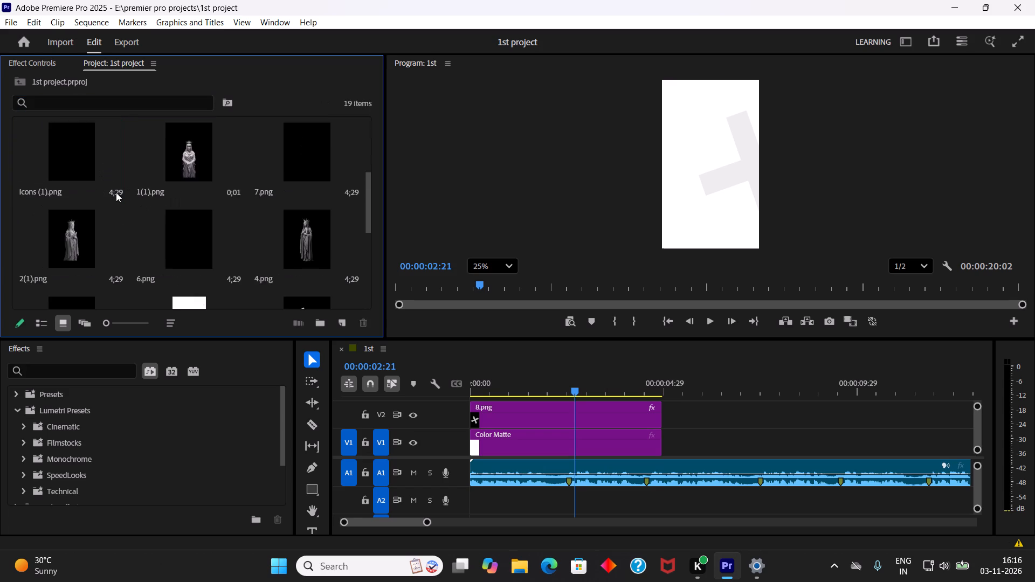
pyautogui.scroll(-1, 135, 209)
pyautogui.click(180, 242)
pyautogui.scroll(-1, 202, 243)
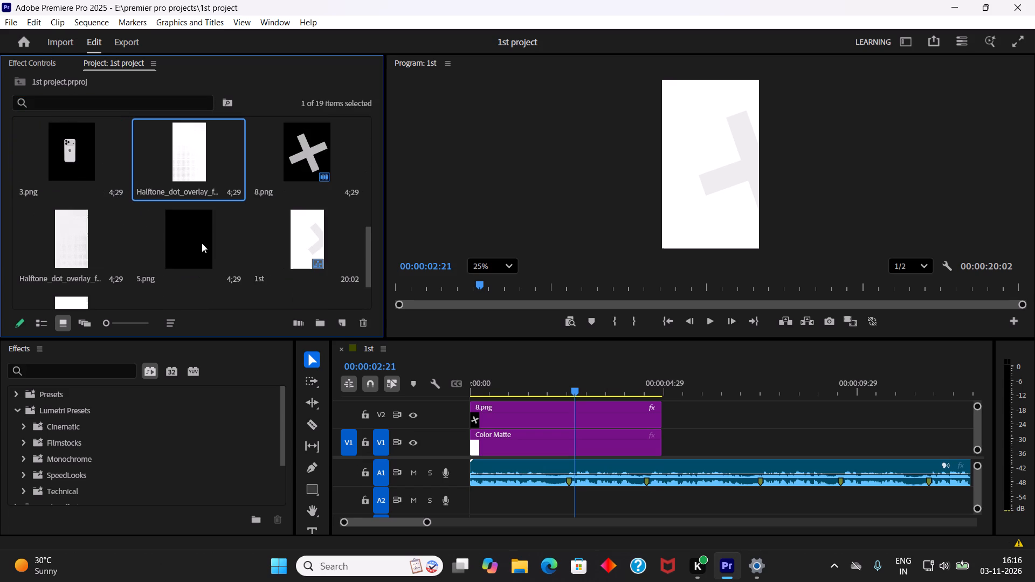
pyautogui.scroll(-1, 198, 241)
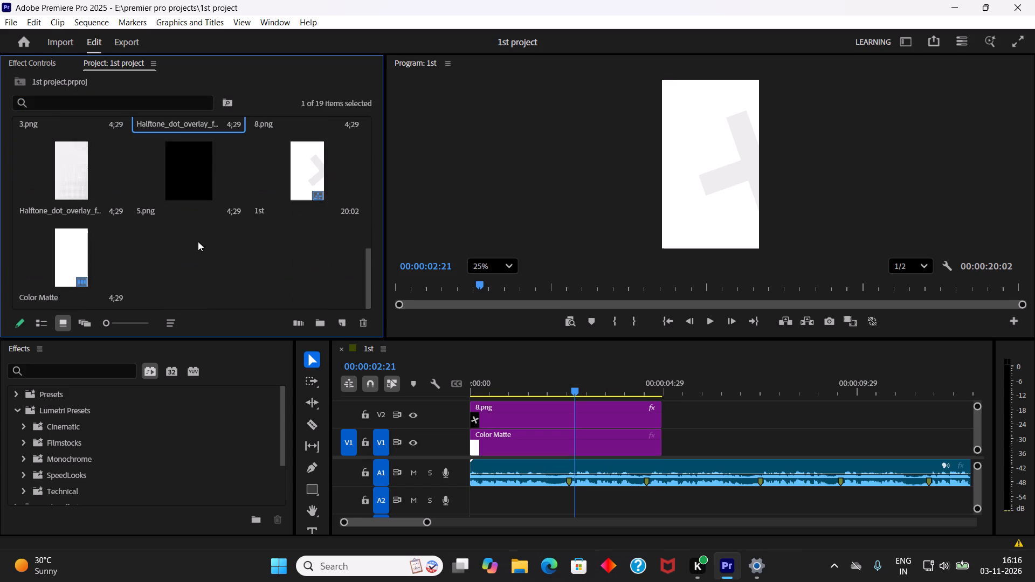
pyautogui.scroll(3, 198, 241)
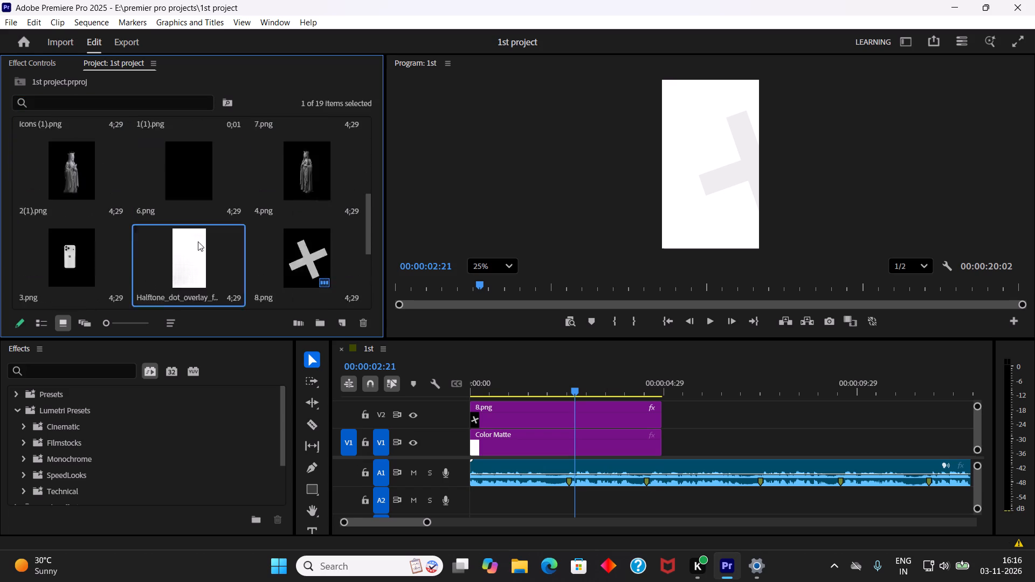
pyautogui.scroll(4, 198, 241)
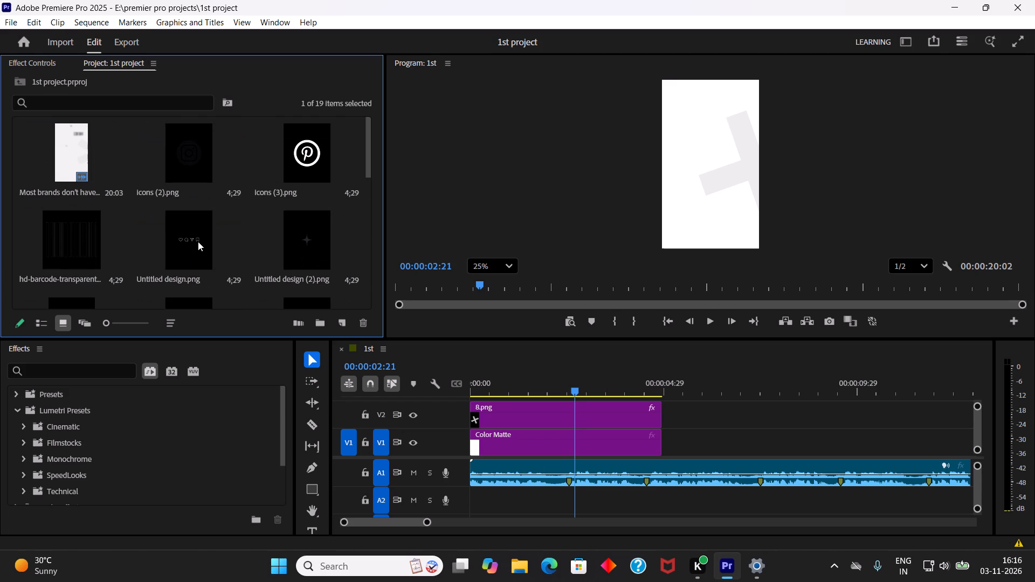
# Switch to File Explorer, examine the image previews in the premier pro projects folder on drive E, and close the window.
pyautogui.click(526, 572)
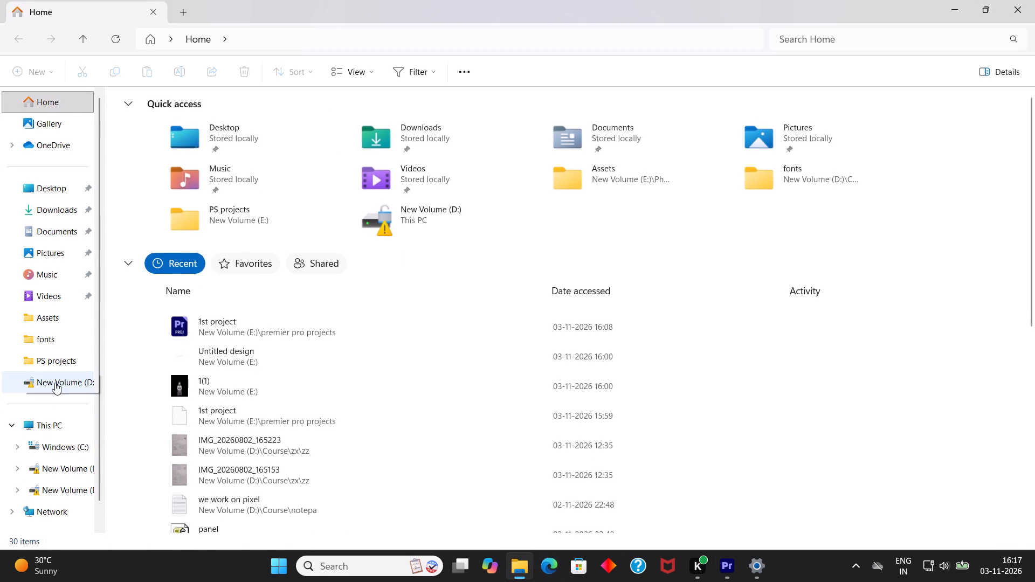
pyautogui.click(86, 484)
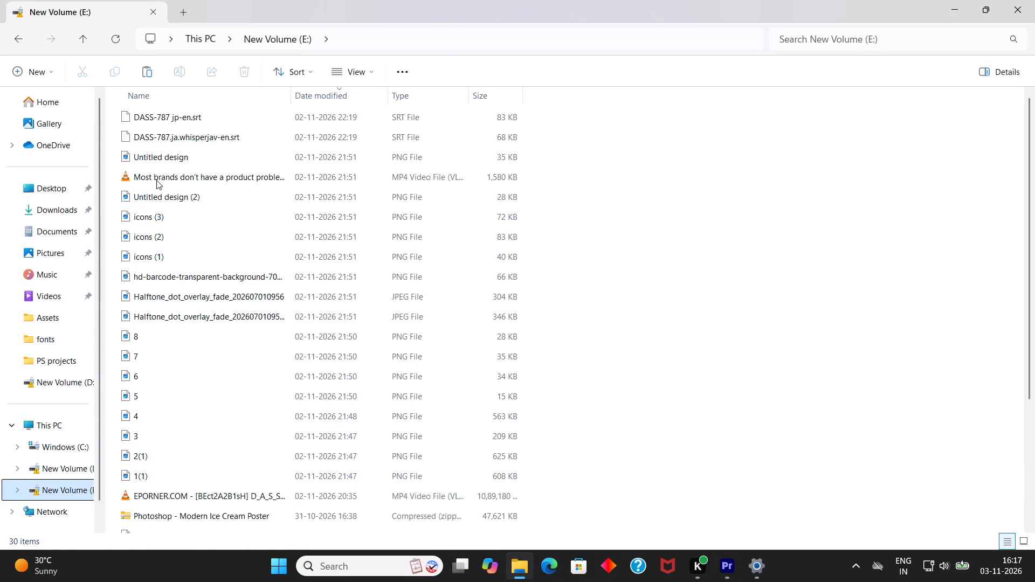
pyautogui.scroll(-5, 238, 343)
pyautogui.doubleClick(191, 446)
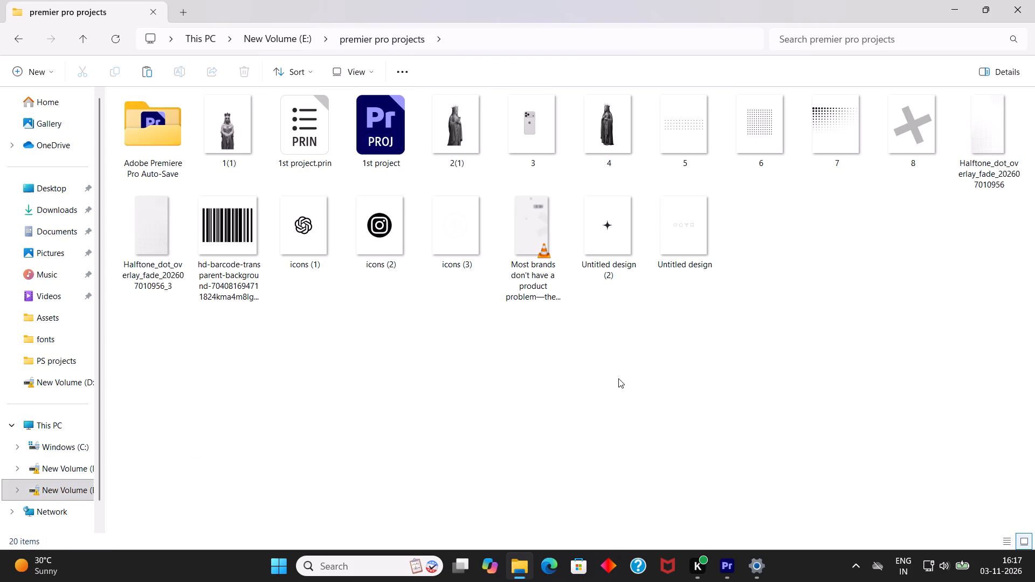
pyautogui.moveTo(599, 380); pyautogui.dragTo(446, 403)
pyautogui.click(1011, 0)
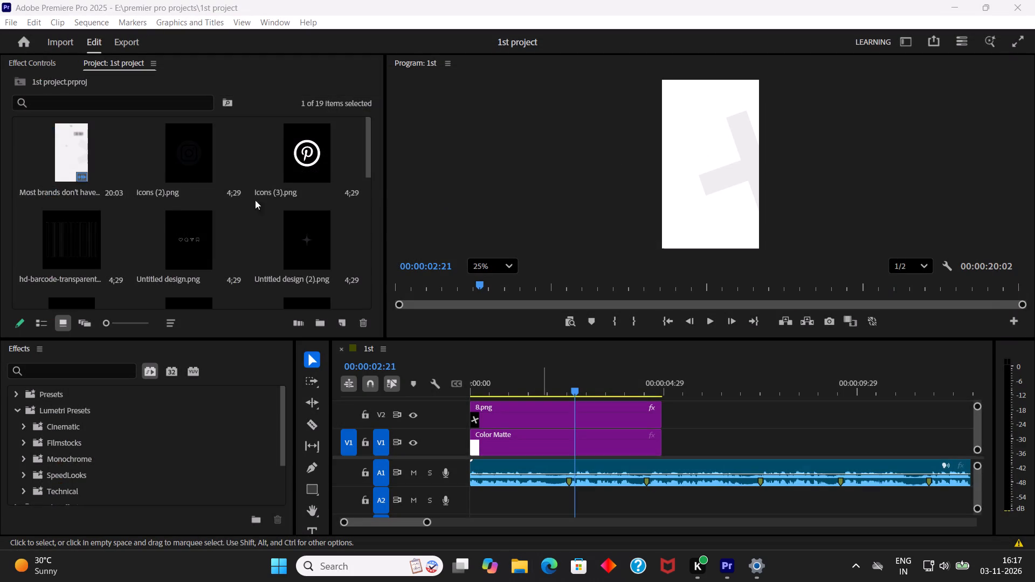
# Import the halftone dot image 7.png from the premier pro projects folder into the project.
pyautogui.scroll(-6, 122, 211)
pyautogui.click(204, 275)
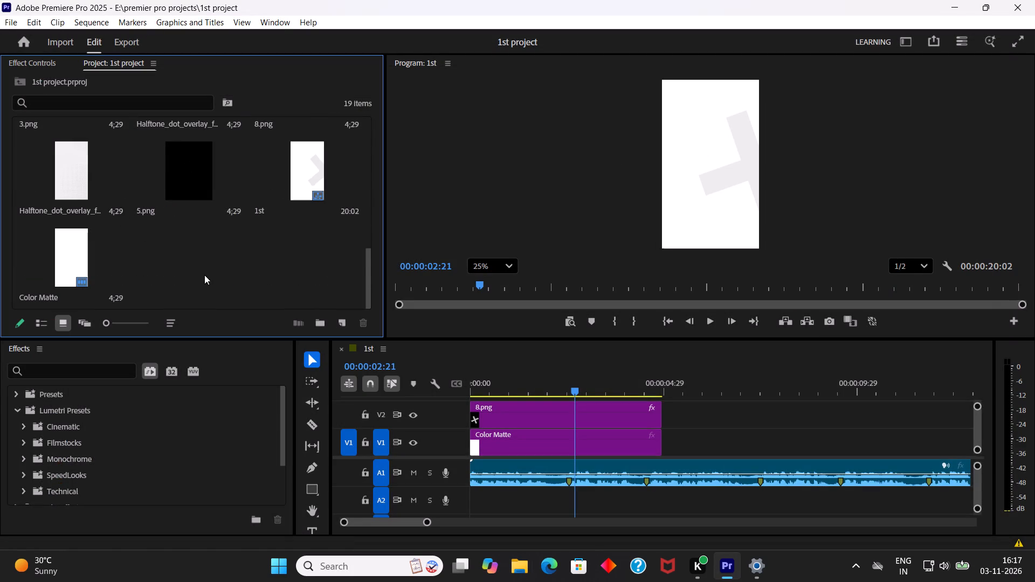
pyautogui.hotkey('ctrl', 'i')
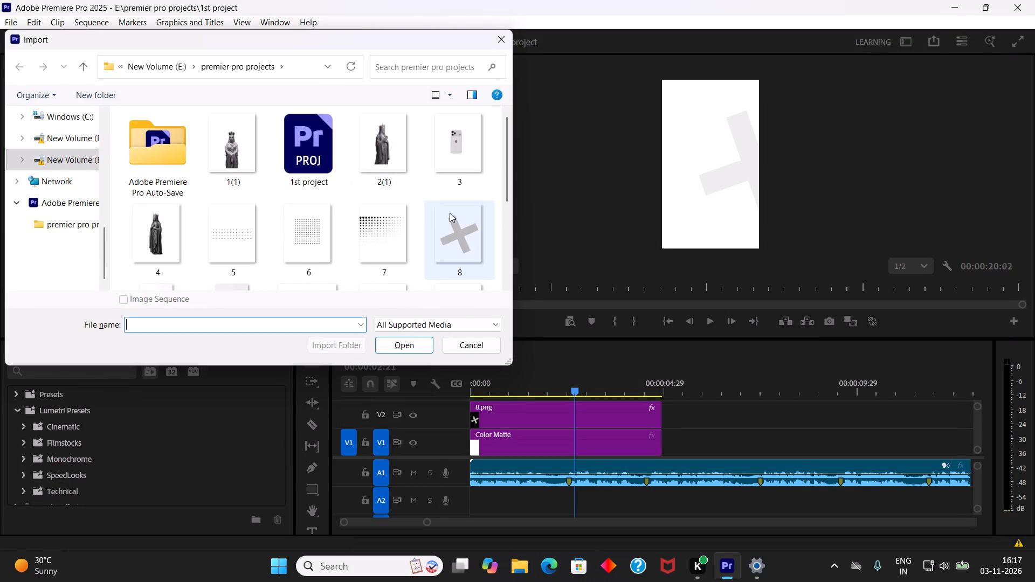
pyautogui.doubleClick(389, 221)
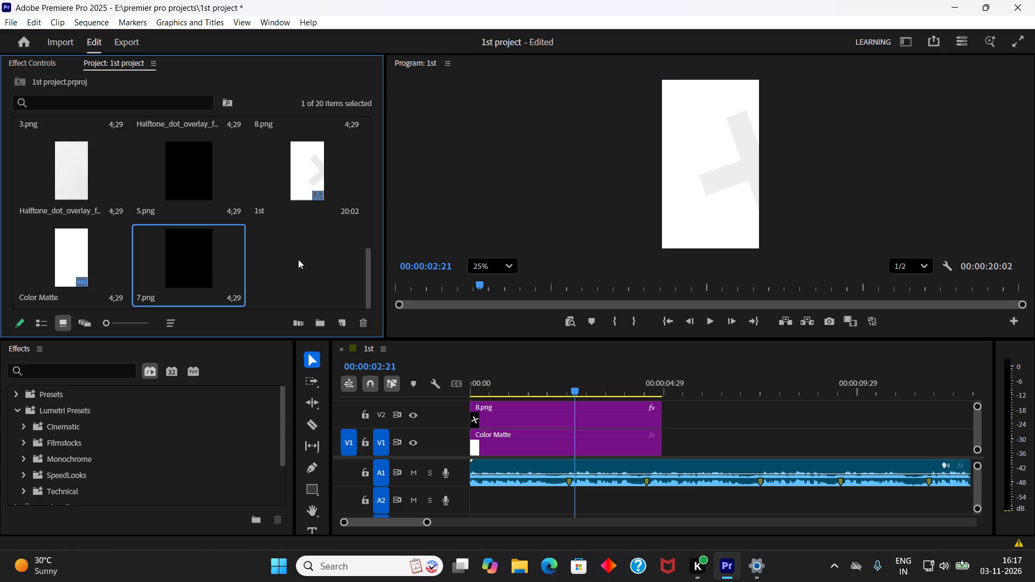
# Examine the project's media items to compare the newly imported 7.png with the existing ones.
pyautogui.click(299, 259)
pyautogui.scroll(4, 299, 259)
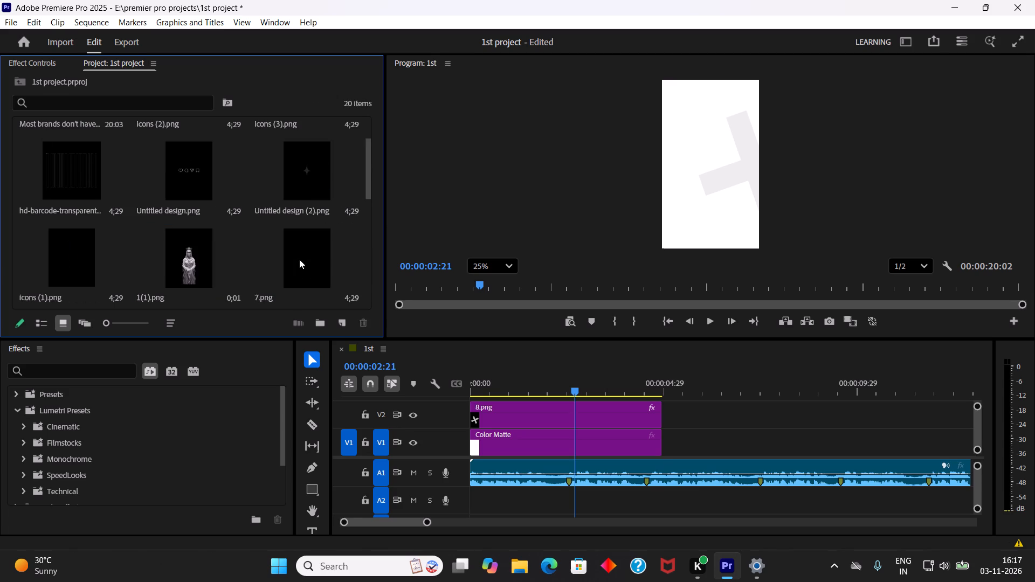
pyautogui.scroll(3, 299, 259)
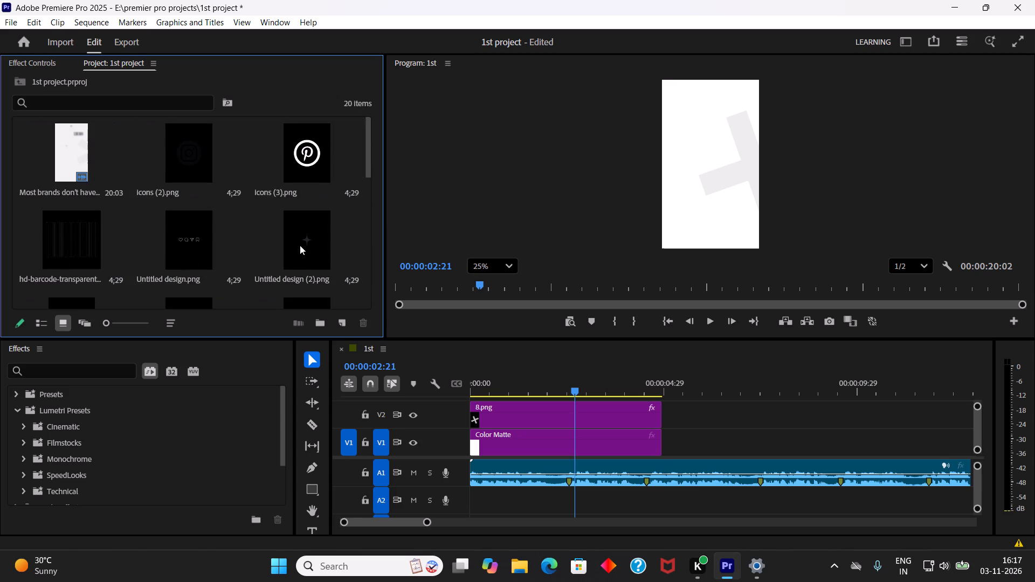
pyautogui.click(237, 195)
pyautogui.scroll(-2, 231, 193)
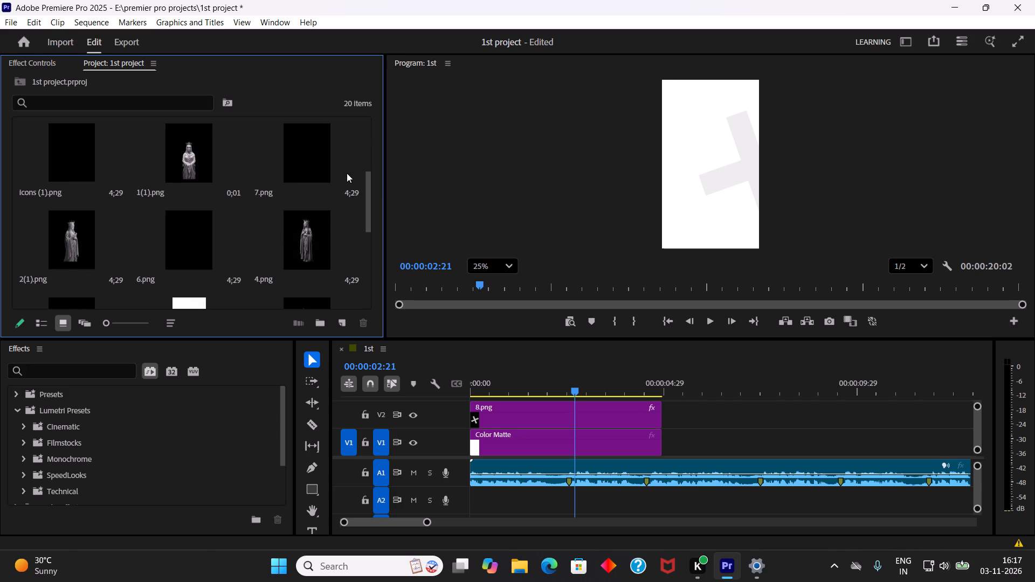
pyautogui.scroll(-5, 347, 173)
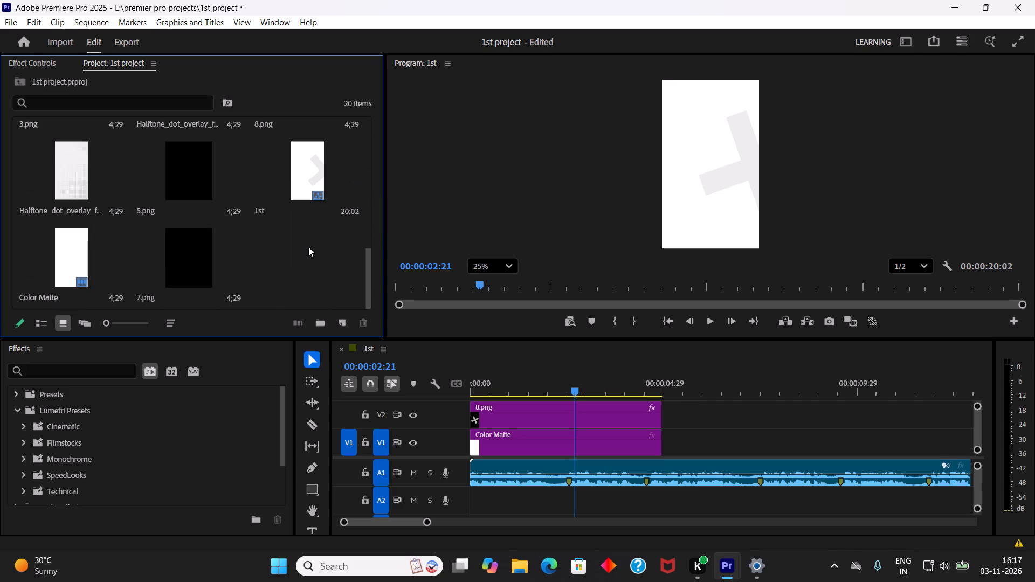
# Place 7.png on video track V3 so it starts at 00:00:04:02, and play back its entrance.
pyautogui.click(201, 259)
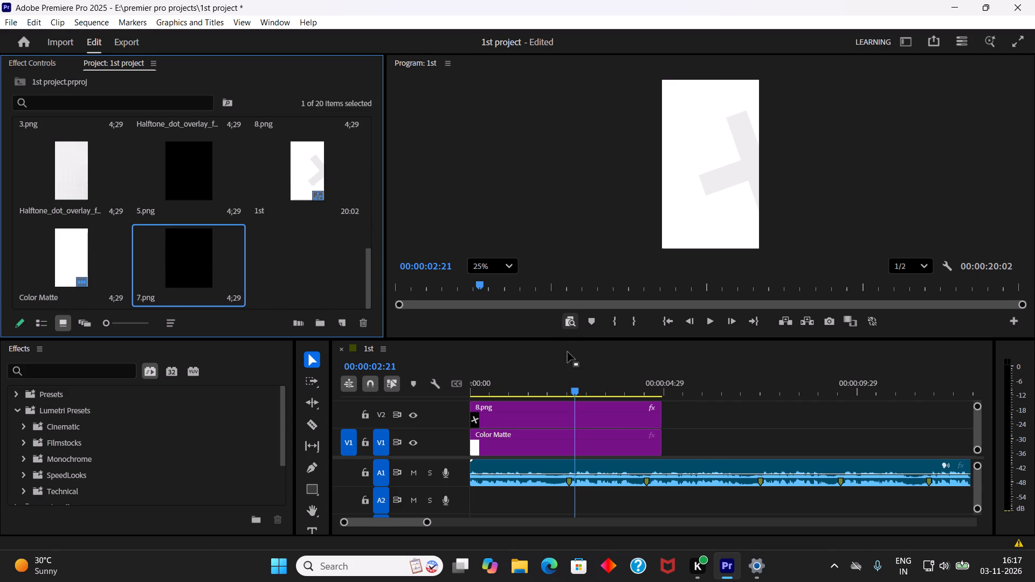
pyautogui.click(714, 436)
pyautogui.write('--')
pyautogui.scroll(3, 619, 429)
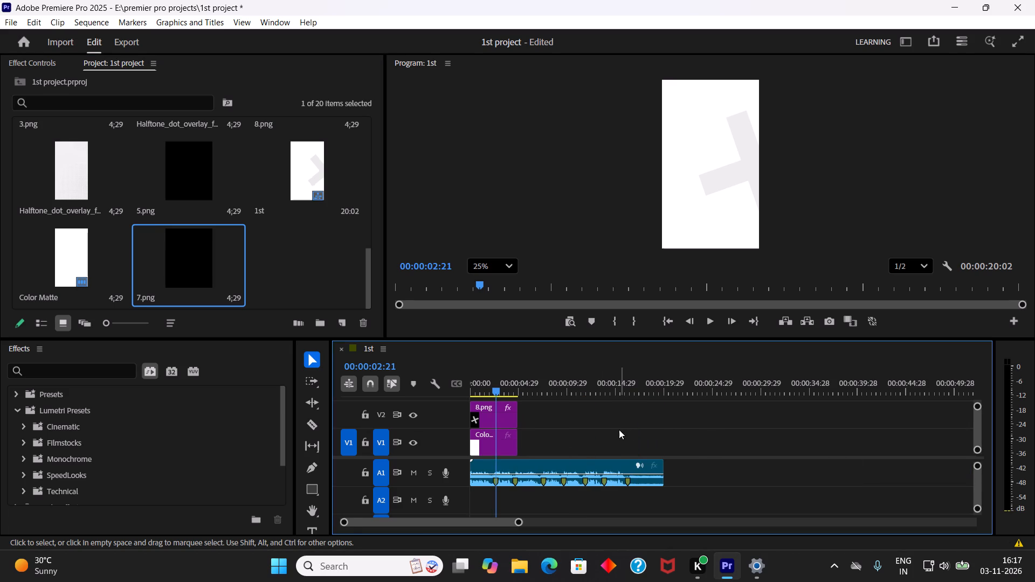
pyautogui.moveTo(516, 339); pyautogui.dragTo(508, 293)
pyautogui.moveTo(203, 242); pyautogui.dragTo(482, 365)
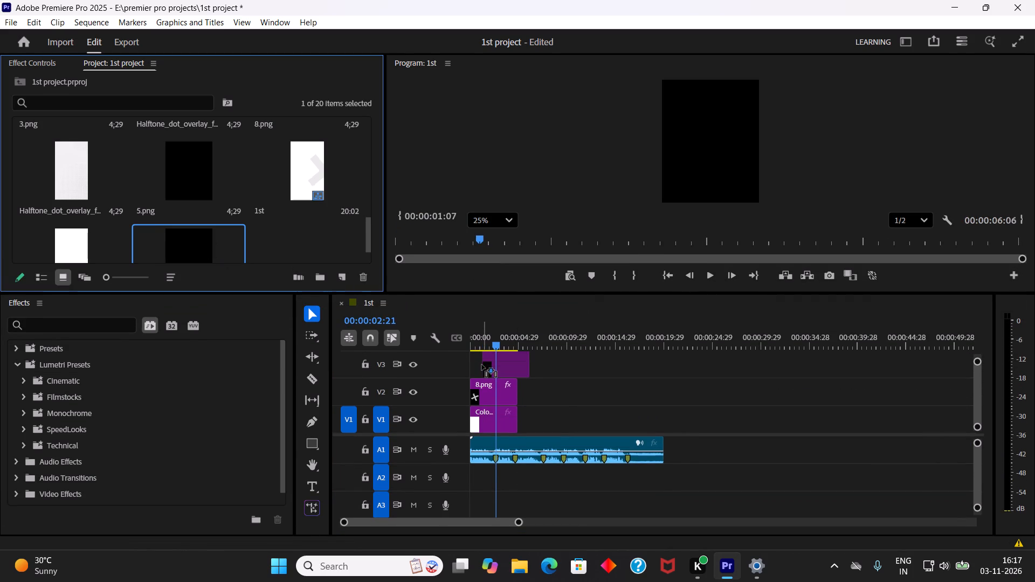
pyautogui.moveTo(482, 365); pyautogui.dragTo(477, 365)
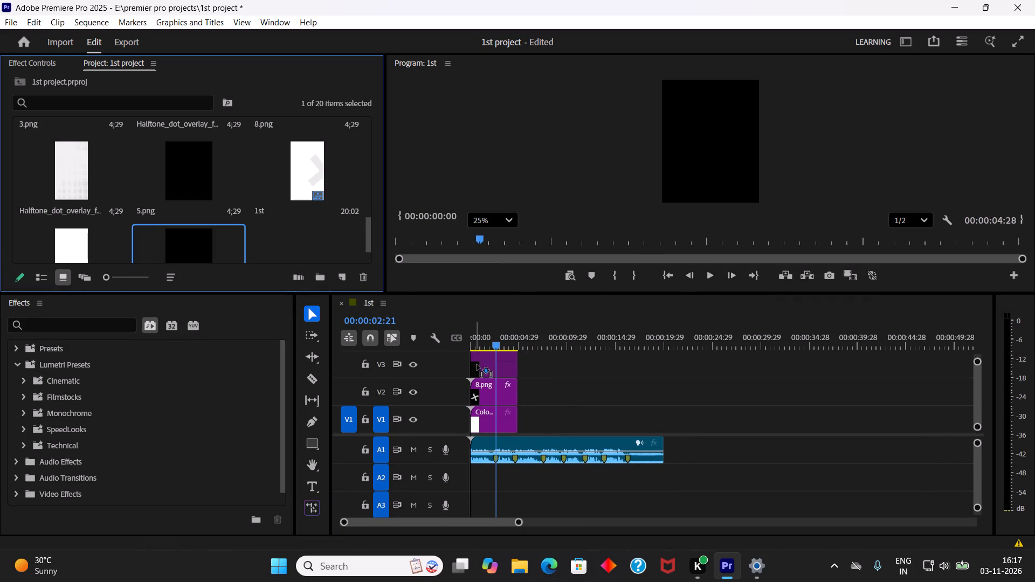
pyautogui.moveTo(477, 365); pyautogui.dragTo(508, 365)
pyautogui.moveTo(498, 348); pyautogui.dragTo(530, 349)
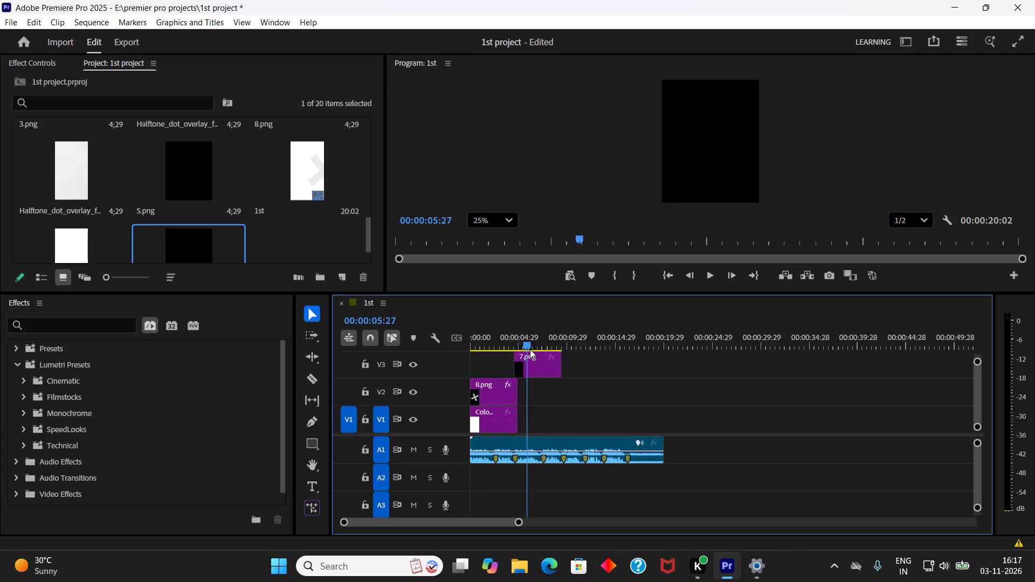
pyautogui.moveTo(530, 349); pyautogui.dragTo(516, 349)
pyautogui.write('==')
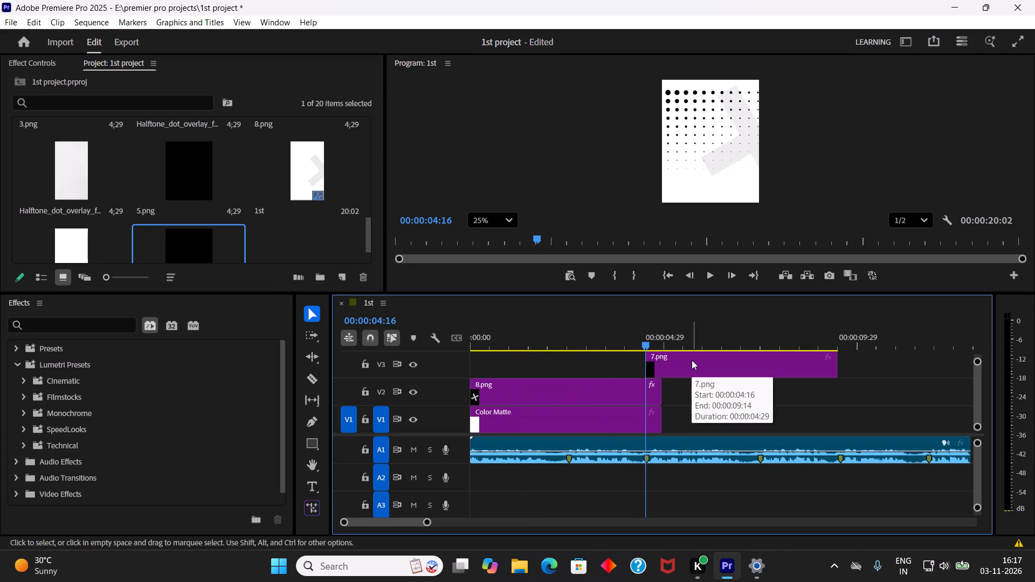
pyautogui.moveTo(688, 364); pyautogui.dragTo(670, 363)
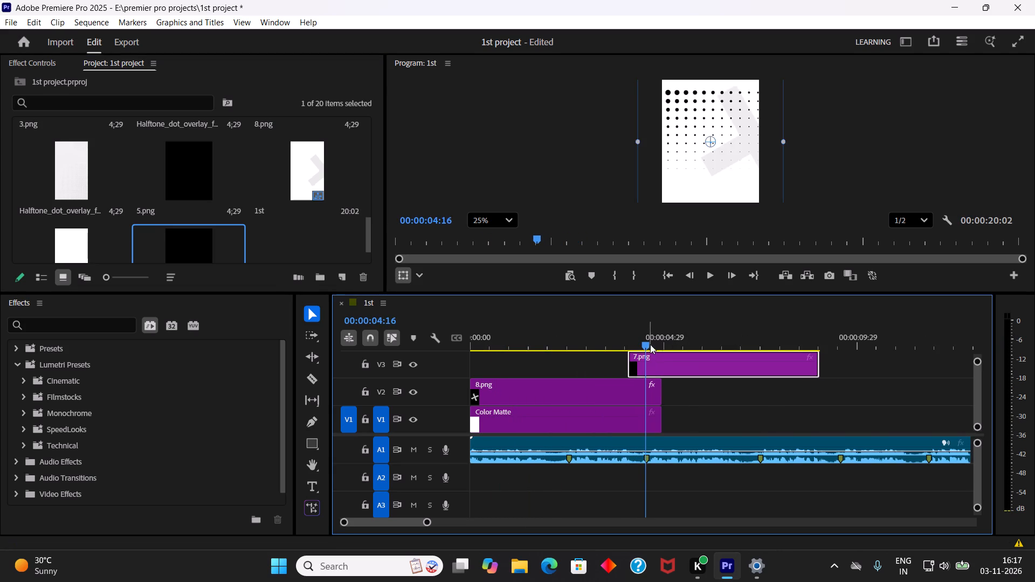
pyautogui.moveTo(629, 345); pyautogui.dragTo(583, 348)
pyautogui.press('space')
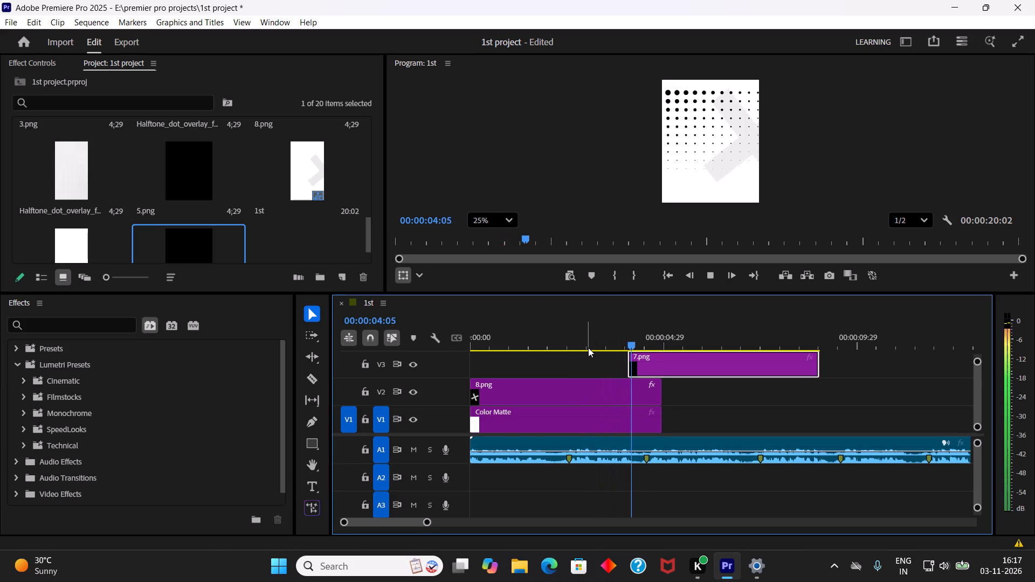
pyautogui.press('space')
# Scale the 7.png clip on V3 down to 69.
pyautogui.click(663, 370)
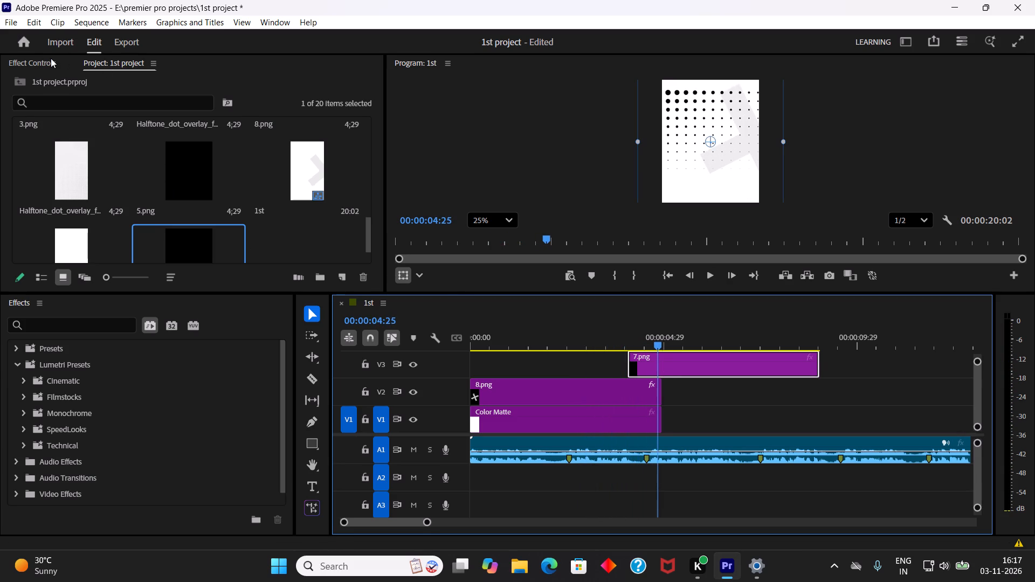
pyautogui.click(51, 58)
pyautogui.moveTo(153, 150); pyautogui.dragTo(148, 149)
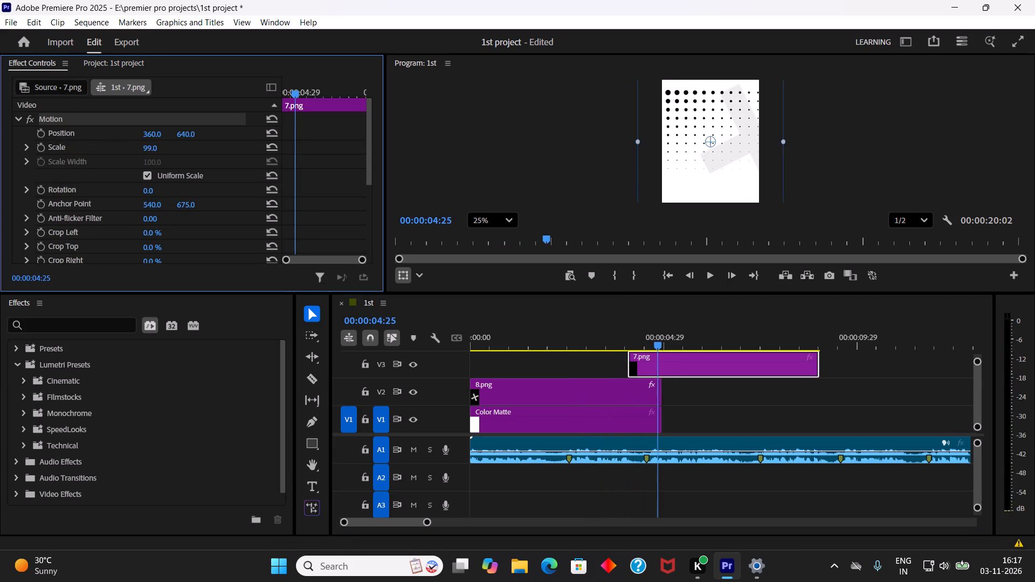
pyautogui.moveTo(148, 149); pyautogui.dragTo(125, 148)
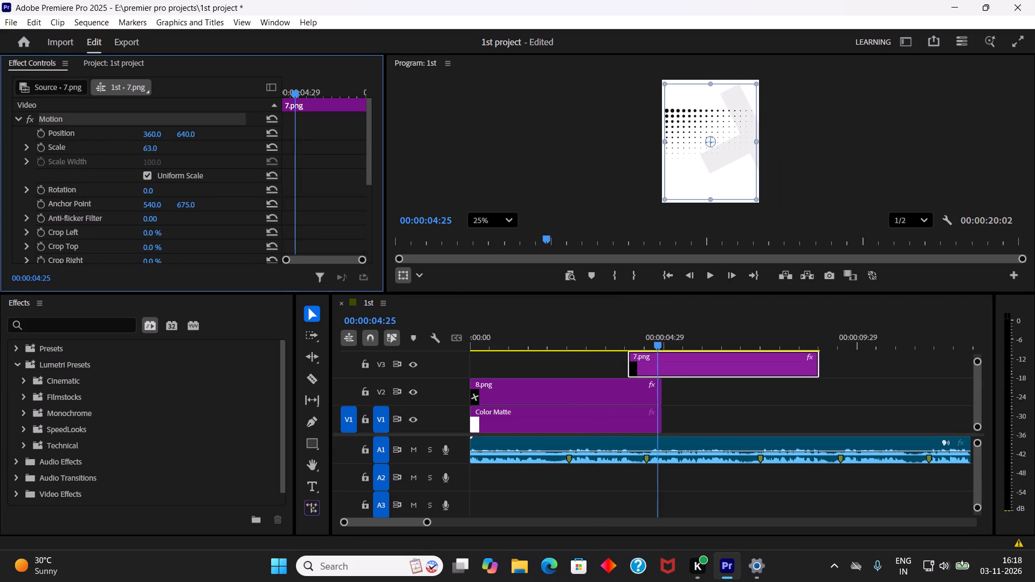
pyautogui.moveTo(125, 148); pyautogui.dragTo(127, 148)
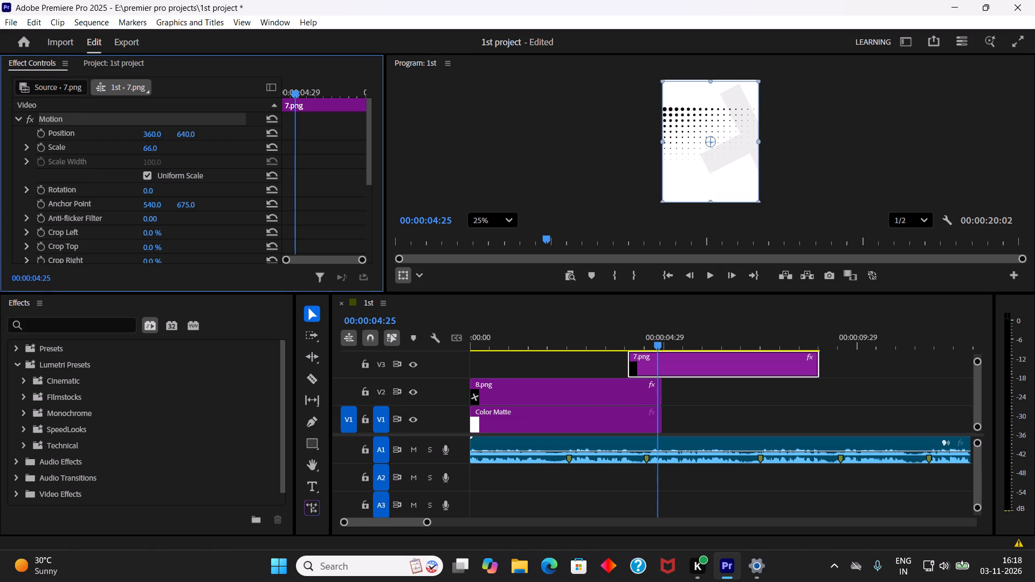
pyautogui.moveTo(127, 148); pyautogui.dragTo(128, 148)
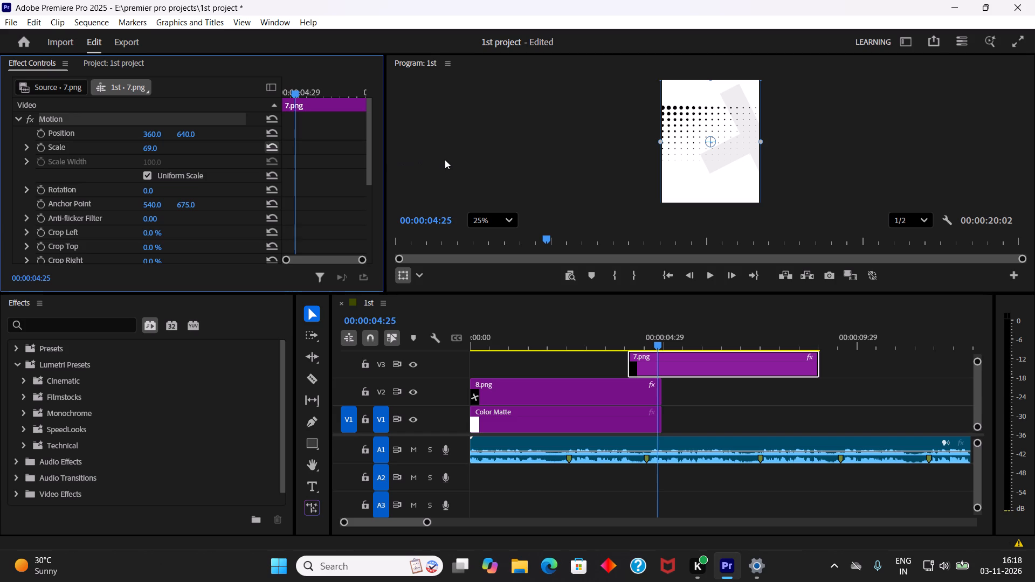
# Search the effects for "flip" and apply Horizontal Flip to the 7.png clip.
pyautogui.click(56, 322)
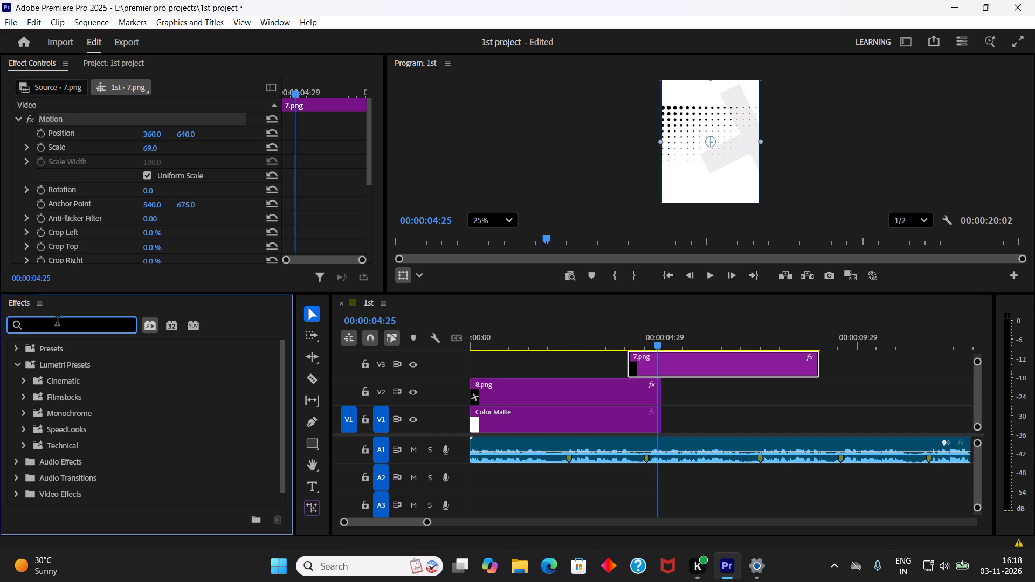
pyautogui.write('flip')
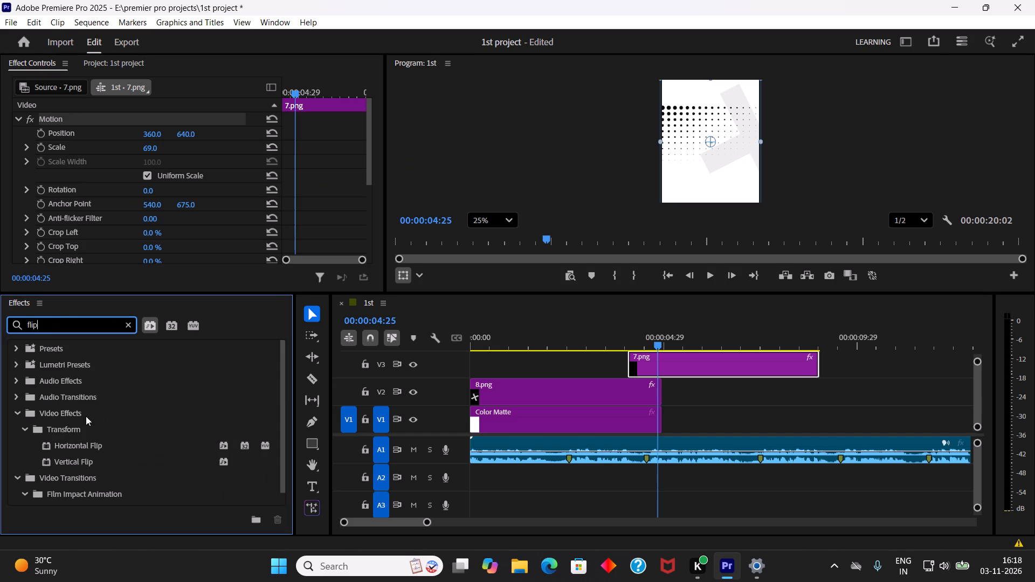
pyautogui.click(746, 369)
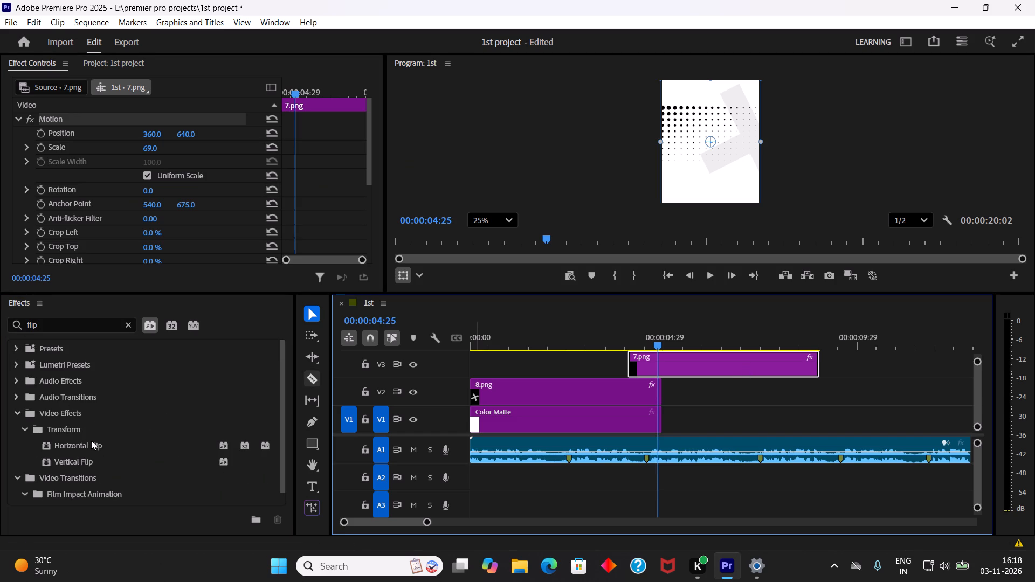
pyautogui.moveTo(91, 446); pyautogui.dragTo(688, 367)
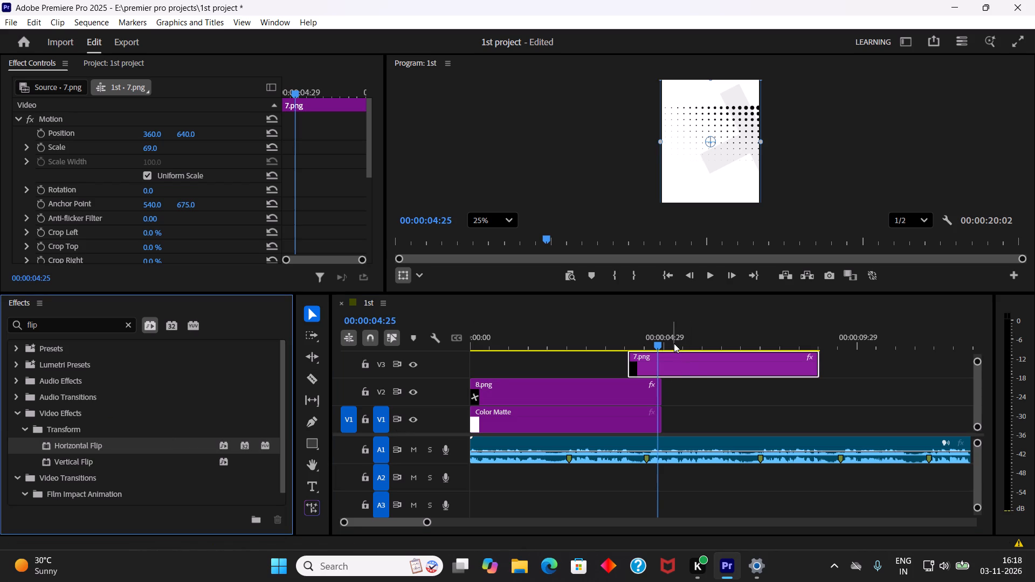
# Move the halftone dots of 7.png up to the frame's top edge by setting its vertical position to 443.
pyautogui.click(657, 343)
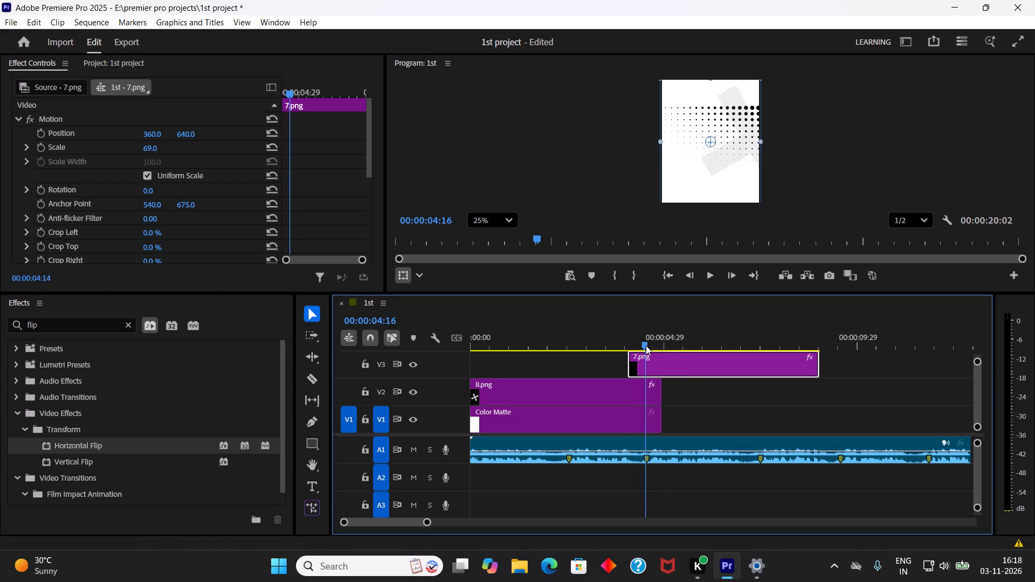
pyautogui.click(669, 363)
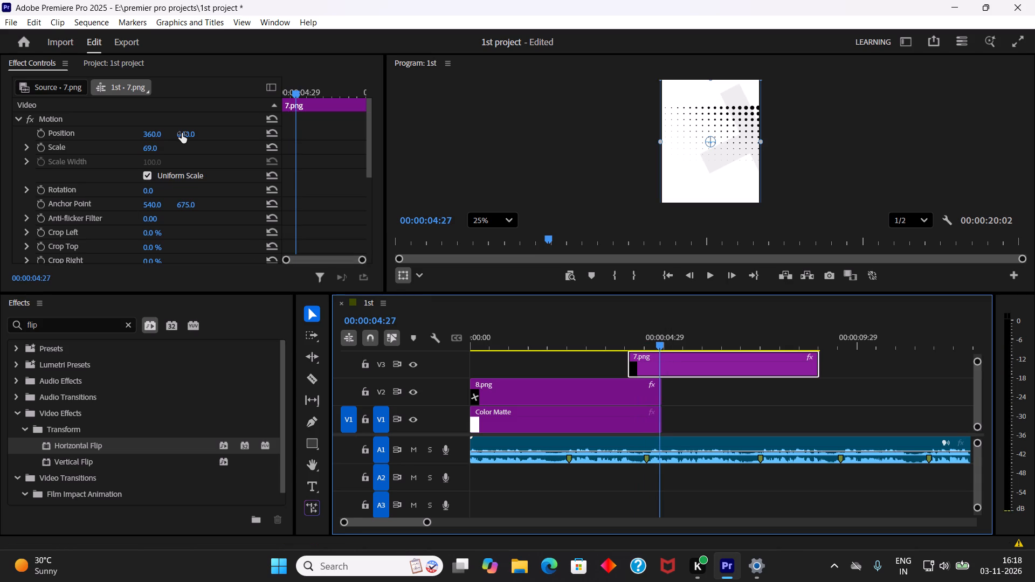
pyautogui.moveTo(182, 133); pyautogui.dragTo(150, 131)
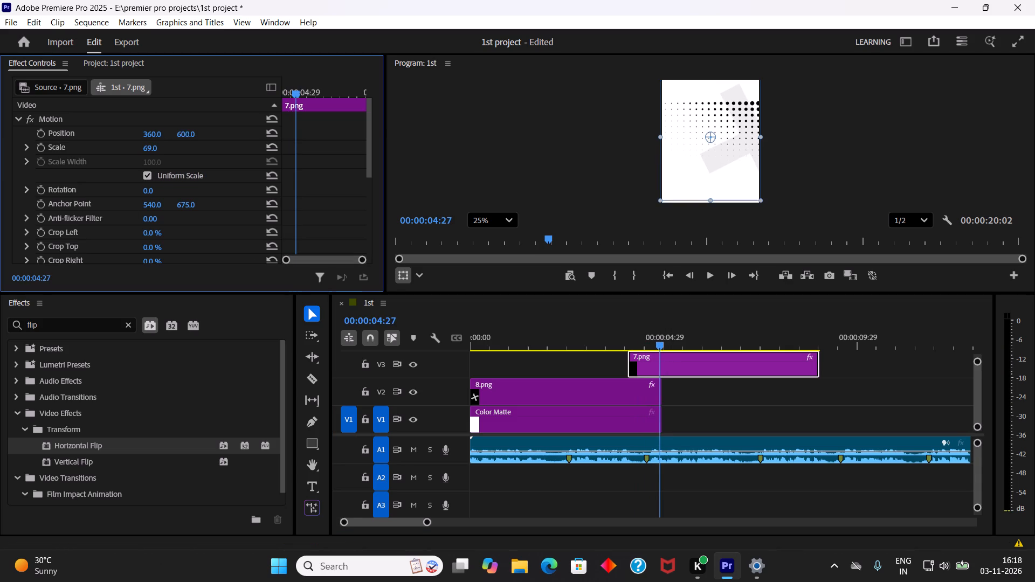
pyautogui.moveTo(150, 131); pyautogui.dragTo(47, 158)
# Set the opacity of the 7.png clip to 30% and save the project.
pyautogui.scroll(-2, 112, 229)
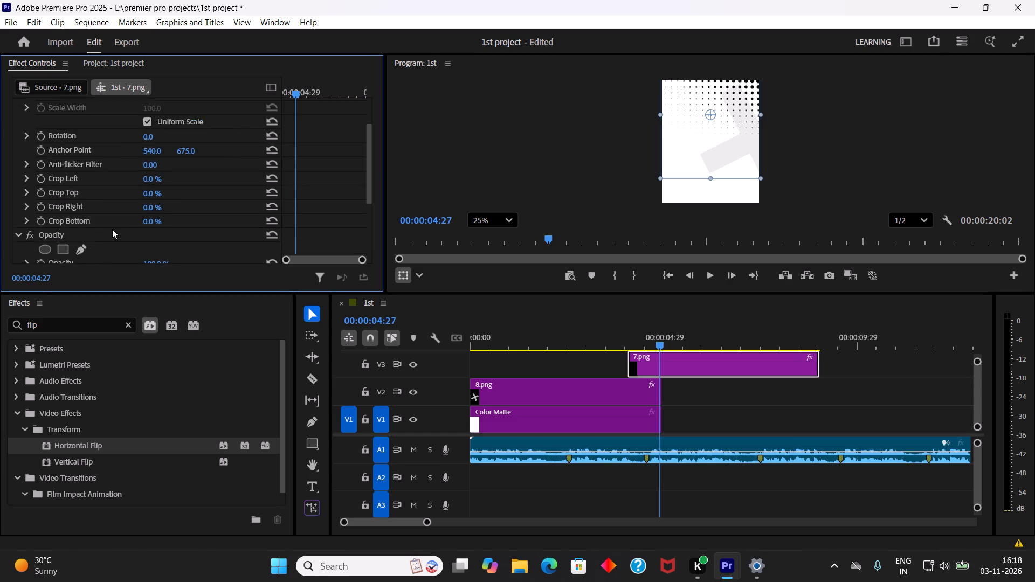
pyautogui.scroll(-8, 112, 229)
pyautogui.click(153, 184)
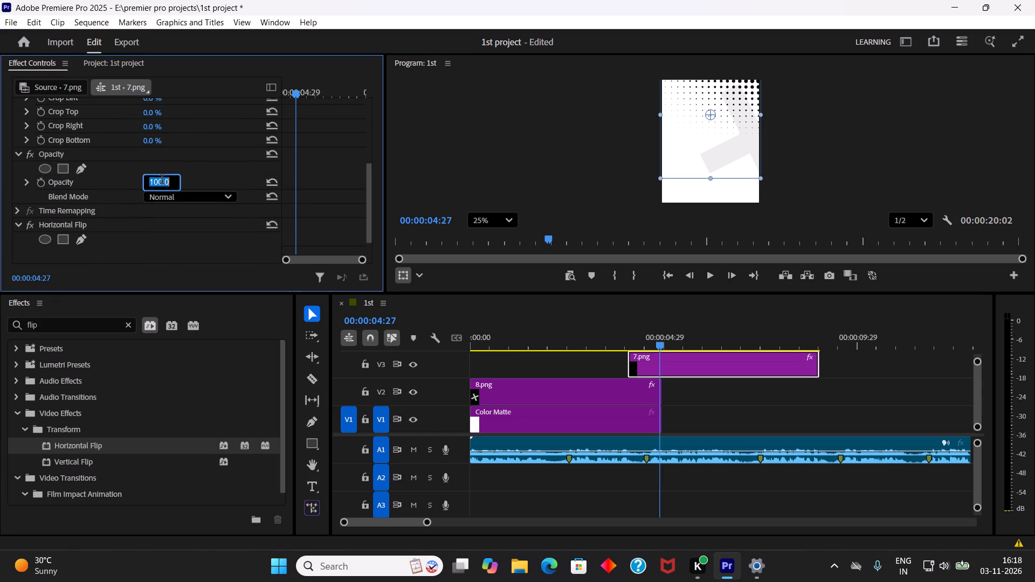
pyautogui.write('30')
pyautogui.press('Return')
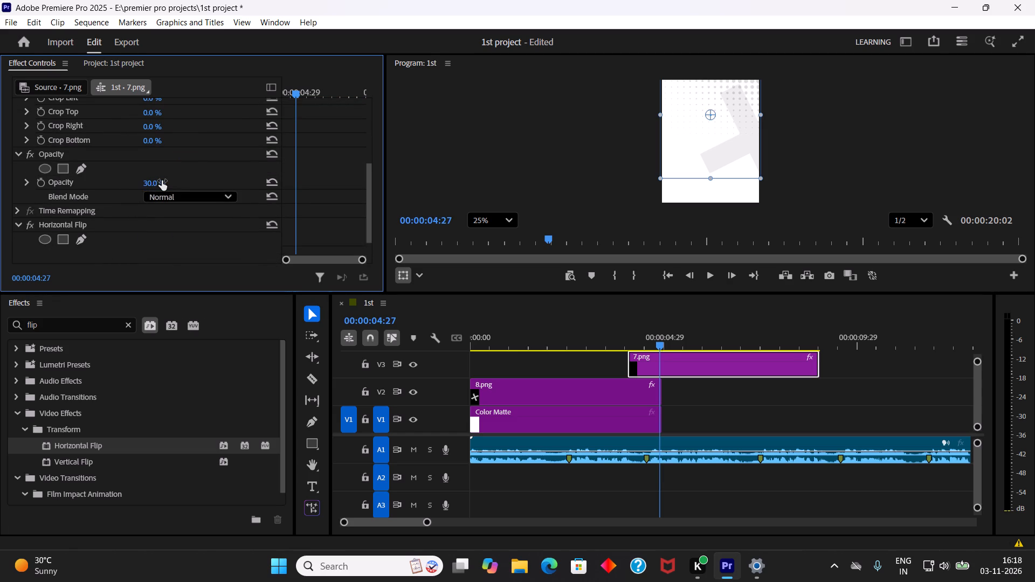
pyautogui.click(734, 414)
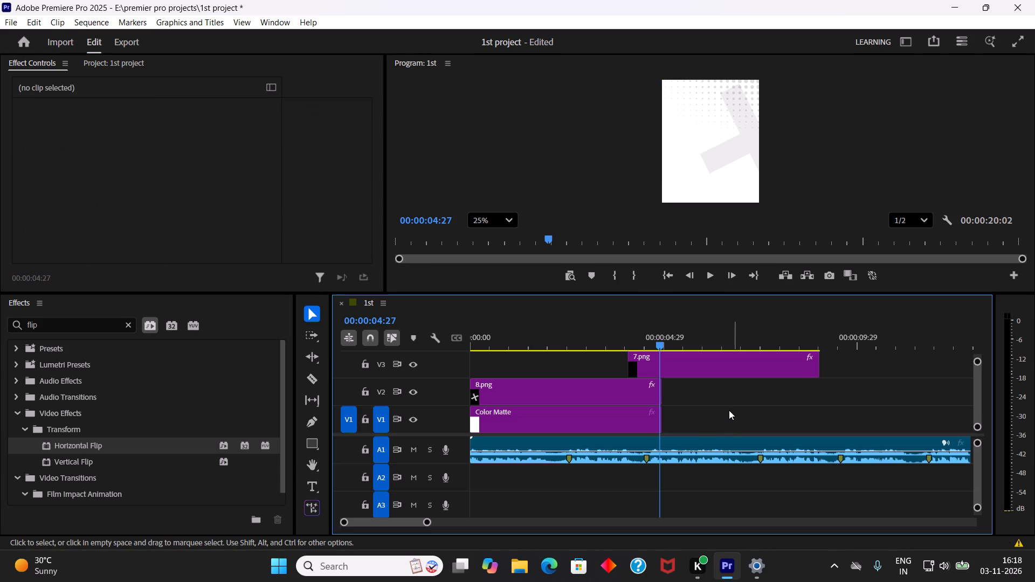
pyautogui.hotkey('ctrl', 's')
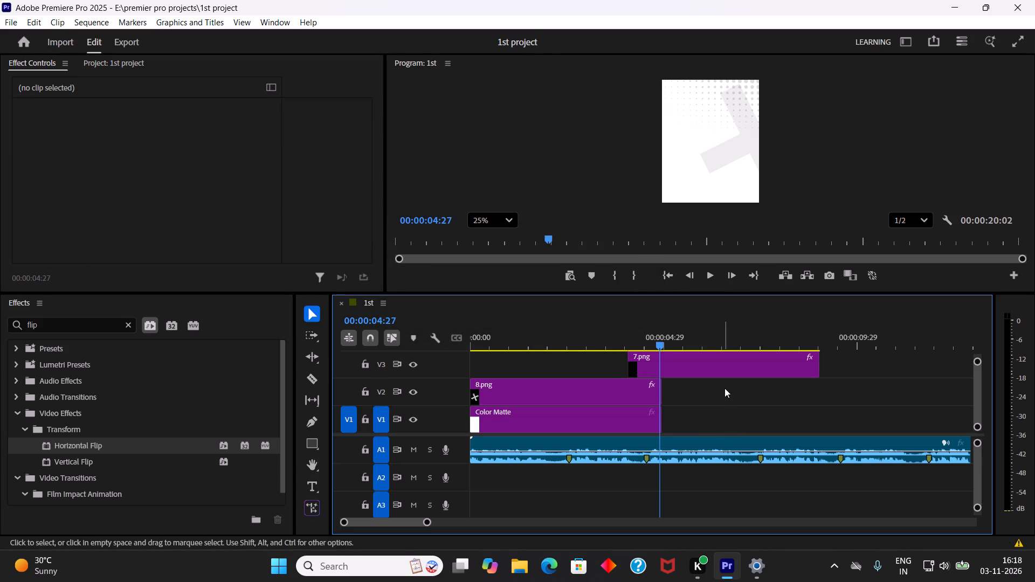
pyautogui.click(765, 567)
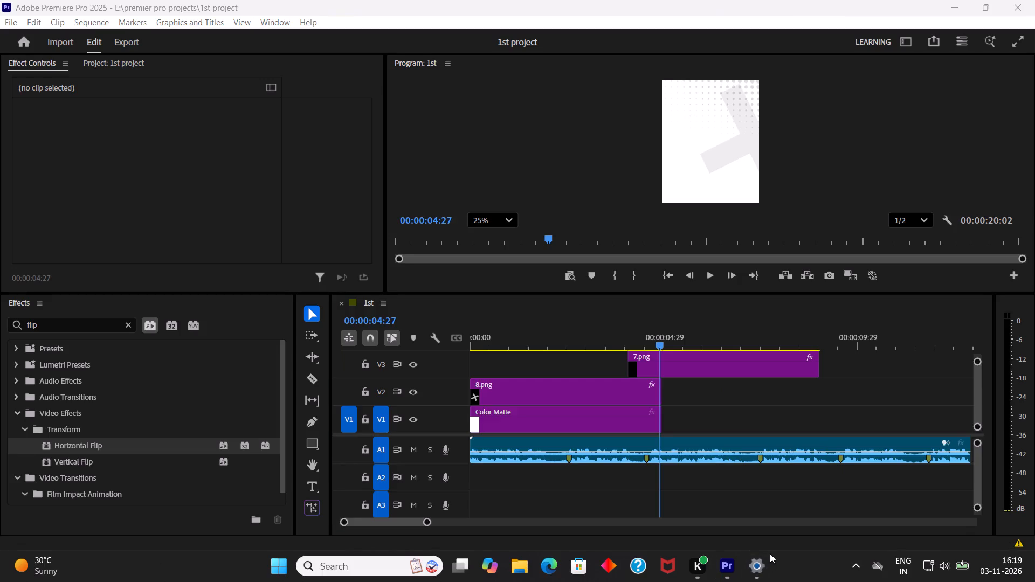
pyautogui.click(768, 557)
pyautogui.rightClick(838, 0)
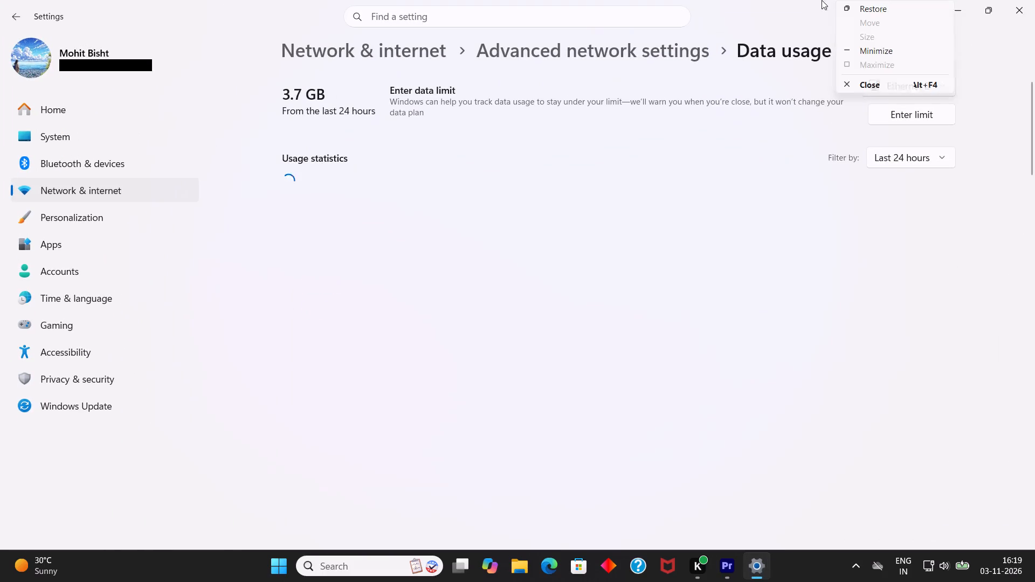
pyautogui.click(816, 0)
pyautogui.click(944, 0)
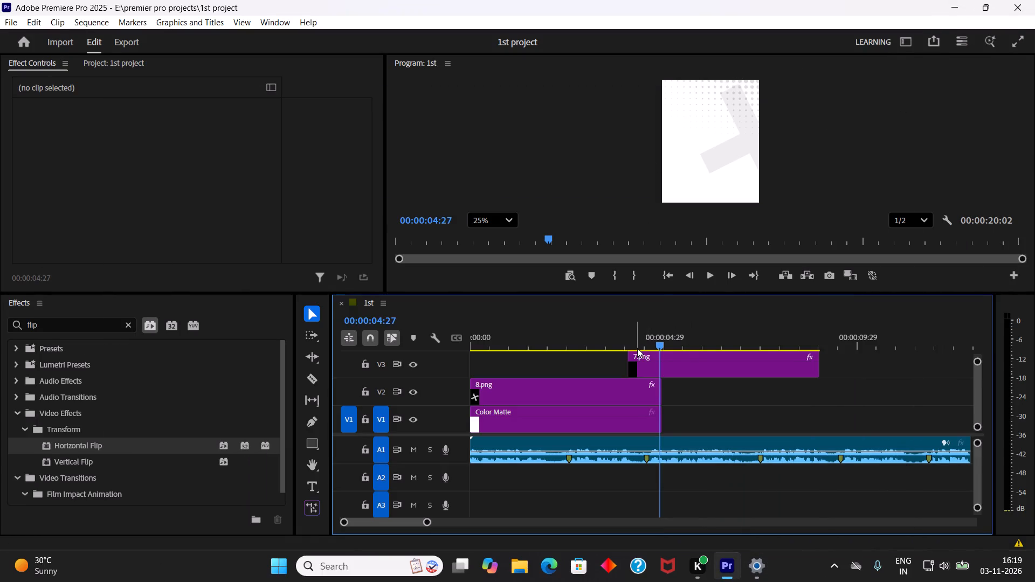
# Save the project and play the sequence from about 00:00:03:08 through the point where 7.png enters.
pyautogui.hotkey('ctrl', 's')
pyautogui.moveTo(636, 346); pyautogui.dragTo(595, 347)
pyautogui.press('space')
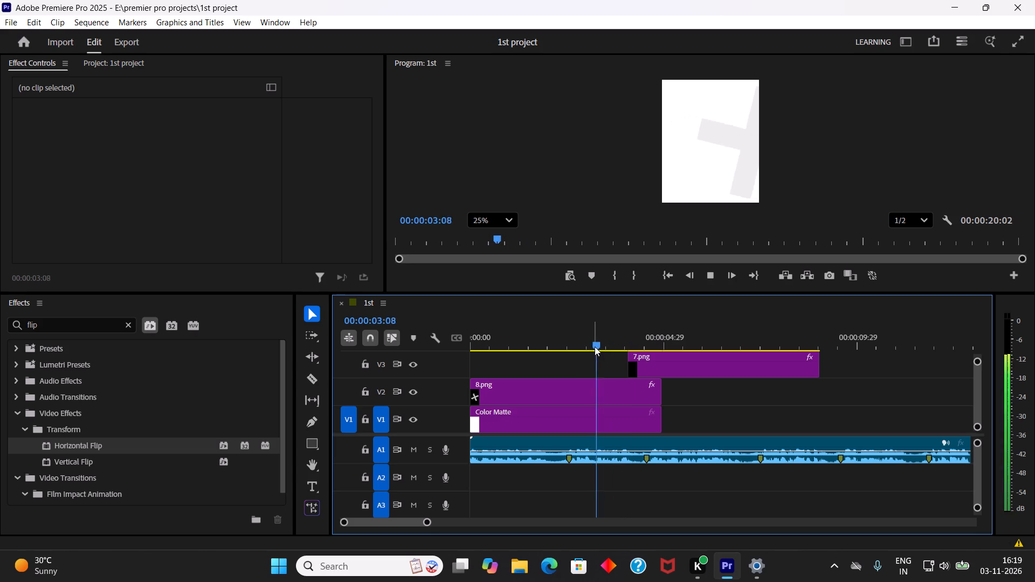
pyautogui.press('space')
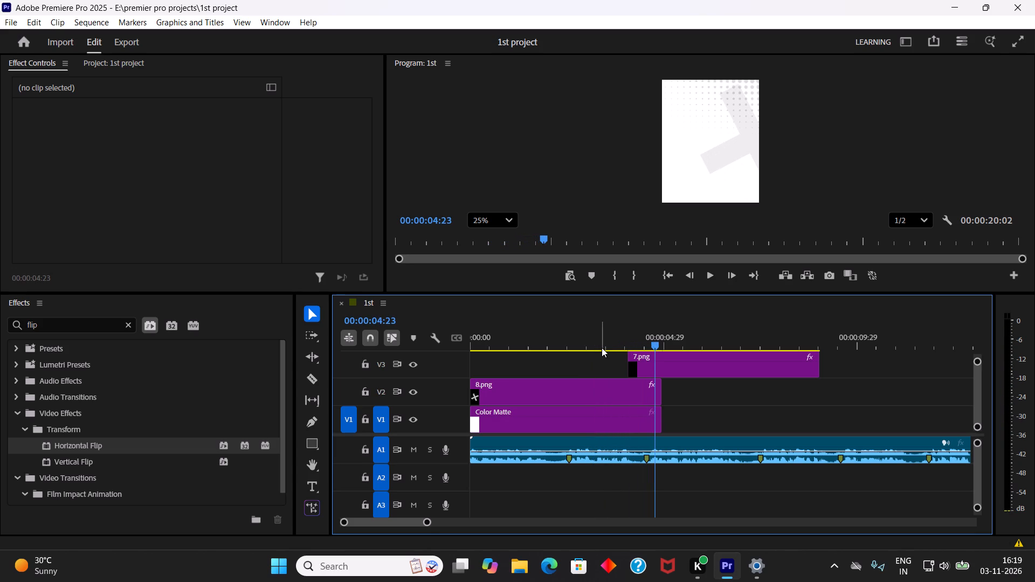
# Shift the 7.png clip sideways by setting its horizontal position to 385.
pyautogui.click(687, 363)
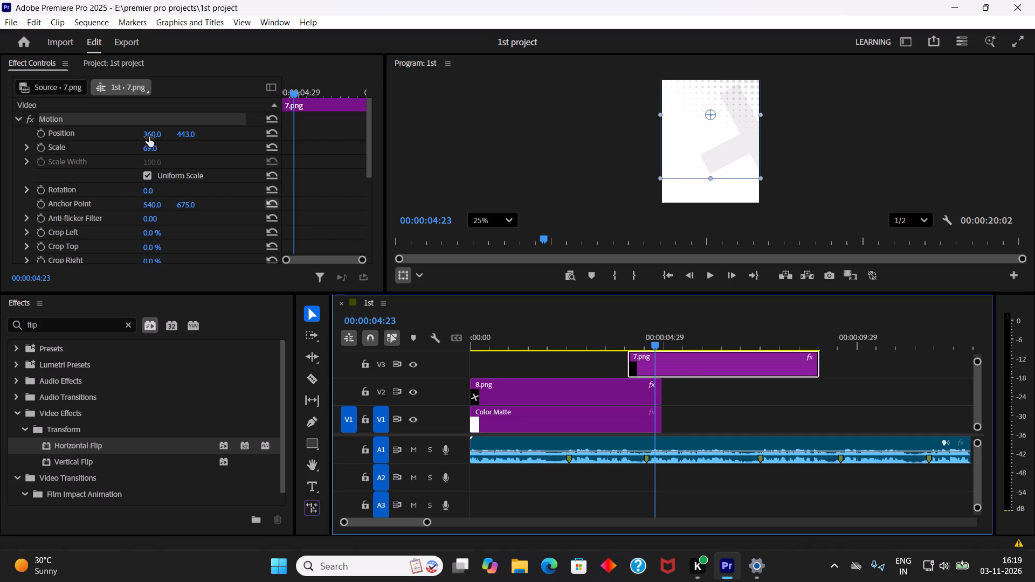
pyautogui.moveTo(149, 137); pyautogui.dragTo(165, 137)
pyautogui.click(708, 410)
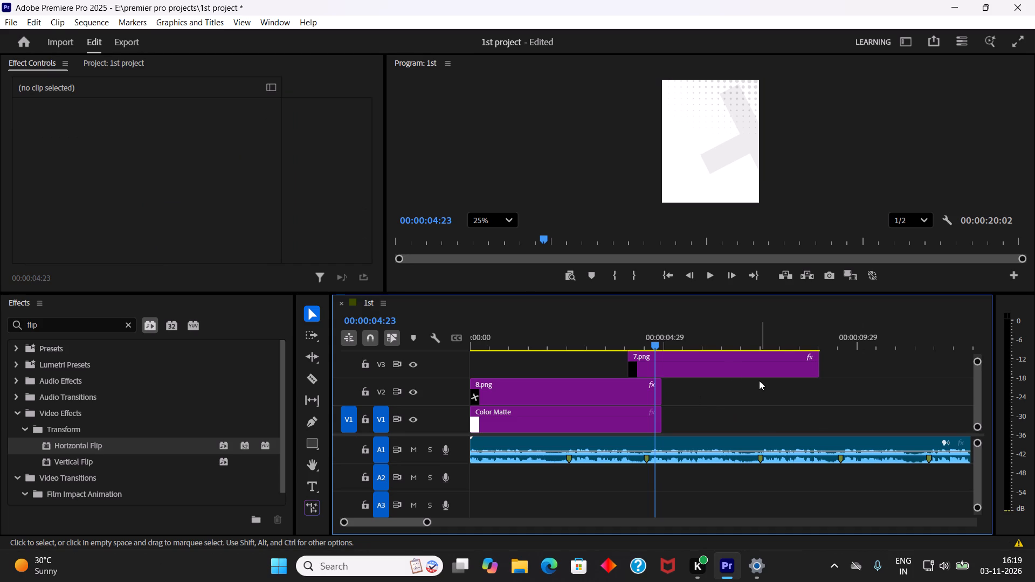
# Try to duplicate the 7.png clip, and undo its last horizontal position change.
pyautogui.click(717, 366)
pyautogui.scroll(4, 718, 366)
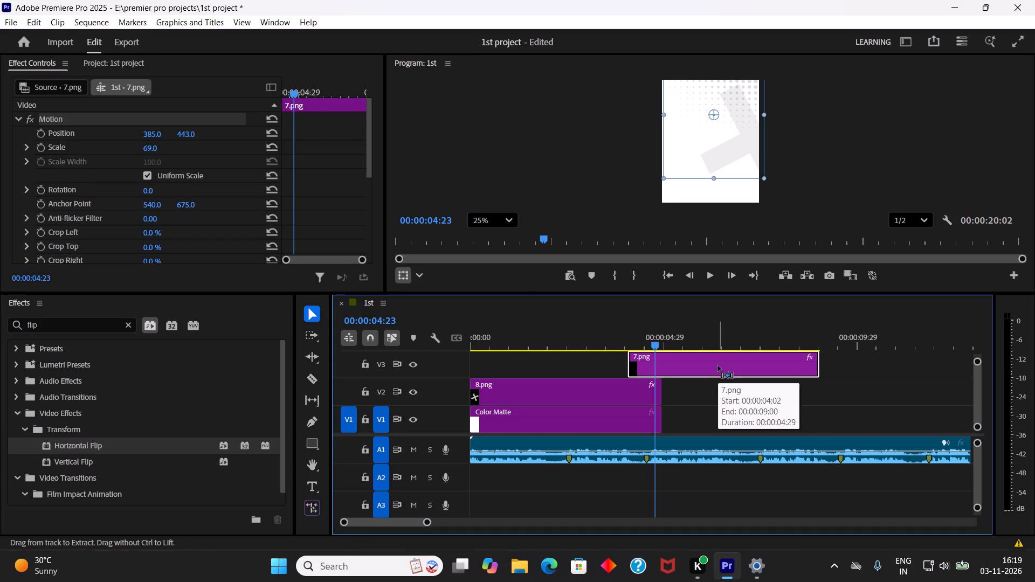
pyautogui.hotkey('ctrl', 'd')
pyautogui.hotkey('ctrl', 'z')
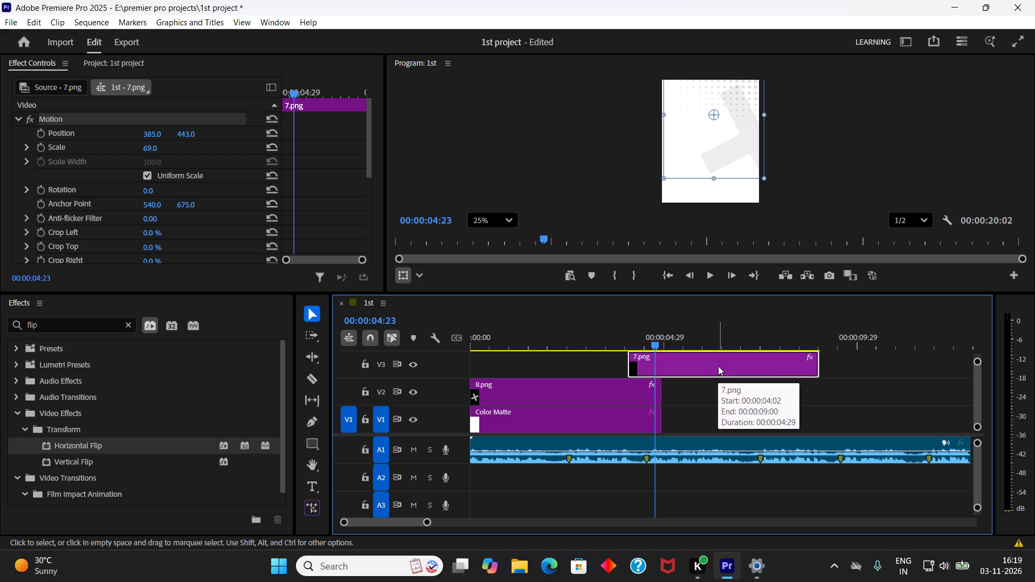
pyautogui.hotkey('ctrl', 'j')
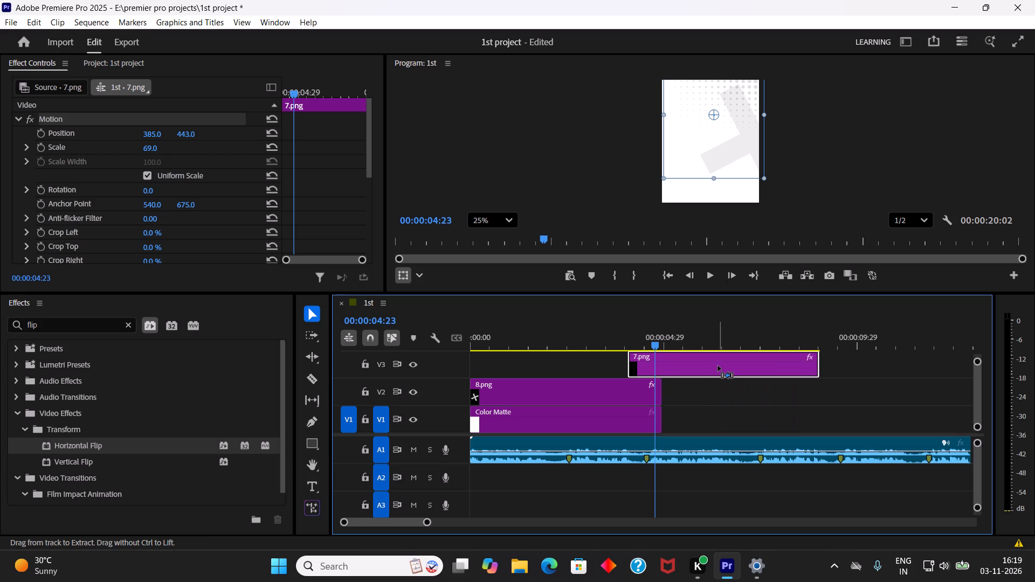
pyautogui.hotkey('ctrl', 'z')
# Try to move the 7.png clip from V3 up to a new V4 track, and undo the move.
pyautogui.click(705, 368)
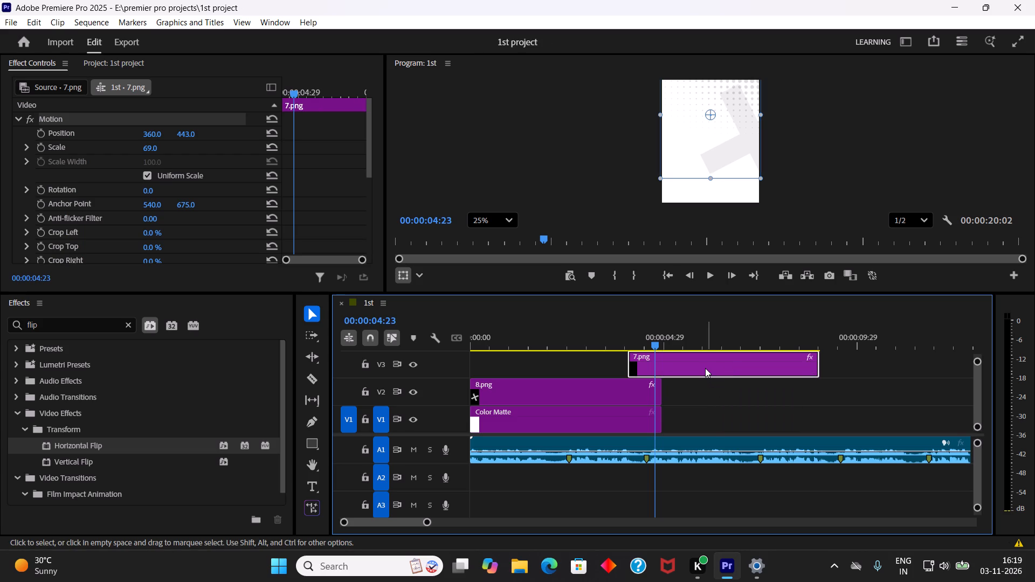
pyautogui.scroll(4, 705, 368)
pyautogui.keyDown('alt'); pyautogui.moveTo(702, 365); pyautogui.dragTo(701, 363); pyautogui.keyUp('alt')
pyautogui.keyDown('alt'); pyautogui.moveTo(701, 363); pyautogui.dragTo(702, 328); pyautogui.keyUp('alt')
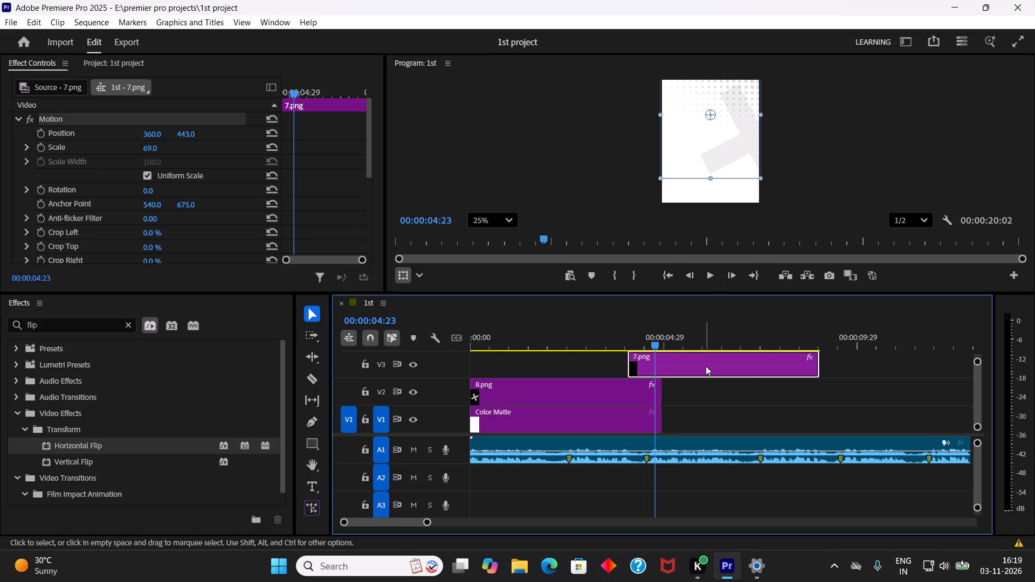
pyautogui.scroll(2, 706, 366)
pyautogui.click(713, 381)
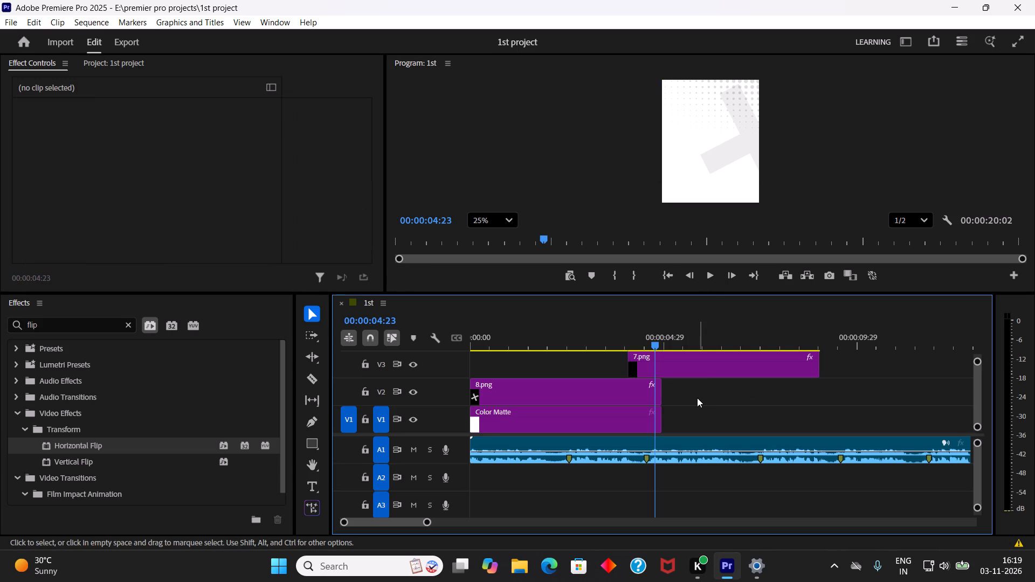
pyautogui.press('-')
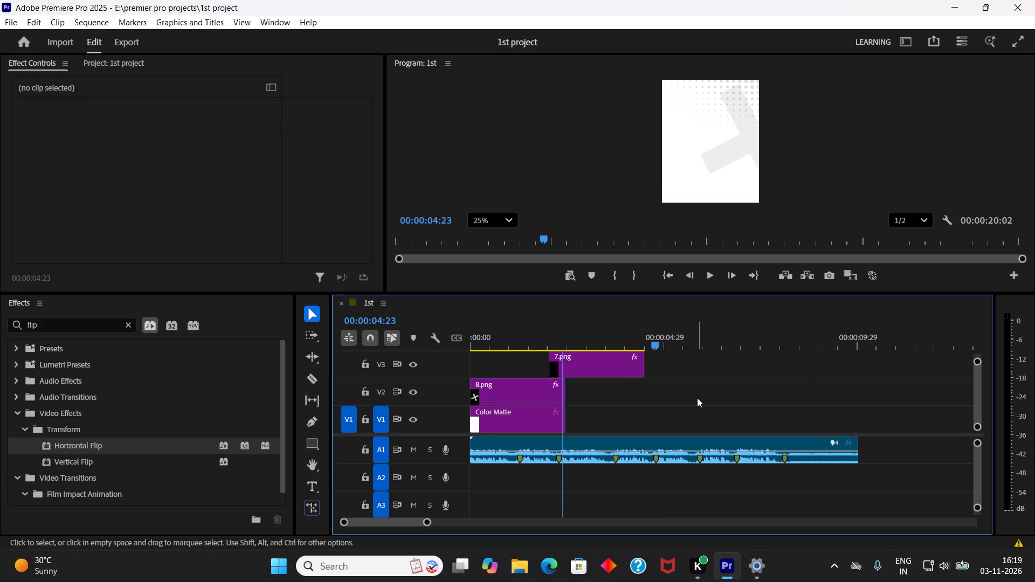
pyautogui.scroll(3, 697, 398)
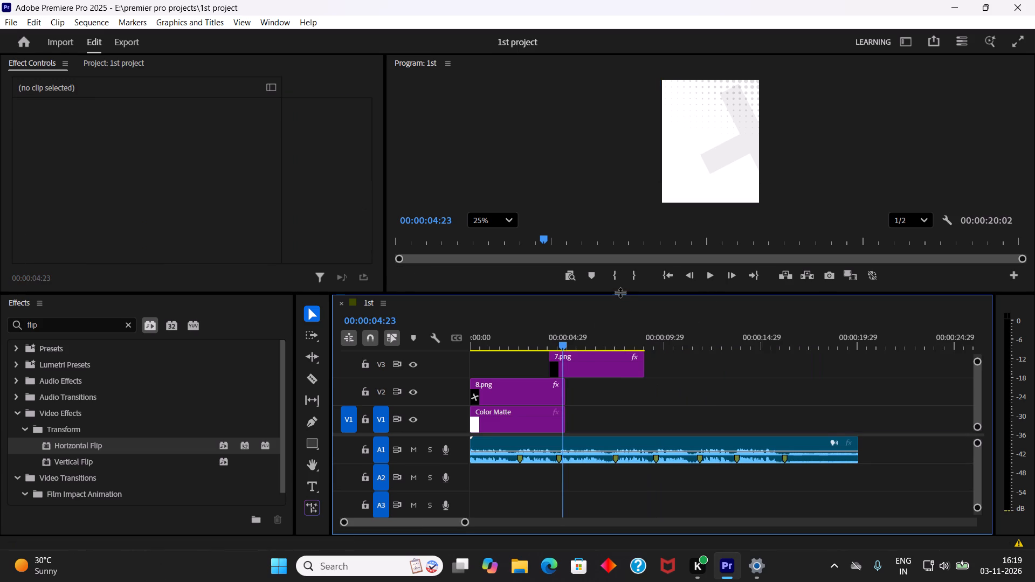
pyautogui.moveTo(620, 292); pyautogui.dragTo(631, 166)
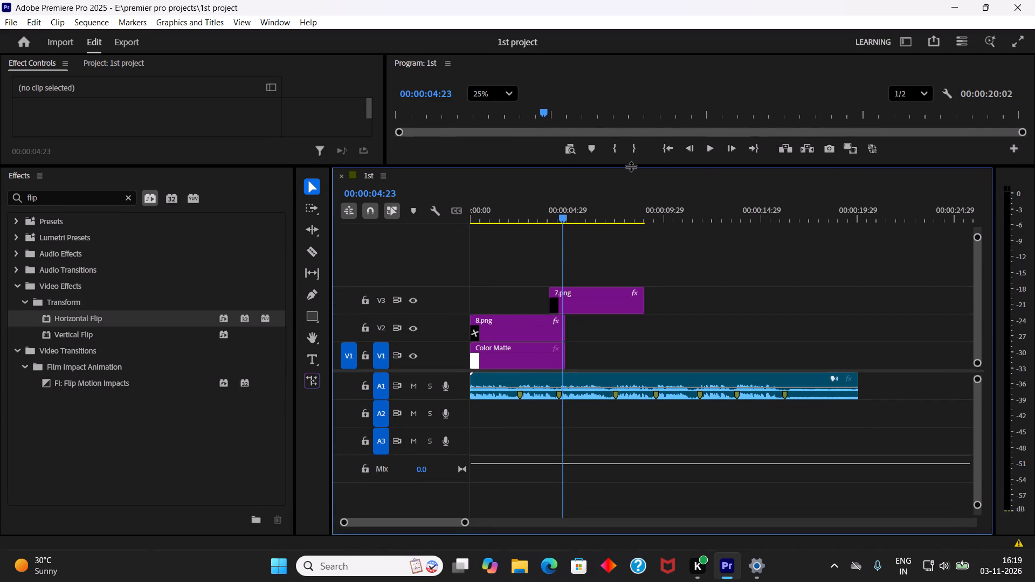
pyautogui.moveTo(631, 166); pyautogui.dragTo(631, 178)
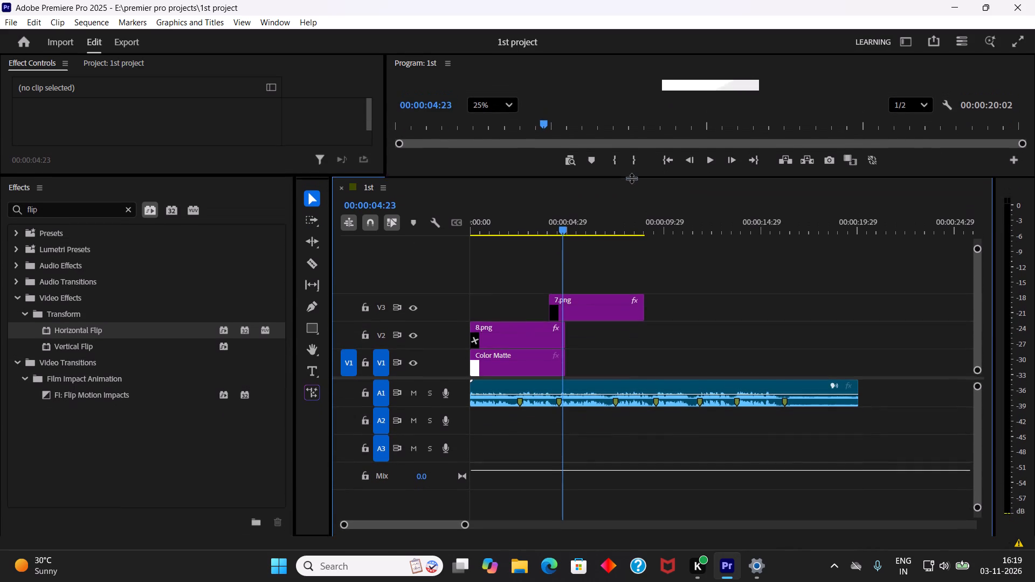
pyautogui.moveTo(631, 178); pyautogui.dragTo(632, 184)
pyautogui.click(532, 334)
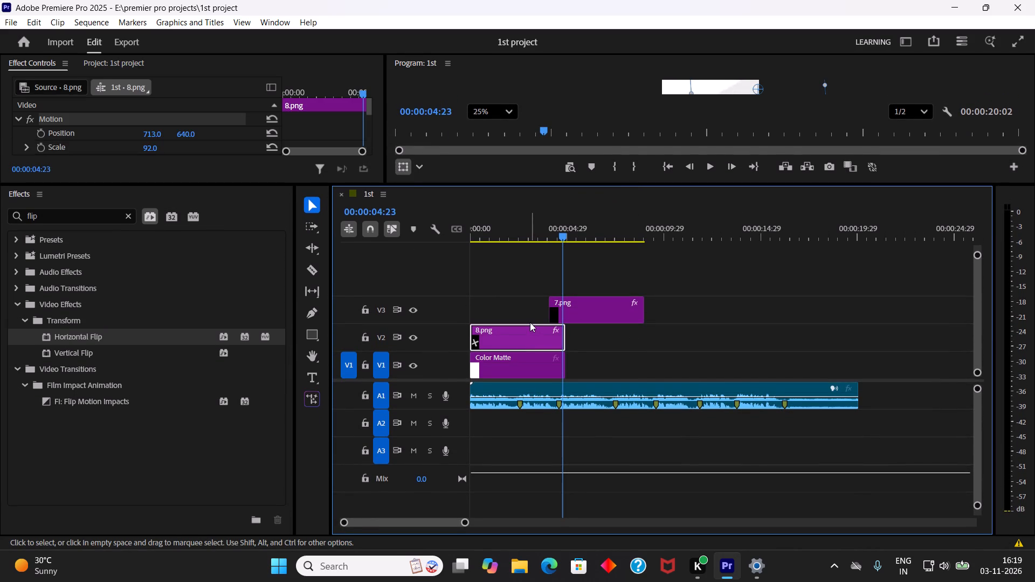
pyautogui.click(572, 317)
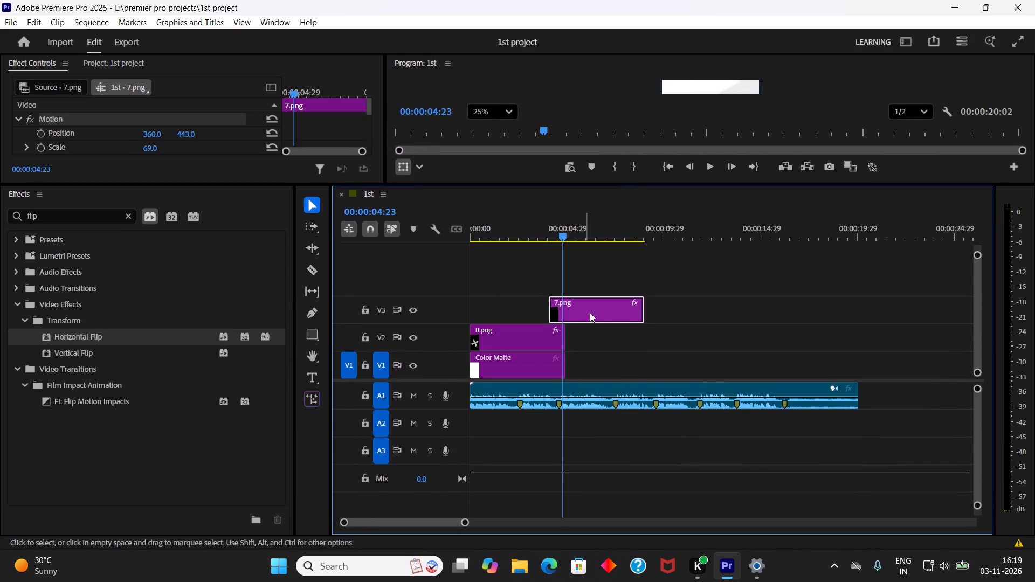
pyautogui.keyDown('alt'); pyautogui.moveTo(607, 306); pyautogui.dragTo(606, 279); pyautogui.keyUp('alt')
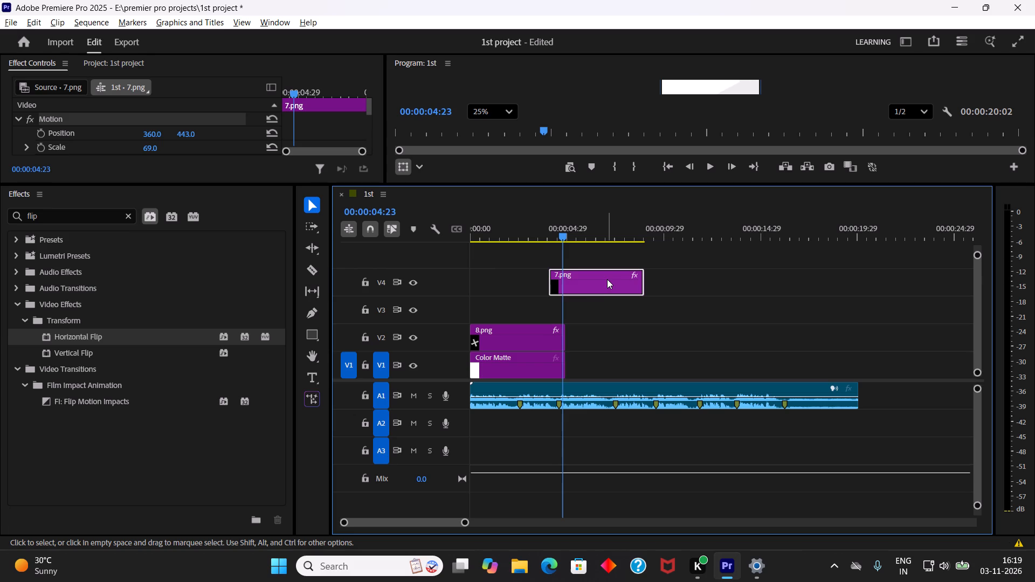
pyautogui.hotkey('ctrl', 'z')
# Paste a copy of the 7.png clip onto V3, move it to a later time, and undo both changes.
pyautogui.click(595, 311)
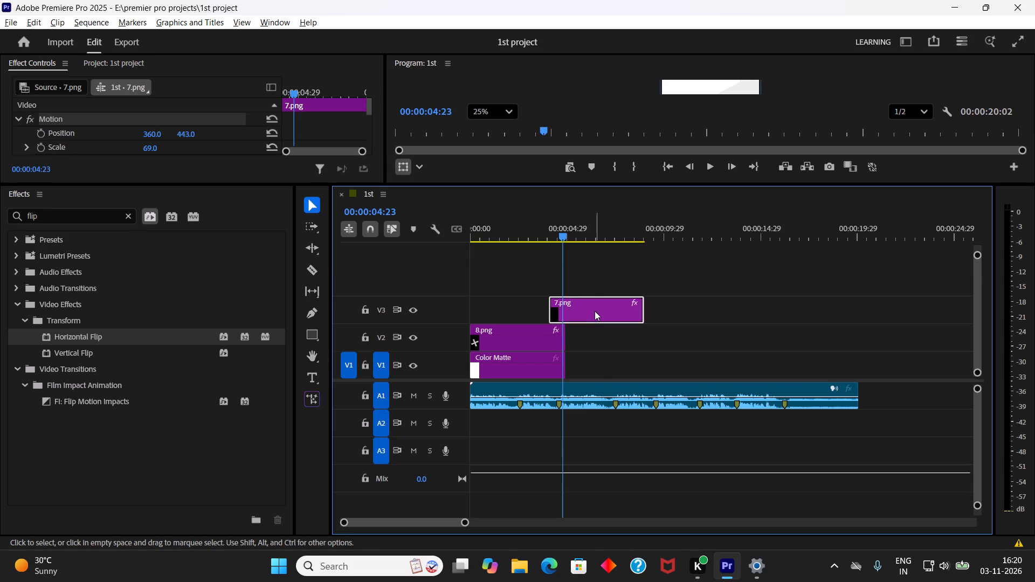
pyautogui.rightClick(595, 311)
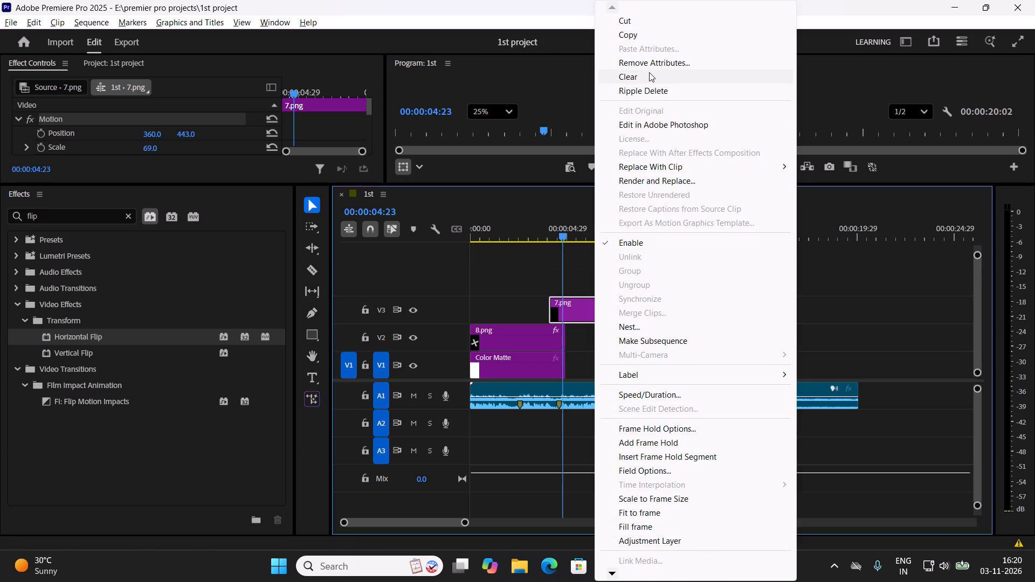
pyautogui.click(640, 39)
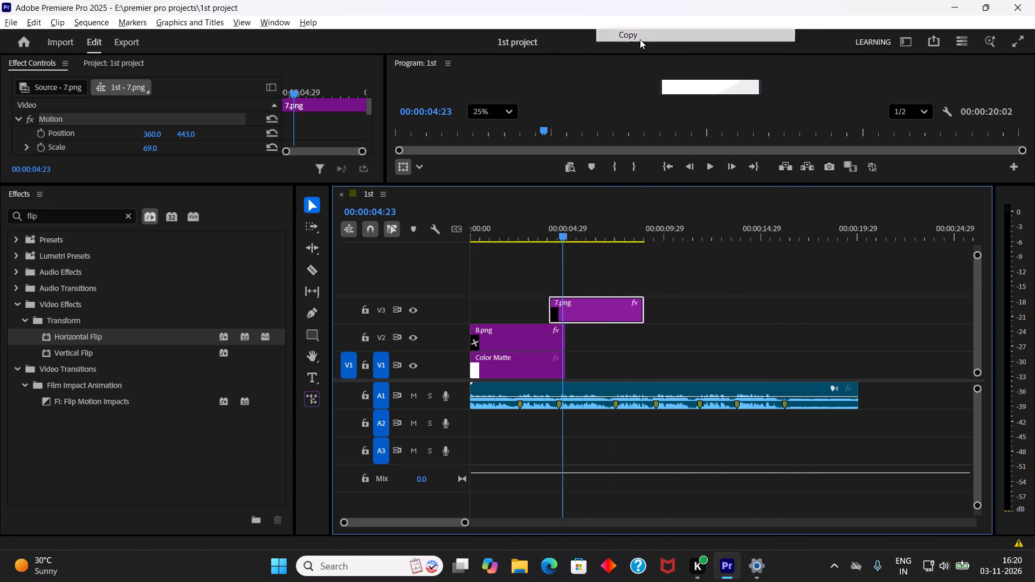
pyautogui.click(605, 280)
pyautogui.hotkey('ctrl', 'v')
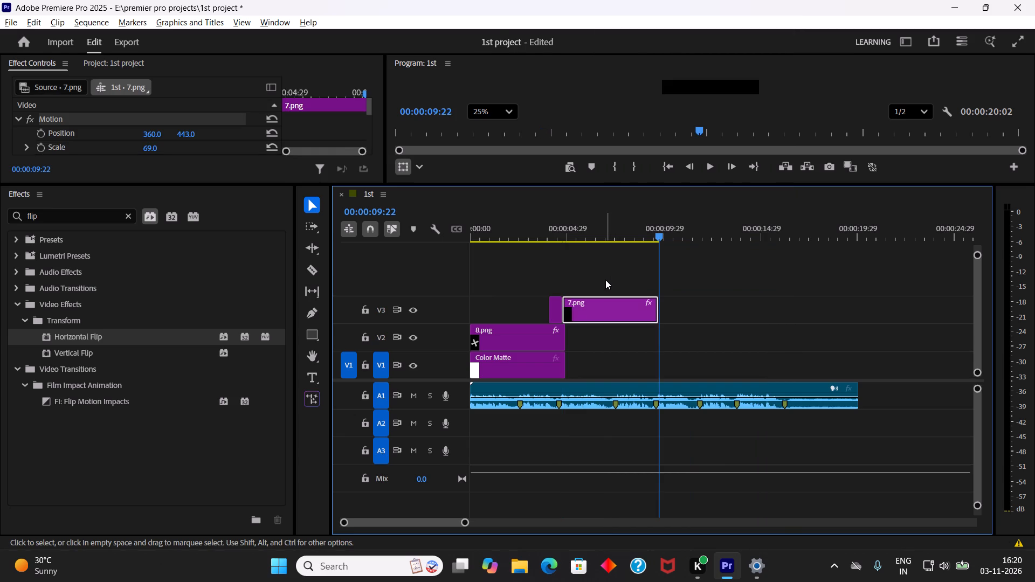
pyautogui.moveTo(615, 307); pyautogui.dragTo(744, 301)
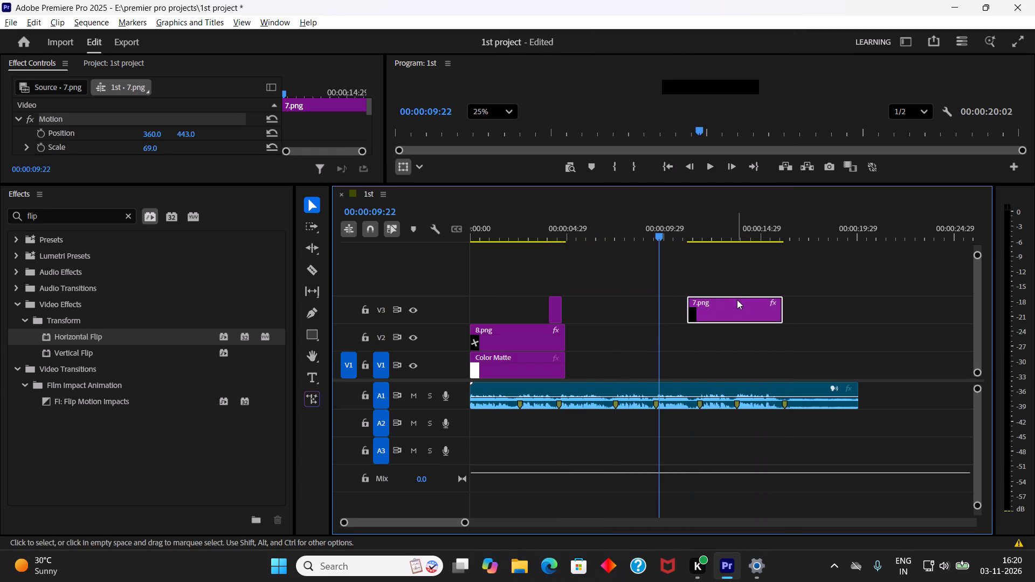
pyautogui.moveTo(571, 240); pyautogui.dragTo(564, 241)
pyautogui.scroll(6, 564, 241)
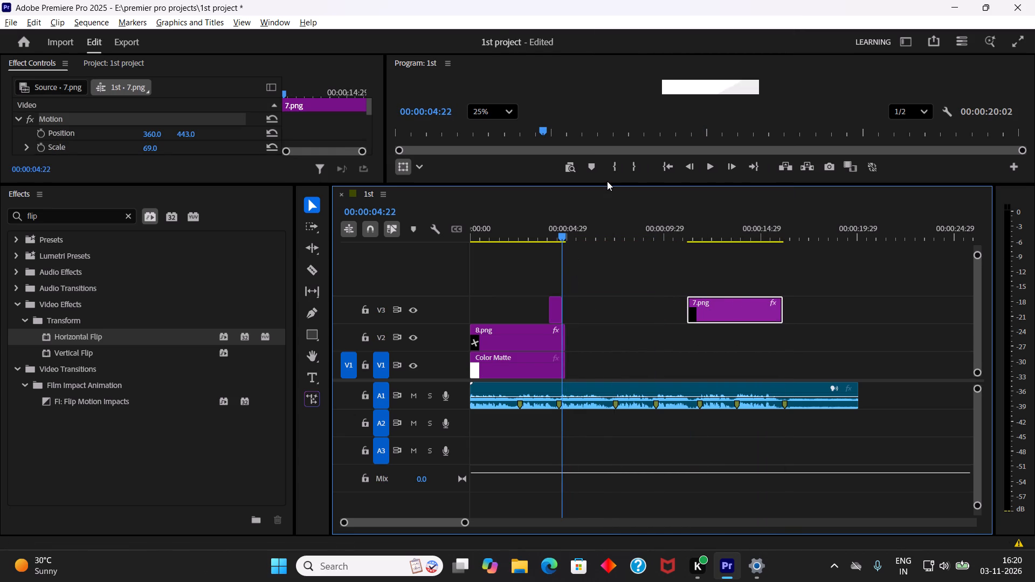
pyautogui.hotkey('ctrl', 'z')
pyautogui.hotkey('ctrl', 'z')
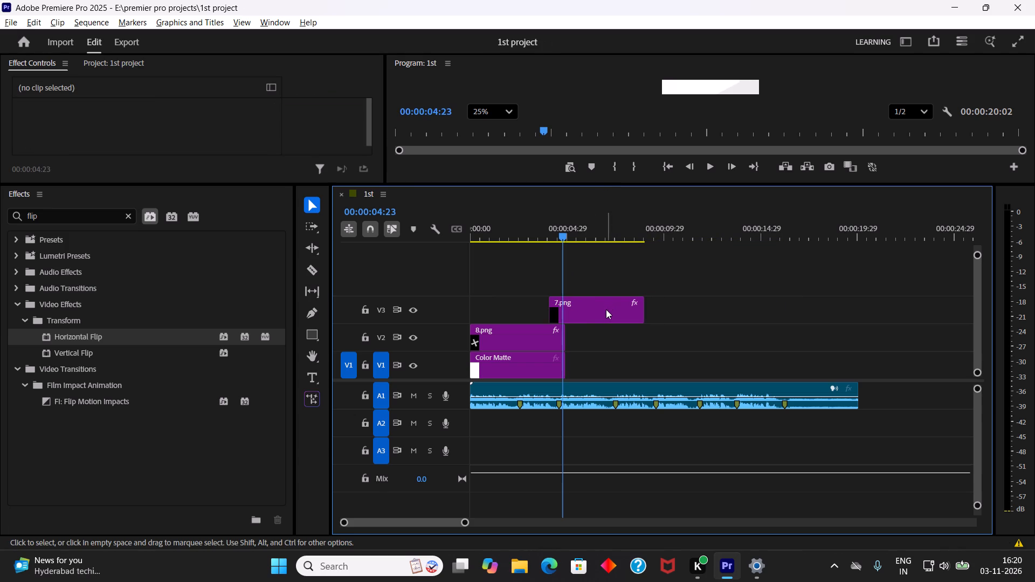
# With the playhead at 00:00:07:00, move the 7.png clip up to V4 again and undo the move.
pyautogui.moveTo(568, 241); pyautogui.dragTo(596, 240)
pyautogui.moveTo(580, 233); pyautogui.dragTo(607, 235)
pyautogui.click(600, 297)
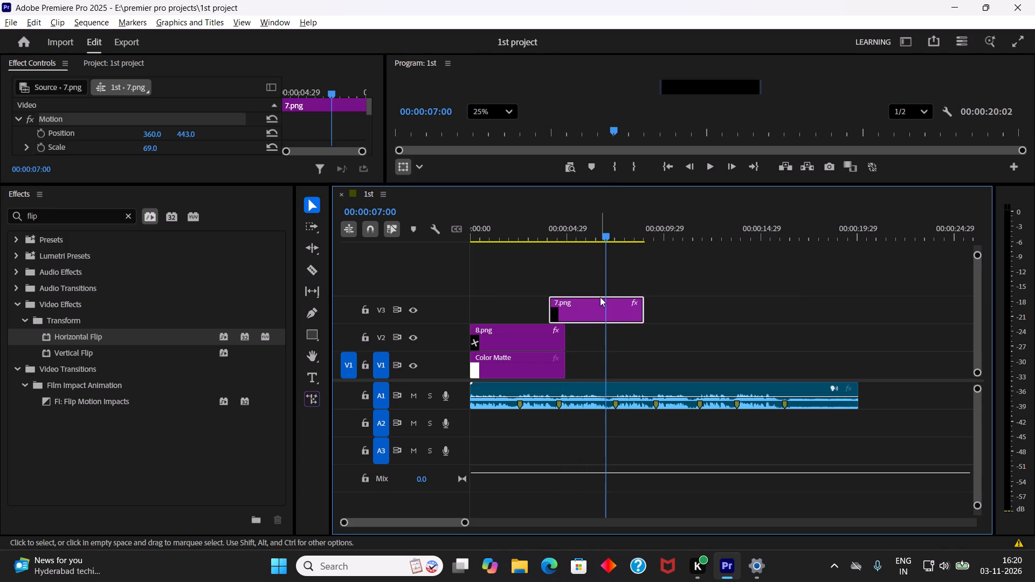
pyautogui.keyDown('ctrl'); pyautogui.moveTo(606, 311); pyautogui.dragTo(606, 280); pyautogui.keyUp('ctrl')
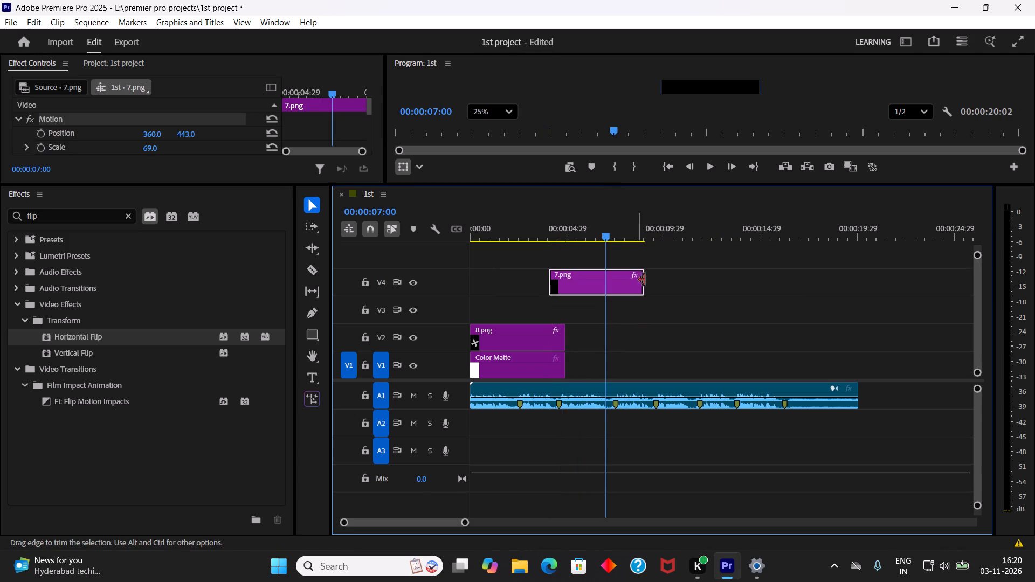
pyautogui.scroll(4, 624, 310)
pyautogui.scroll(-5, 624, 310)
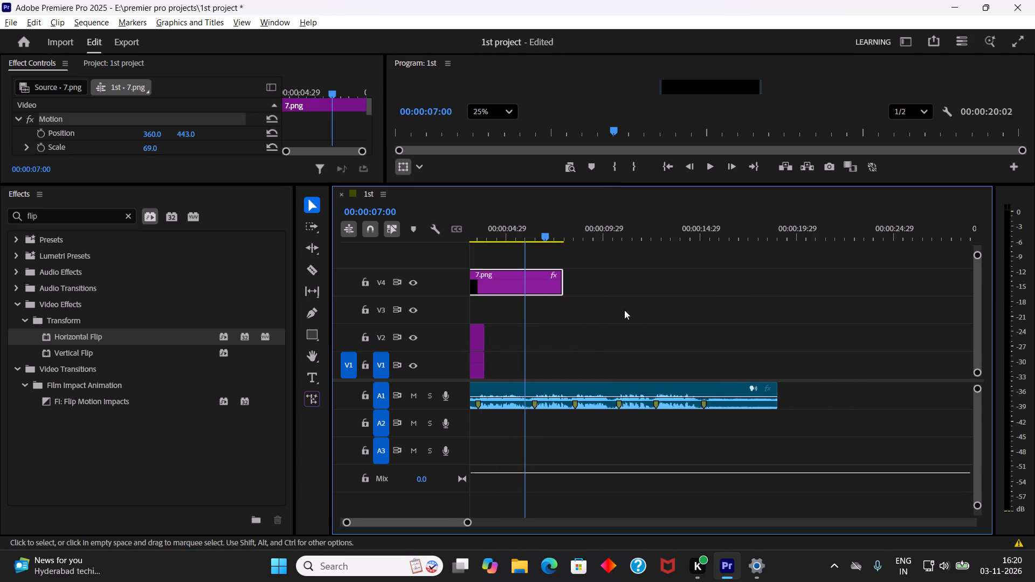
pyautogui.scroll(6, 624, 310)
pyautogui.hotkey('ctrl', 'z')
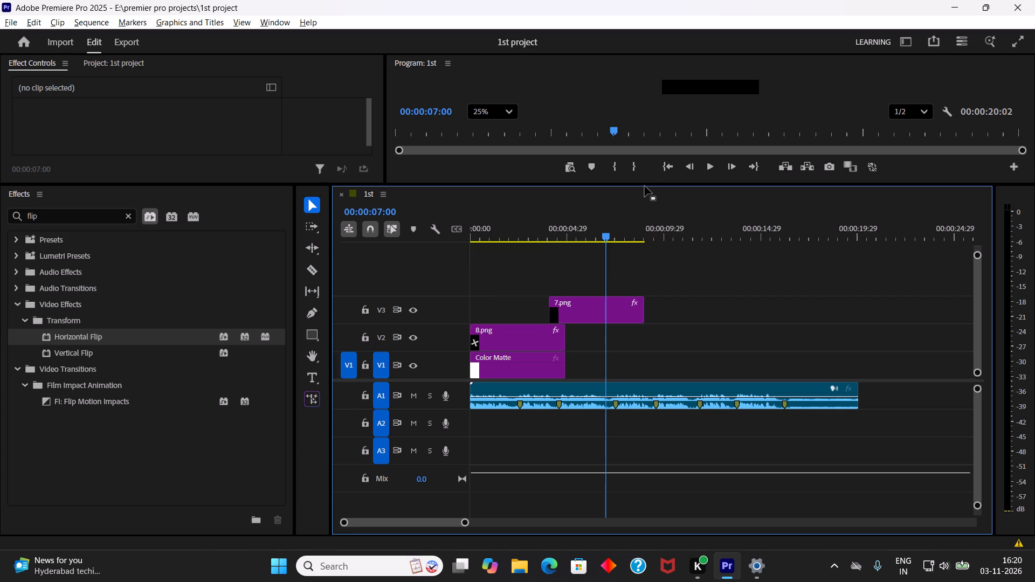
# Save the project and shrink the timeline area so the program preview gets its height back.
pyautogui.click(683, 311)
pyautogui.hotkey('ctrl', 's')
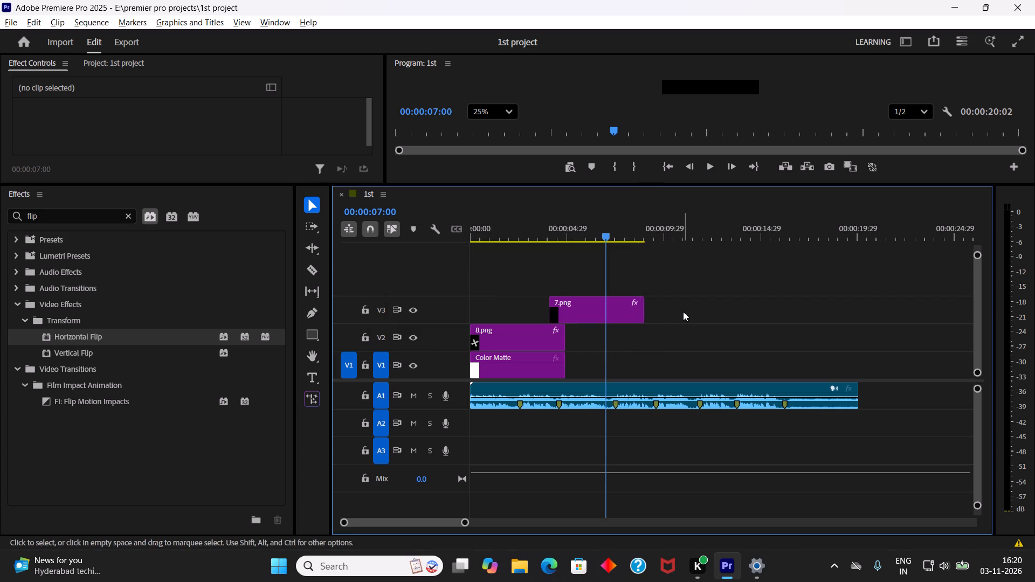
pyautogui.scroll(3, 673, 358)
pyautogui.moveTo(674, 184); pyautogui.dragTo(673, 311)
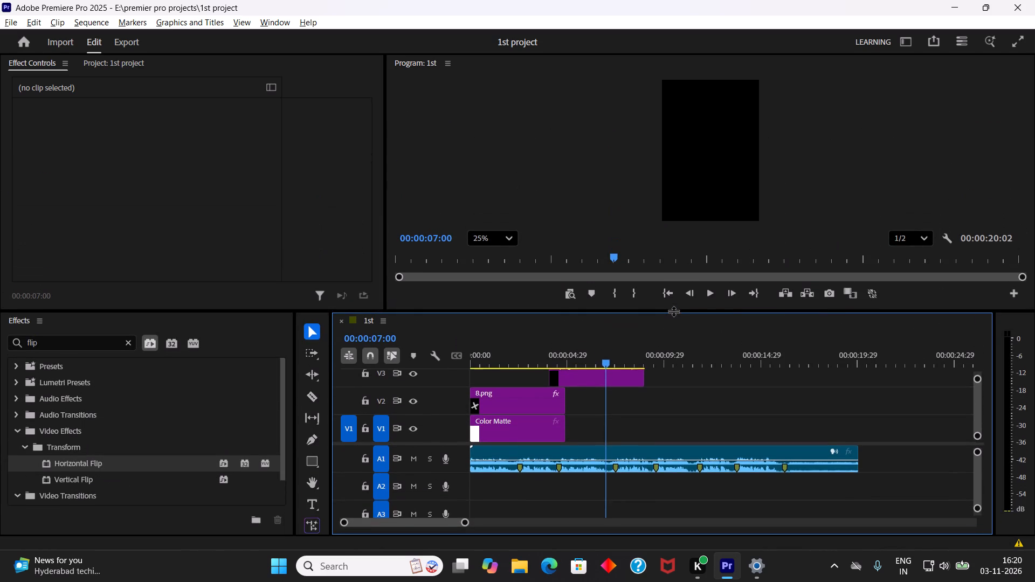
pyautogui.moveTo(673, 311); pyautogui.dragTo(675, 276)
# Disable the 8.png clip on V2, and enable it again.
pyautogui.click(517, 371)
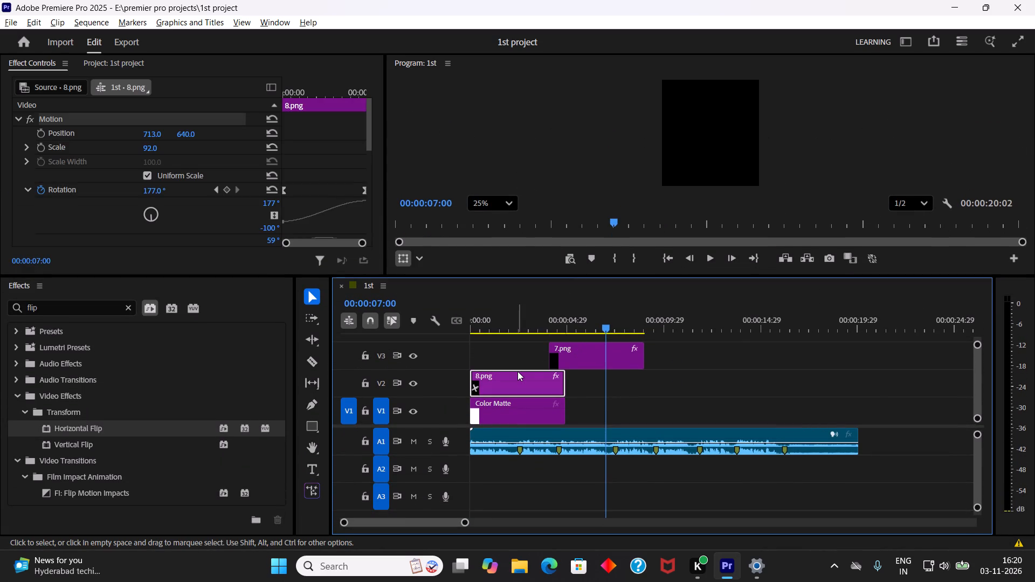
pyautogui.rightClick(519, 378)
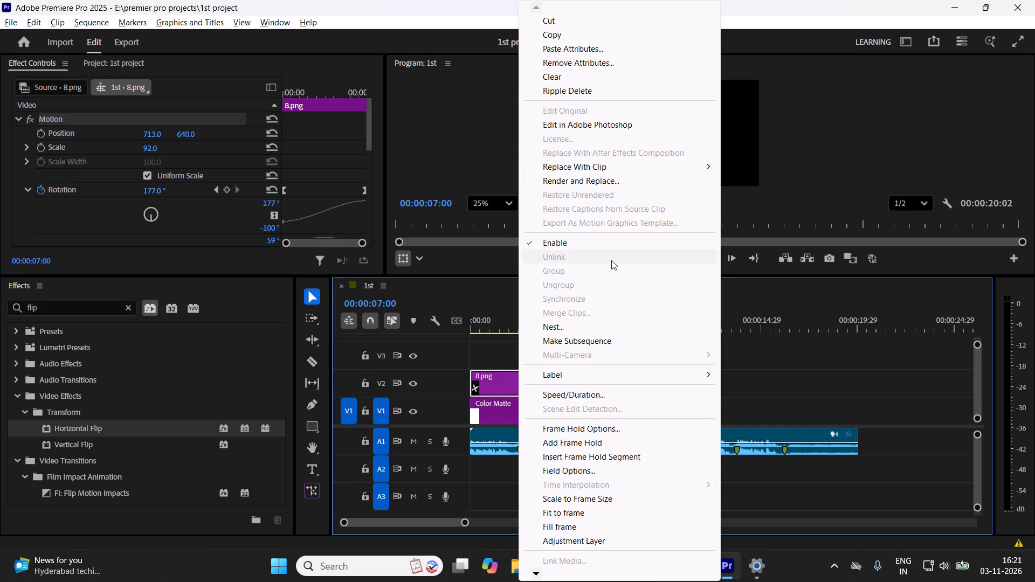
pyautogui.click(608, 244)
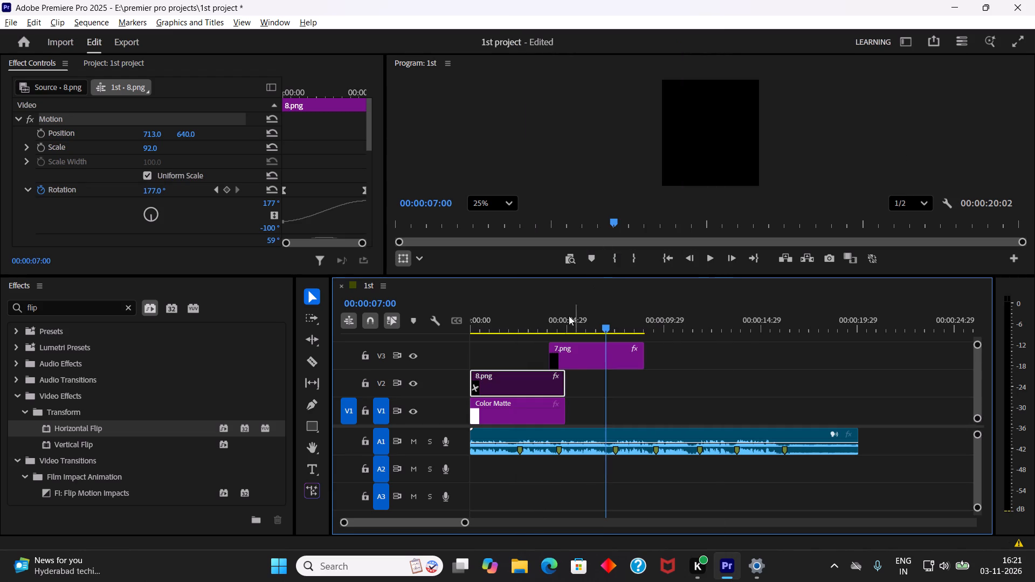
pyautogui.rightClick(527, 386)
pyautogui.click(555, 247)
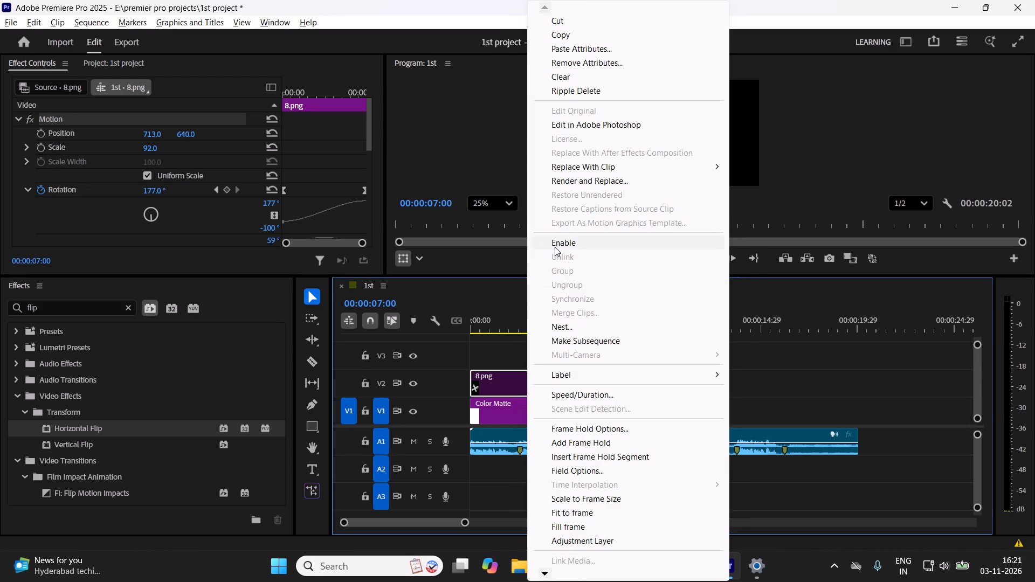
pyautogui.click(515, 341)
# Save the project and play the sequence through 7.png's entry, stopping at about 00:00:04:21.
pyautogui.hotkey('ctrl', 's')
pyautogui.moveTo(525, 325); pyautogui.dragTo(513, 325)
pyautogui.press('space')
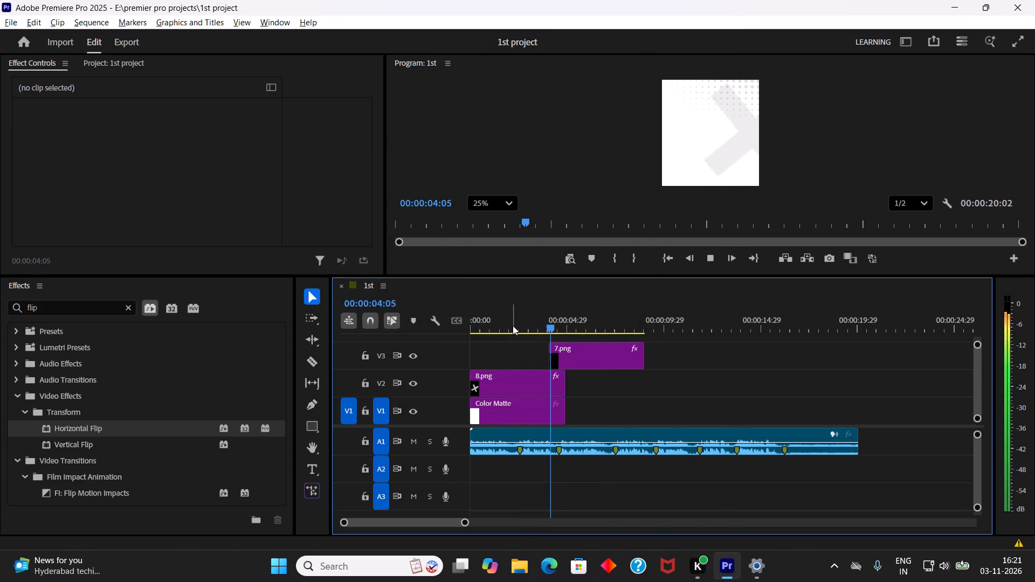
pyautogui.press('space')
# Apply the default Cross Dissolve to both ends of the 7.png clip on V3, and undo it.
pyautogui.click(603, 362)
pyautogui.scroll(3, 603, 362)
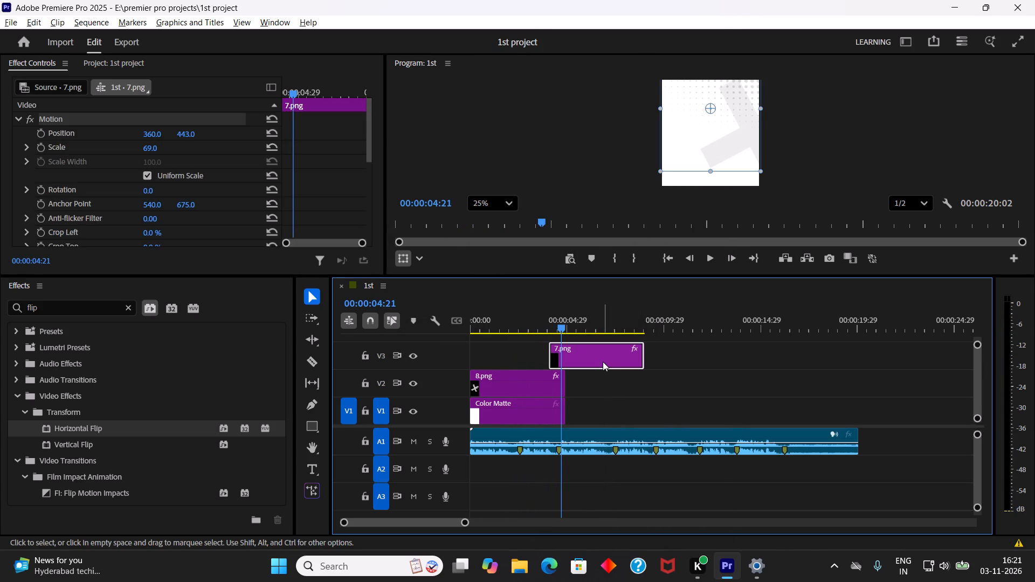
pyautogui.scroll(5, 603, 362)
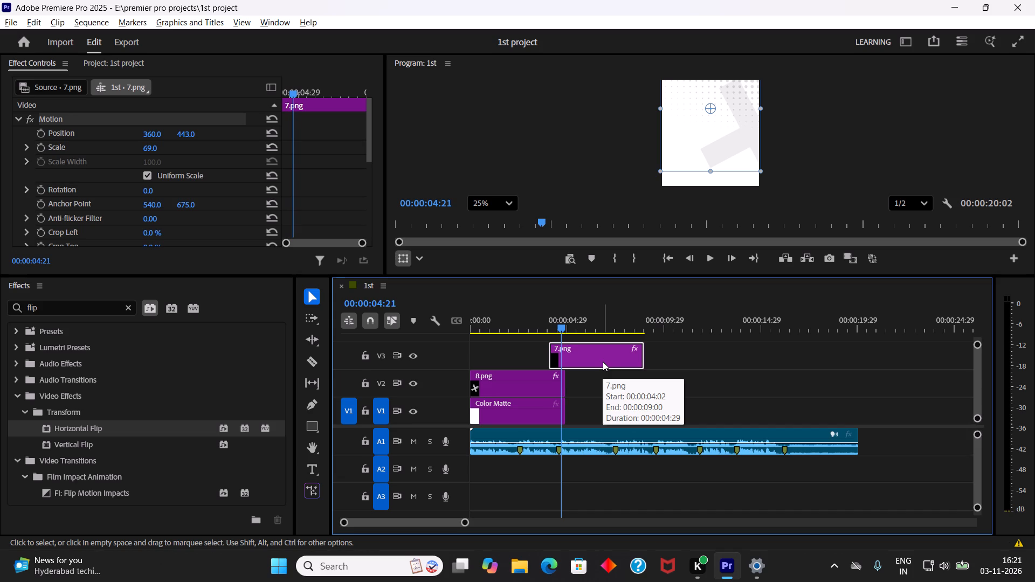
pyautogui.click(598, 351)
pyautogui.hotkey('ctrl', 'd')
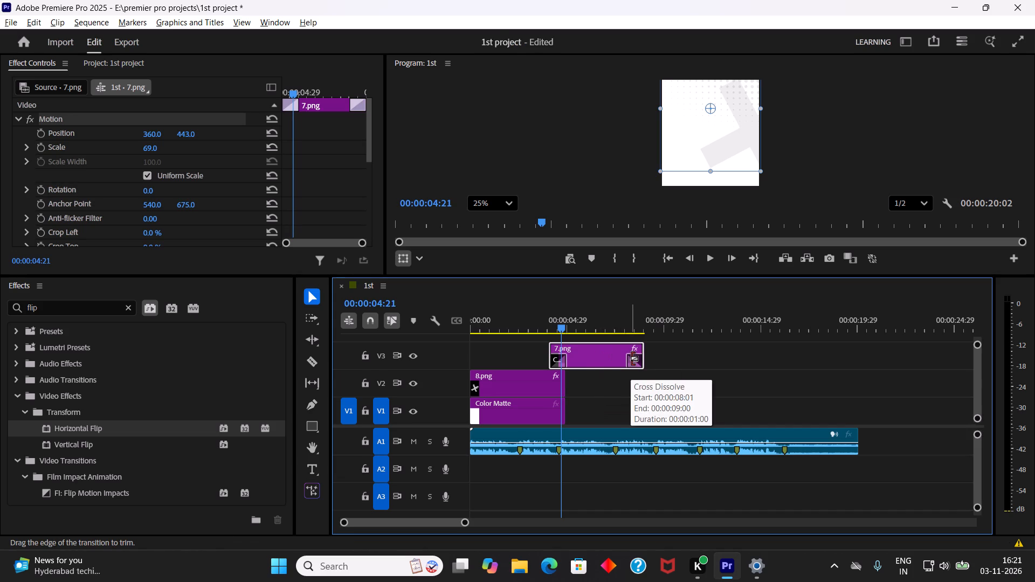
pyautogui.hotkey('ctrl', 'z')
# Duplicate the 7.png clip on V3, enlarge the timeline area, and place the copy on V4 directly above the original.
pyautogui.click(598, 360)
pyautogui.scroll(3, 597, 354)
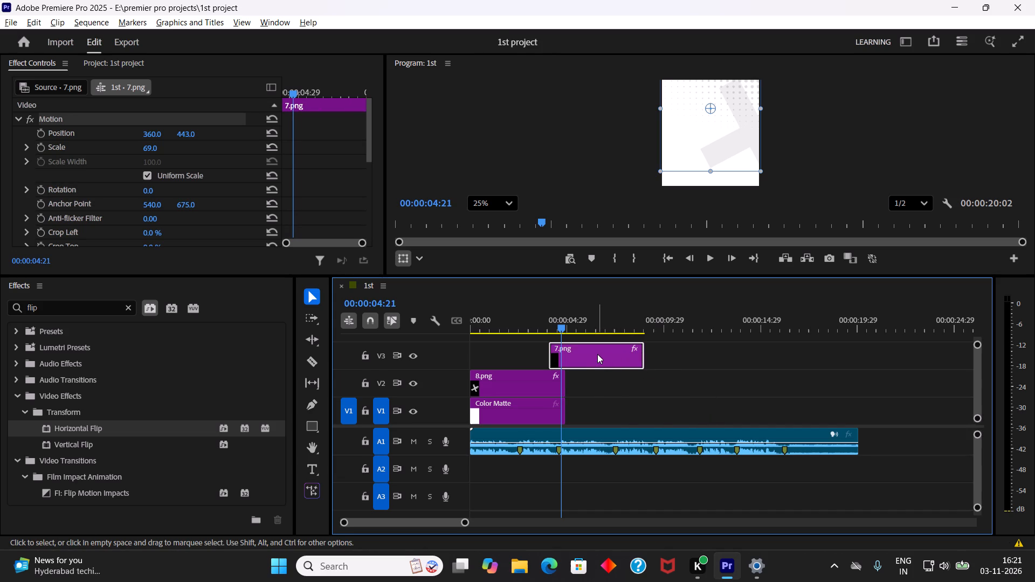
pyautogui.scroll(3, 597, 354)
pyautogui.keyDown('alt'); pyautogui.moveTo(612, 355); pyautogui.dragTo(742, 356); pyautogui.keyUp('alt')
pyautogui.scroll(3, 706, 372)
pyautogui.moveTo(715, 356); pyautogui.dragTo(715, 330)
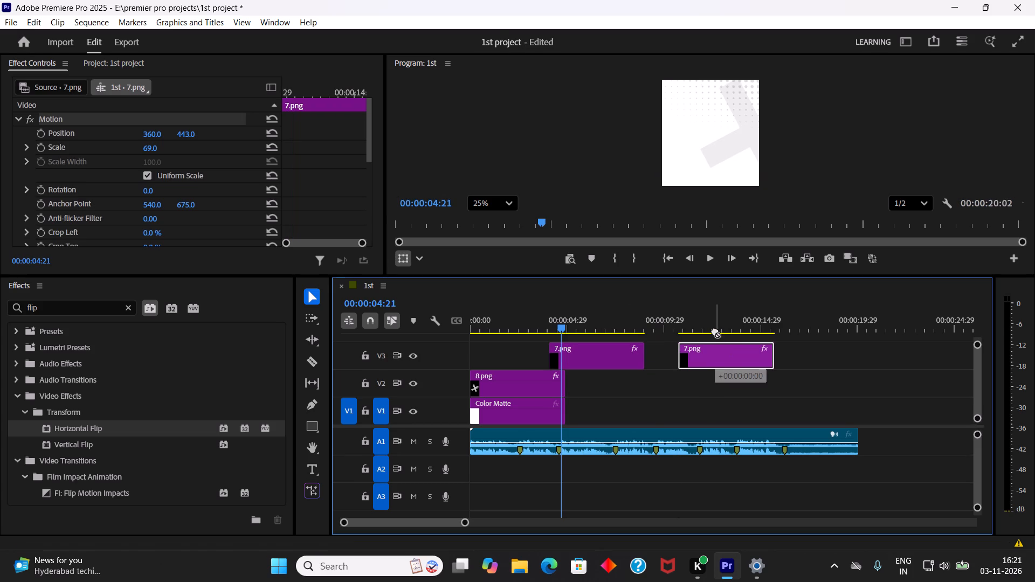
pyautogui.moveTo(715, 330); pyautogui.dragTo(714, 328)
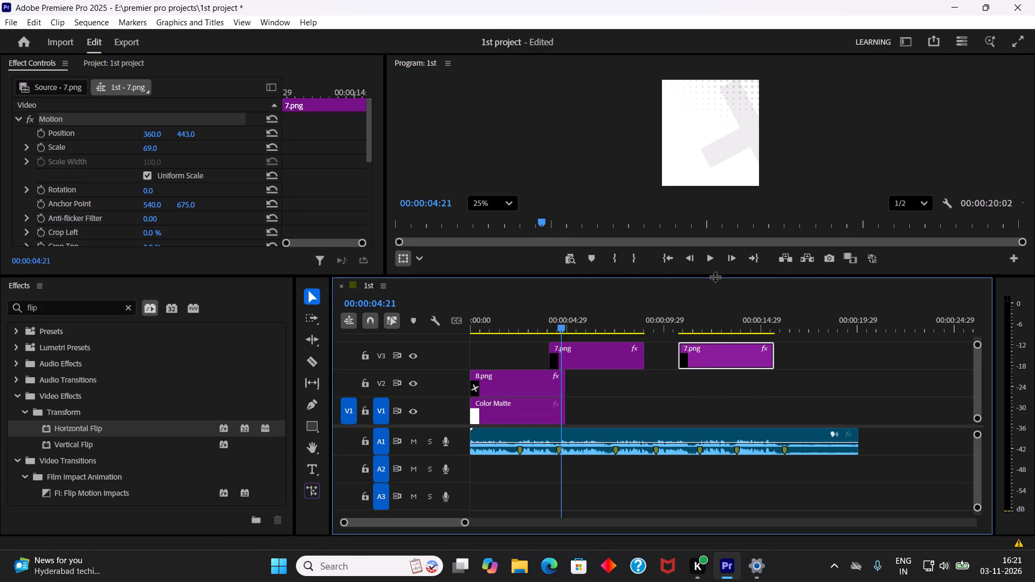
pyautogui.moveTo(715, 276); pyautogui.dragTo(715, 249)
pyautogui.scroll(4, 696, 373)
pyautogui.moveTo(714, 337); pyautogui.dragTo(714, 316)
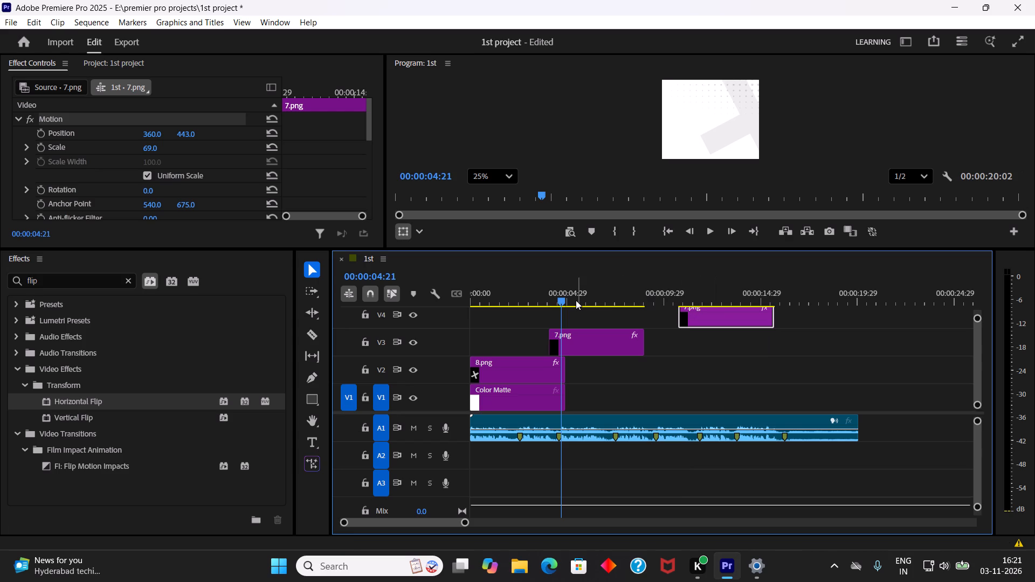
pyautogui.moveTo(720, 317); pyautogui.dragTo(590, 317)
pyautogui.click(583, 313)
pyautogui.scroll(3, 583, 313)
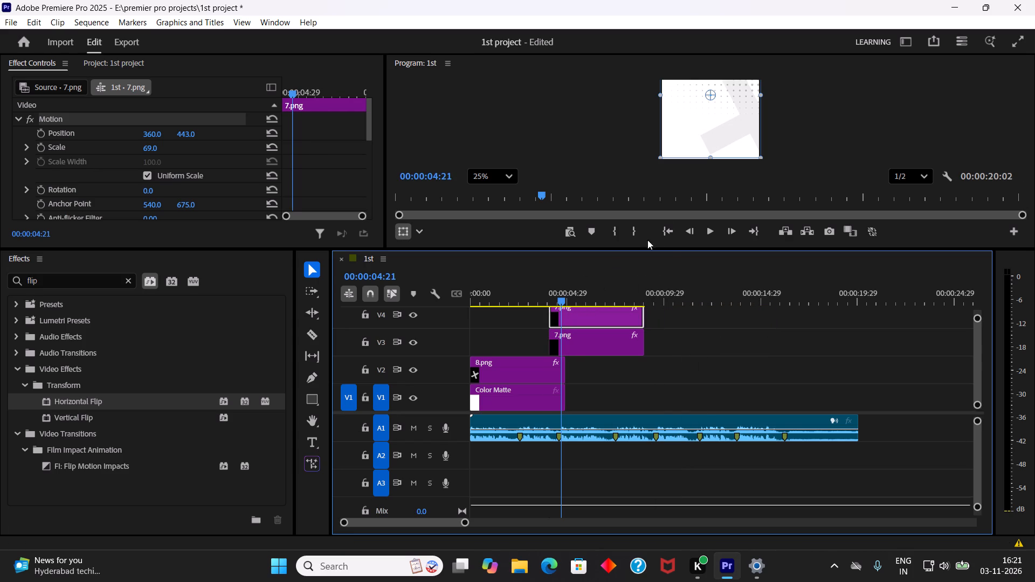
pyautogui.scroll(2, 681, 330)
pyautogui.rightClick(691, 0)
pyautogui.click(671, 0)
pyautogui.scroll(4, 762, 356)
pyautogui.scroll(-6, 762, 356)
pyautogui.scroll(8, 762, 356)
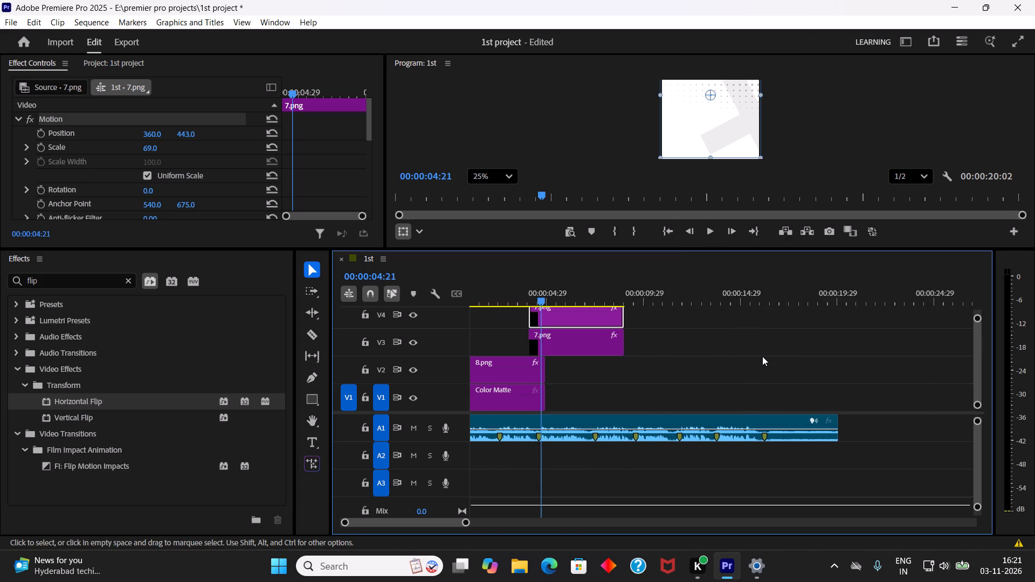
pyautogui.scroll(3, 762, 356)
# Scrub the playhead between about 00:00:04:17 and 00:00:06:11 to check the stacked 7.png clips in the program preview.
pyautogui.click(672, 325)
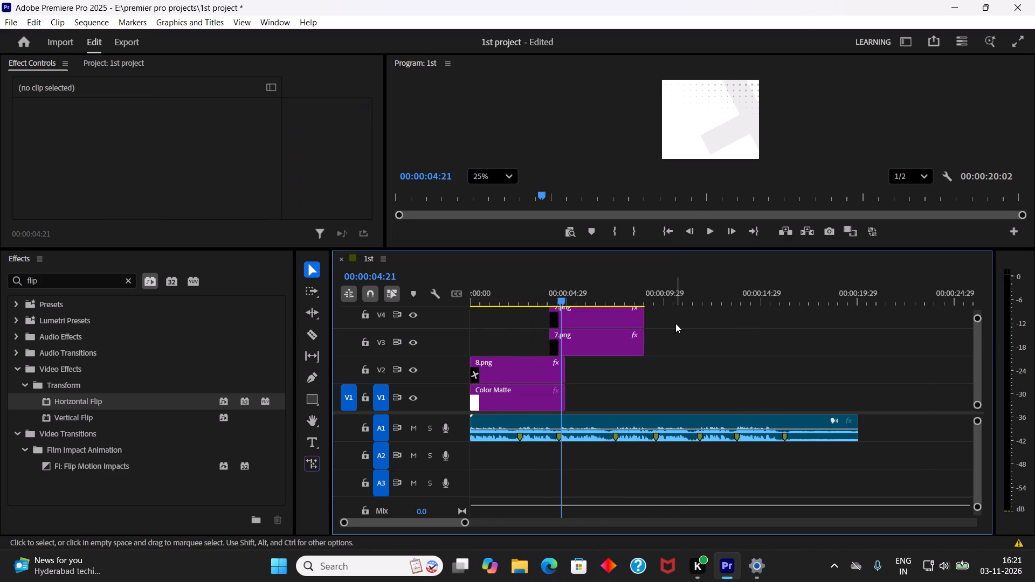
pyautogui.press('Up')
pyautogui.press('Down')
pyautogui.scroll(4, 701, 320)
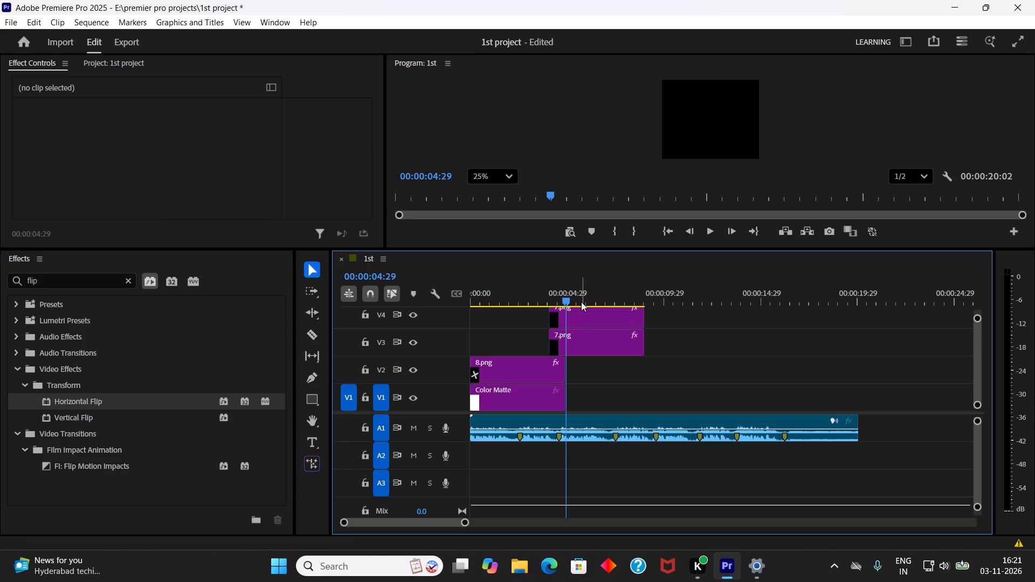
pyautogui.click(566, 306)
pyautogui.moveTo(562, 303); pyautogui.dragTo(554, 301)
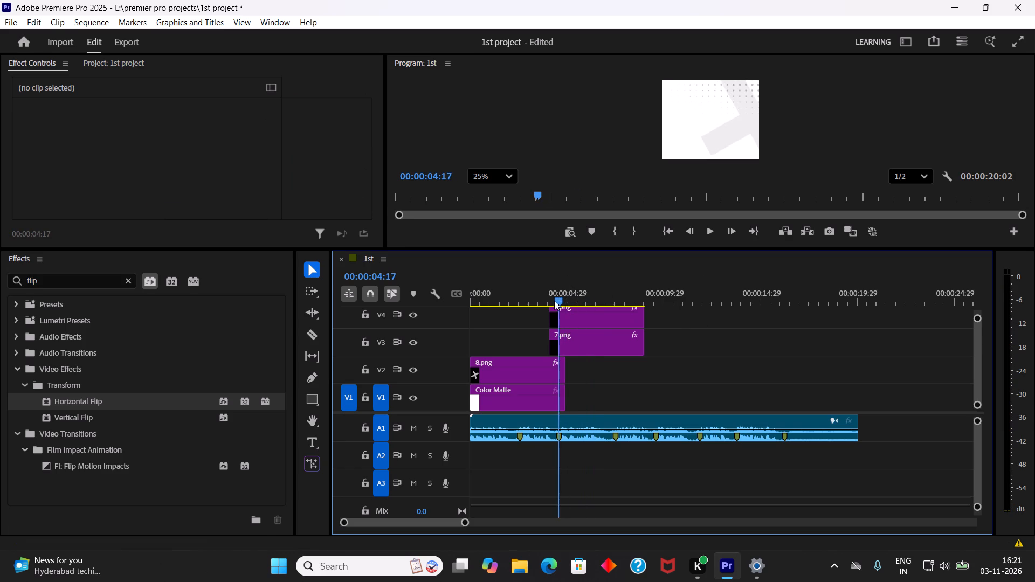
pyautogui.moveTo(561, 302); pyautogui.dragTo(586, 302)
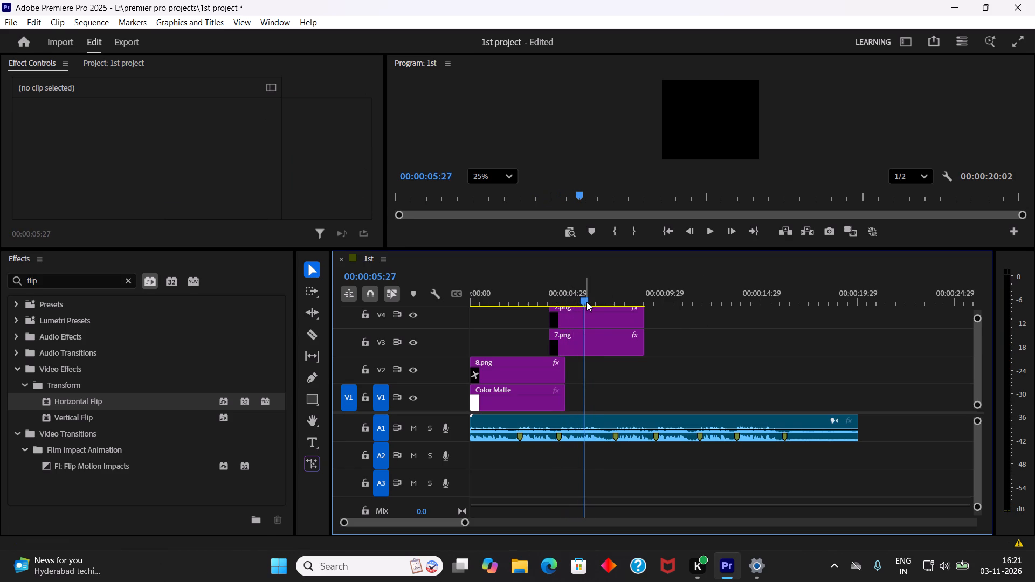
pyautogui.moveTo(586, 302); pyautogui.dragTo(595, 302)
pyautogui.click(590, 303)
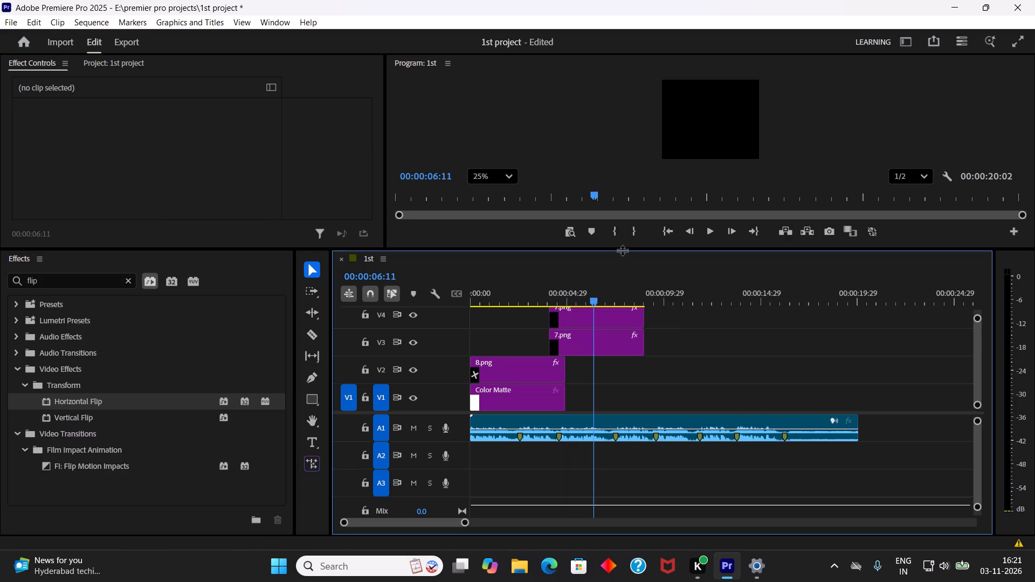
# Enlarge the program preview, play the sequence through the entry of the stacked 7.png clips, and scrub back to about 00:00:04:28.
pyautogui.moveTo(622, 250); pyautogui.dragTo(622, 302)
pyautogui.scroll(4, 607, 374)
pyautogui.click(601, 373)
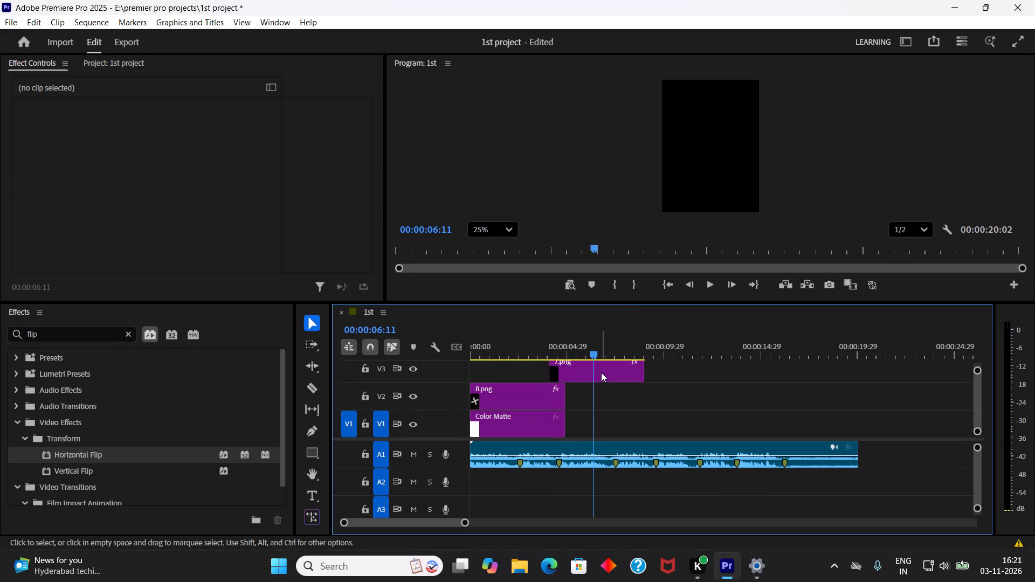
pyautogui.scroll(3, 601, 372)
pyautogui.moveTo(596, 353); pyautogui.dragTo(611, 355)
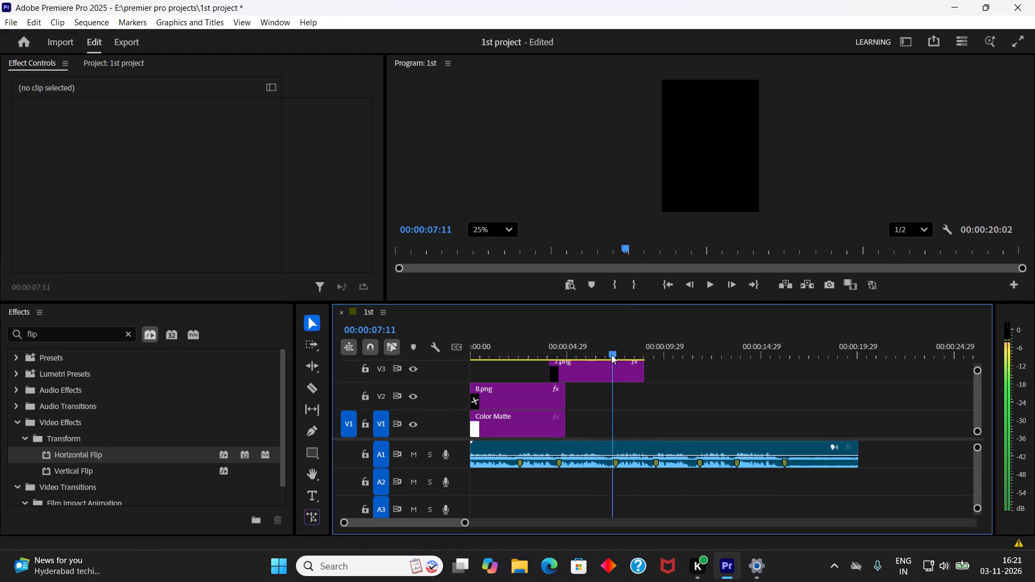
pyautogui.moveTo(611, 355); pyautogui.dragTo(521, 358)
pyautogui.press('space')
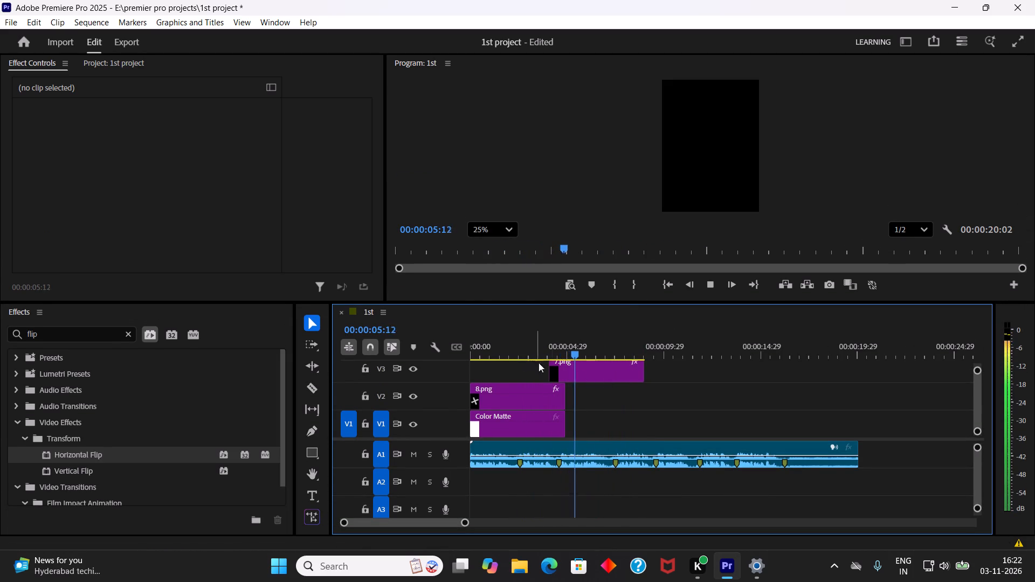
pyautogui.press('space')
pyautogui.scroll(6, 598, 385)
pyautogui.click(569, 358)
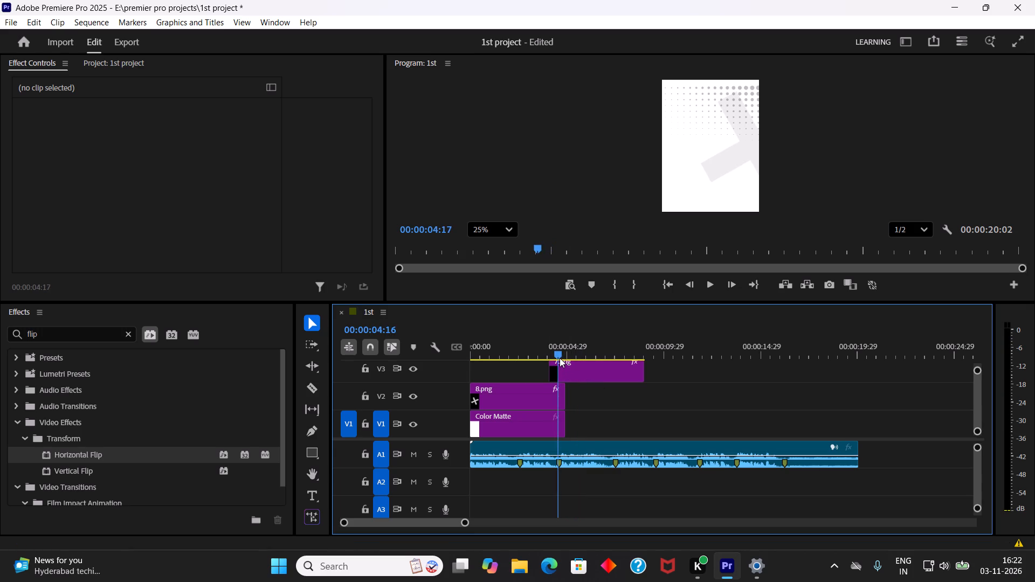
pyautogui.scroll(4, 568, 358)
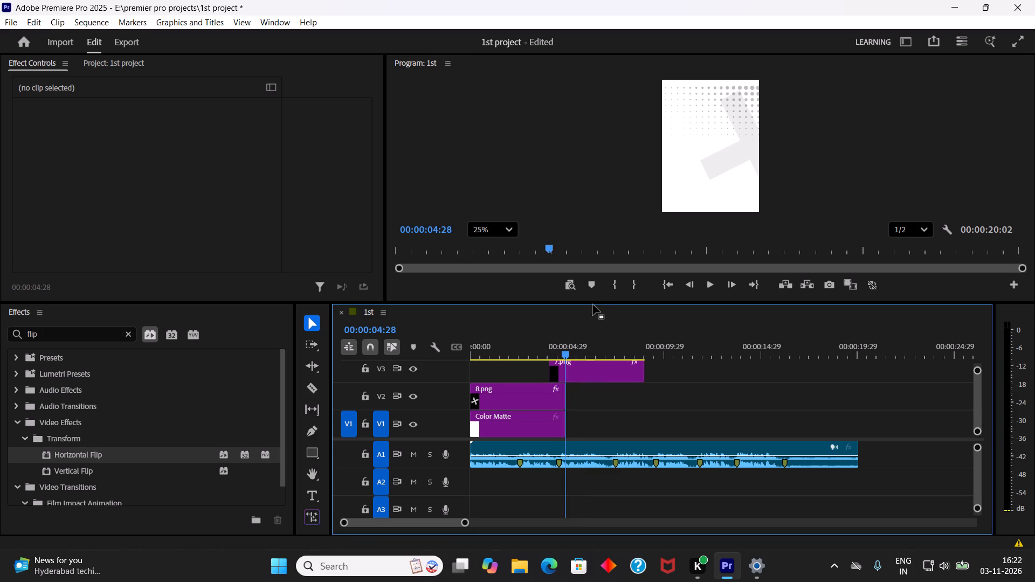
# Expand the timeline area to show V4 and scrub across the stacked 7.png clips, stopping at 00:00:05:28.
pyautogui.moveTo(593, 303); pyautogui.dragTo(591, 190)
pyautogui.moveTo(579, 246); pyautogui.dragTo(610, 246)
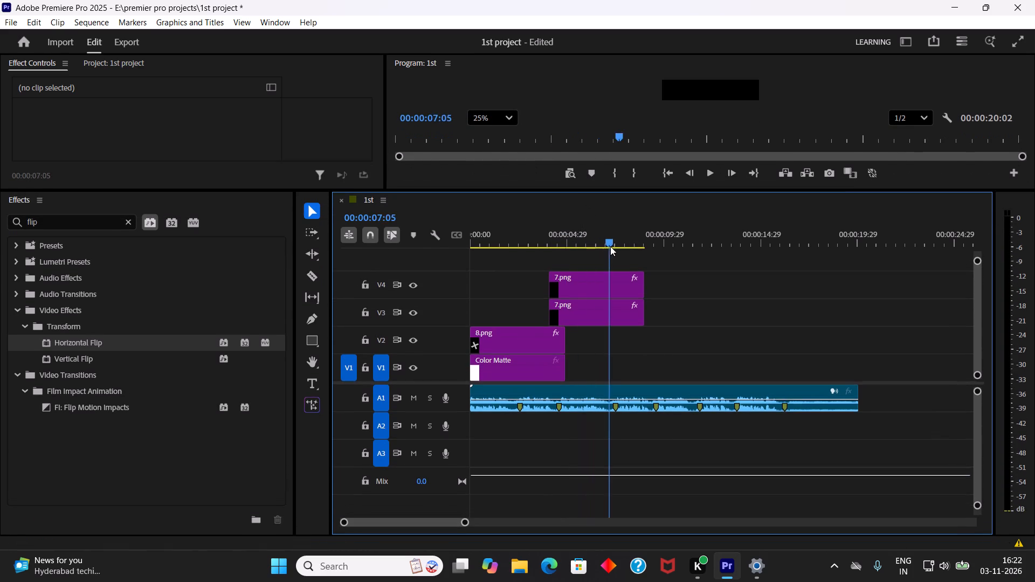
pyautogui.moveTo(610, 246); pyautogui.dragTo(589, 250)
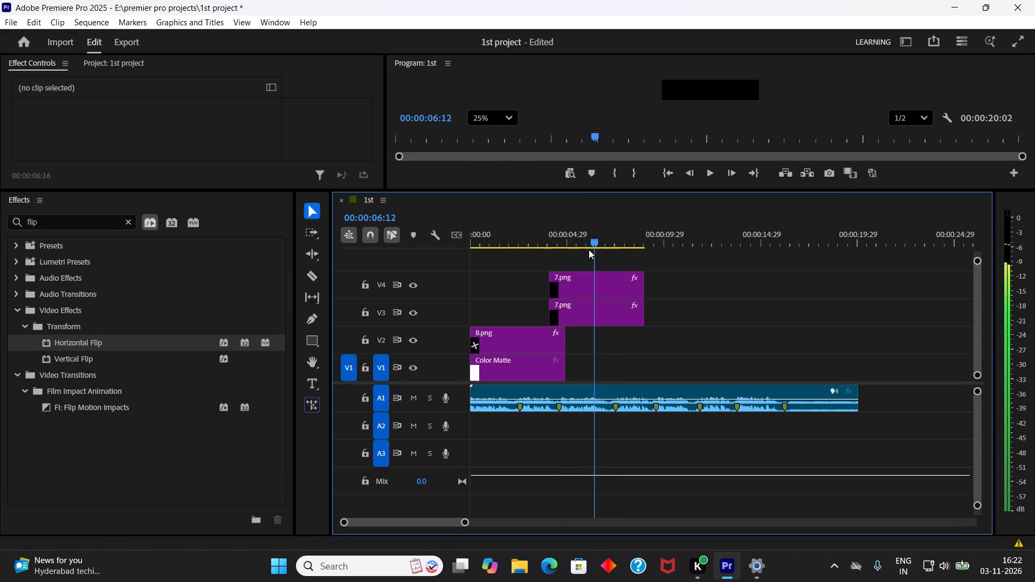
pyautogui.moveTo(589, 250); pyautogui.dragTo(586, 250)
pyautogui.click(611, 282)
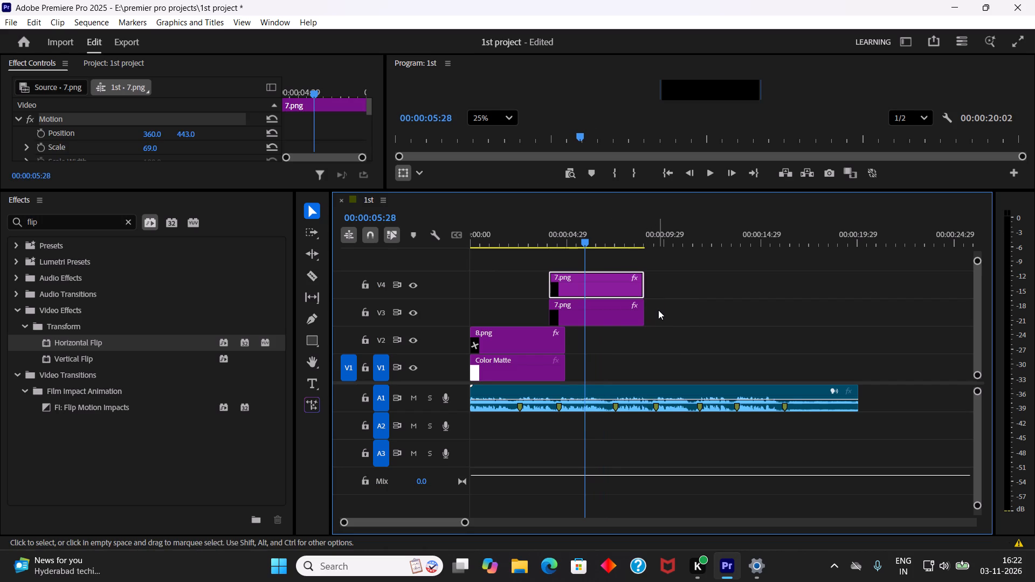
# Save the project, scrub to 00:00:07:22, save again and turn off timeline snapping.
pyautogui.hotkey('ctrl', 's')
pyautogui.moveTo(595, 251); pyautogui.dragTo(608, 250)
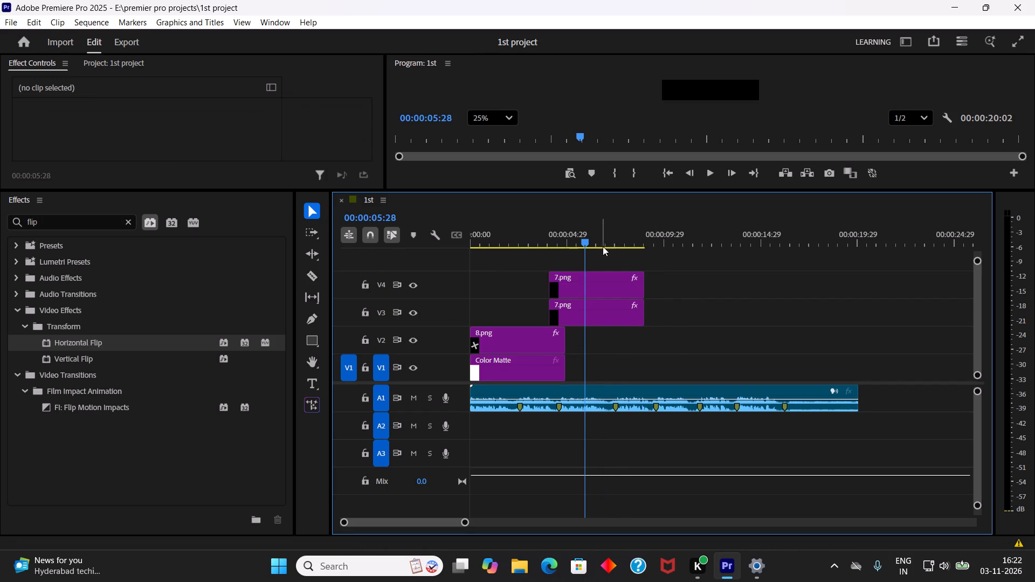
pyautogui.moveTo(603, 246); pyautogui.dragTo(623, 246)
pyautogui.hotkey('ctrl', 's')
pyautogui.hotkey('ctrl', 's')
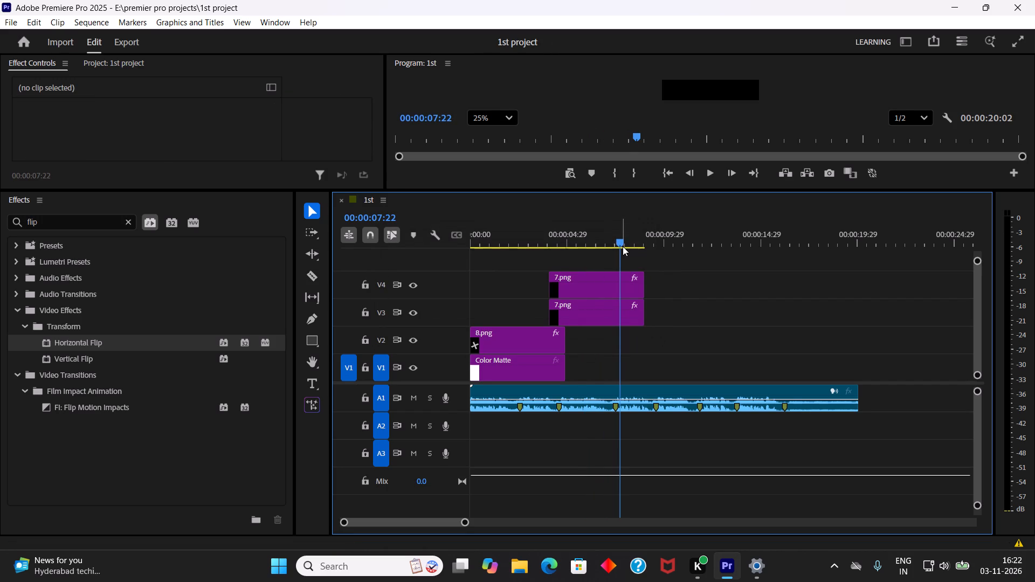
pyautogui.press('s')
# Delete both 7.png clips, the copy on V4 and the original on V3, leaving the playhead at 00:00:06:07.
pyautogui.moveTo(623, 246); pyautogui.dragTo(526, 261)
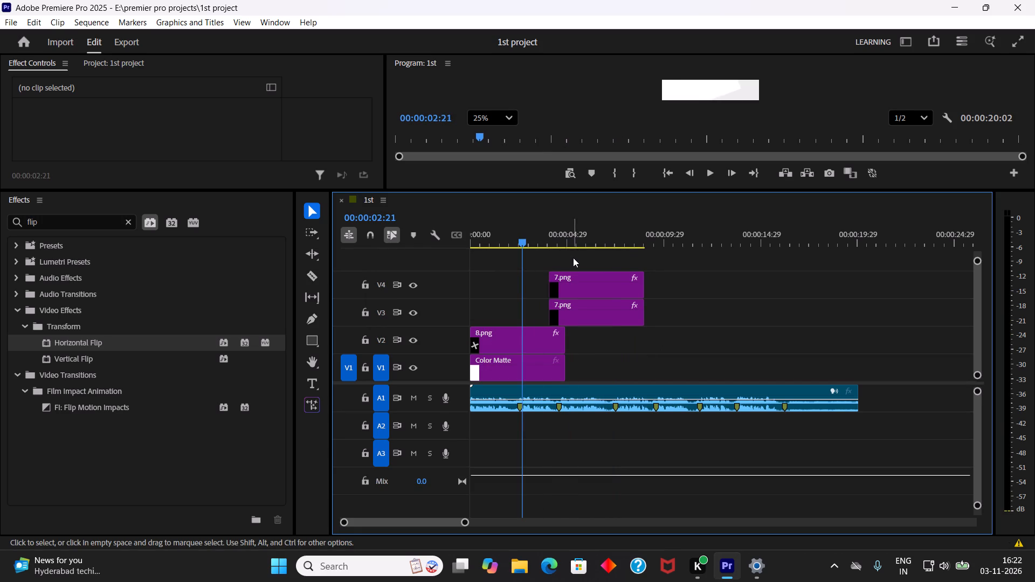
pyautogui.click(580, 283)
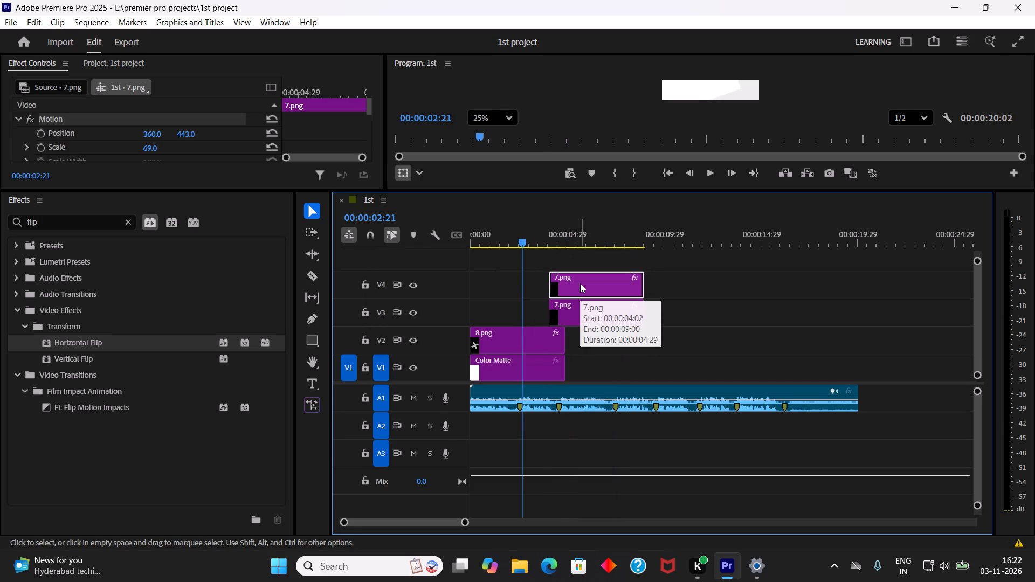
pyautogui.press('Delete')
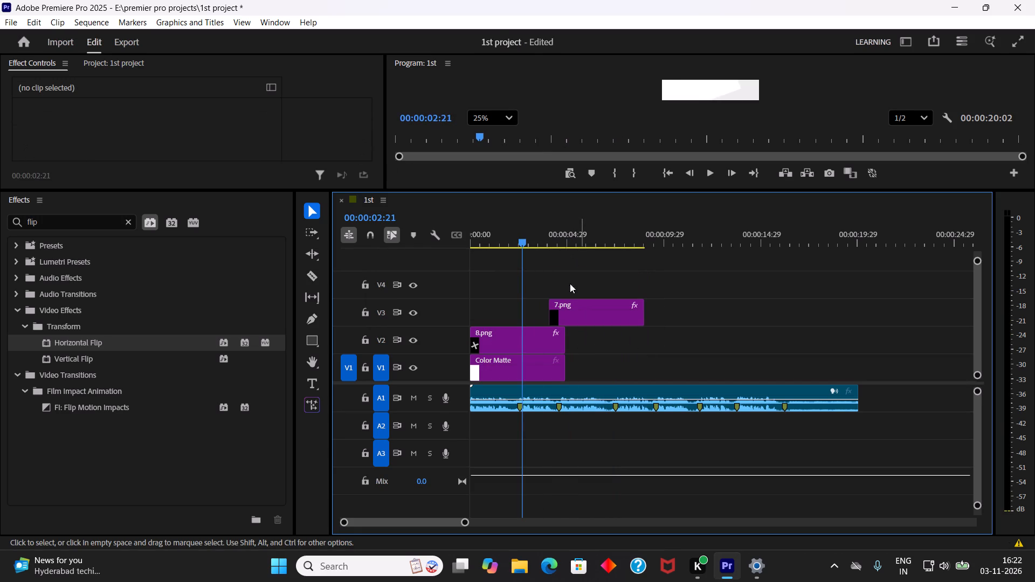
pyautogui.moveTo(564, 247); pyautogui.dragTo(606, 247)
pyautogui.moveTo(589, 246); pyautogui.dragTo(592, 254)
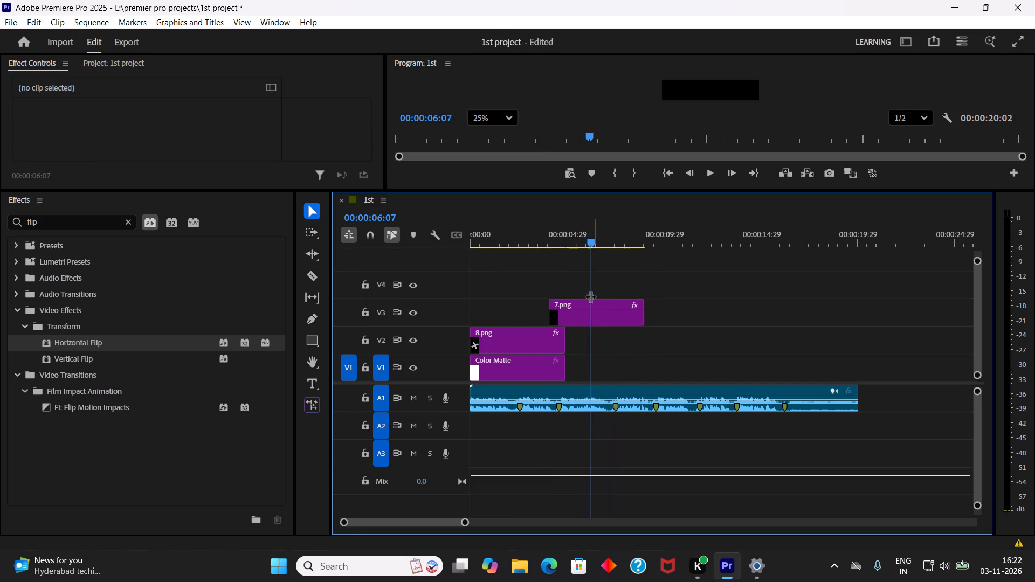
pyautogui.click(591, 312)
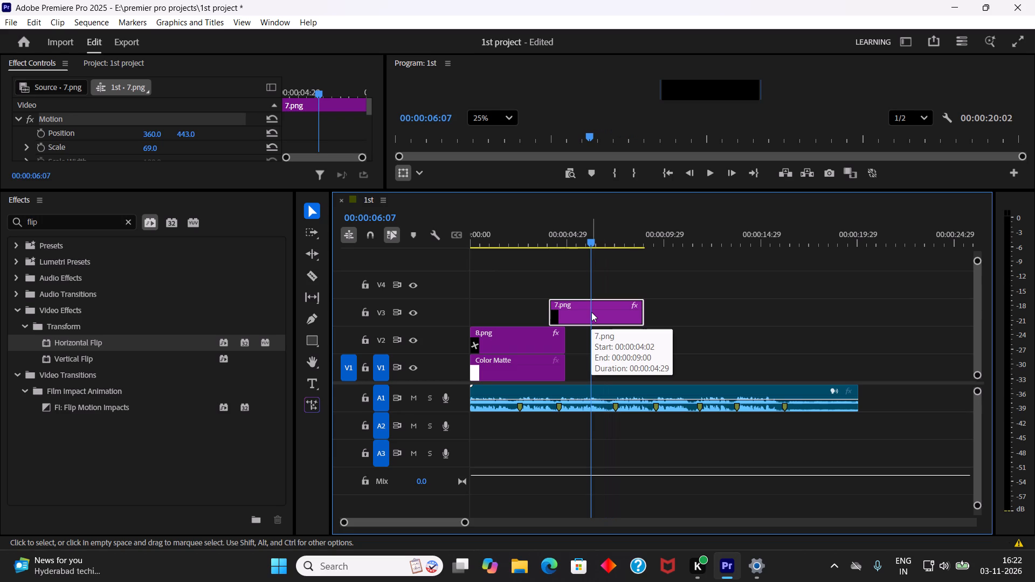
pyautogui.press('Delete')
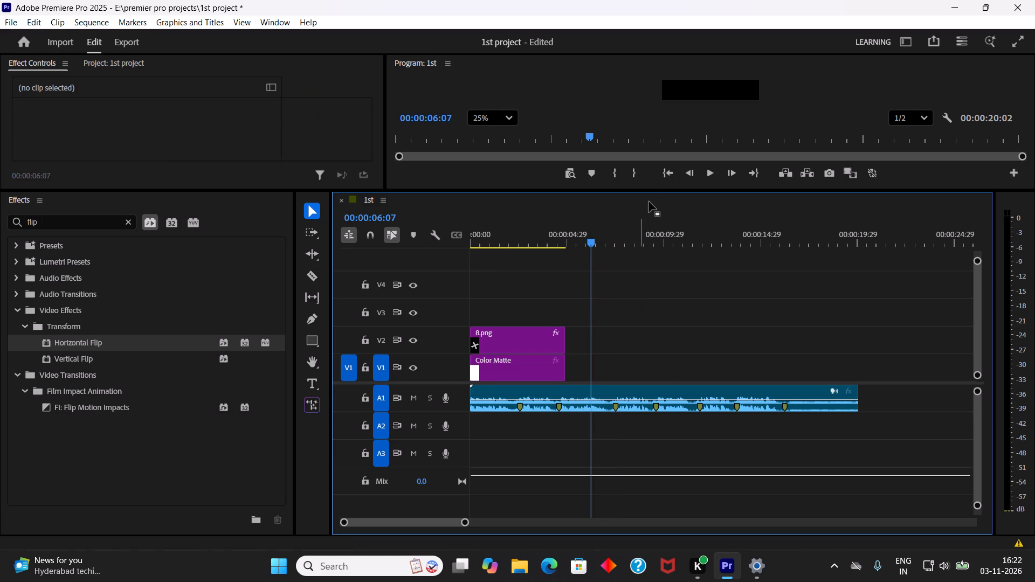
# Locate 7.png in the project bin and view its source image in the premier pro projects folder on New Volume (E:).
pyautogui.moveTo(650, 191); pyautogui.dragTo(645, 295)
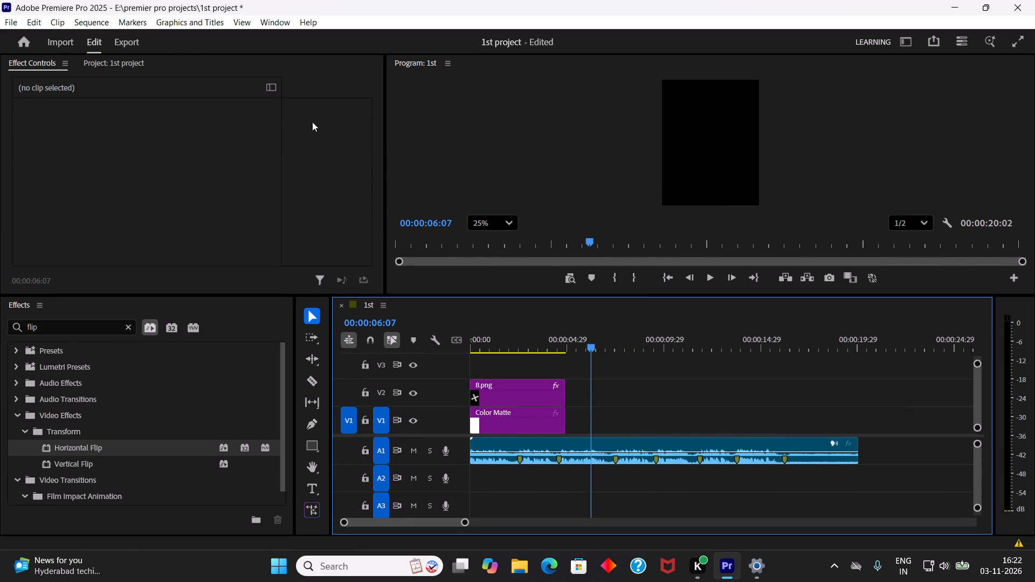
pyautogui.click(129, 67)
pyautogui.scroll(-6, 192, 227)
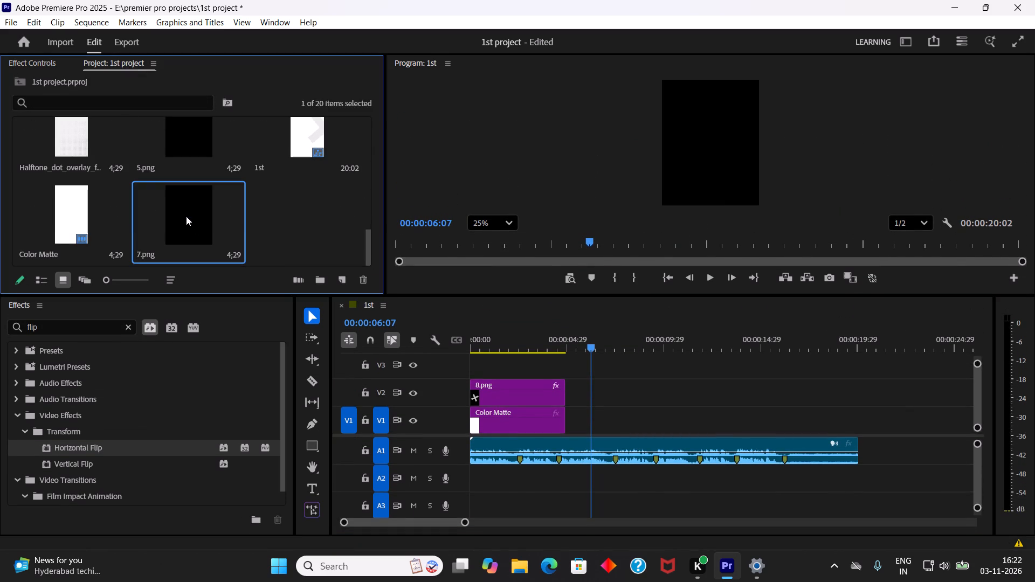
pyautogui.moveTo(186, 216); pyautogui.dragTo(194, 218)
pyautogui.click(517, 568)
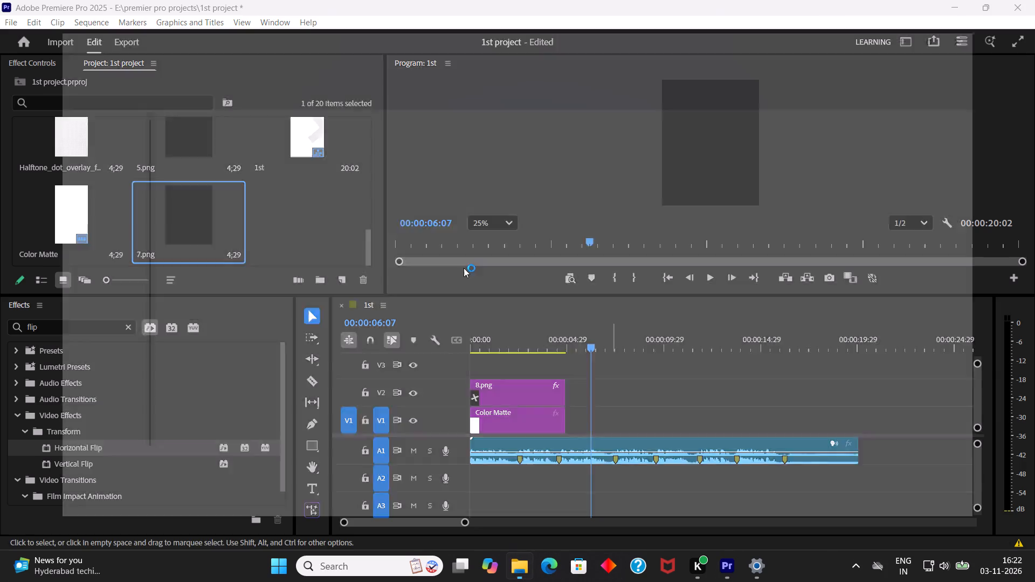
pyautogui.click(79, 490)
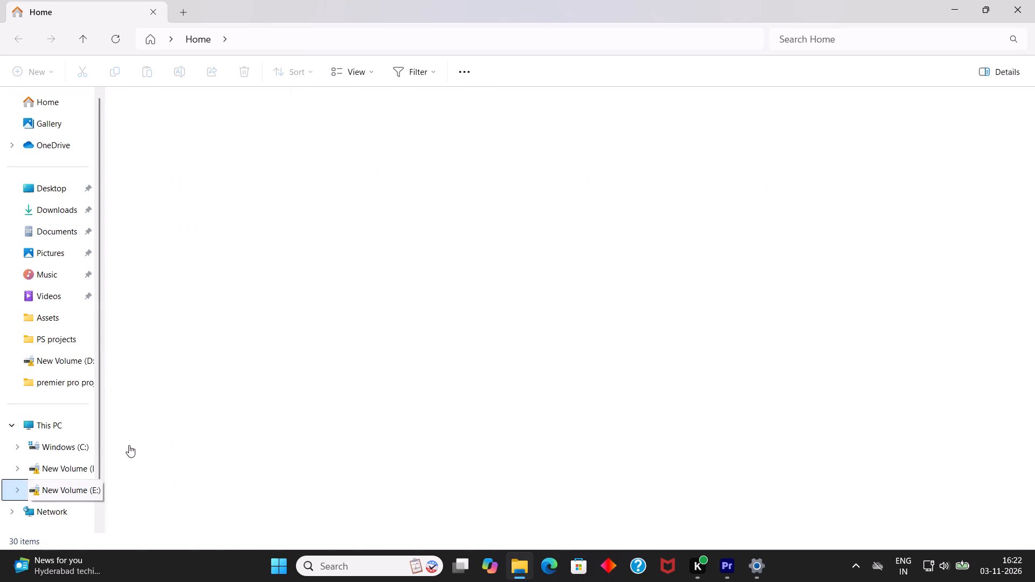
pyautogui.scroll(-5, 233, 307)
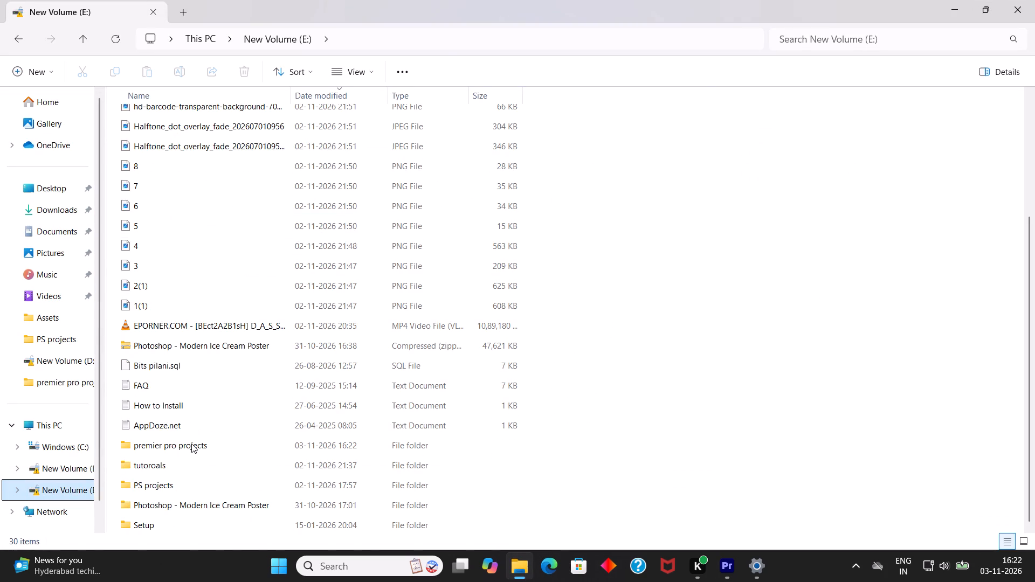
pyautogui.doubleClick(191, 444)
pyautogui.doubleClick(803, 140)
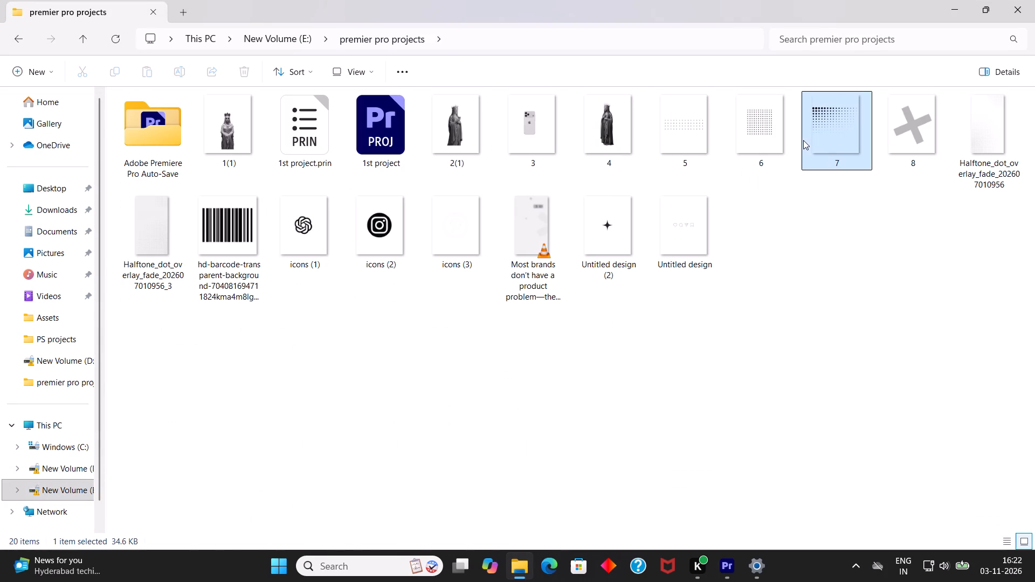
pyautogui.click(803, 73)
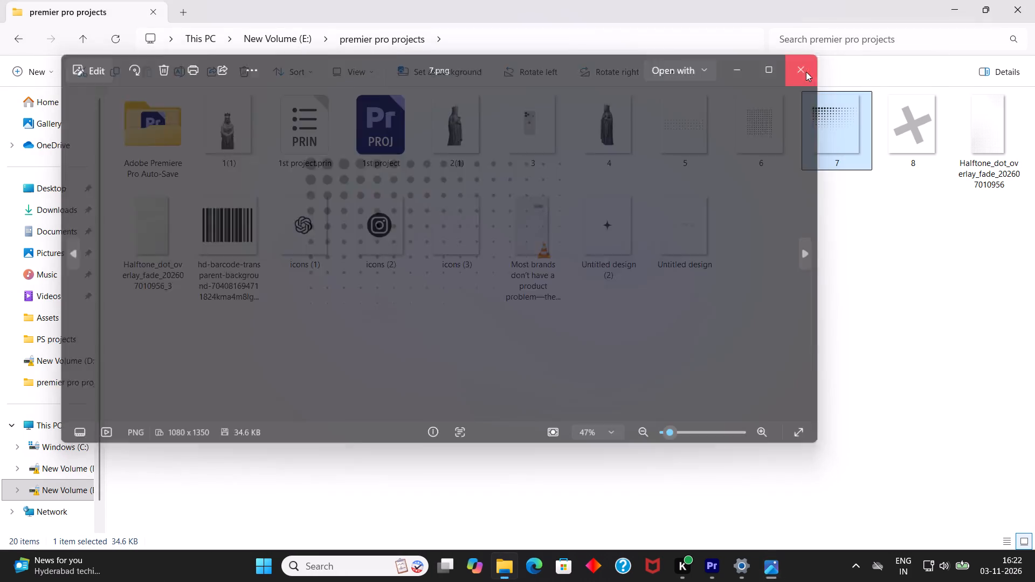
pyautogui.click(1034, 0)
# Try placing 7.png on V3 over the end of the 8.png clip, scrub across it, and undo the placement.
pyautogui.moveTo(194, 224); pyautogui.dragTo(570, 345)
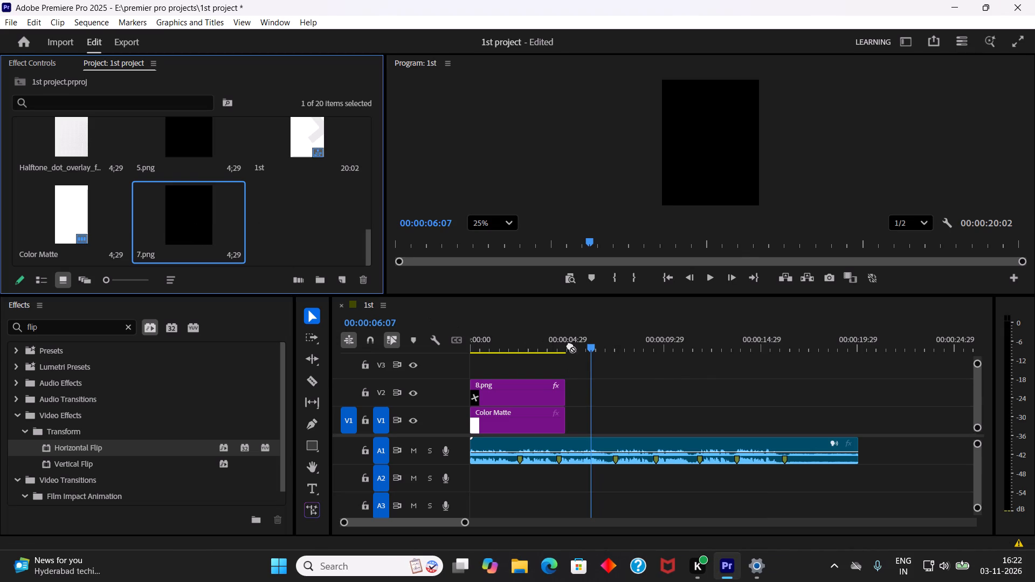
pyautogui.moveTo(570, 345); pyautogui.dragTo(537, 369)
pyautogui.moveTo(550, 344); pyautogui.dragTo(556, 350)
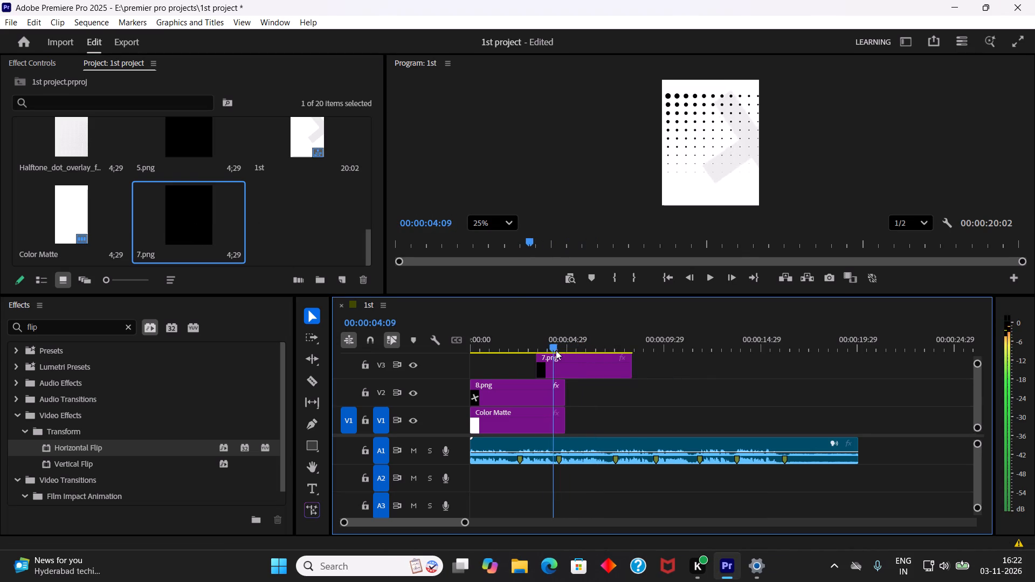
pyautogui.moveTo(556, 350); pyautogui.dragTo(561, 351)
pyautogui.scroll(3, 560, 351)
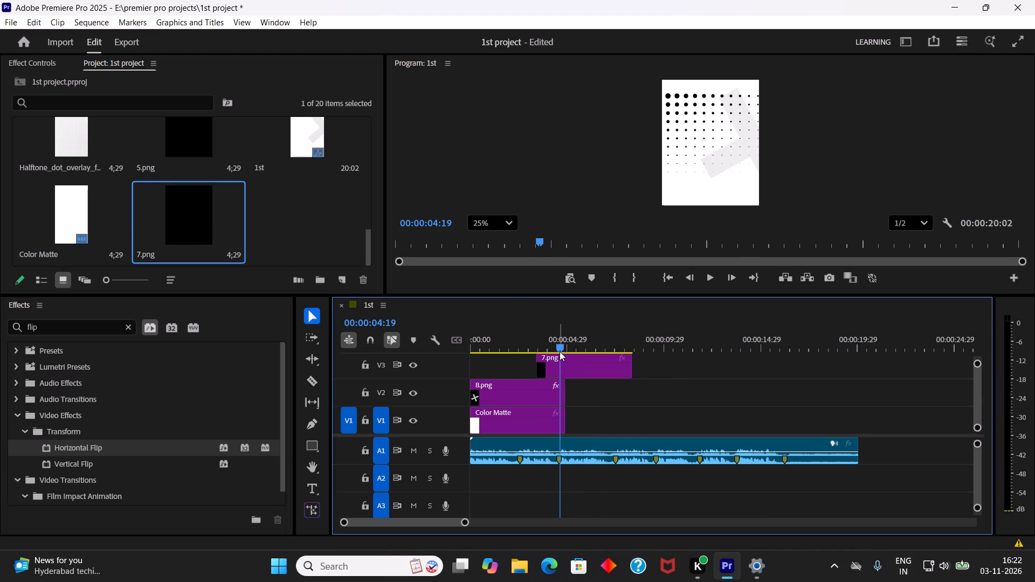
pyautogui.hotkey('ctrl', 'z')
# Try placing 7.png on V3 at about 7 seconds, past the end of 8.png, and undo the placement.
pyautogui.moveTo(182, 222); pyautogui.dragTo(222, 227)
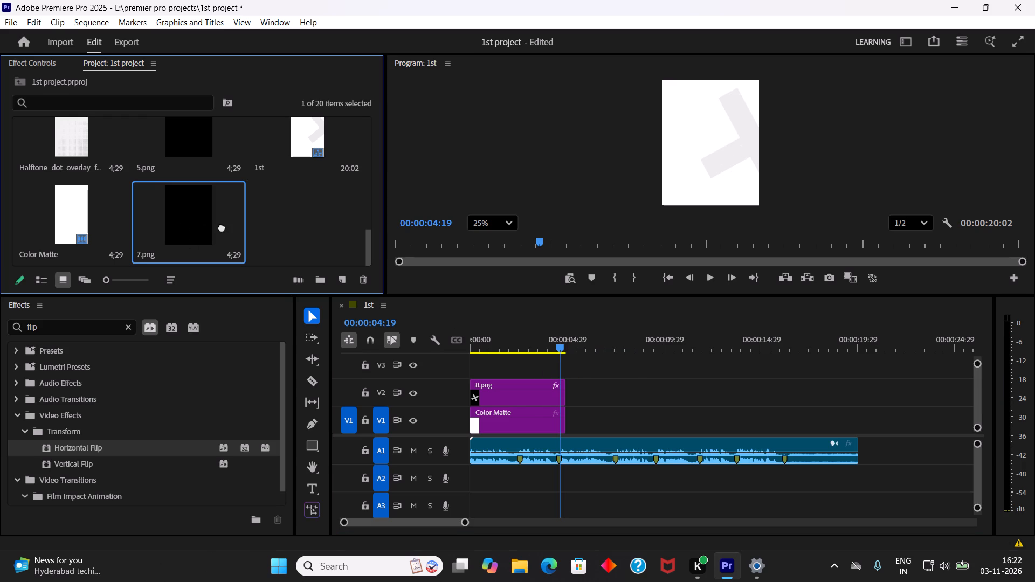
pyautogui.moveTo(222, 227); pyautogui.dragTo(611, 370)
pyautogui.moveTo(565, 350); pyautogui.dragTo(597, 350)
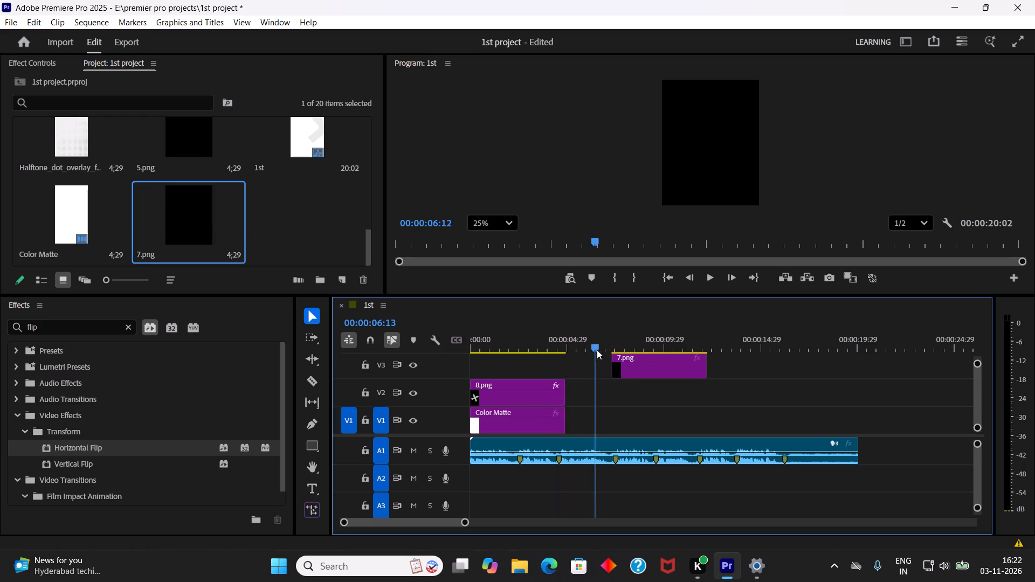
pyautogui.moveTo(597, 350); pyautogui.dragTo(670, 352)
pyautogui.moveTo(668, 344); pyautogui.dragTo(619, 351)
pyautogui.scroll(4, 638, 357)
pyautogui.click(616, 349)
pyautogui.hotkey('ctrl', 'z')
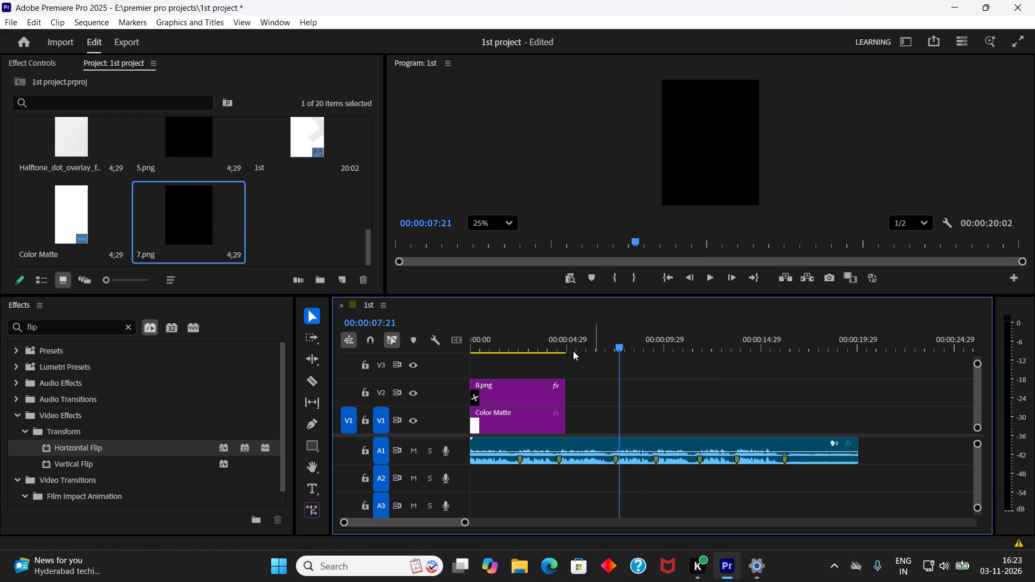
# Scrub back over the 8.png clip, park the playhead at 00:00:04:25 and save the project.
pyautogui.scroll(3, 558, 355)
pyautogui.moveTo(555, 351); pyautogui.dragTo(524, 352)
pyautogui.moveTo(538, 347); pyautogui.dragTo(529, 347)
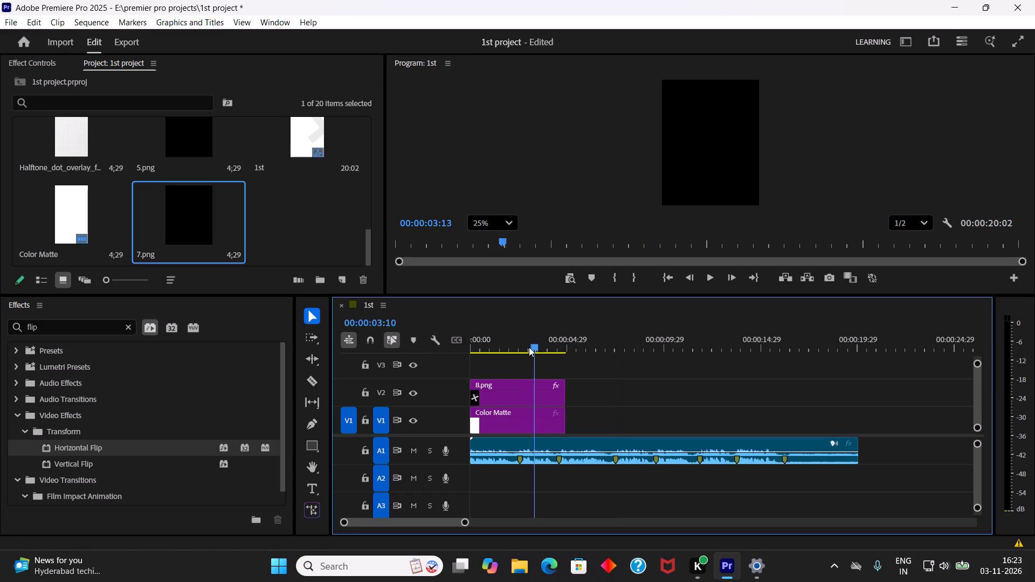
pyautogui.moveTo(529, 347); pyautogui.dragTo(565, 350)
pyautogui.hotkey('ctrl', 's')
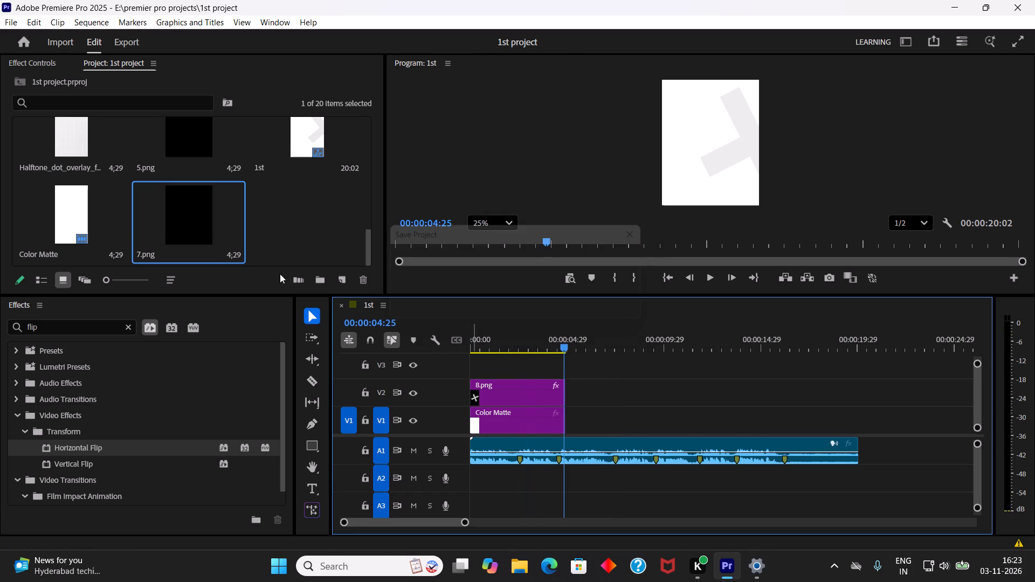
# Place 7.png on V3 starting at about 00:00:02:20, at the first audio marker, and scrub across it to 00:00:04:22.
pyautogui.moveTo(168, 224); pyautogui.dragTo(204, 220)
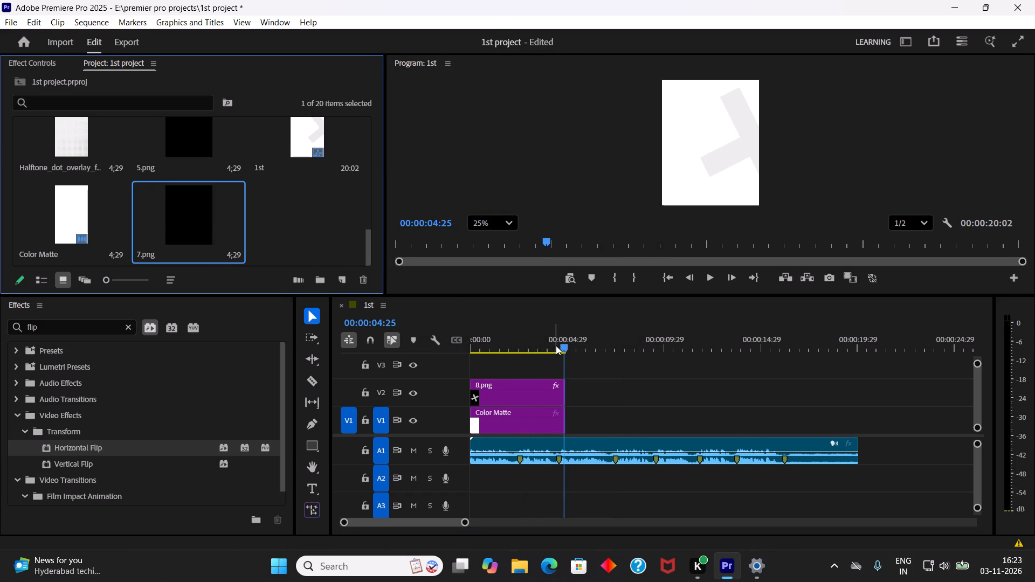
pyautogui.moveTo(555, 350); pyautogui.dragTo(523, 356)
pyautogui.moveTo(172, 217); pyautogui.dragTo(546, 362)
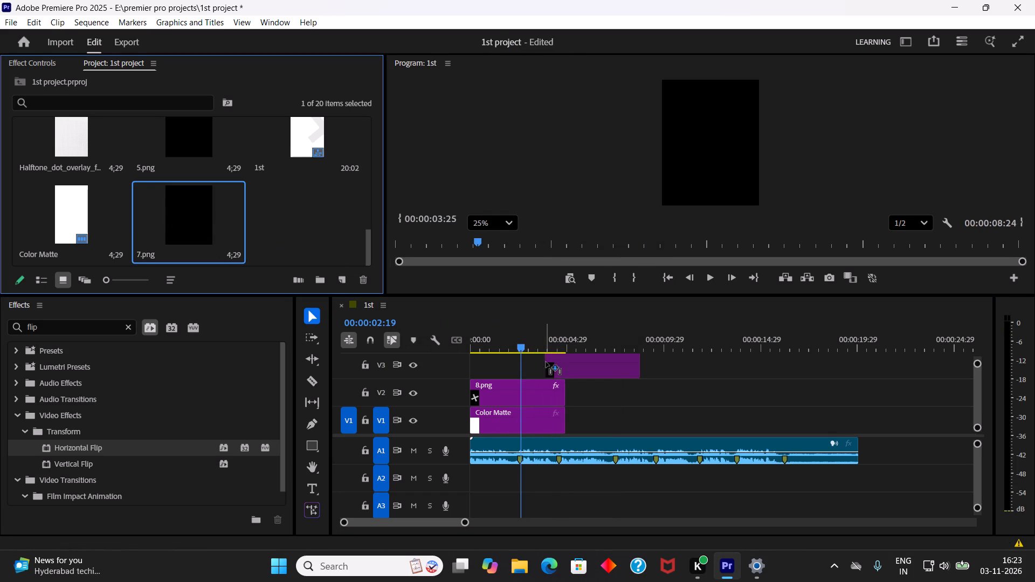
pyautogui.moveTo(546, 362); pyautogui.dragTo(522, 366)
pyautogui.moveTo(522, 354); pyautogui.dragTo(552, 356)
pyautogui.hotkey('ctrl', 'z')
pyautogui.moveTo(517, 346); pyautogui.dragTo(561, 348)
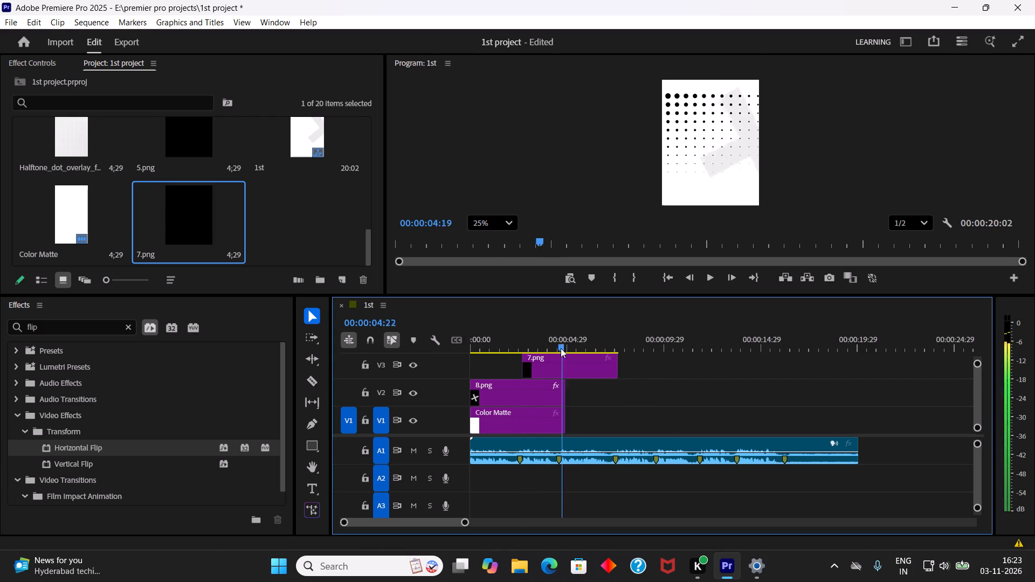
pyautogui.moveTo(561, 348); pyautogui.dragTo(566, 352)
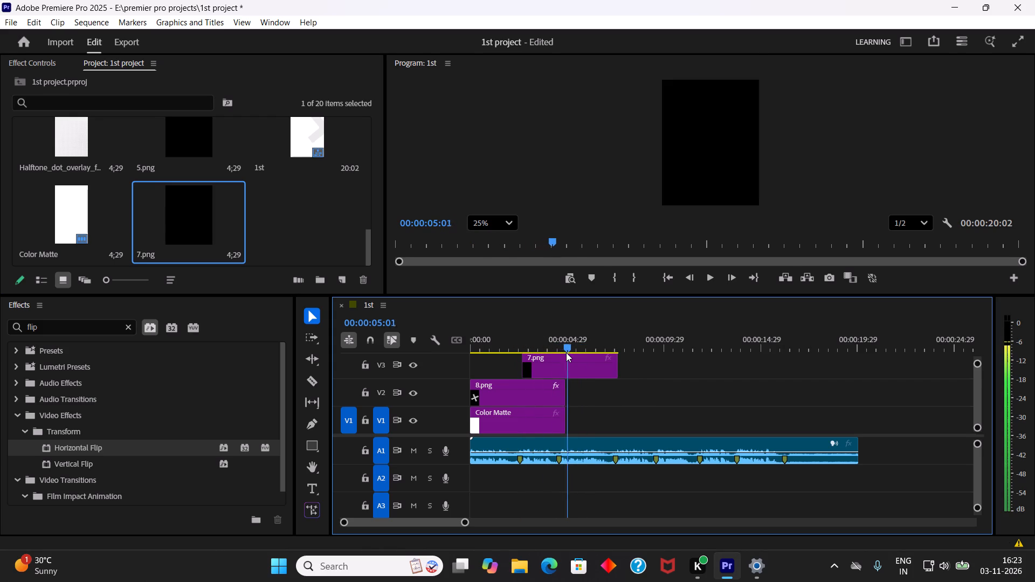
pyautogui.moveTo(566, 352); pyautogui.dragTo(558, 351)
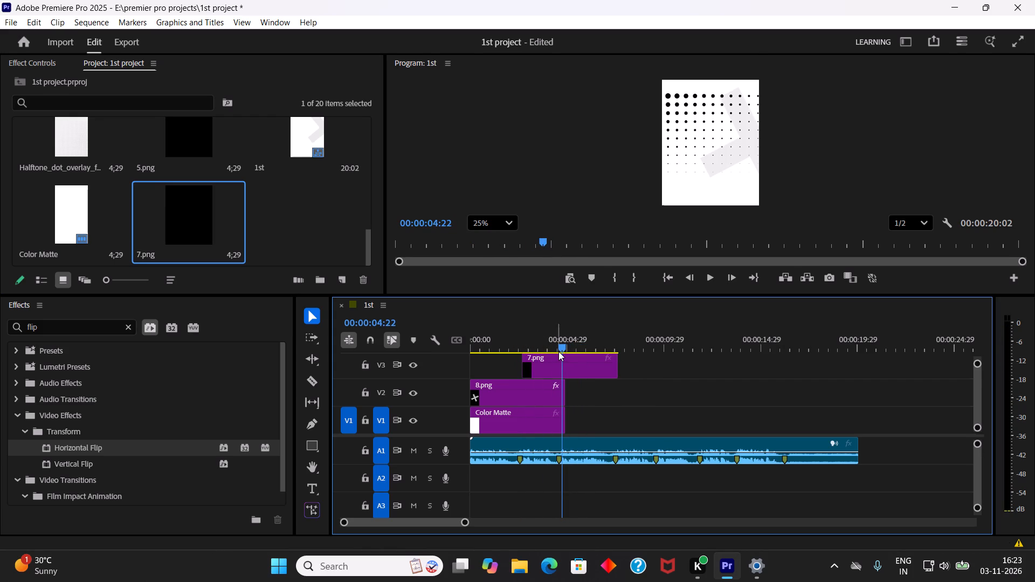
pyautogui.scroll(4, 562, 357)
# Shift the 7.png clip on V3 to start at about 3.4 seconds and play its entry, stopping at 00:00:04:06.
pyautogui.moveTo(583, 370); pyautogui.dragTo(590, 370)
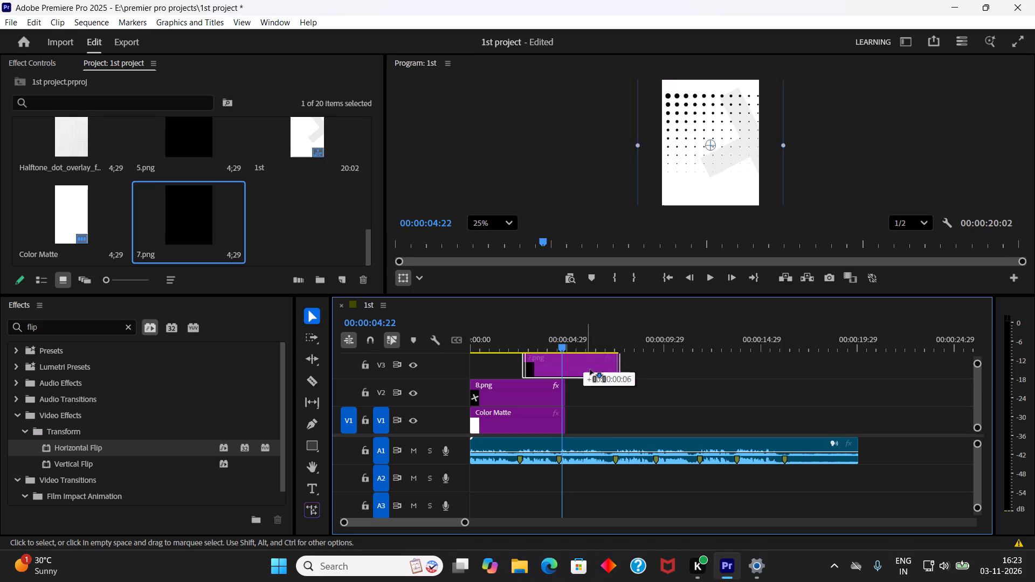
pyautogui.moveTo(590, 370); pyautogui.dragTo(598, 370)
pyautogui.moveTo(540, 350); pyautogui.dragTo(528, 350)
pyautogui.press('space')
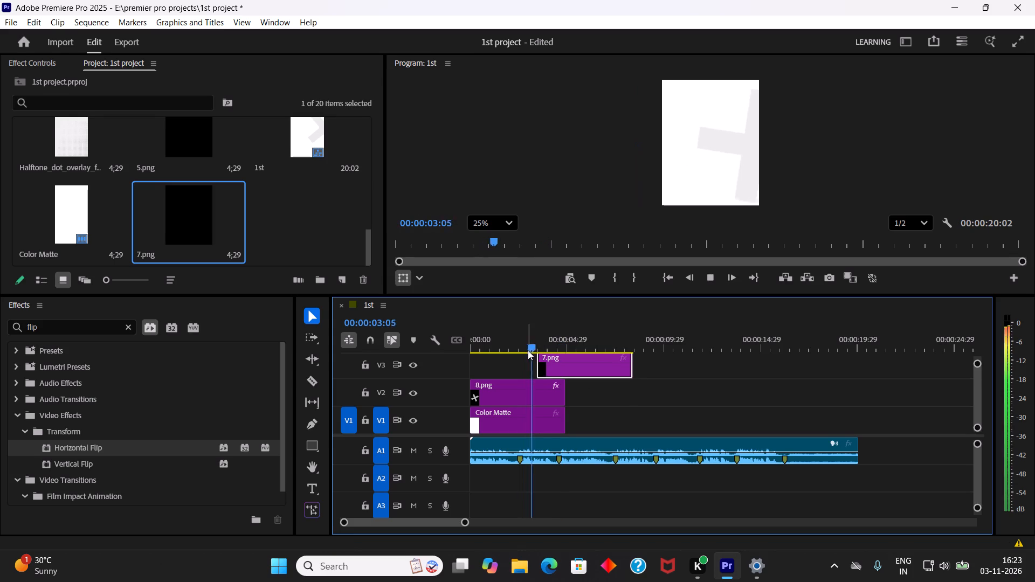
pyautogui.press('space')
# Set the 7.png clip's scale to 69 and its vertical position to 428 so the dots sit along the frame's top edge.
pyautogui.click(578, 362)
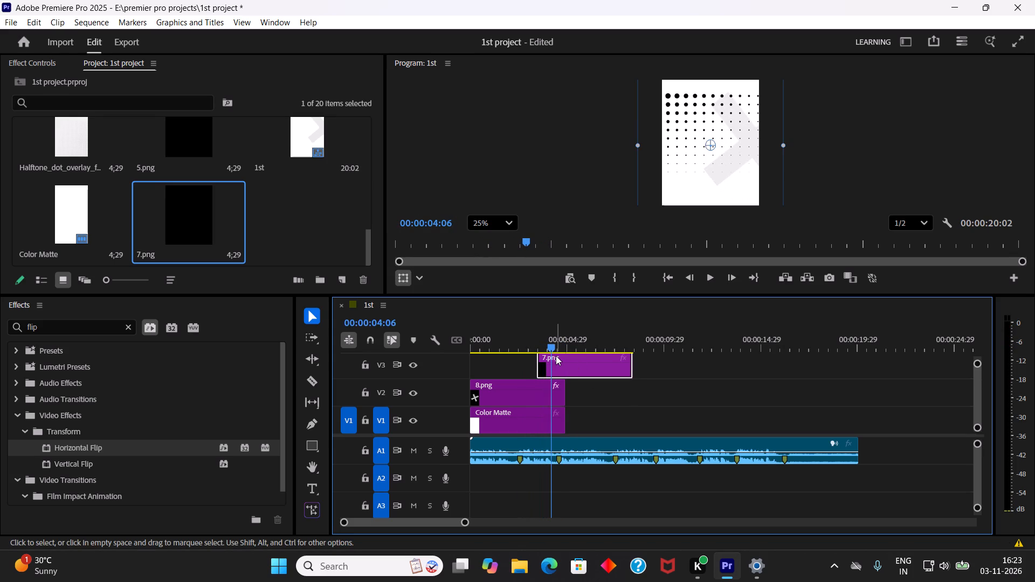
pyautogui.click(50, 64)
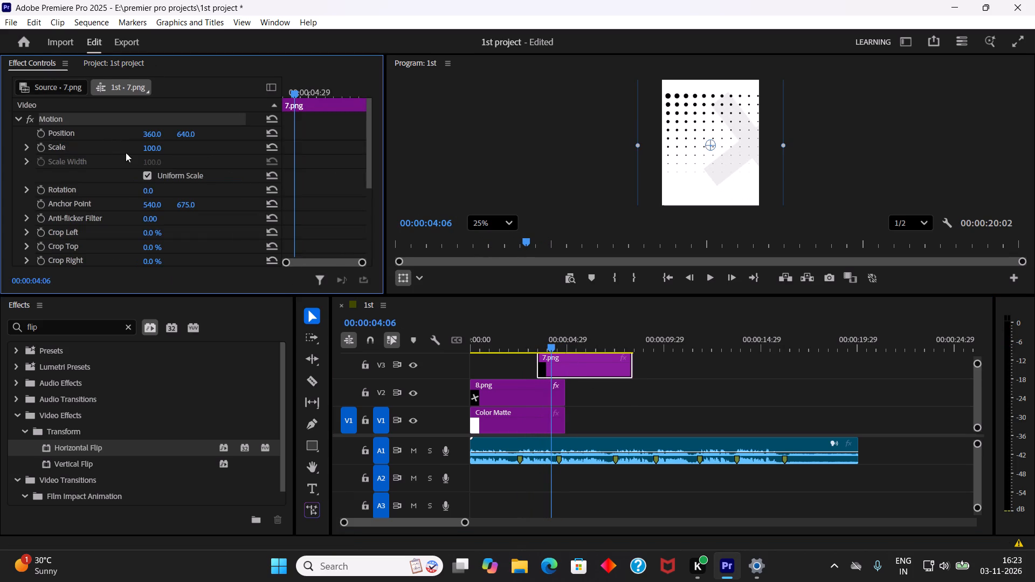
pyautogui.moveTo(150, 150); pyautogui.dragTo(126, 150)
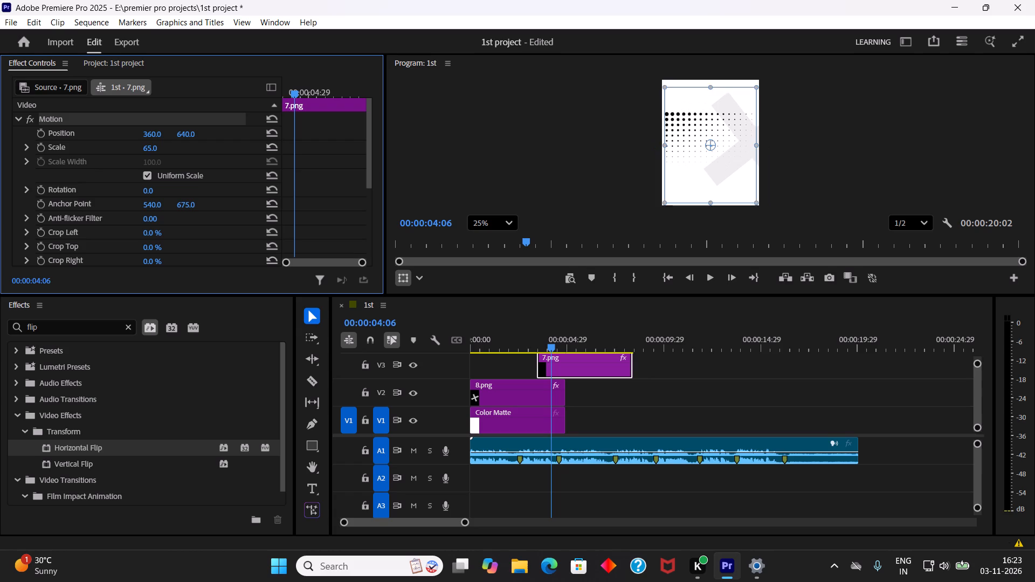
pyautogui.moveTo(126, 150); pyautogui.dragTo(128, 150)
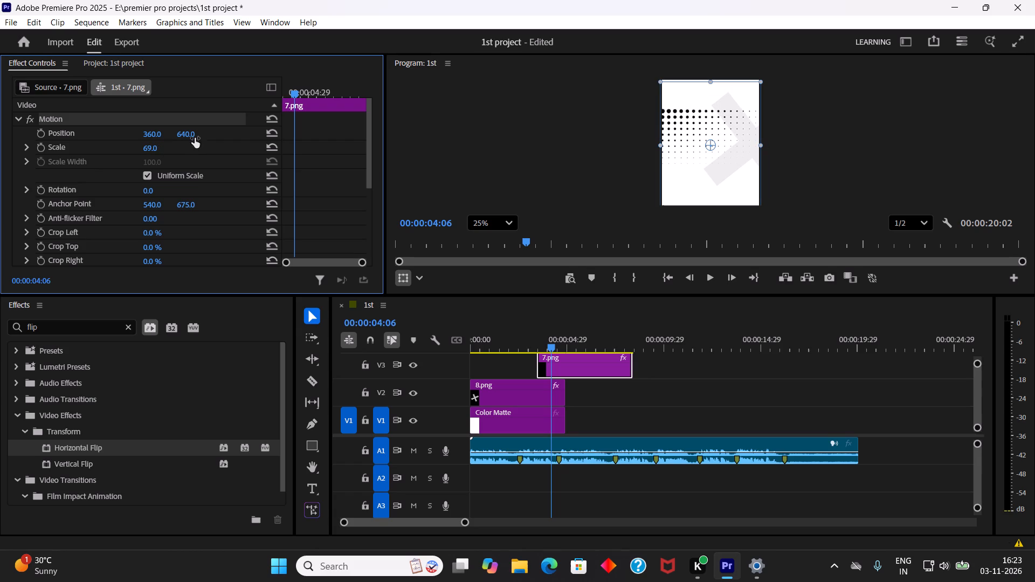
pyautogui.moveTo(193, 136); pyautogui.dragTo(51, 150)
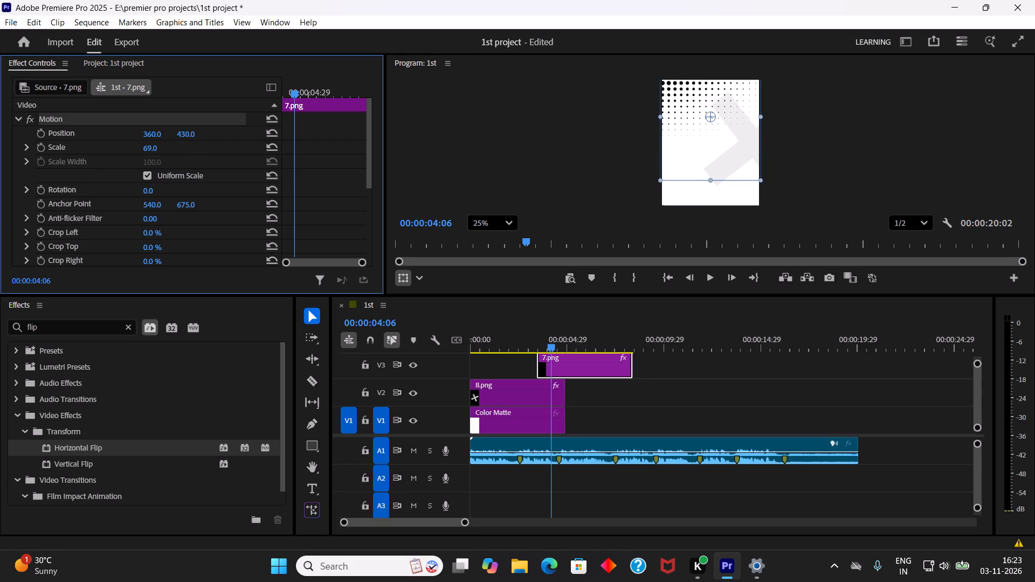
pyautogui.moveTo(51, 150); pyautogui.dragTo(50, 150)
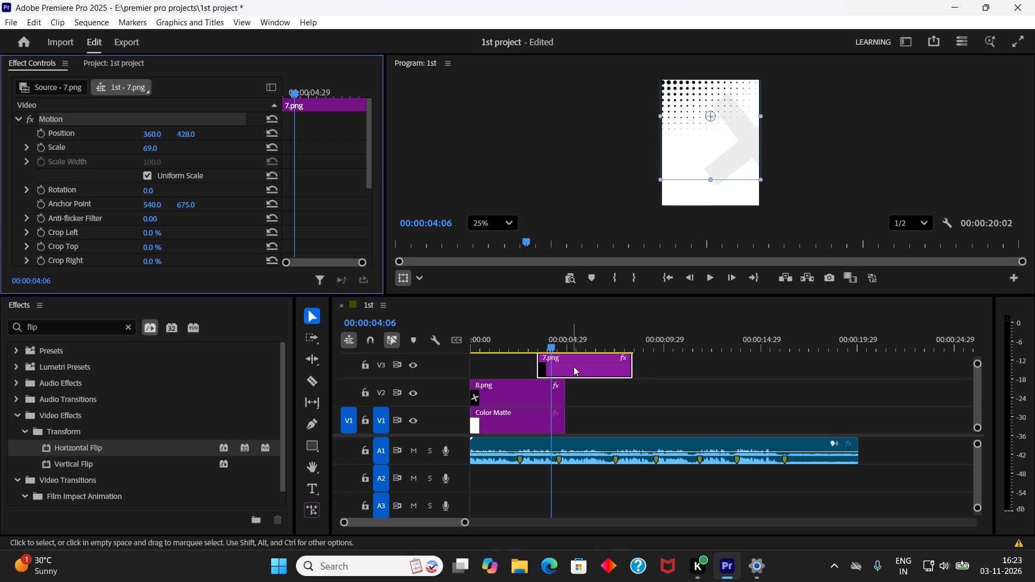
# Apply the Horizontal Flip effect to the 7.png clip on V3.
pyautogui.click(574, 366)
pyautogui.doubleClick(104, 446)
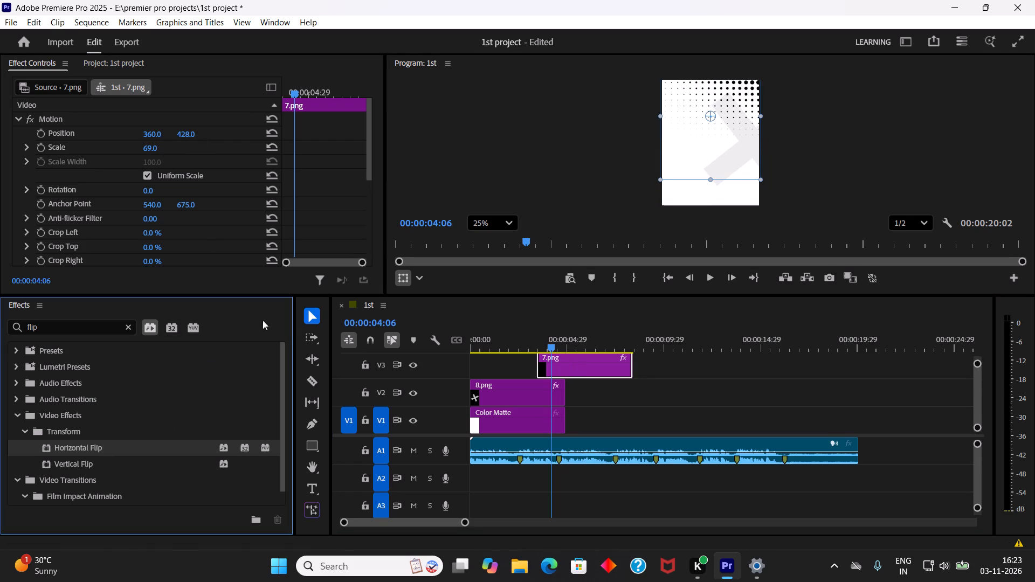
# Duplicate the flipped 7.png clip on V3, placing the copy directly after the original.
pyautogui.click(557, 358)
pyautogui.scroll(3, 598, 392)
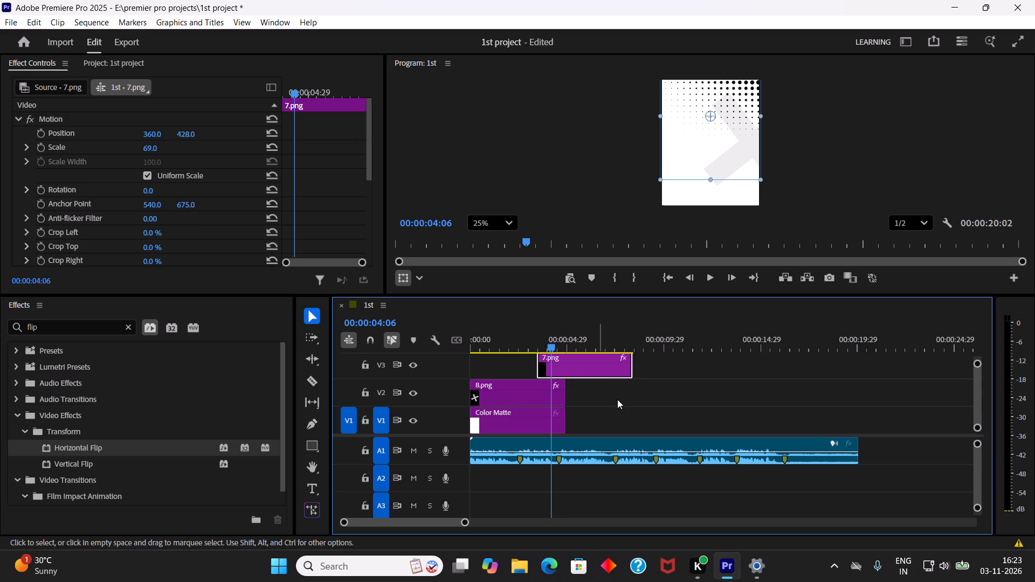
pyautogui.keyDown('alt'); pyautogui.moveTo(592, 368); pyautogui.dragTo(692, 370); pyautogui.keyUp('alt')
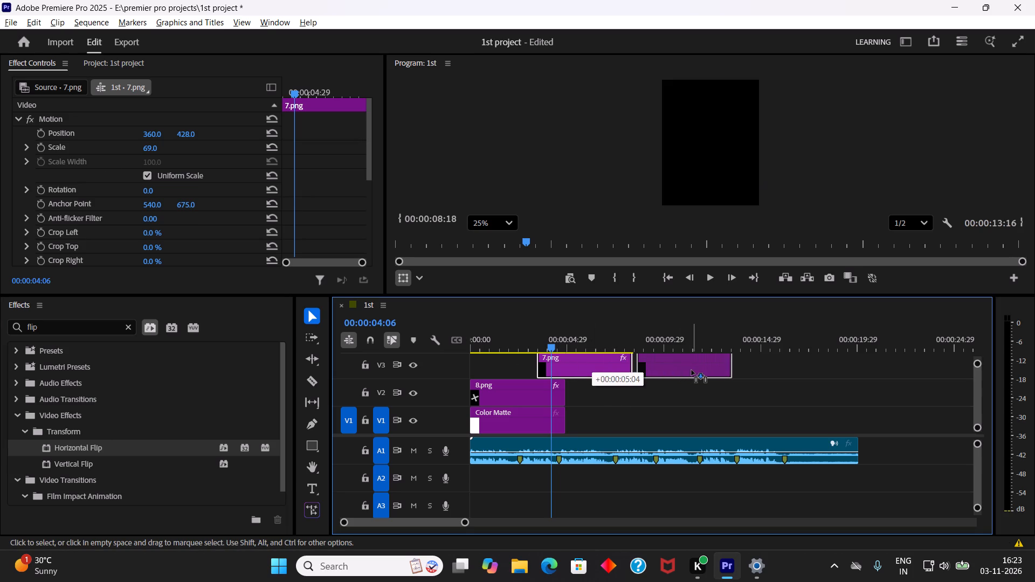
pyautogui.keyDown('alt'); pyautogui.moveTo(692, 370); pyautogui.dragTo(687, 370); pyautogui.keyUp('alt')
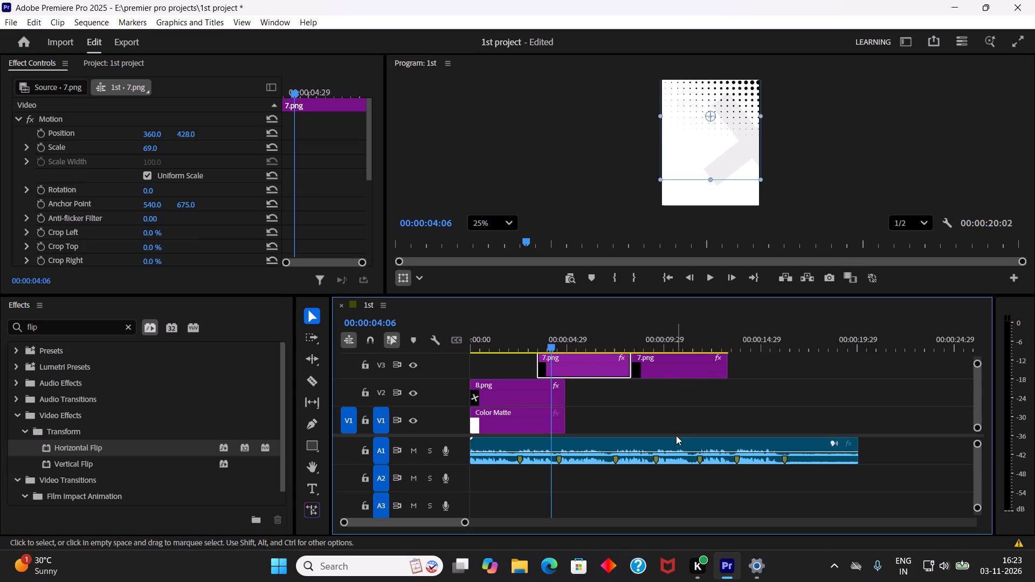
# Enlarge the timeline area and extend the end of the 8.png clip on V2 to about 12 seconds.
pyautogui.scroll(3, 676, 435)
pyautogui.moveTo(715, 295); pyautogui.dragTo(716, 255)
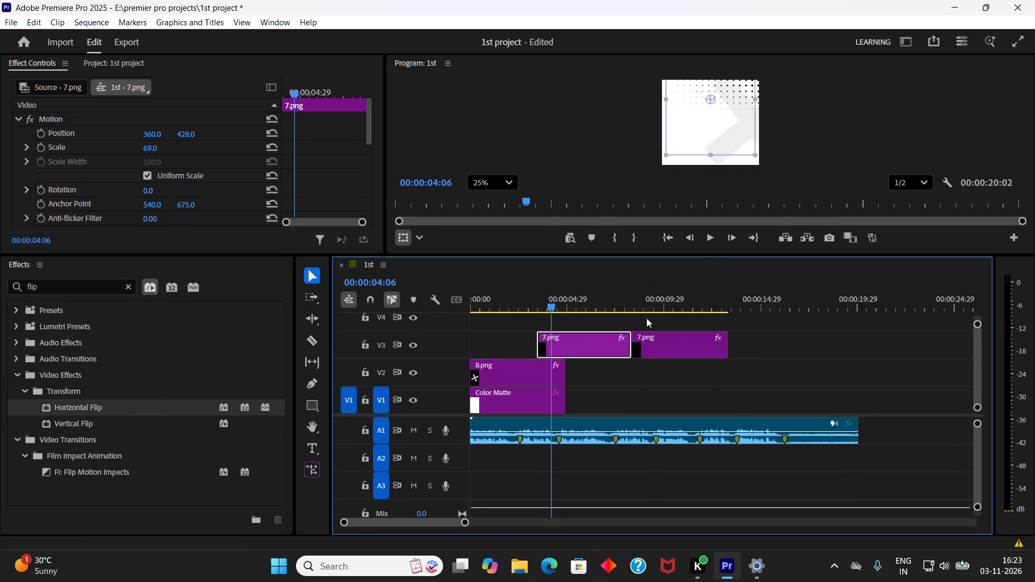
pyautogui.click(548, 371)
pyautogui.moveTo(565, 373); pyautogui.dragTo(702, 379)
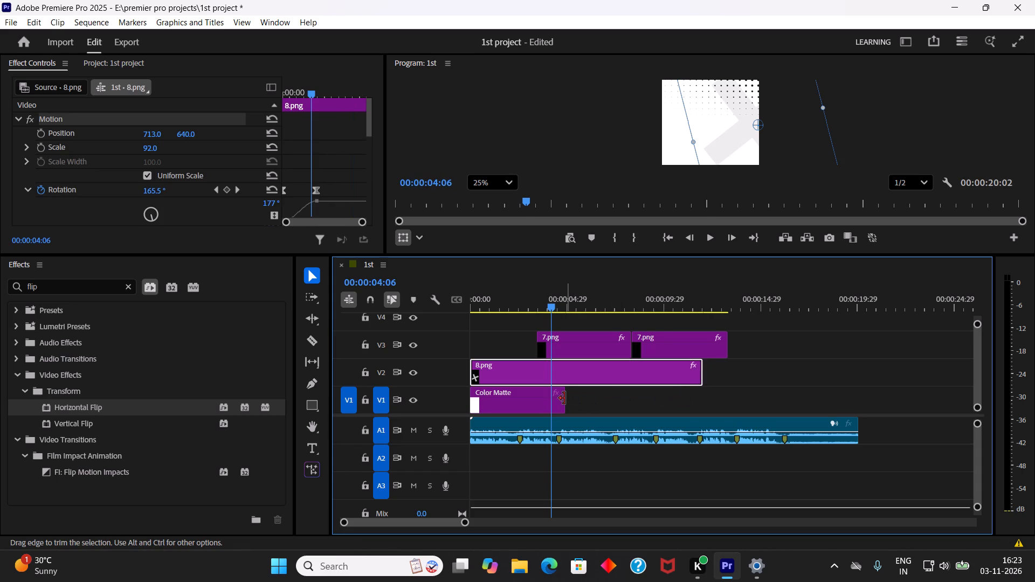
# Undo the 8.png-only extension and extend the 8.png and Color Matte clips together to about 10.5 seconds.
pyautogui.hotkey('ctrl', 'z')
pyautogui.keyDown('ctrl'); pyautogui.click(554, 397); pyautogui.keyUp('ctrl')
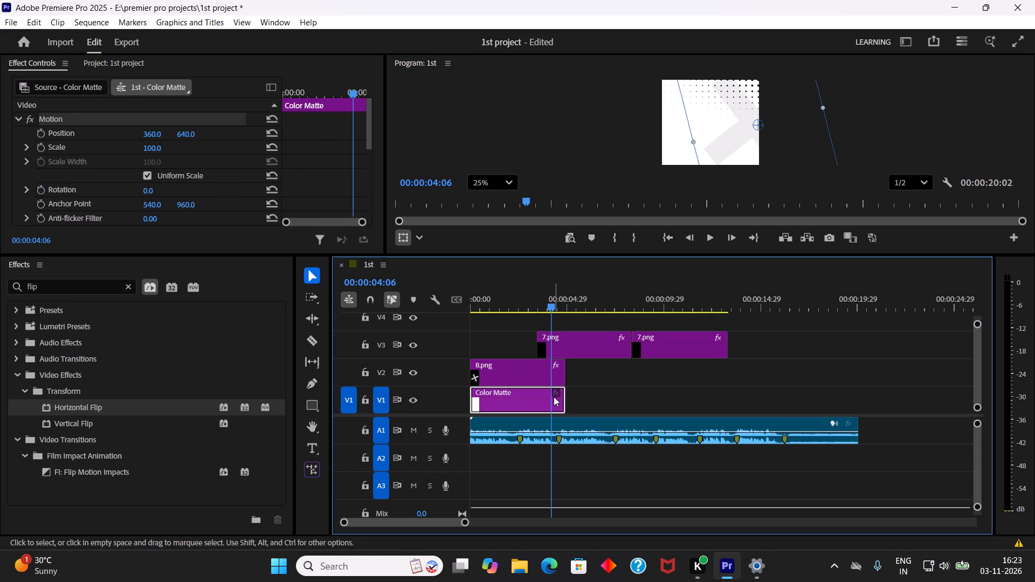
pyautogui.click(530, 373)
pyautogui.keyDown('ctrl'); pyautogui.click(529, 395); pyautogui.keyUp('ctrl')
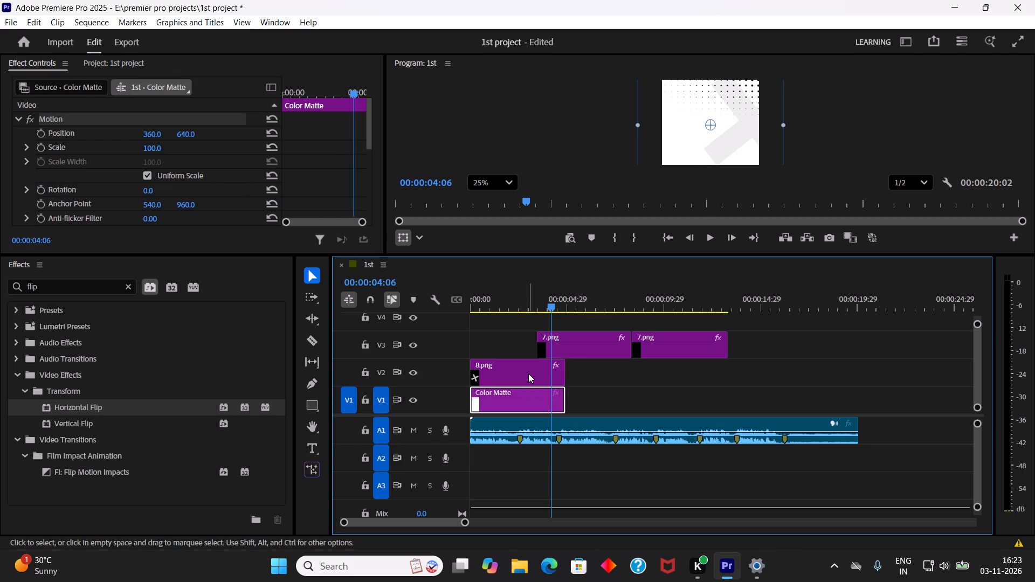
pyautogui.click(528, 373)
pyautogui.keyDown('shift'); pyautogui.click(527, 405); pyautogui.keyUp('shift')
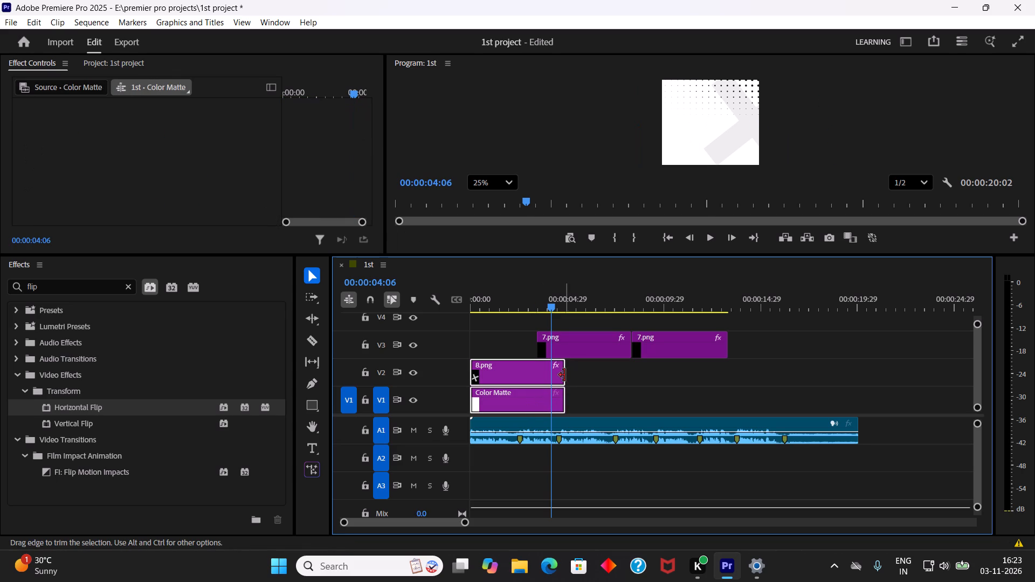
pyautogui.moveTo(564, 375); pyautogui.dragTo(675, 378)
# Move the playhead to 00:00:05:20 and zoom the program preview out to check the halftone dots over the whole frame.
pyautogui.moveTo(557, 312); pyautogui.dragTo(588, 313)
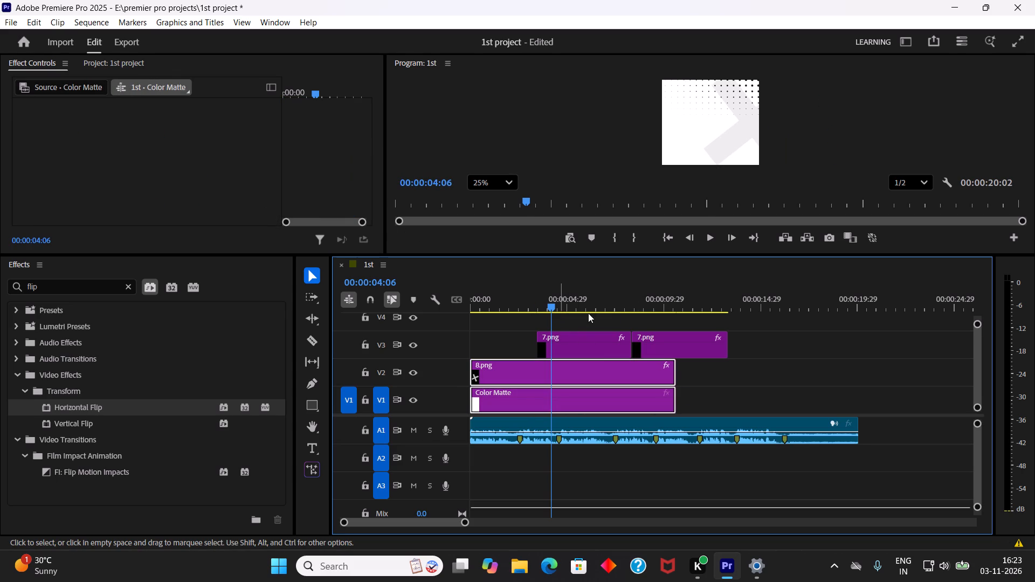
pyautogui.moveTo(588, 313); pyautogui.dragTo(616, 315)
pyautogui.click(580, 310)
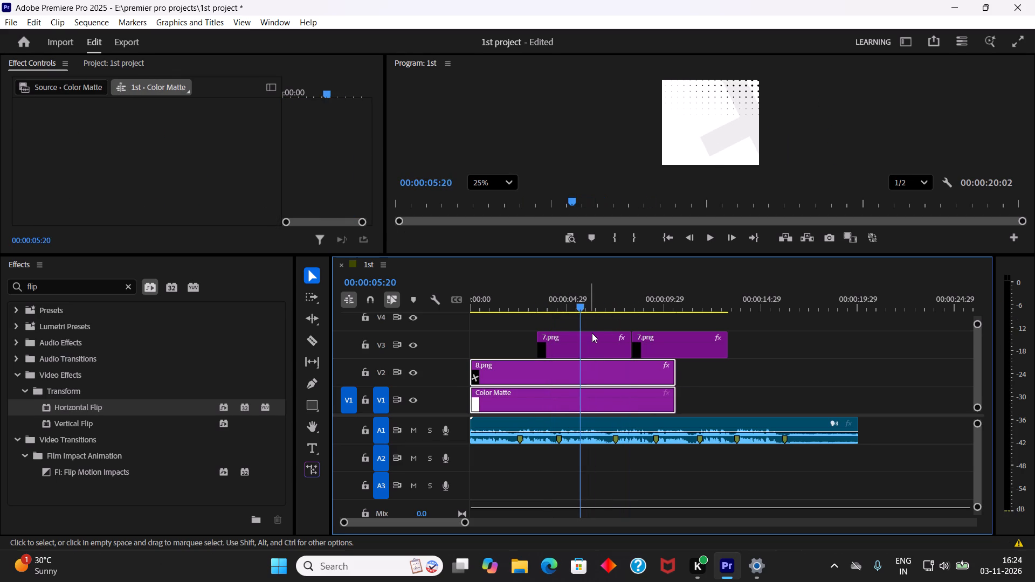
pyautogui.click(594, 337)
pyautogui.scroll(3, 612, 361)
pyautogui.click(703, 347)
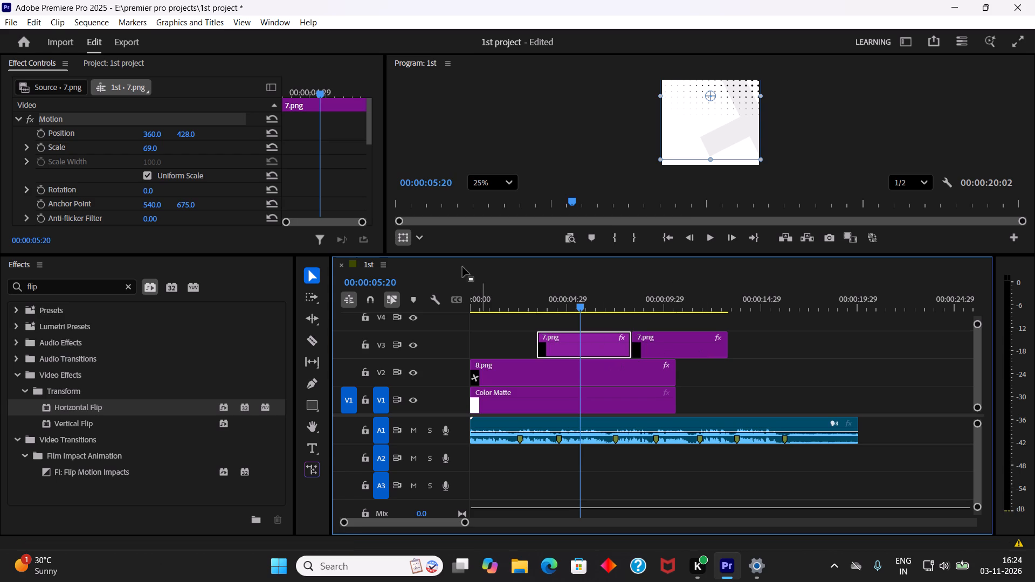
pyautogui.scroll(-9, 687, 139)
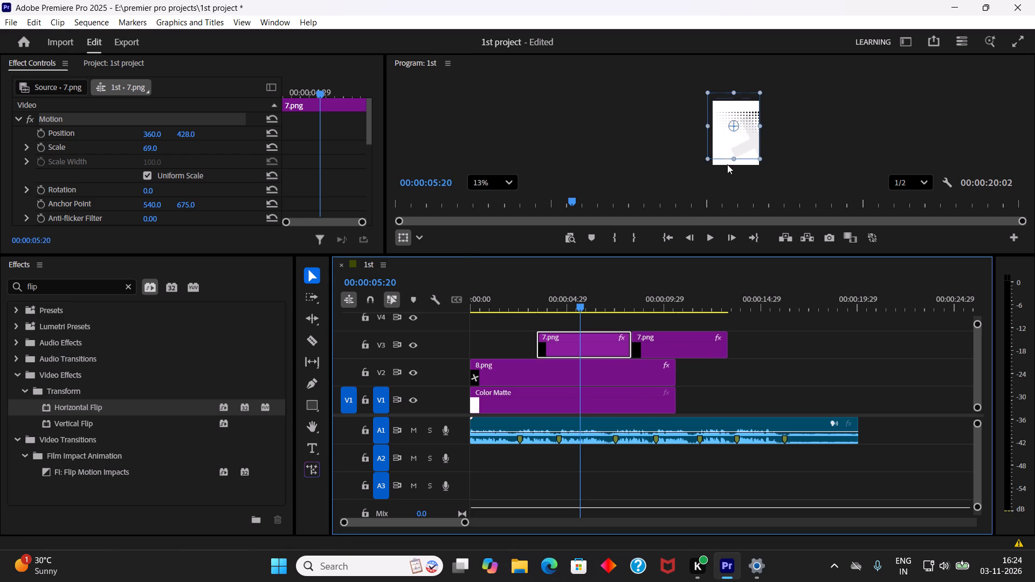
# Enlarge the program preview area and reduce the video track heights so V1 to V4 all fit in the timeline, with A1 slightly taller.
pyautogui.moveTo(751, 255); pyautogui.dragTo(726, 363)
pyautogui.scroll(3, 705, 439)
pyautogui.click(831, 442)
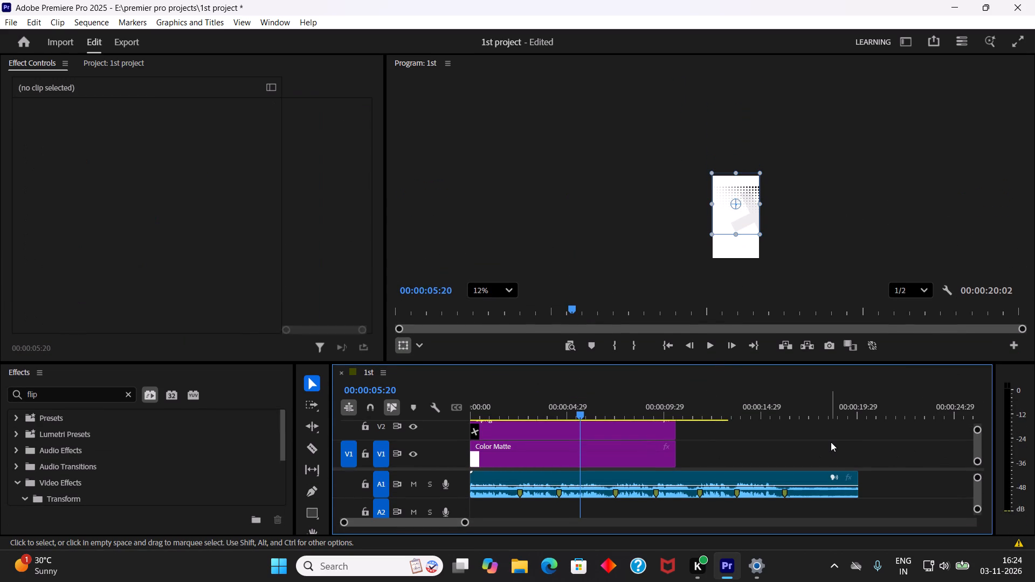
pyautogui.scroll(4, 831, 442)
pyautogui.scroll(-3, 831, 442)
pyautogui.scroll(4, 831, 442)
pyautogui.scroll(-3, 831, 442)
pyautogui.scroll(3, 831, 442)
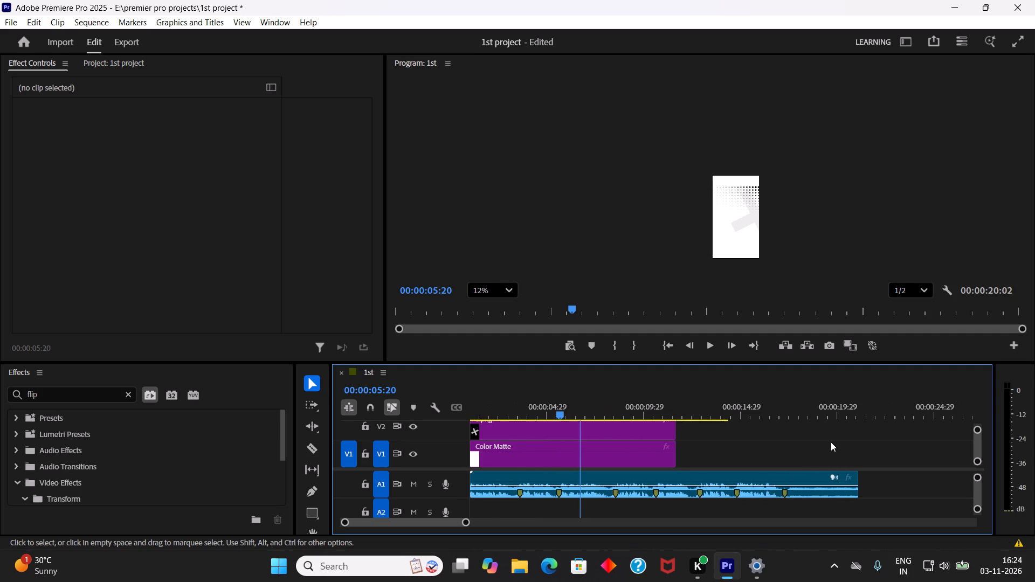
pyautogui.scroll(1, 831, 442)
pyautogui.moveTo(831, 442); pyautogui.dragTo(830, 479)
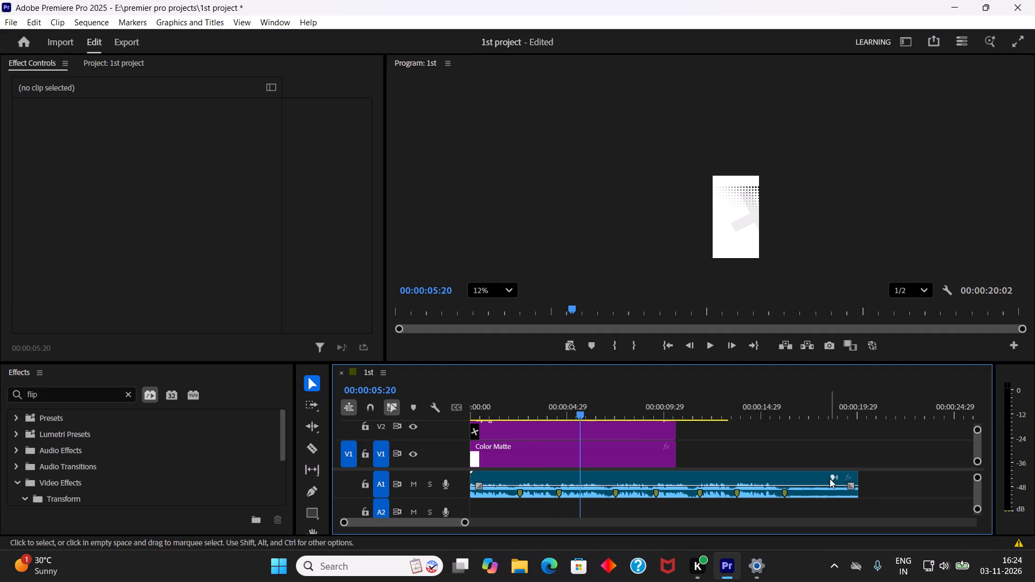
pyautogui.moveTo(830, 479); pyautogui.dragTo(830, 435)
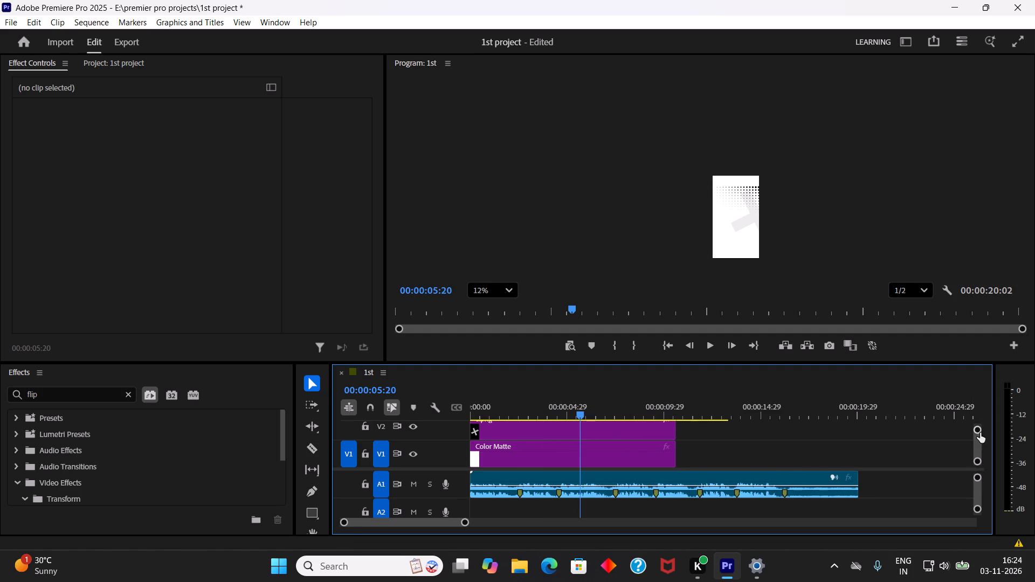
pyautogui.moveTo(979, 429); pyautogui.dragTo(975, 417)
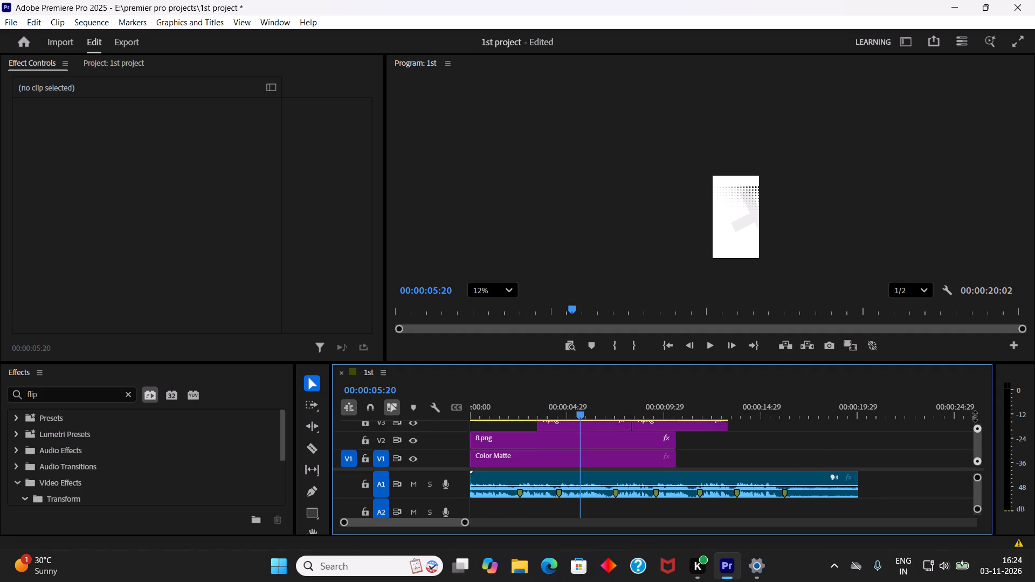
pyautogui.moveTo(975, 417); pyautogui.dragTo(974, 411)
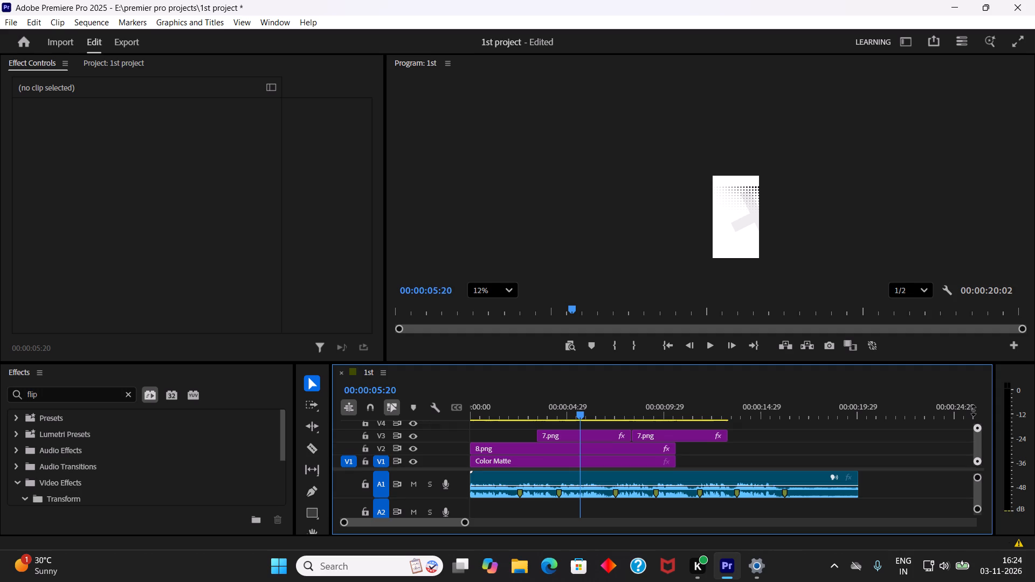
pyautogui.moveTo(974, 411); pyautogui.dragTo(974, 410)
pyautogui.moveTo(977, 426); pyautogui.dragTo(977, 415)
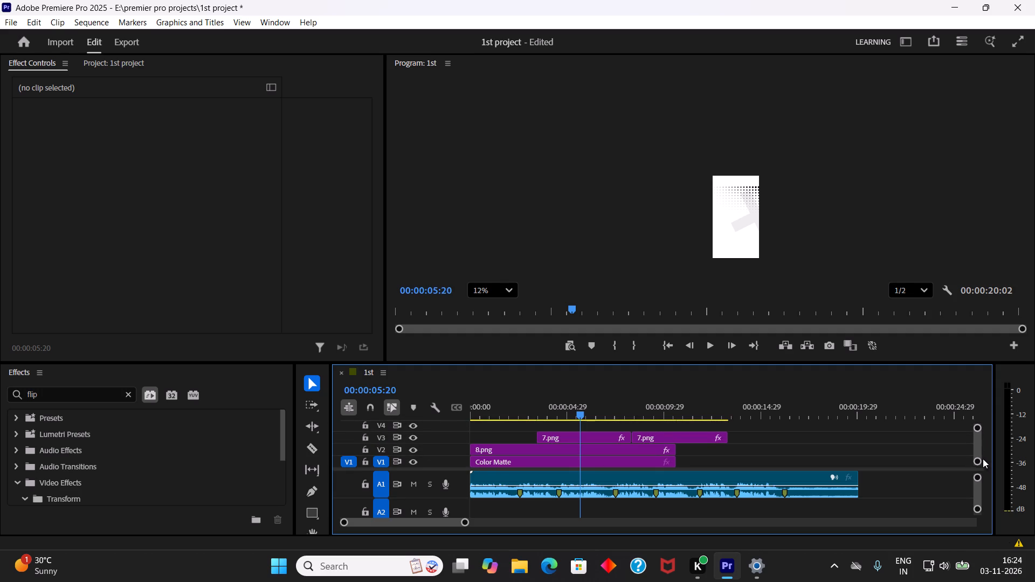
pyautogui.moveTo(979, 476); pyautogui.dragTo(979, 469)
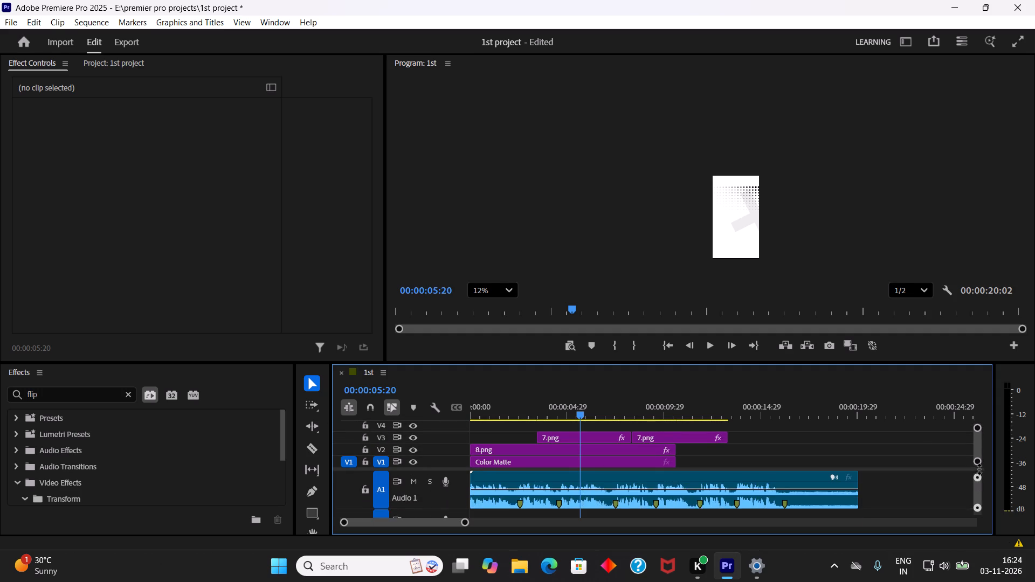
pyautogui.moveTo(979, 469); pyautogui.dragTo(979, 469)
# Move the second 7.png clip up to V4 and align its start with the 7.png clip on V3.
pyautogui.click(579, 439)
pyautogui.click(675, 437)
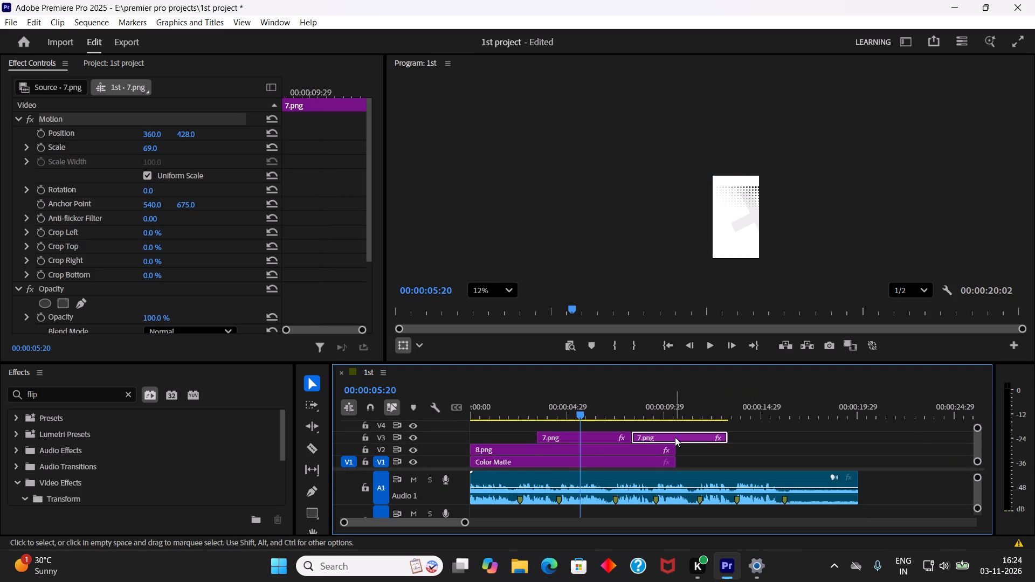
pyautogui.scroll(4, 675, 437)
pyautogui.moveTo(678, 438); pyautogui.dragTo(678, 431)
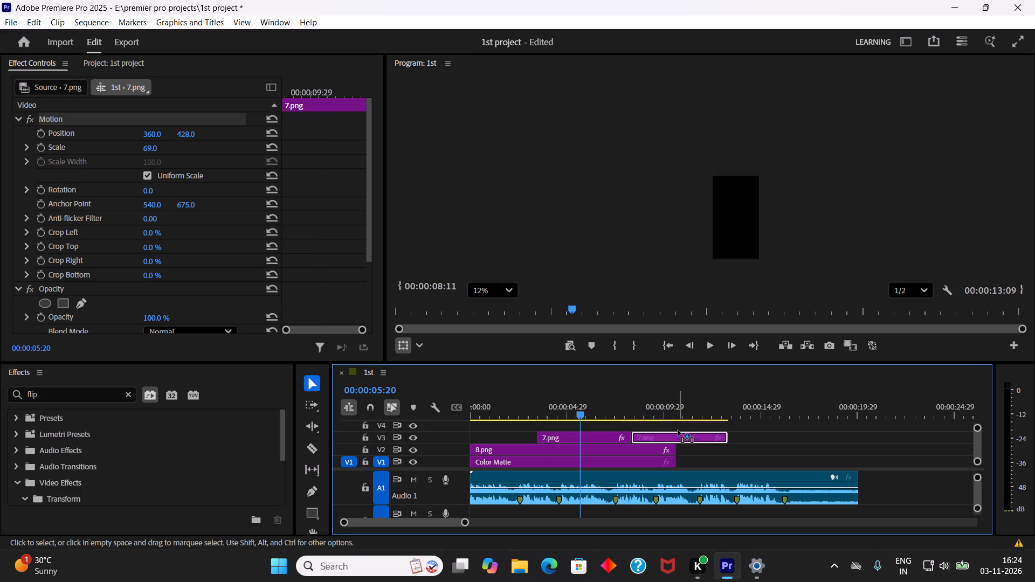
pyautogui.moveTo(678, 431); pyautogui.dragTo(678, 424)
pyautogui.moveTo(664, 424); pyautogui.dragTo(643, 421)
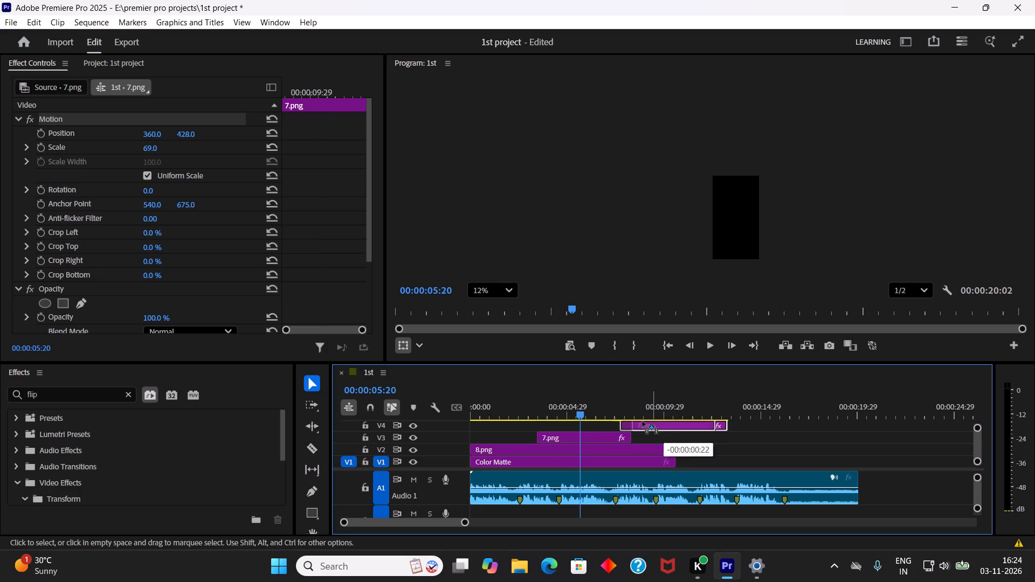
pyautogui.moveTo(643, 421); pyautogui.dragTo(565, 420)
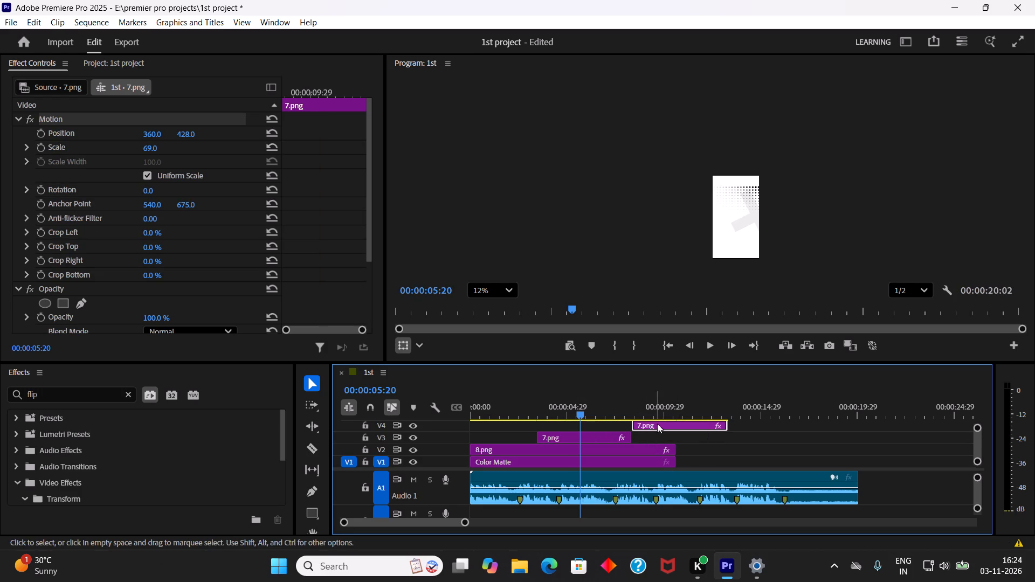
pyautogui.moveTo(657, 424); pyautogui.dragTo(560, 426)
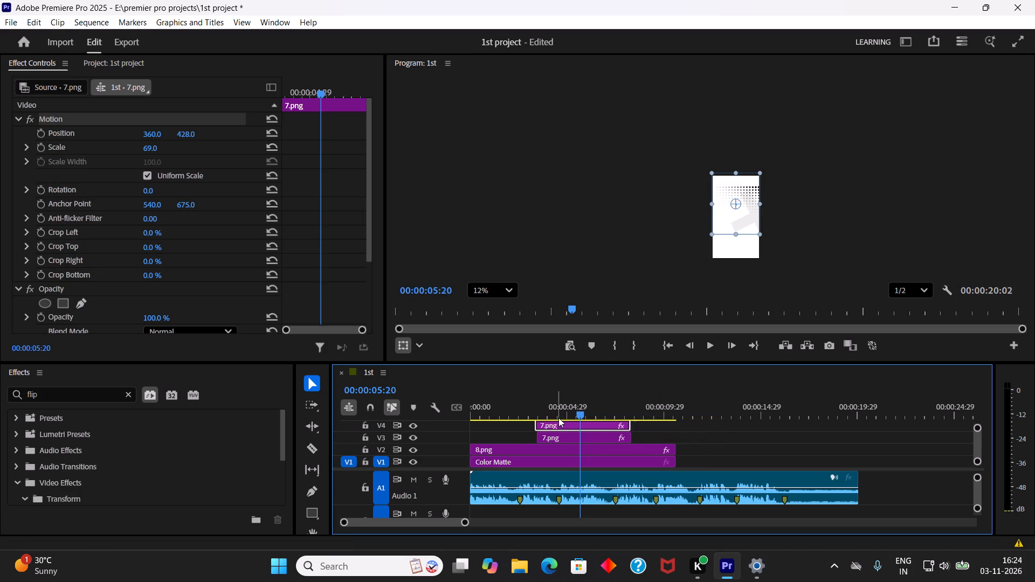
pyautogui.moveTo(557, 412); pyautogui.dragTo(541, 412)
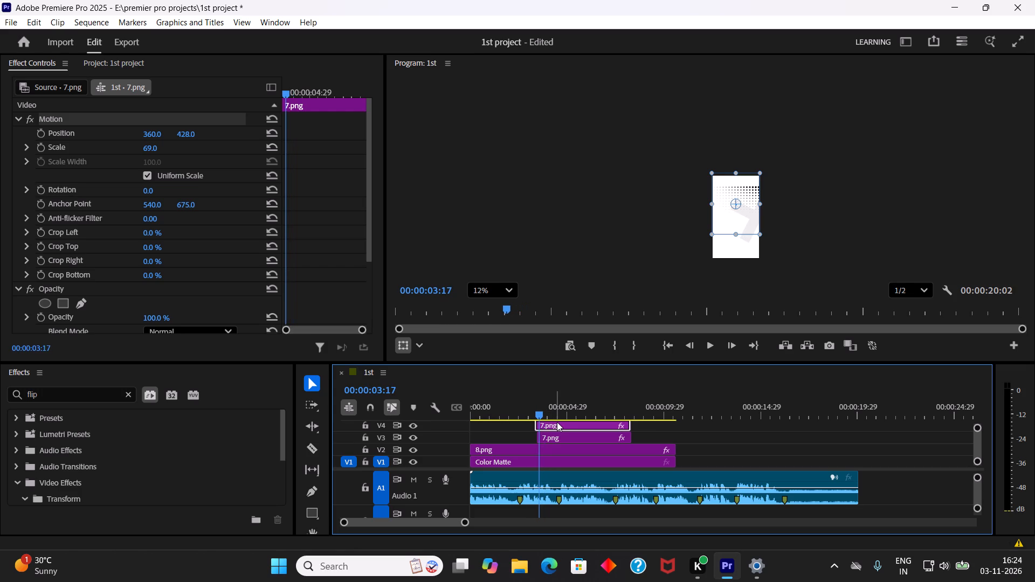
pyautogui.press('=')
pyautogui.press('=')
pyautogui.press('=')
pyautogui.moveTo(725, 424); pyautogui.dragTo(730, 425)
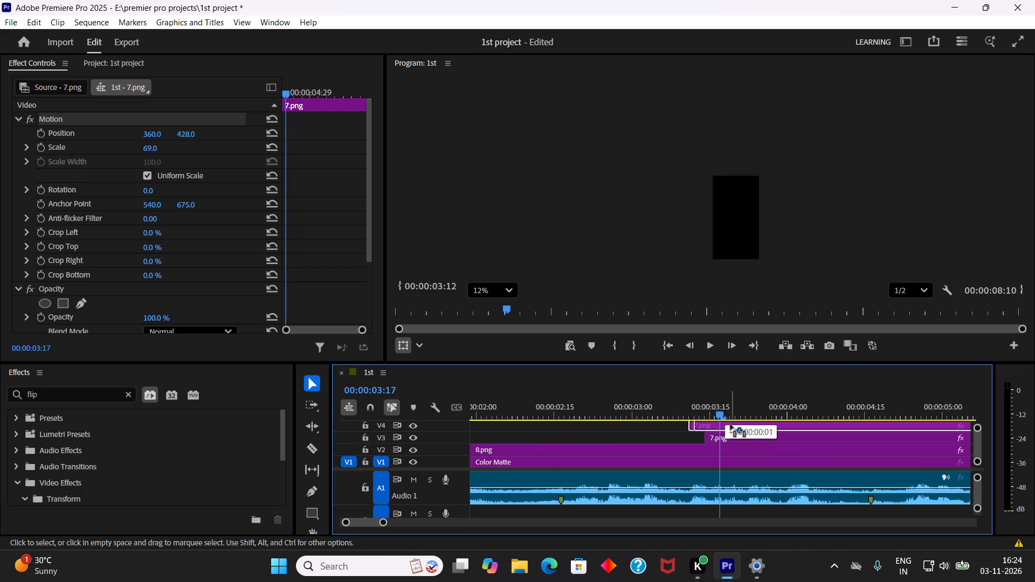
pyautogui.moveTo(730, 425); pyautogui.dragTo(739, 424)
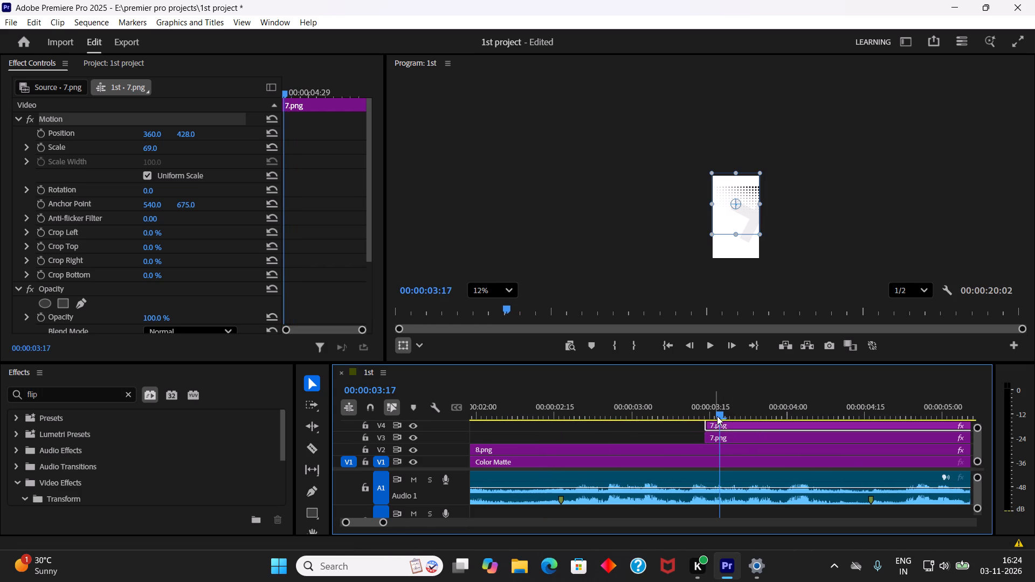
# With the playhead at 00:00:03:15, set the V4 7.png clip's vertical position to 966.
pyautogui.click(710, 414)
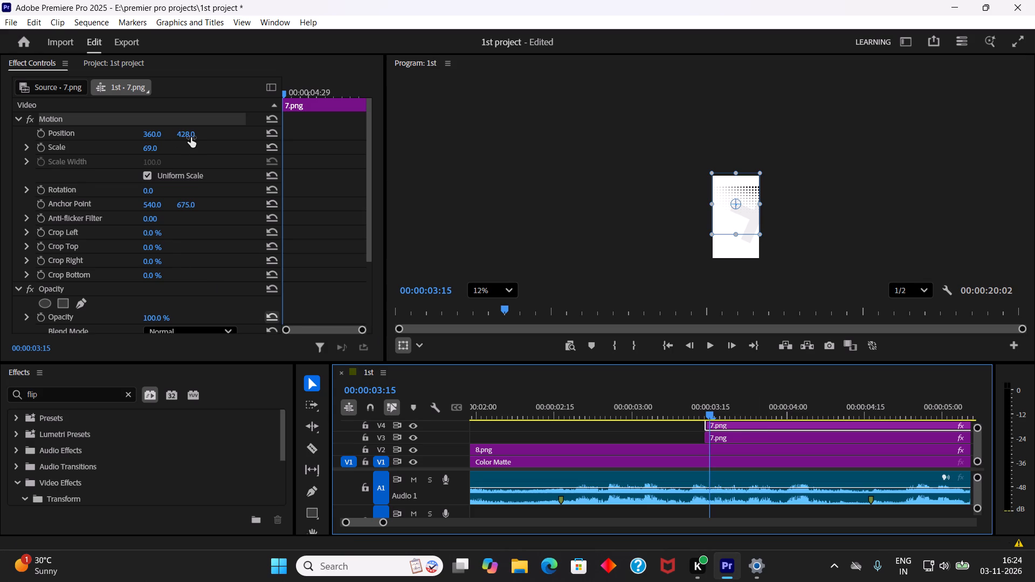
pyautogui.moveTo(189, 137); pyautogui.dragTo(551, 157)
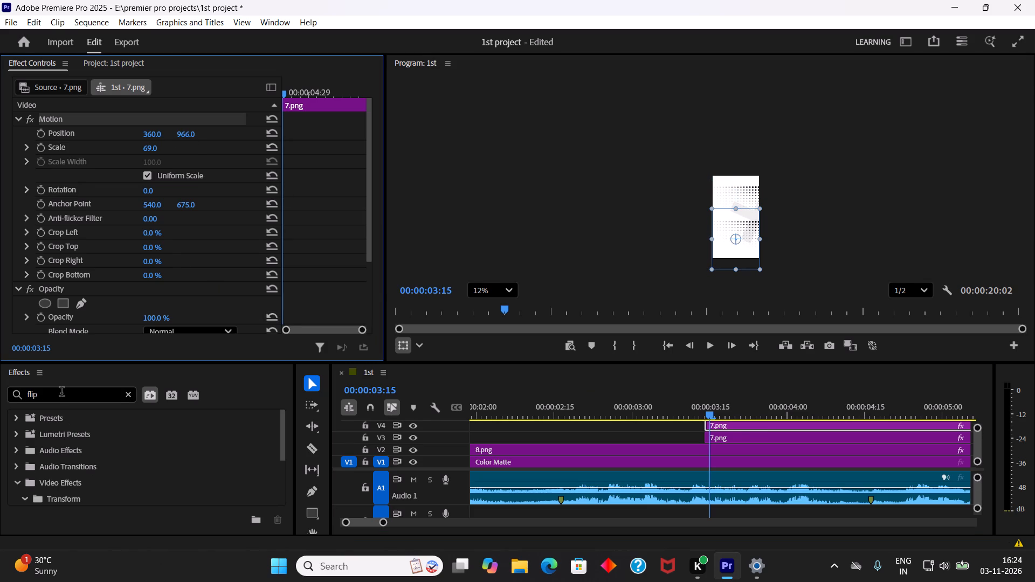
# Find the flip effects and apply Vertical Flip to the 7.png clip on V4.
pyautogui.click(61, 393)
pyautogui.press('Return')
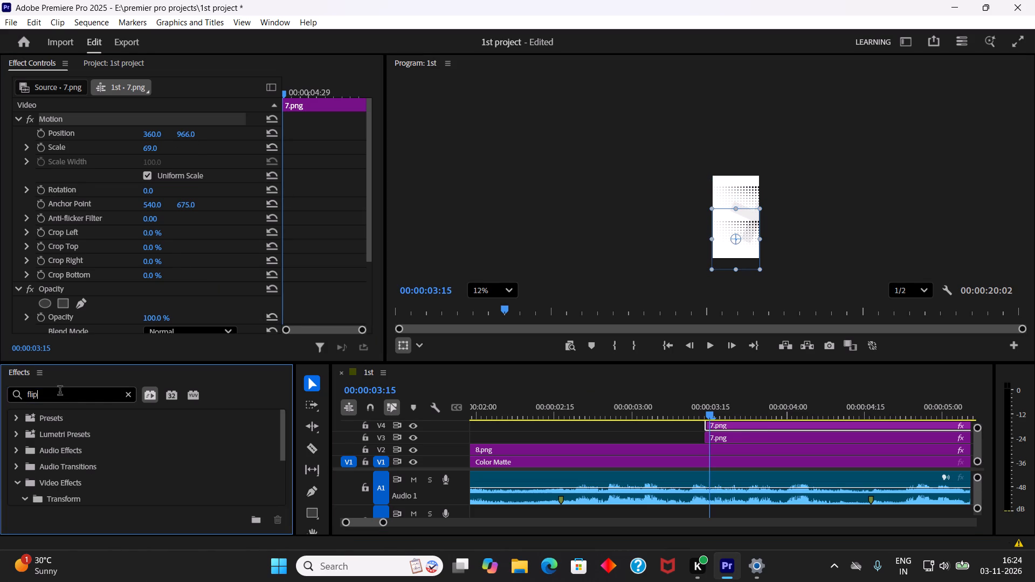
pyautogui.click(60, 392)
pyautogui.press('BackSpace')
pyautogui.press('p')
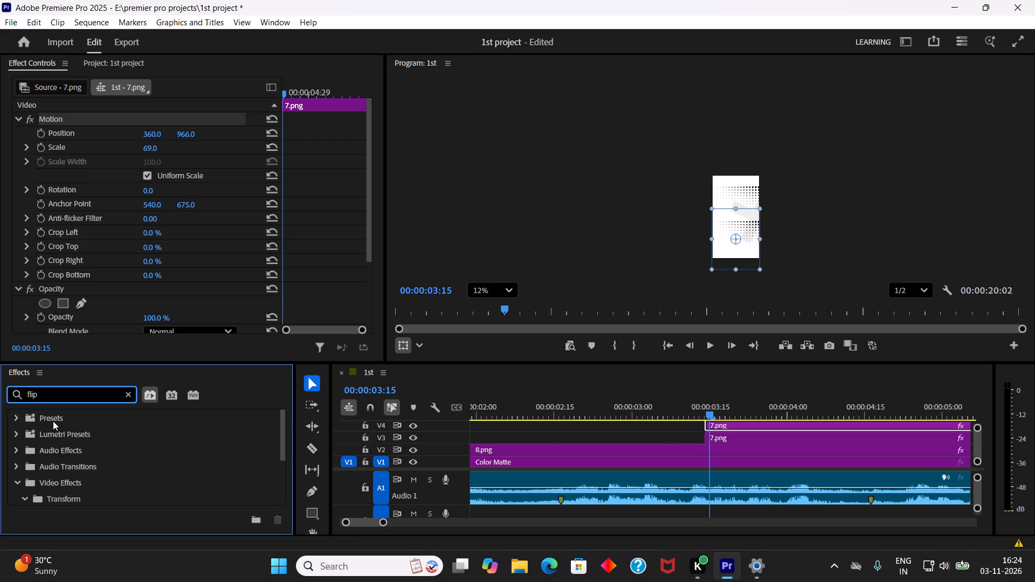
pyautogui.hotkey('ctrl', 'a')
pyautogui.write('verti')
pyautogui.press('BackSpace')
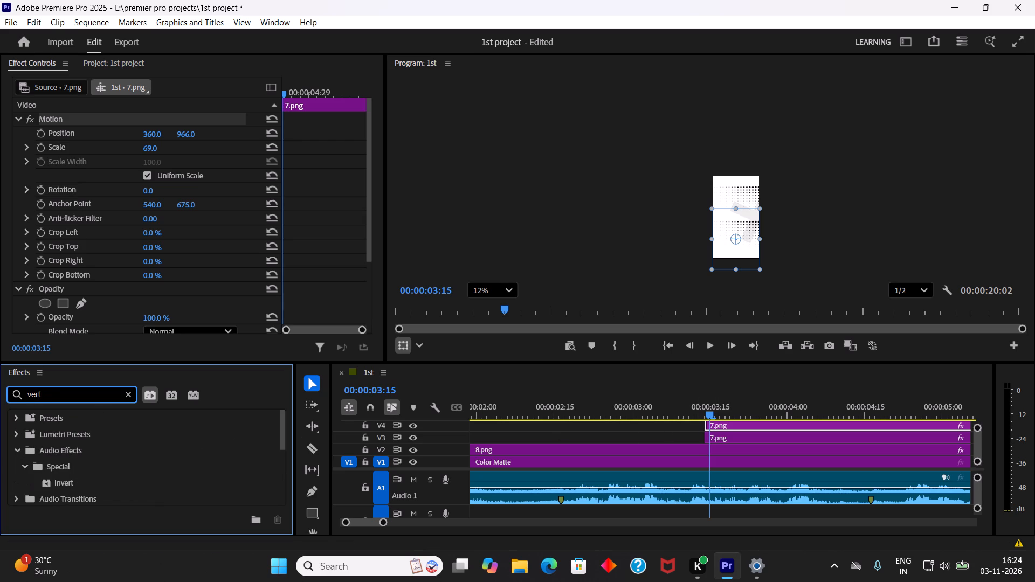
pyautogui.press('BackSpace')
pyautogui.press('BackSpace')
pyautogui.press('BackSpace')
pyautogui.press('BackSpace')
pyautogui.press('BackSpace')
pyautogui.write('flip')
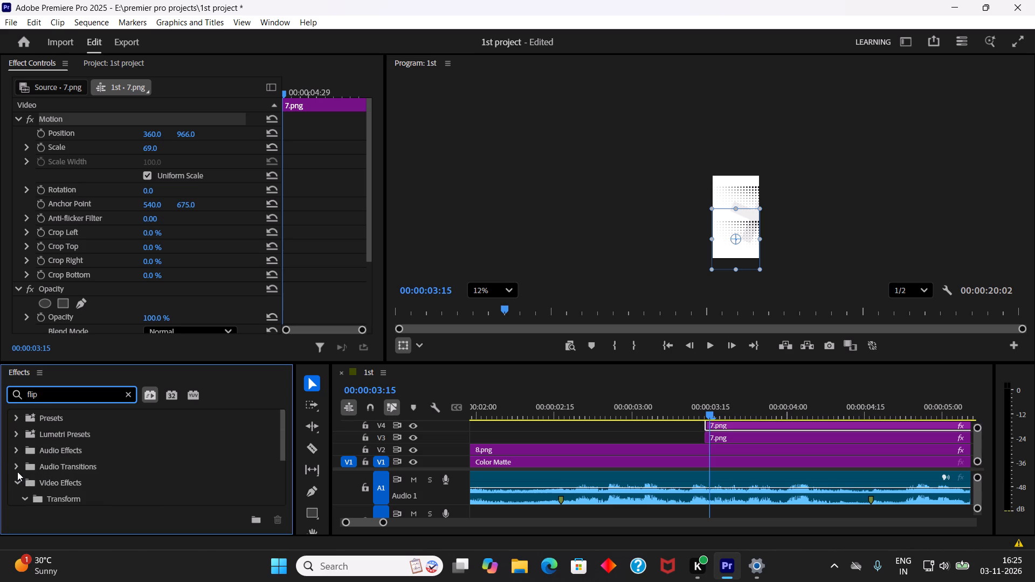
pyautogui.click(22, 503)
pyautogui.click(22, 500)
pyautogui.scroll(-5, 112, 480)
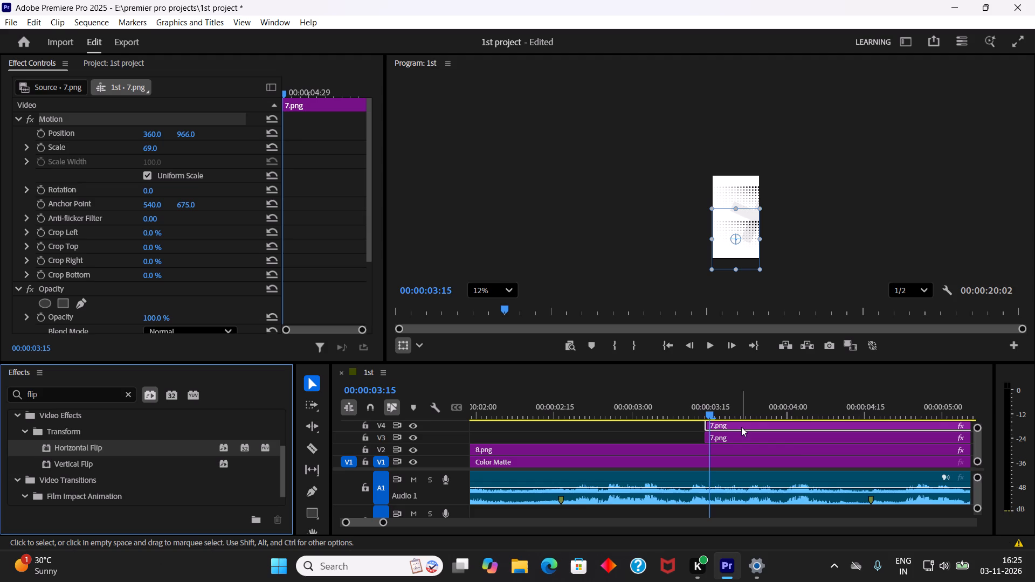
pyautogui.scroll(1, 741, 427)
pyautogui.doubleClick(76, 467)
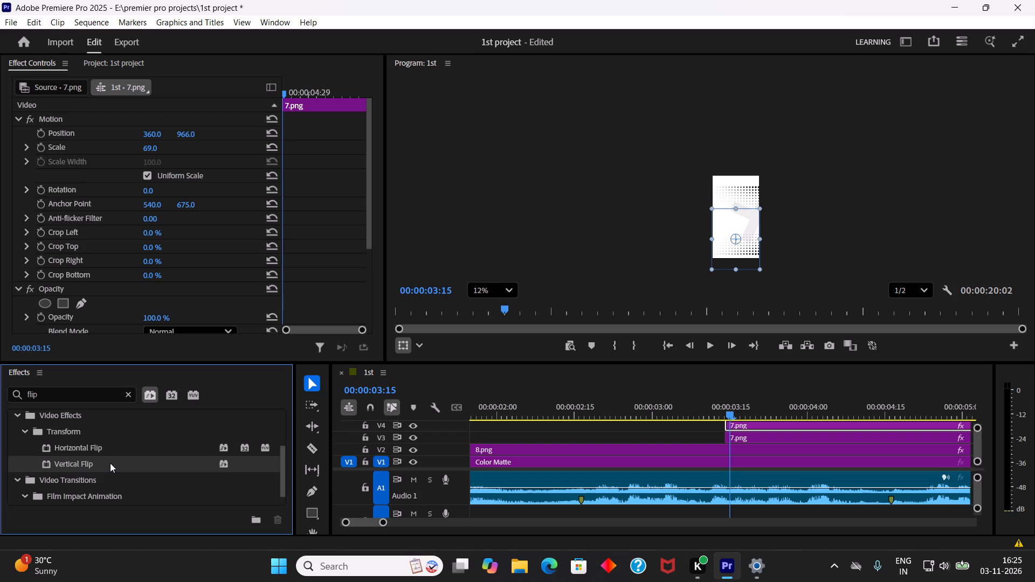
# Set the opacity of the 7.png clip on V4 to 30%.
pyautogui.click(678, 428)
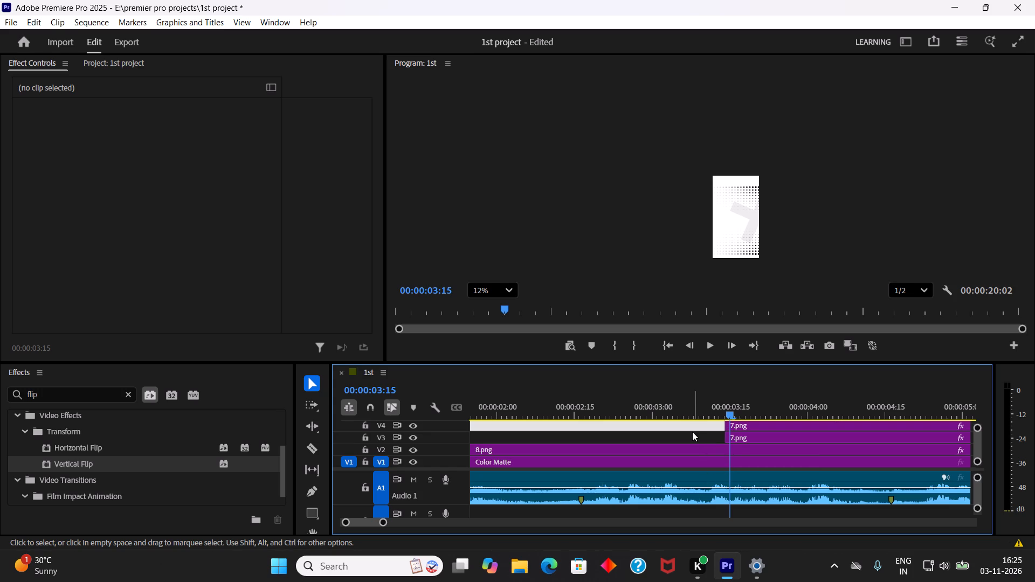
pyautogui.click(692, 432)
pyautogui.click(750, 425)
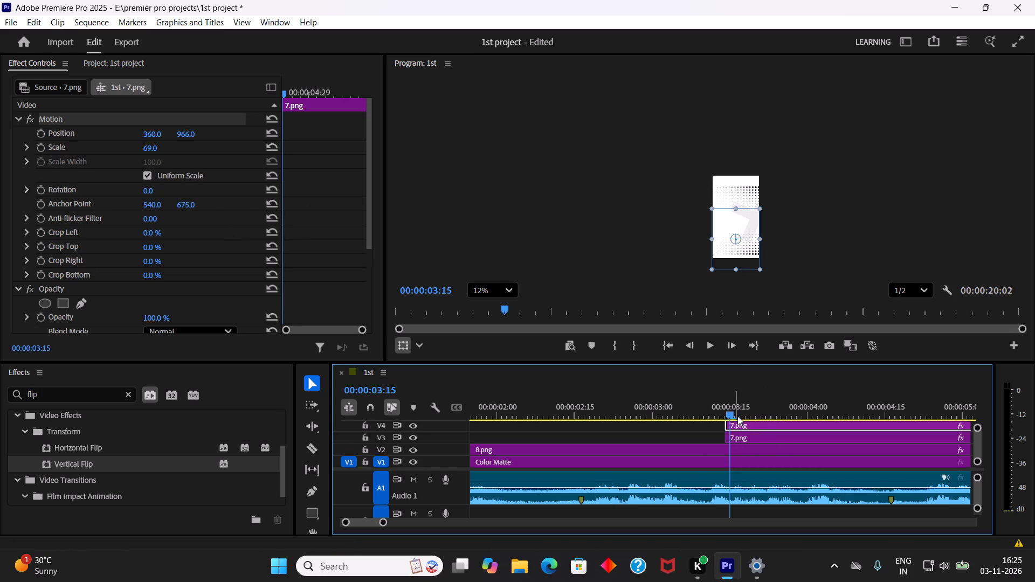
pyautogui.scroll(-2, 164, 276)
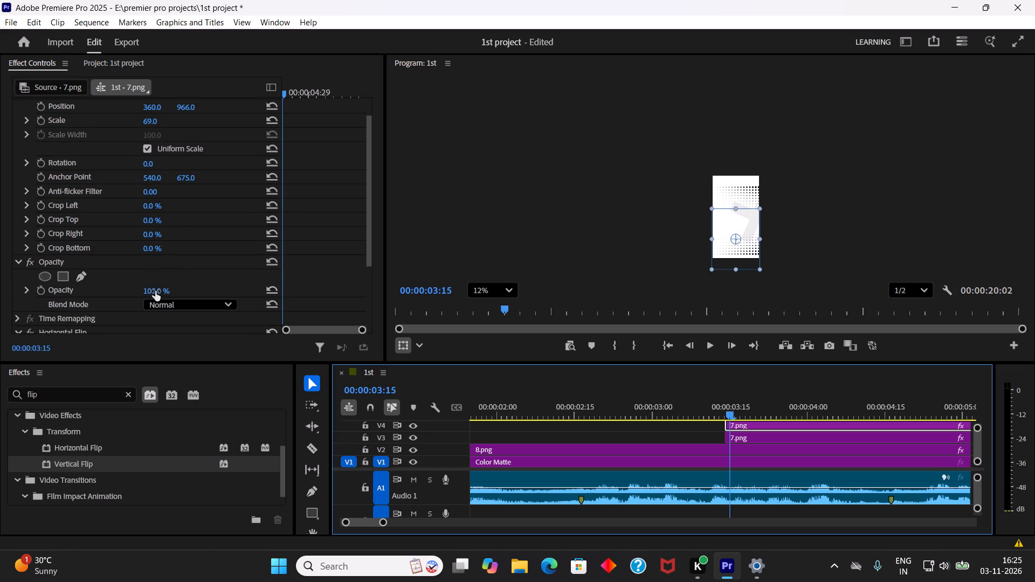
pyautogui.click(155, 291)
pyautogui.write('30')
pyautogui.press('Return')
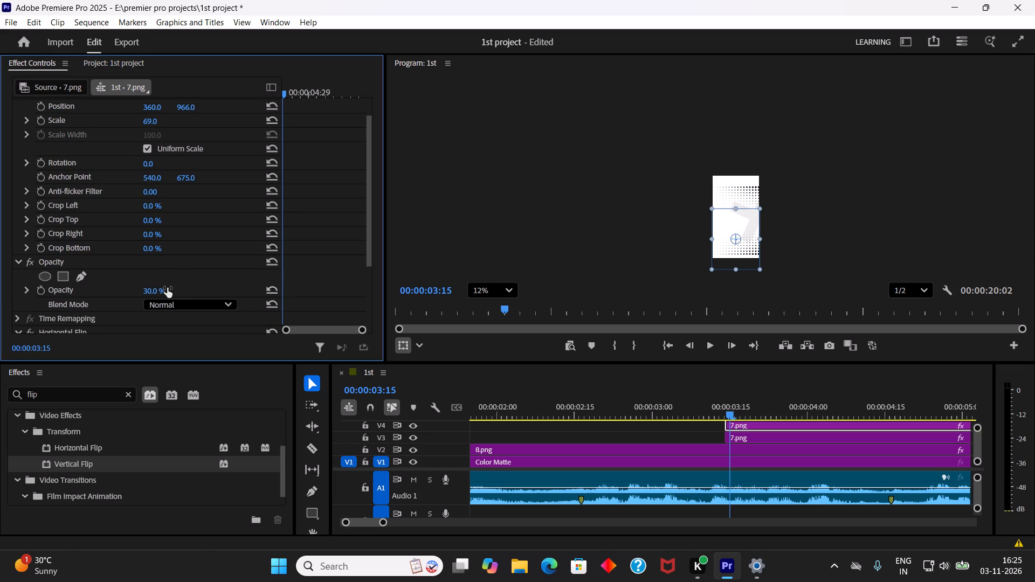
# Set the opacity of the 7.png clip on V3 to 30%.
pyautogui.click(755, 441)
pyautogui.scroll(-5, 169, 284)
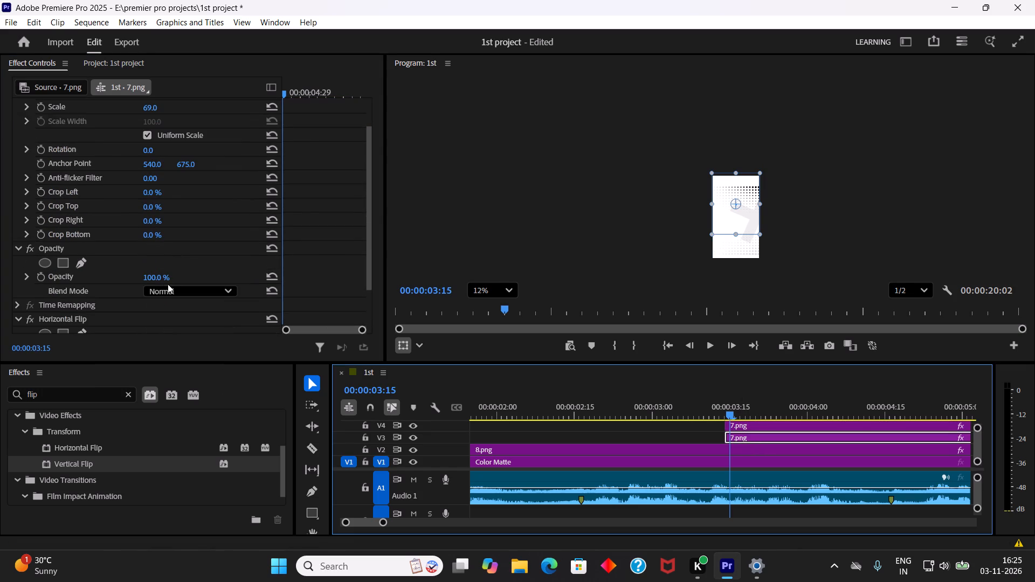
pyautogui.click(149, 250)
pyautogui.write('30')
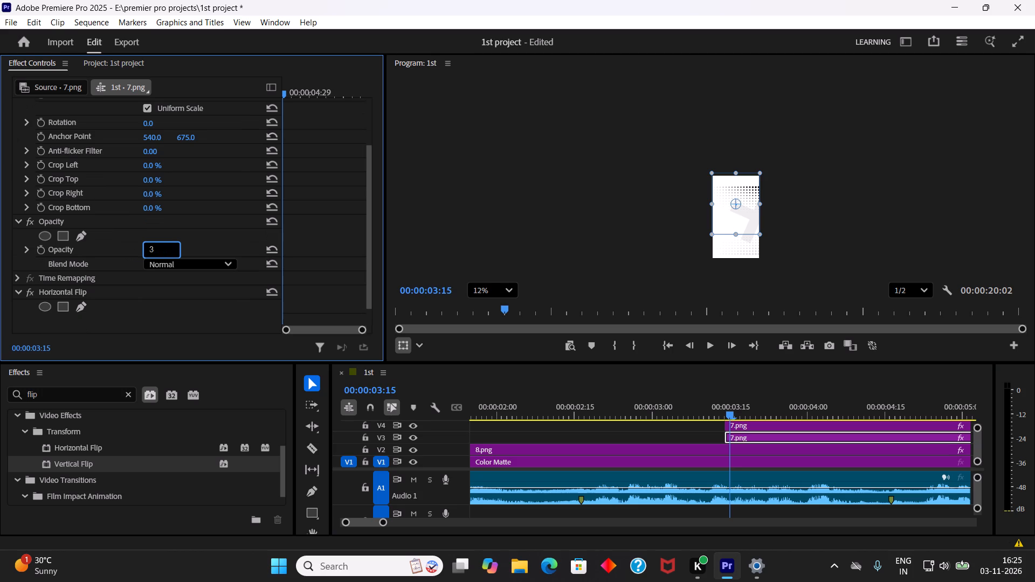
pyautogui.press('Return')
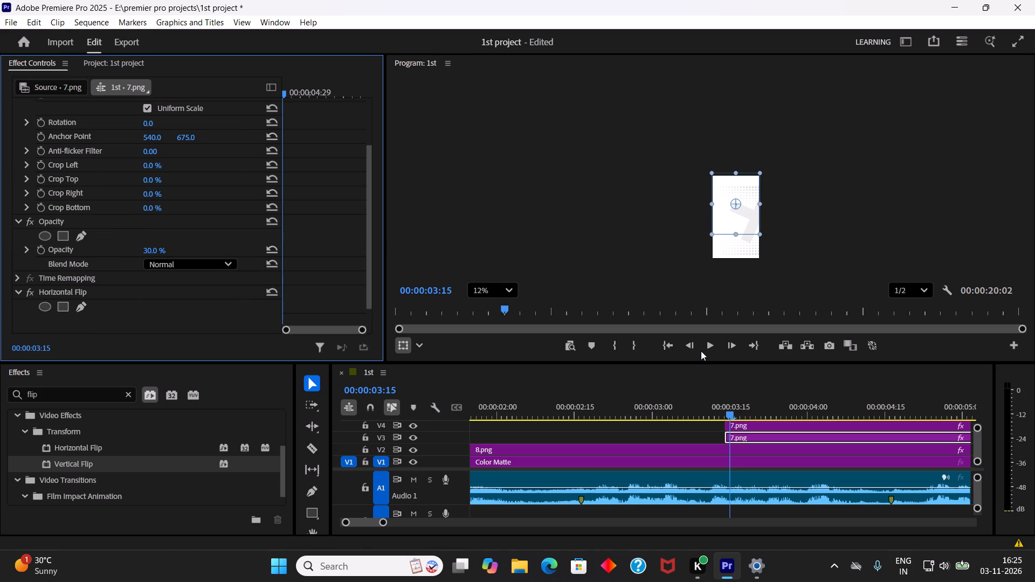
# Preview the section from 00:00:03:15 and examine how both faded halftones sit across the full frame.
pyautogui.scroll(8, 749, 176)
pyautogui.press('space')
pyautogui.press('space')
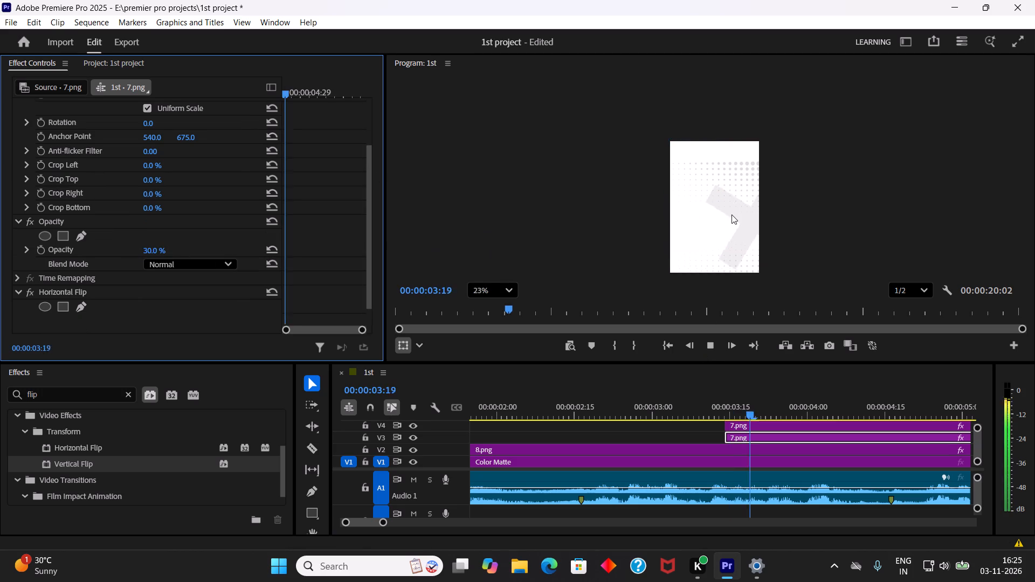
pyautogui.press('space')
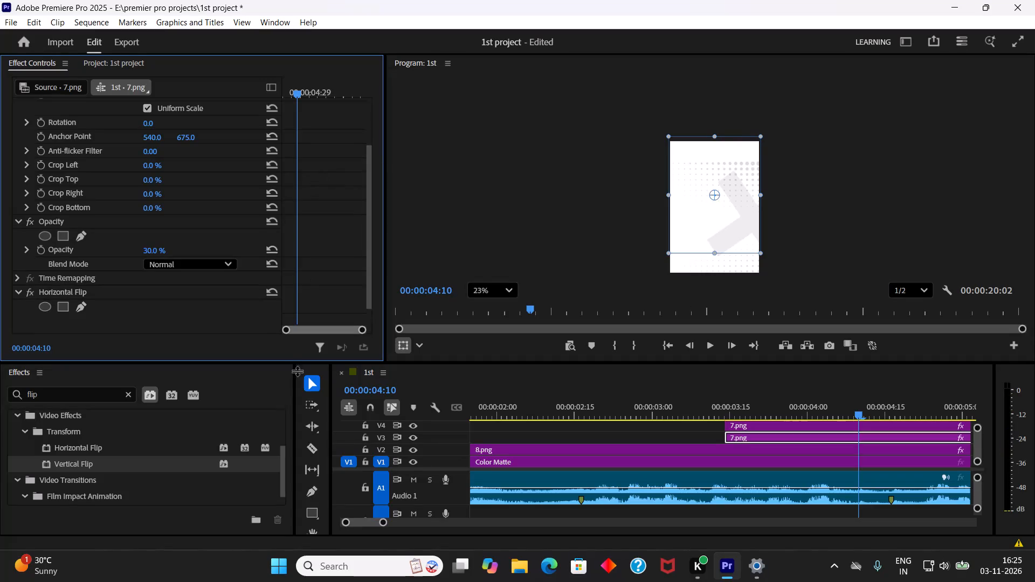
pyautogui.scroll(-3, 319, 486)
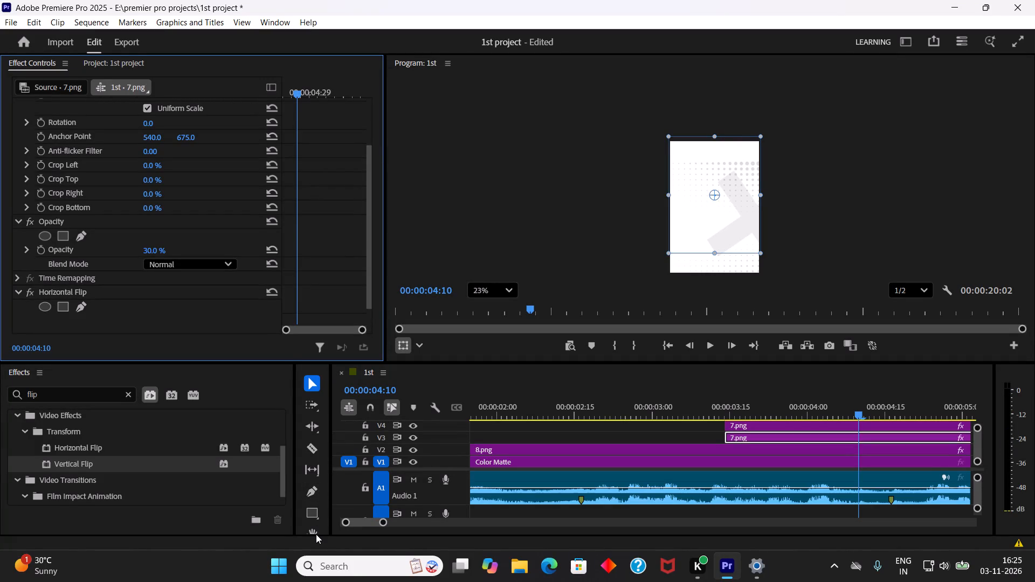
pyautogui.click(315, 533)
pyautogui.moveTo(726, 221); pyautogui.dragTo(704, 157)
pyautogui.hotkey('ctrl', 'z')
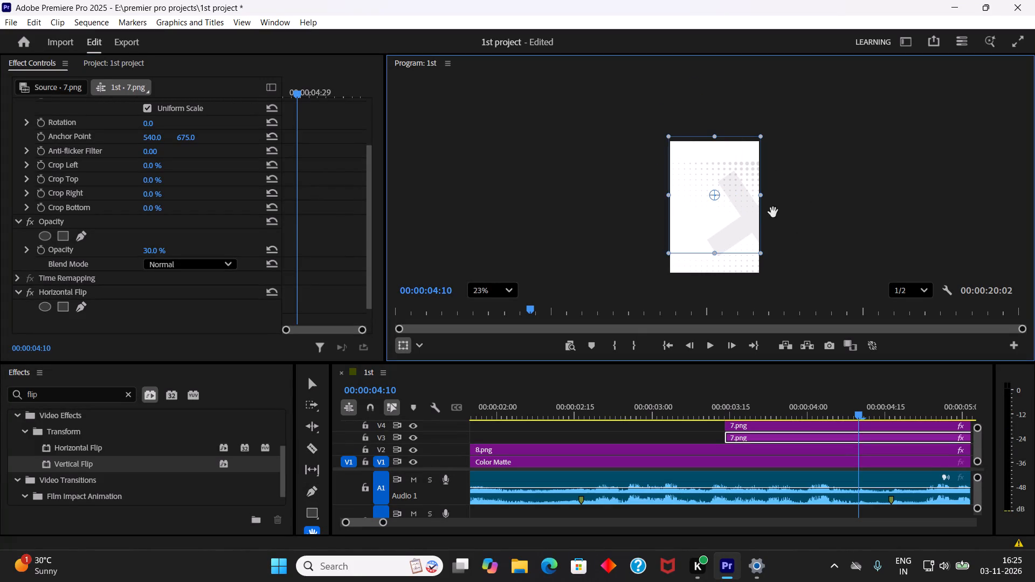
pyautogui.click(834, 235)
pyautogui.moveTo(824, 237); pyautogui.dragTo(818, 192)
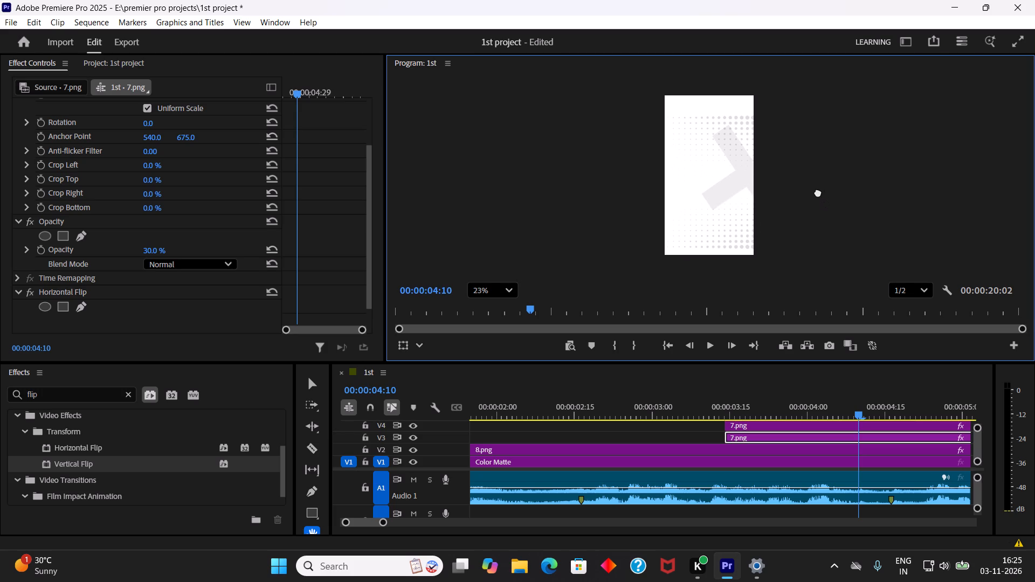
pyautogui.moveTo(818, 192); pyautogui.dragTo(732, 193)
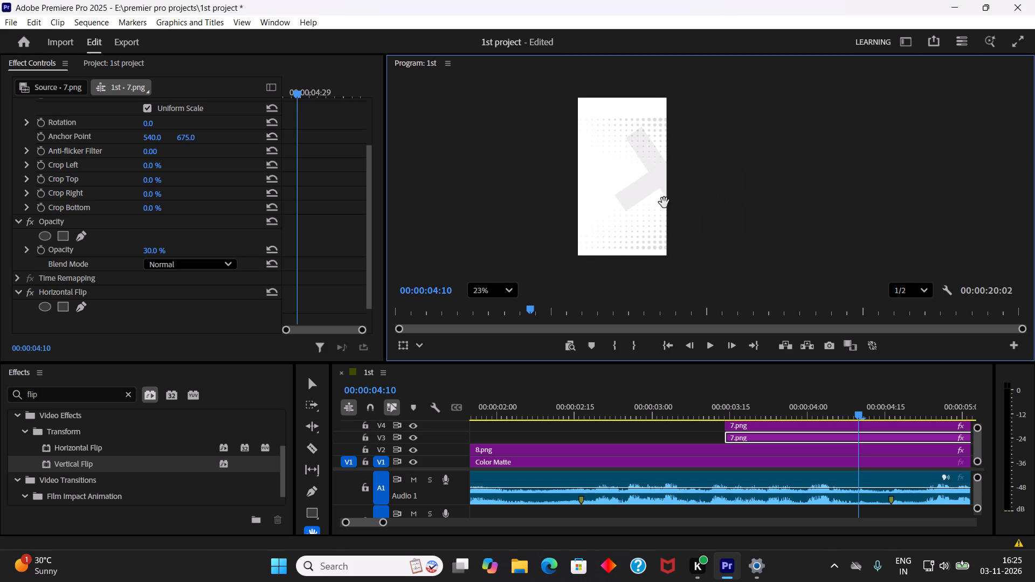
pyautogui.scroll(1, 664, 203)
pyautogui.moveTo(714, 177); pyautogui.dragTo(714, 186)
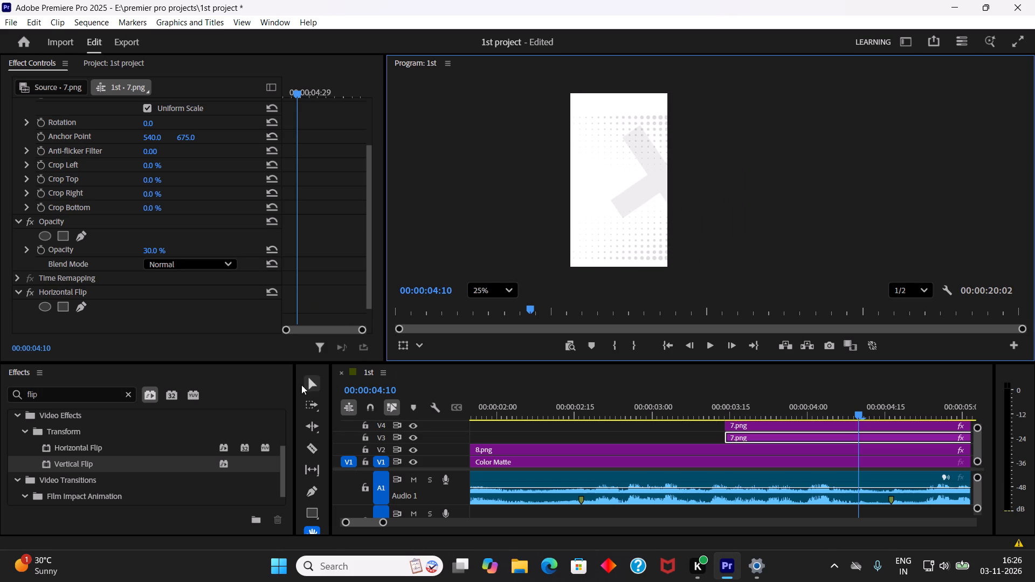
# Lower the vertical position value of the 7.png clip on V3 until its halftone reaches the frame's top edge.
pyautogui.click(307, 382)
pyautogui.click(745, 438)
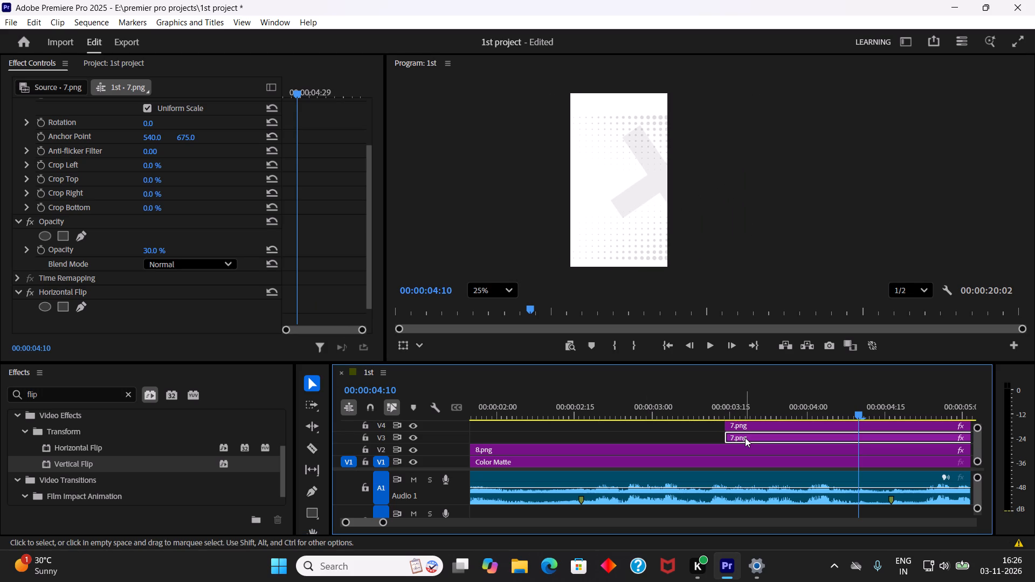
pyautogui.click(768, 430)
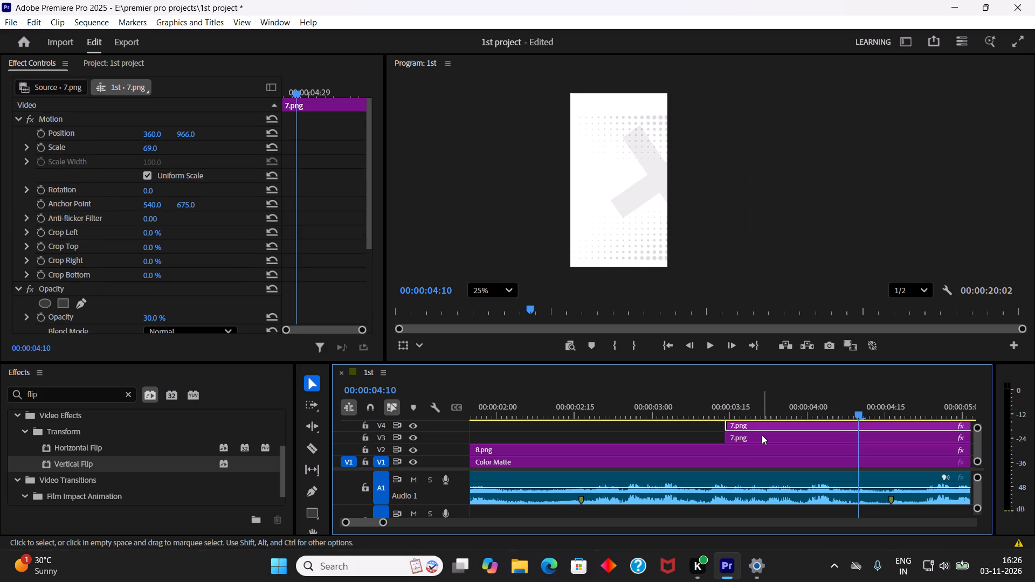
pyautogui.click(760, 438)
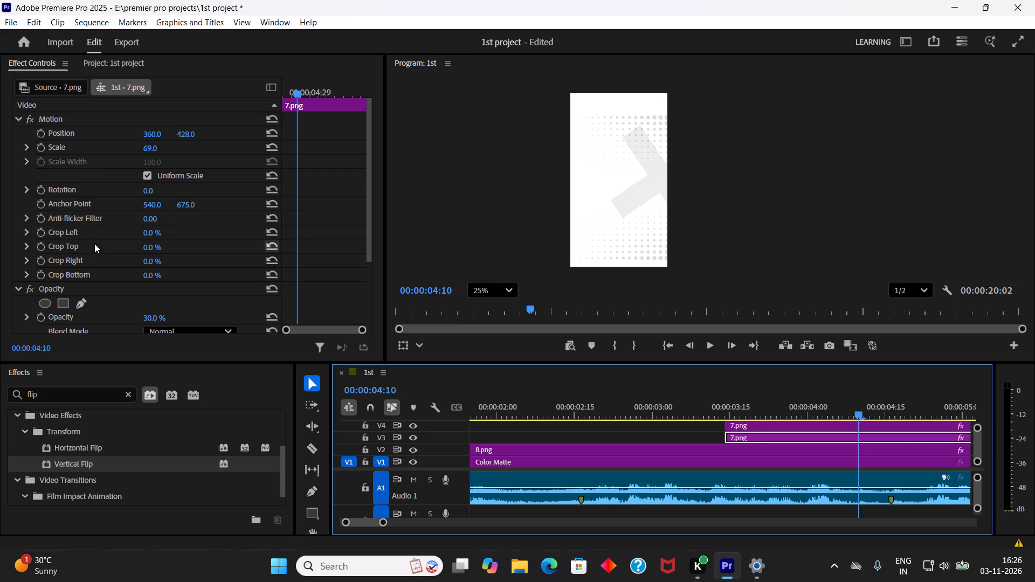
pyautogui.scroll(3, 87, 224)
pyautogui.moveTo(185, 134); pyautogui.dragTo(180, 133)
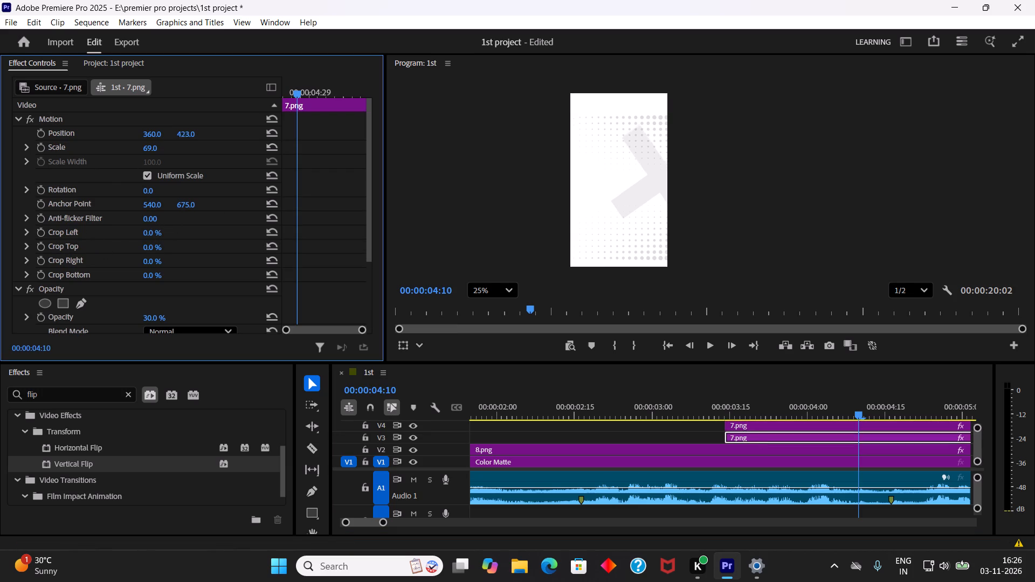
pyautogui.moveTo(180, 133); pyautogui.dragTo(74, 150)
# Set the vertical position of the 7.png clip on V4 to 999.
pyautogui.click(767, 424)
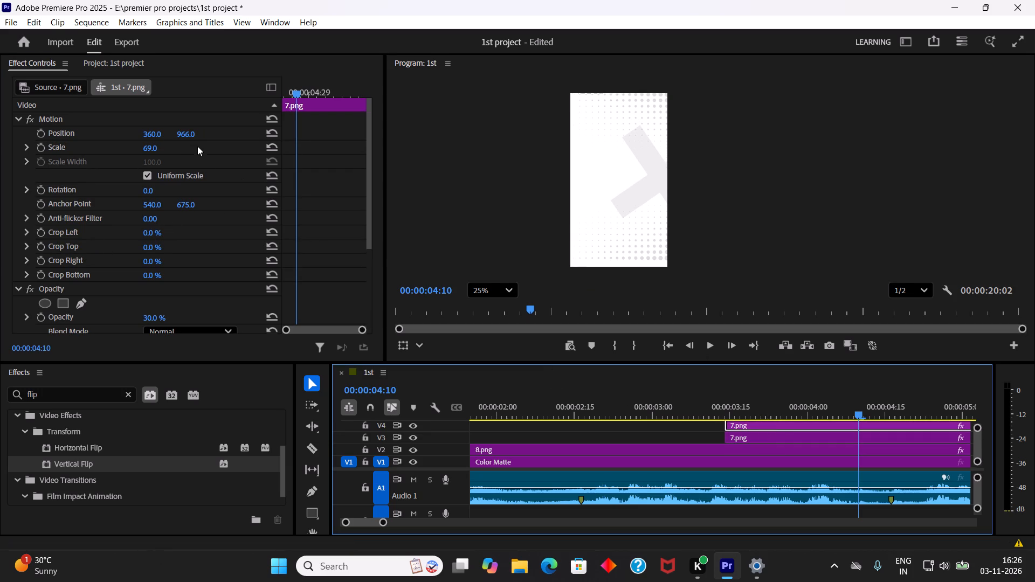
pyautogui.moveTo(183, 132); pyautogui.dragTo(192, 133)
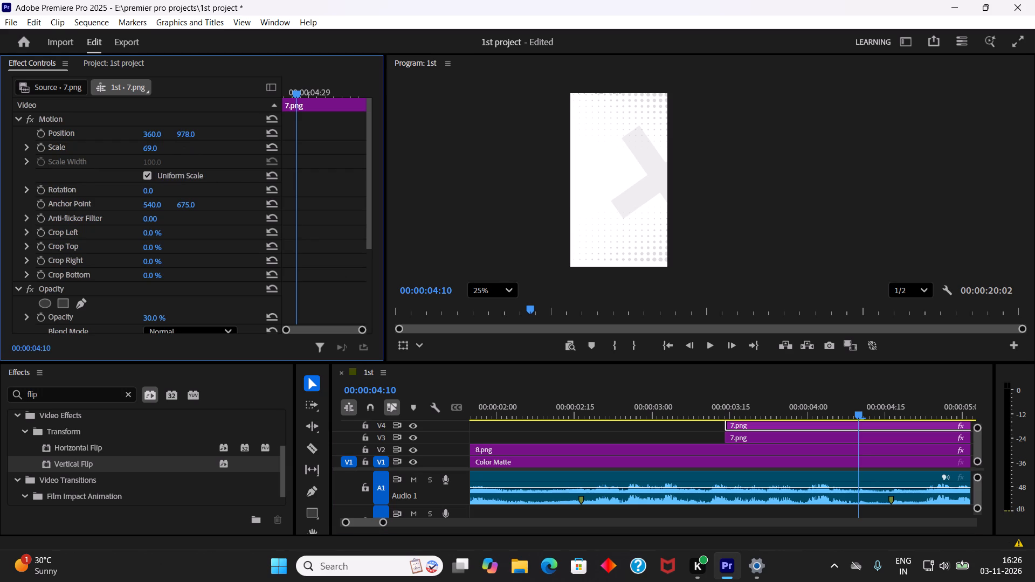
pyautogui.moveTo(192, 133); pyautogui.dragTo(206, 134)
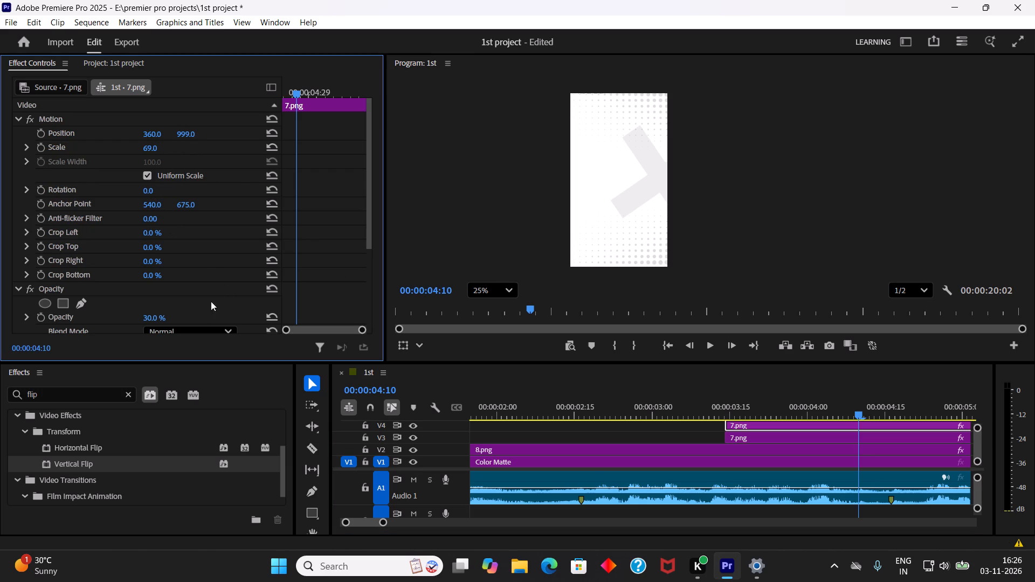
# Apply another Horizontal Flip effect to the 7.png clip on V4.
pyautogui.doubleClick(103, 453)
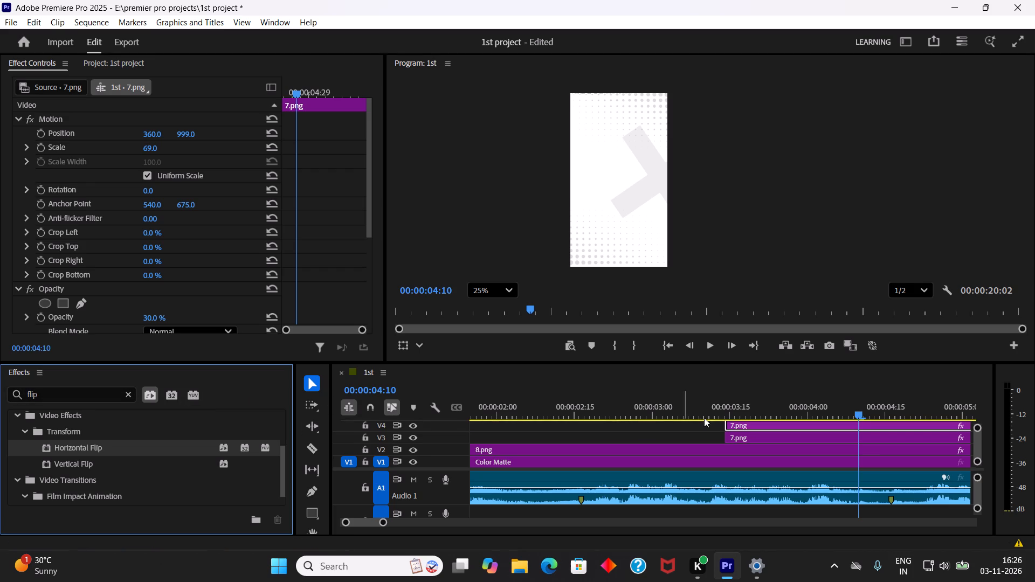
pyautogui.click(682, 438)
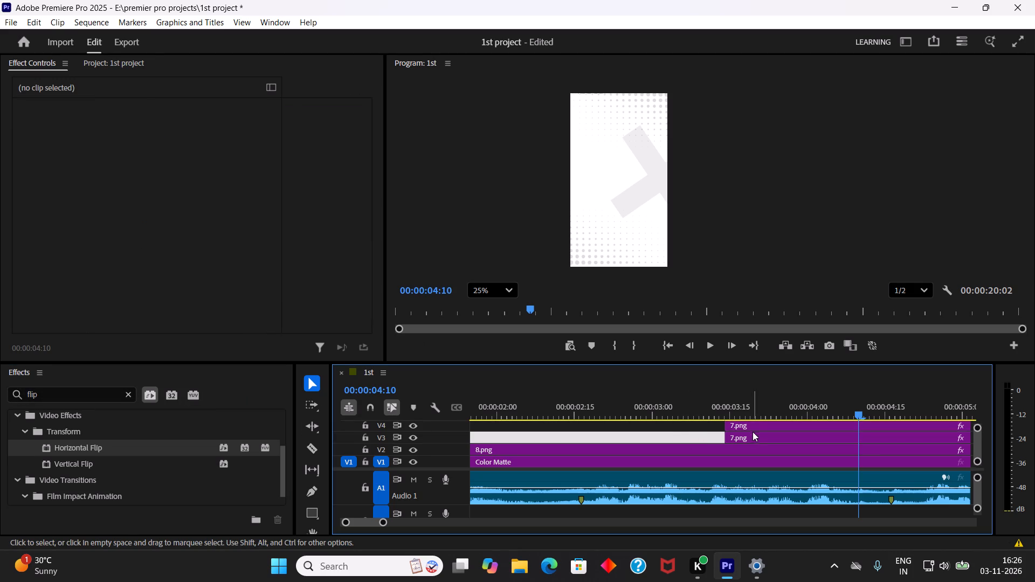
# Set the horizontal position of the 7.png clip on V4 to 380 and save the project.
pyautogui.click(751, 428)
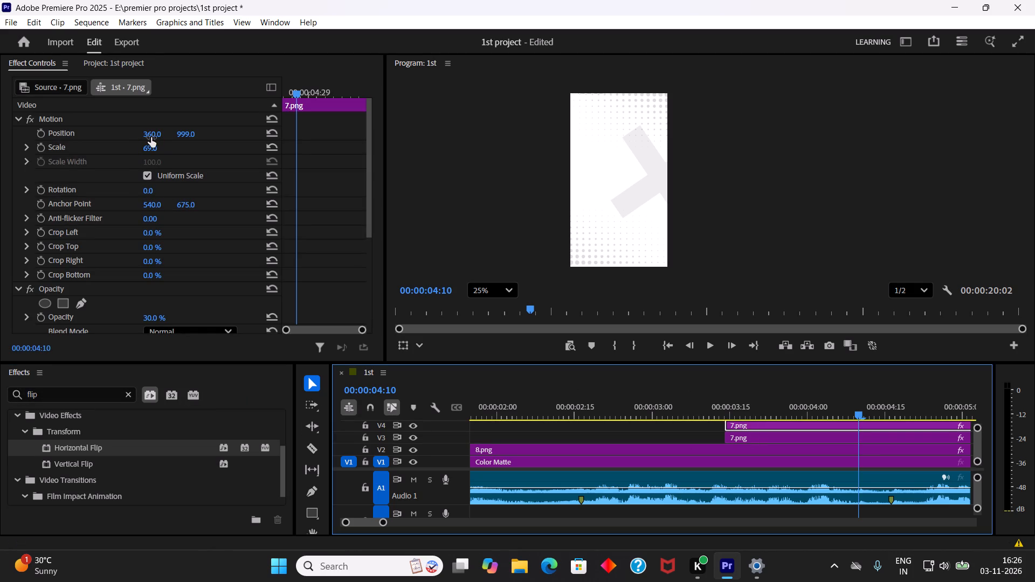
pyautogui.moveTo(151, 136); pyautogui.dragTo(173, 141)
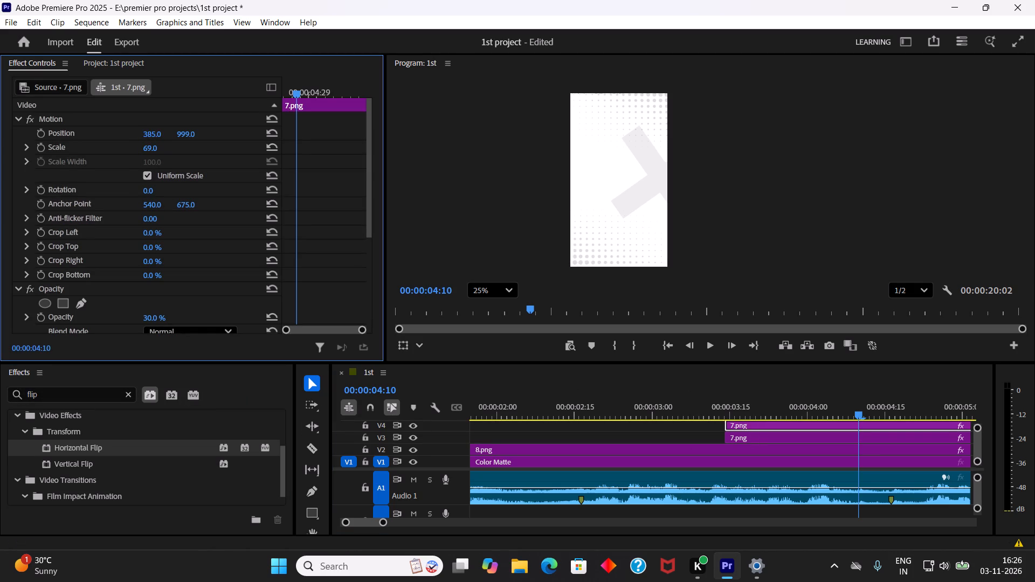
pyautogui.moveTo(173, 141); pyautogui.dragTo(171, 142)
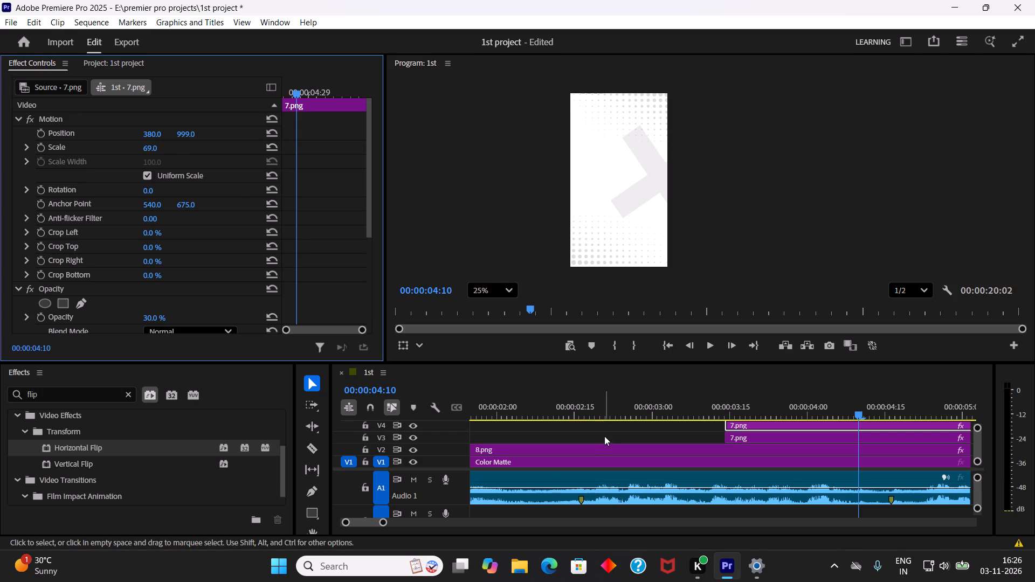
pyautogui.click(604, 436)
pyautogui.hotkey('ctrl', 's')
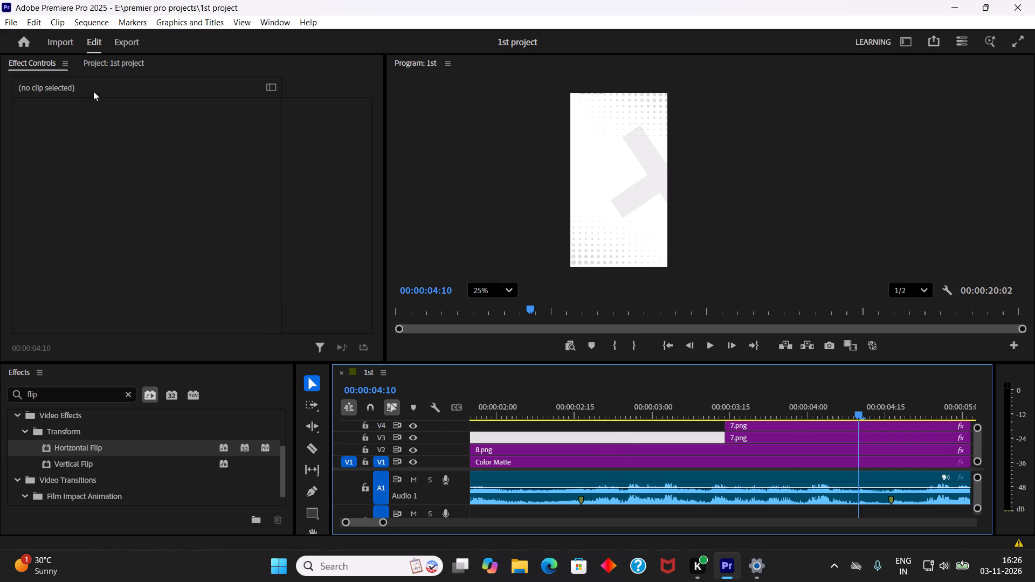
# Delete both Horizontal Flip effects from the 7.png clip on V4, keeping Vertical Flip, and save the project.
pyautogui.click(759, 425)
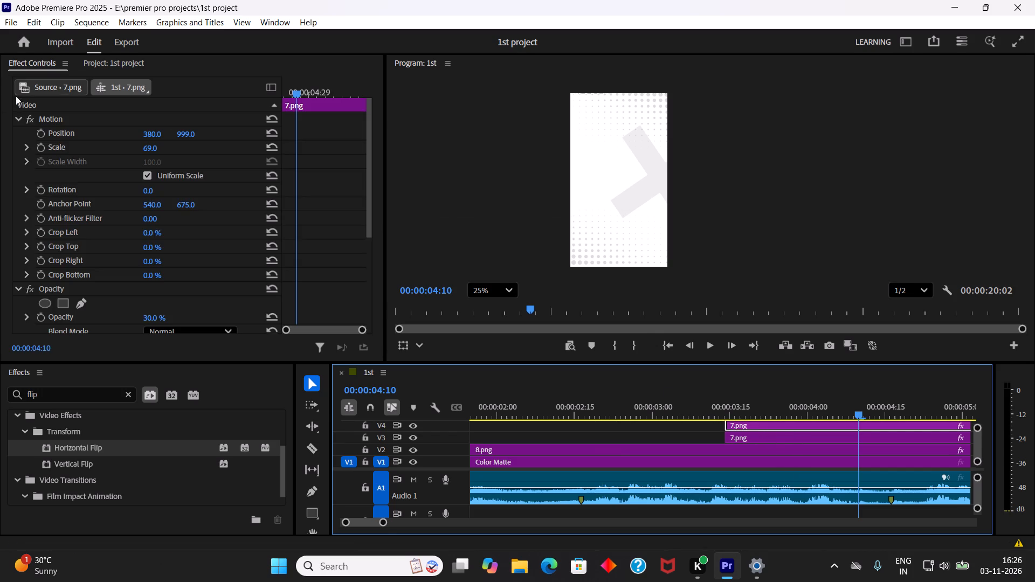
pyautogui.click(17, 122)
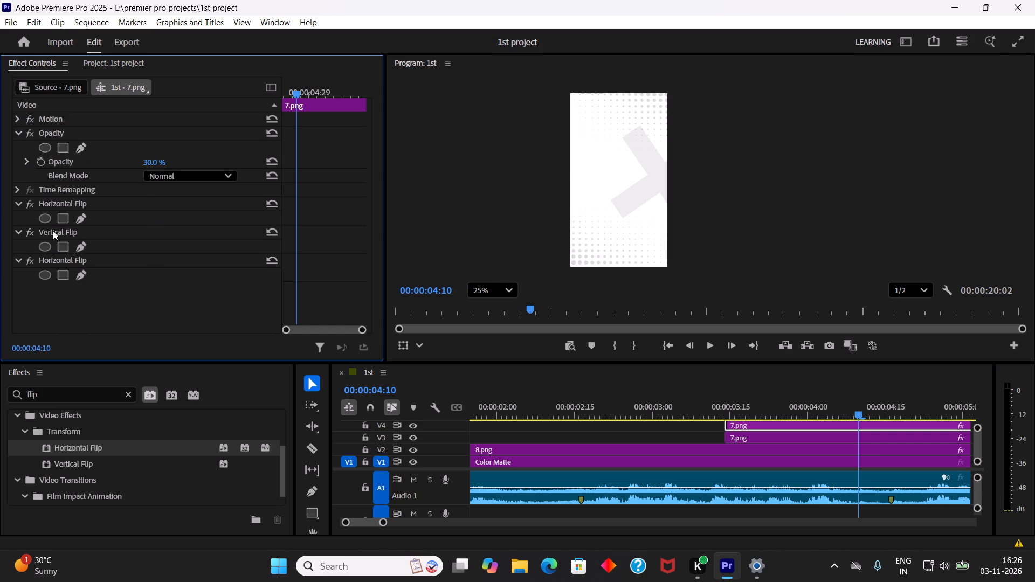
pyautogui.click(64, 259)
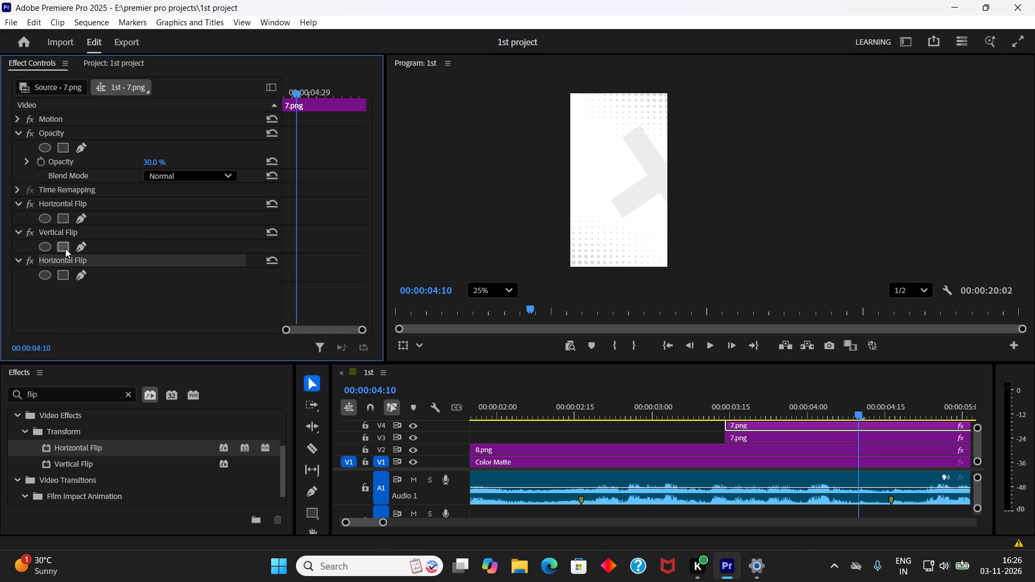
pyautogui.press('Delete')
pyautogui.click(61, 202)
pyautogui.press('Delete')
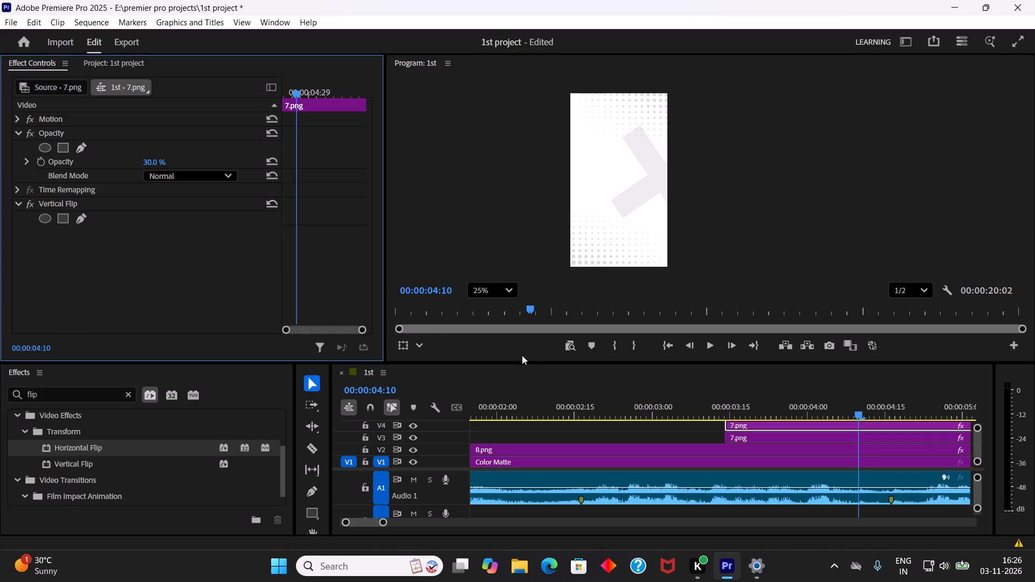
pyautogui.click(570, 436)
pyautogui.hotkey('ctrl', 's')
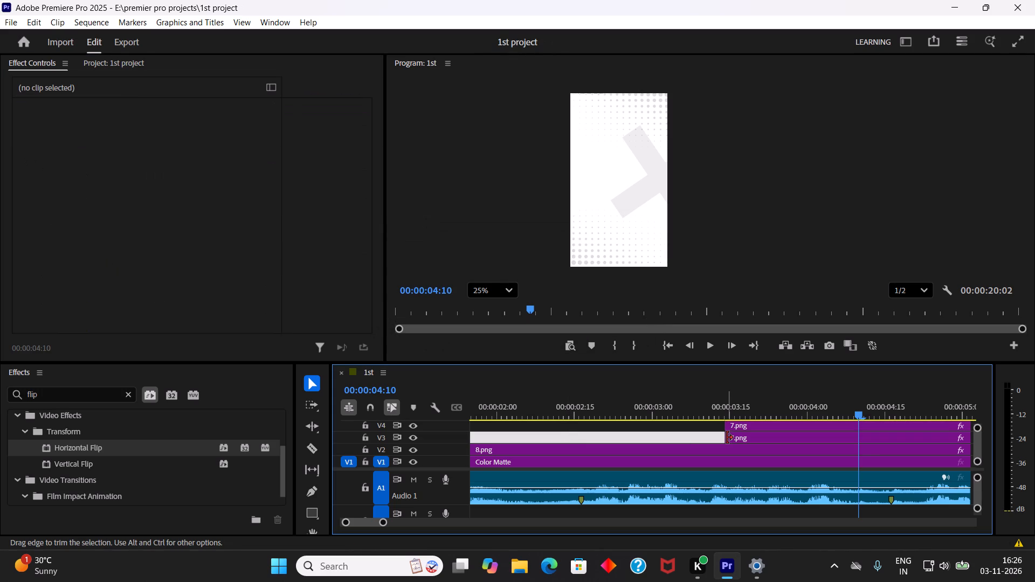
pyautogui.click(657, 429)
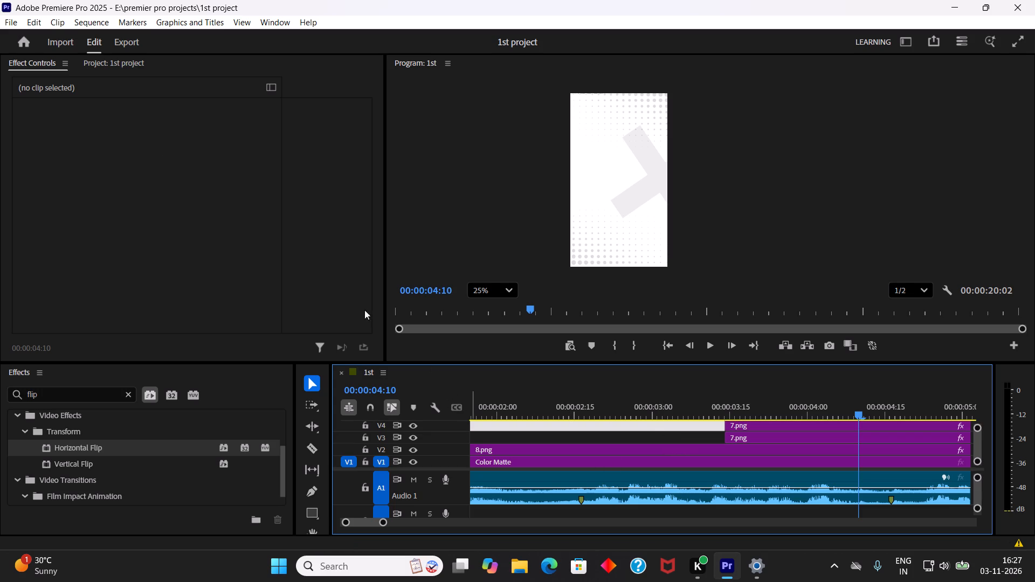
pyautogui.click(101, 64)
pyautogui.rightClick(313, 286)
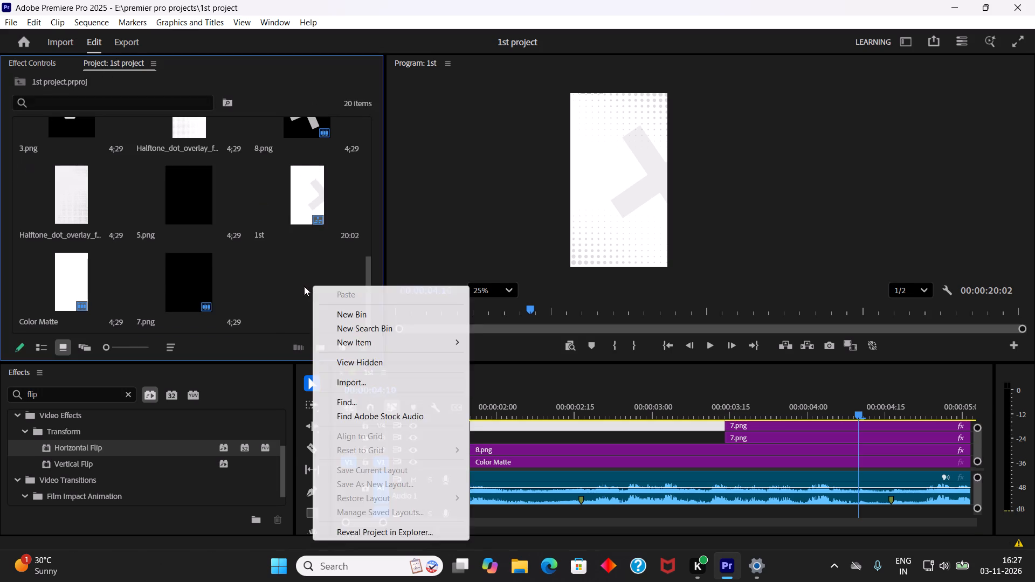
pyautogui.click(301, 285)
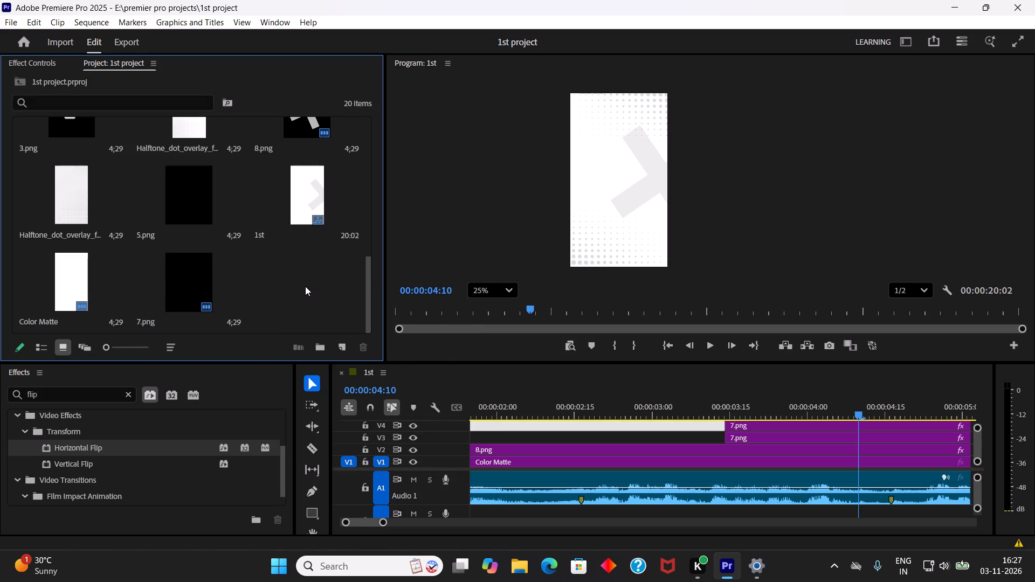
# Play back the section with both halftones to check it, stopping at 00:00:03:25, and save the project.
pyautogui.moveTo(661, 413); pyautogui.dragTo(651, 412)
pyautogui.moveTo(651, 412); pyautogui.dragTo(604, 413)
pyautogui.press('space')
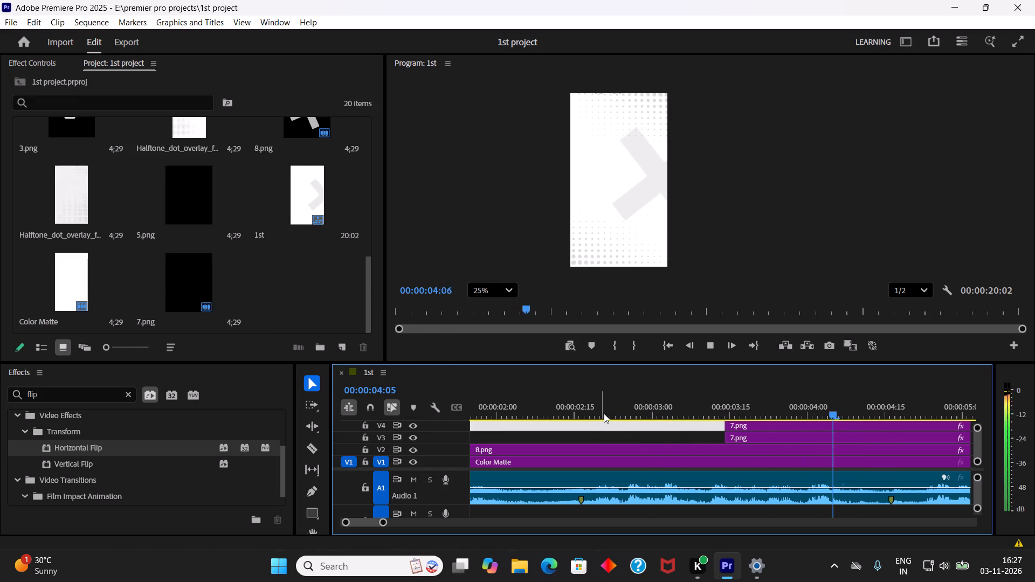
pyautogui.click(626, 418)
pyautogui.press('space')
pyautogui.press('space')
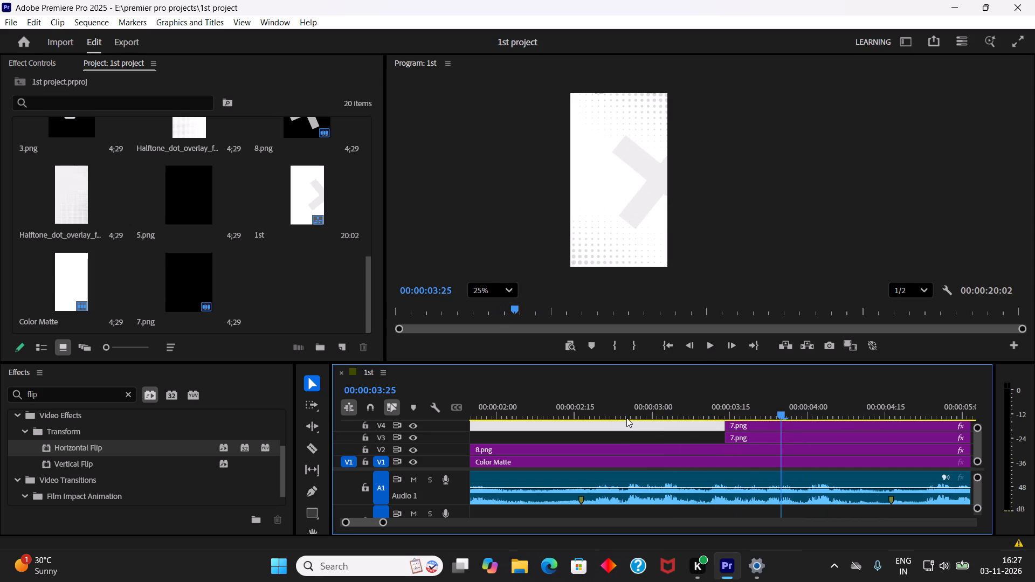
pyautogui.hotkey('ctrl', 's')
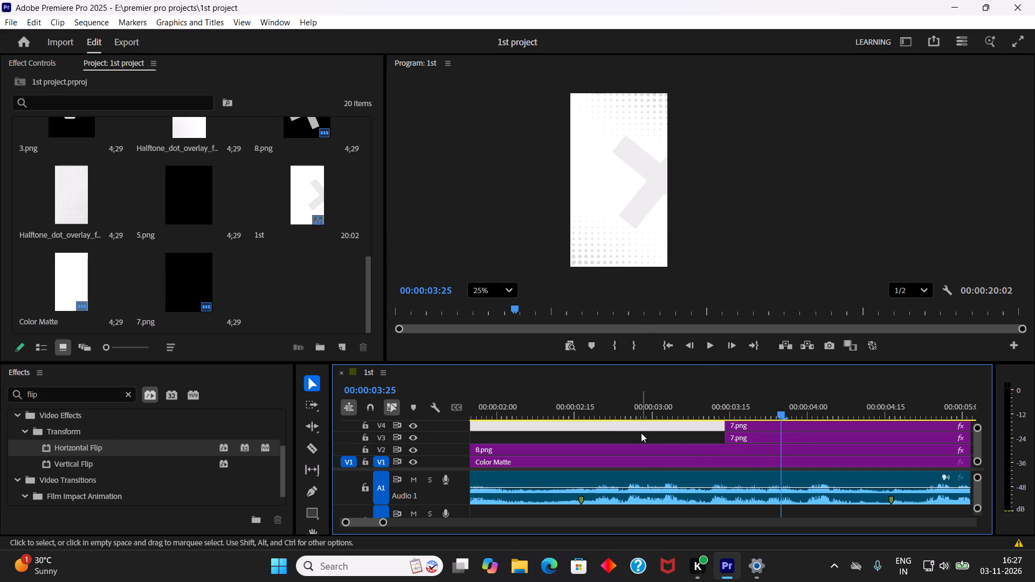
# Trim the end of the 7.png clip on V4 to 00:00:08:11, level with the 7.png clip on V3.
pyautogui.moveTo(608, 413); pyautogui.dragTo(391, 419)
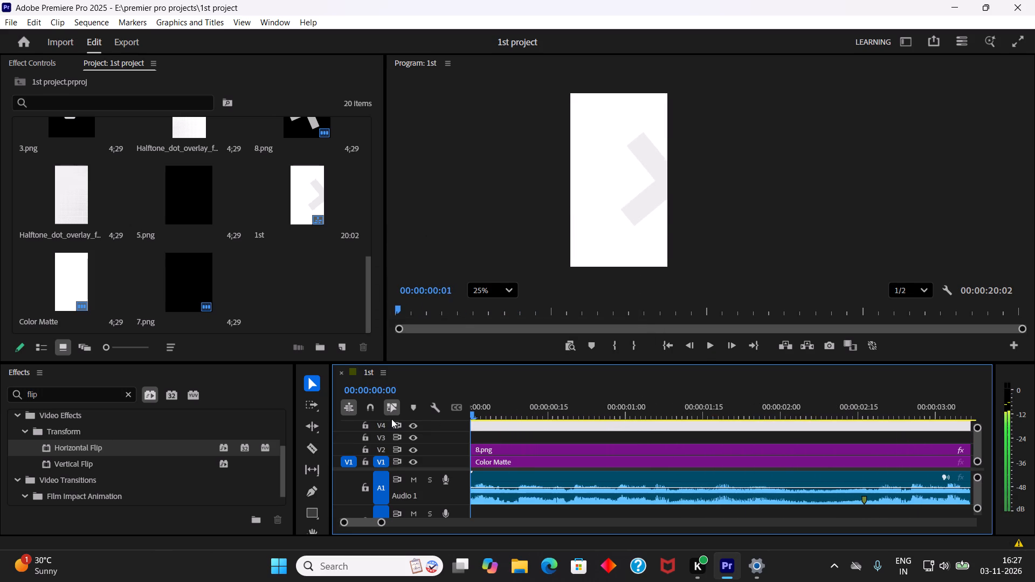
pyautogui.moveTo(391, 419); pyautogui.dragTo(385, 419)
pyautogui.press('-')
pyautogui.press('-')
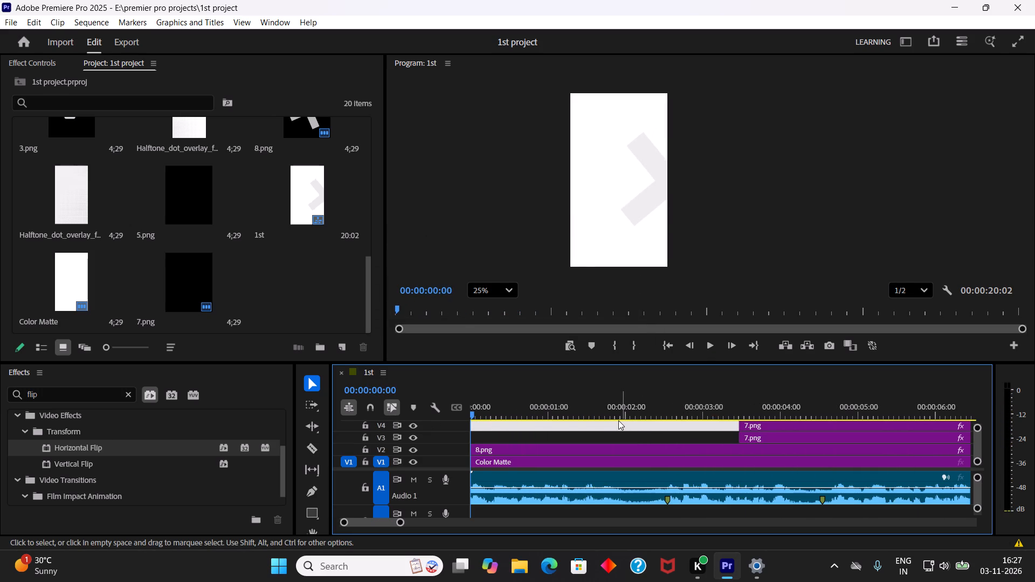
pyautogui.click(659, 429)
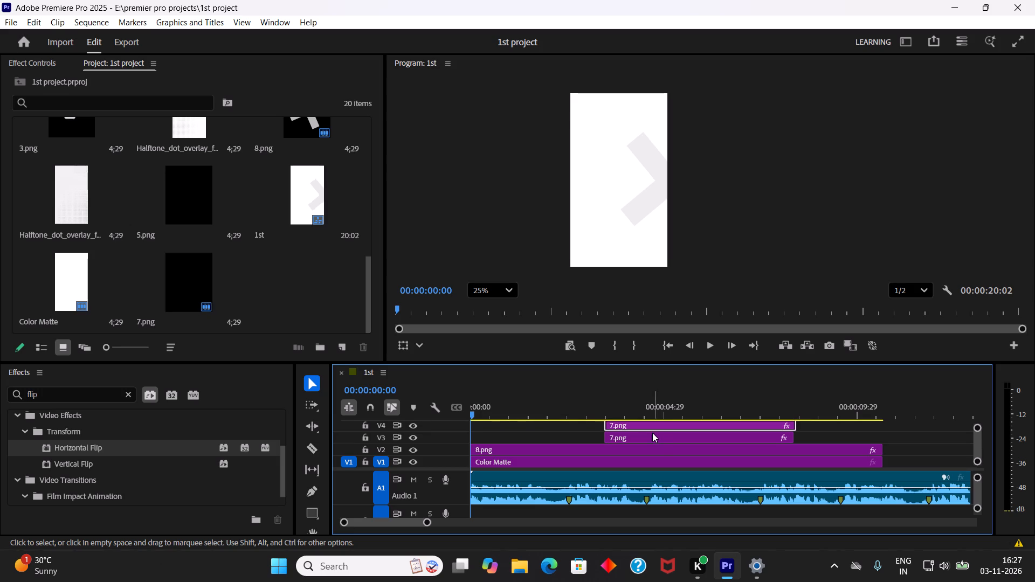
pyautogui.keyDown('ctrl'); pyautogui.click(650, 437); pyautogui.keyUp('ctrl')
pyautogui.click(650, 427)
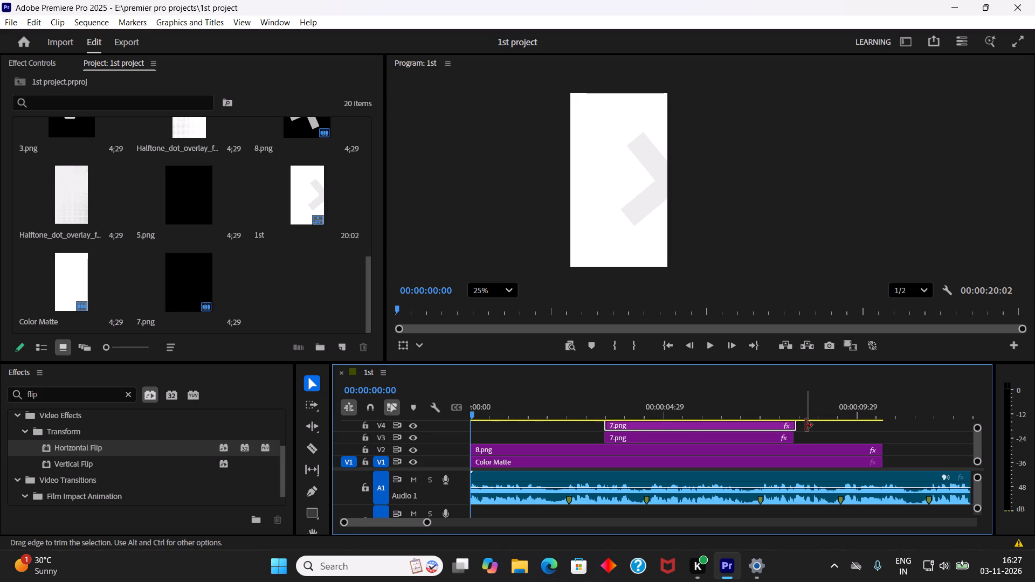
pyautogui.click(805, 432)
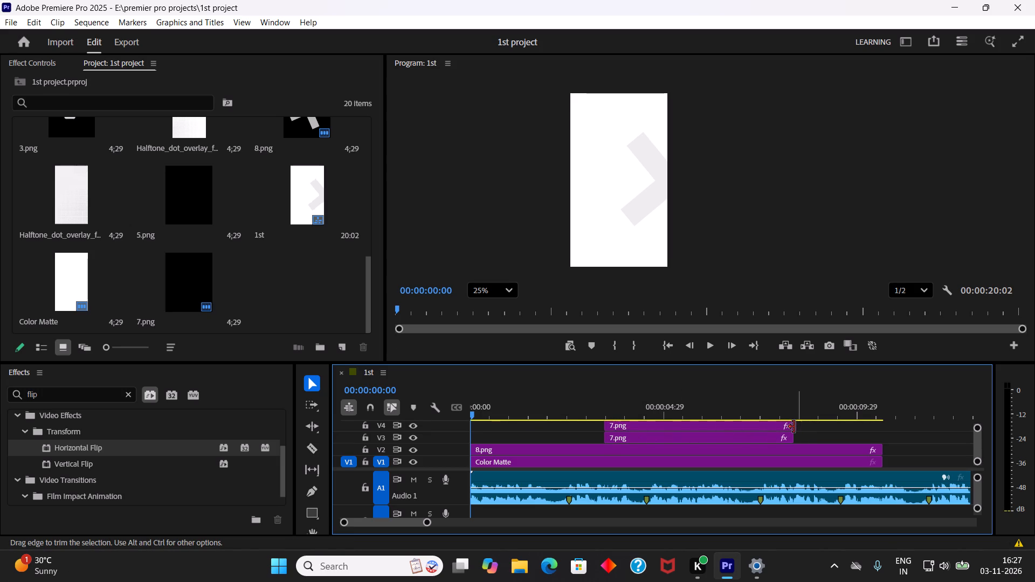
pyautogui.write('==')
pyautogui.moveTo(802, 419); pyautogui.dragTo(986, 408)
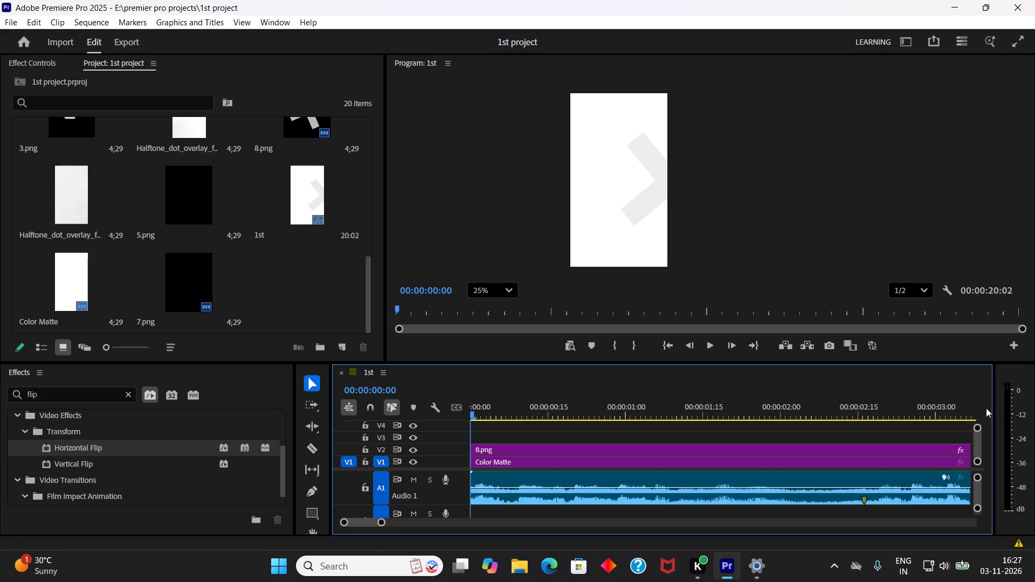
pyautogui.moveTo(986, 408); pyautogui.dragTo(964, 408)
pyautogui.moveTo(910, 412); pyautogui.dragTo(880, 449)
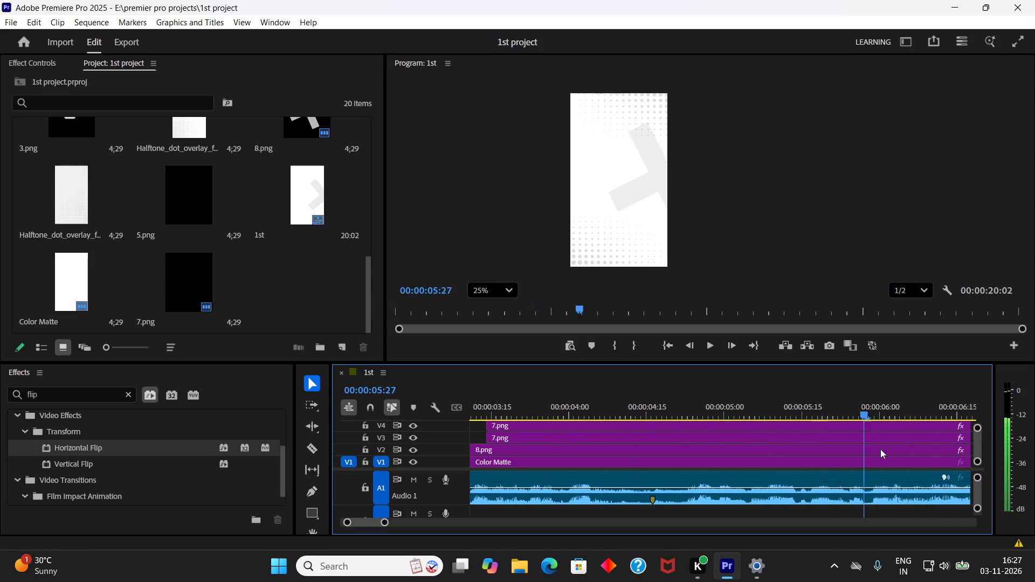
pyautogui.moveTo(880, 449); pyautogui.dragTo(769, 445)
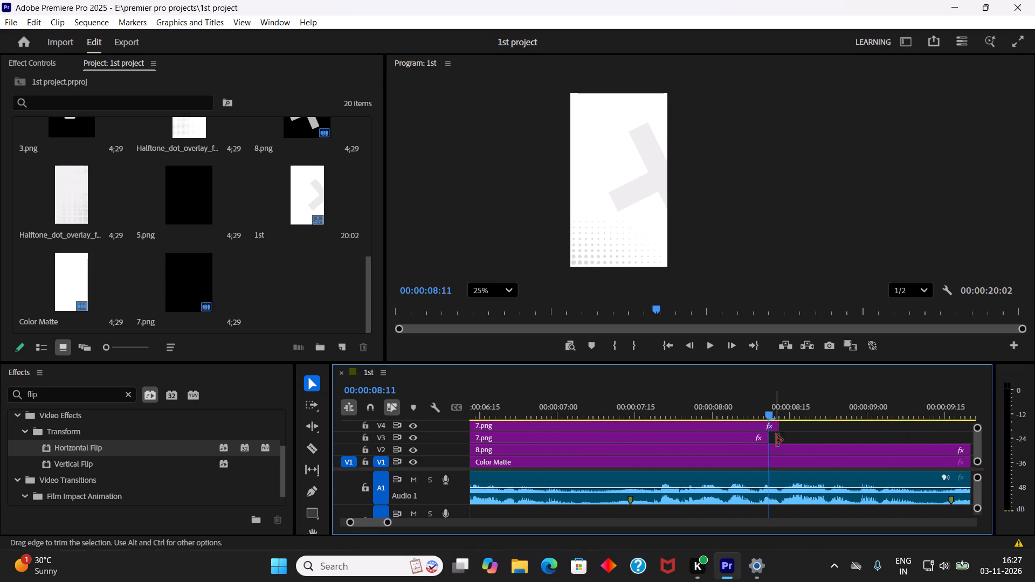
pyautogui.moveTo(778, 428); pyautogui.dragTo(774, 427)
pyautogui.click(792, 426)
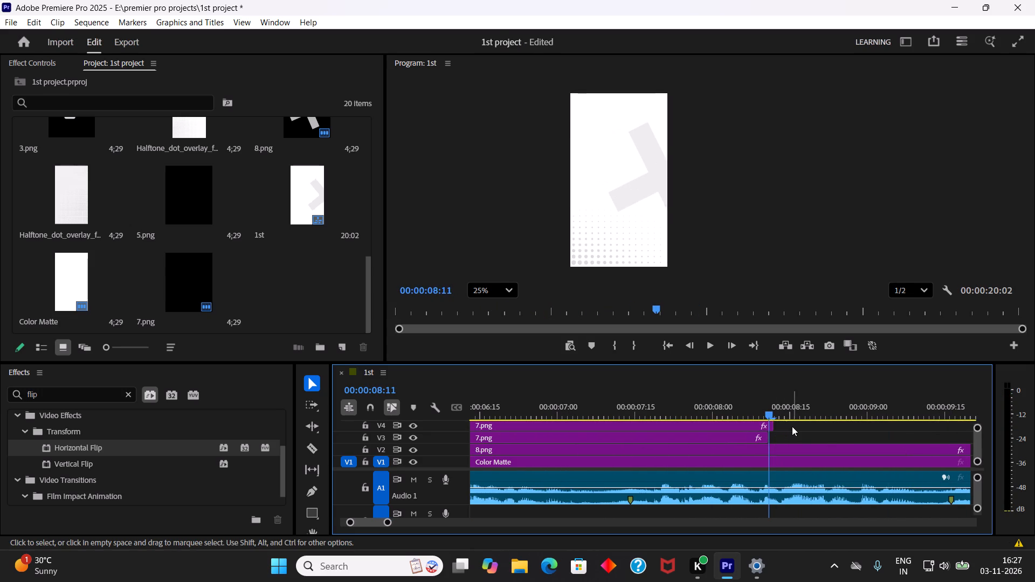
pyautogui.click(774, 426)
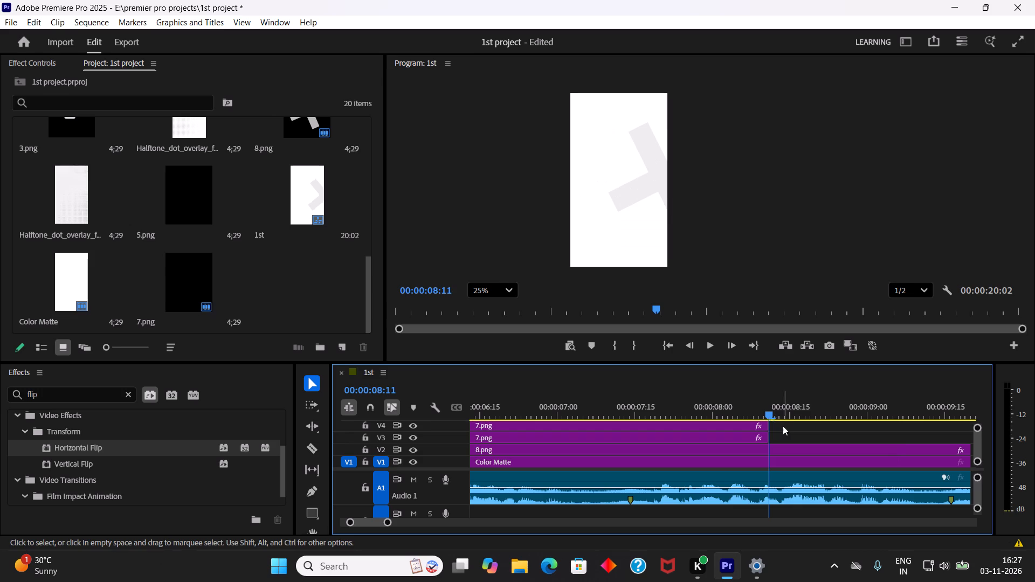
pyautogui.click(786, 426)
# Move both 7.png clips on V3 and V4 together to the start of the sequence at 00:00:00:00.
pyautogui.moveTo(783, 427); pyautogui.dragTo(769, 427)
pyautogui.moveTo(769, 427); pyautogui.dragTo(762, 434)
pyautogui.press('-')
pyautogui.press('-')
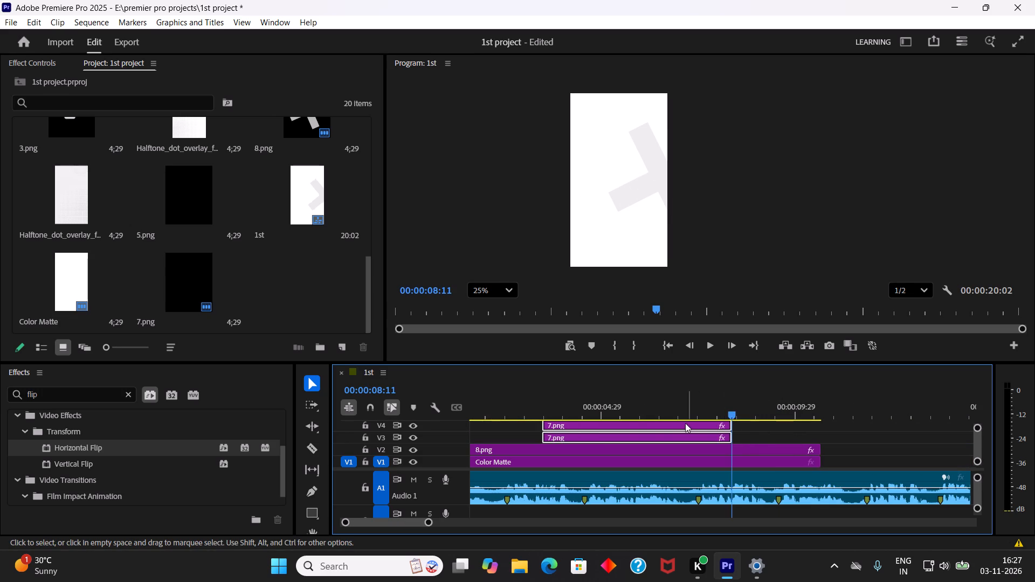
pyautogui.moveTo(674, 416); pyautogui.dragTo(425, 417)
pyautogui.moveTo(654, 425); pyautogui.dragTo(567, 423)
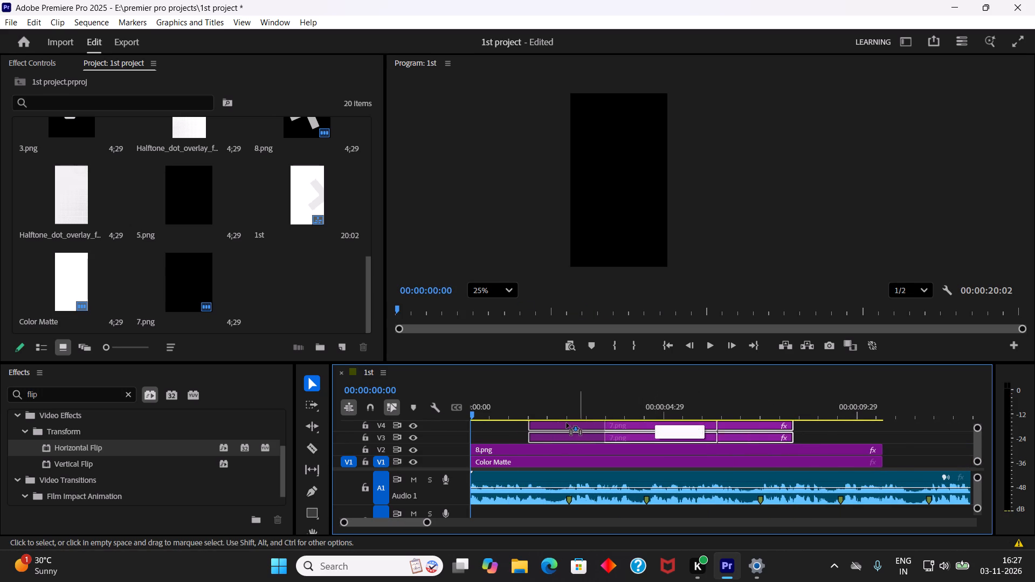
pyautogui.moveTo(567, 423); pyautogui.dragTo(520, 423)
# Play back the opening with both halftones to check it, stopping at 00:00:02:10, and save the project.
pyautogui.moveTo(518, 415); pyautogui.dragTo(512, 414)
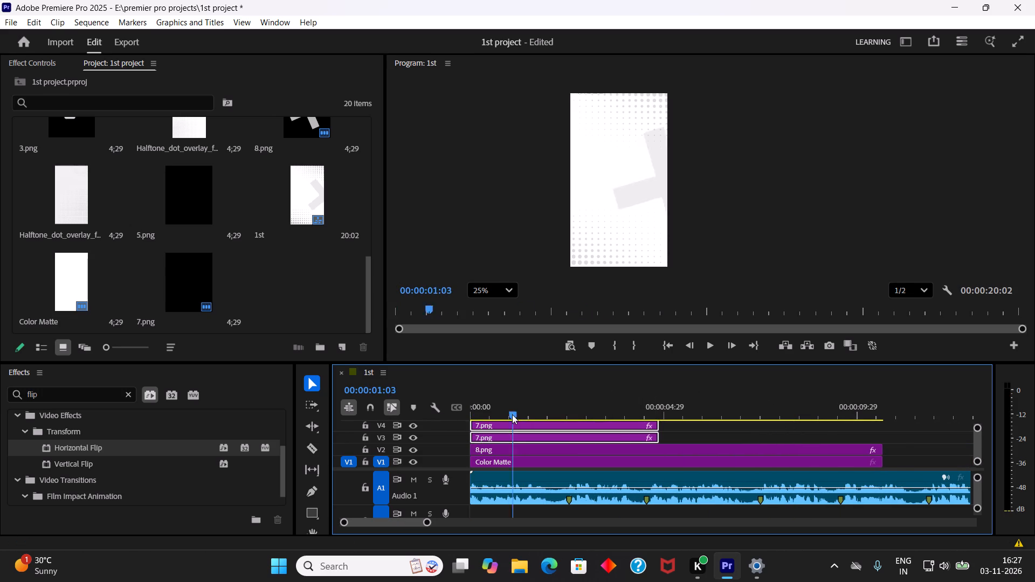
pyautogui.moveTo(512, 414); pyautogui.dragTo(389, 419)
pyautogui.click(764, 428)
pyautogui.press('space')
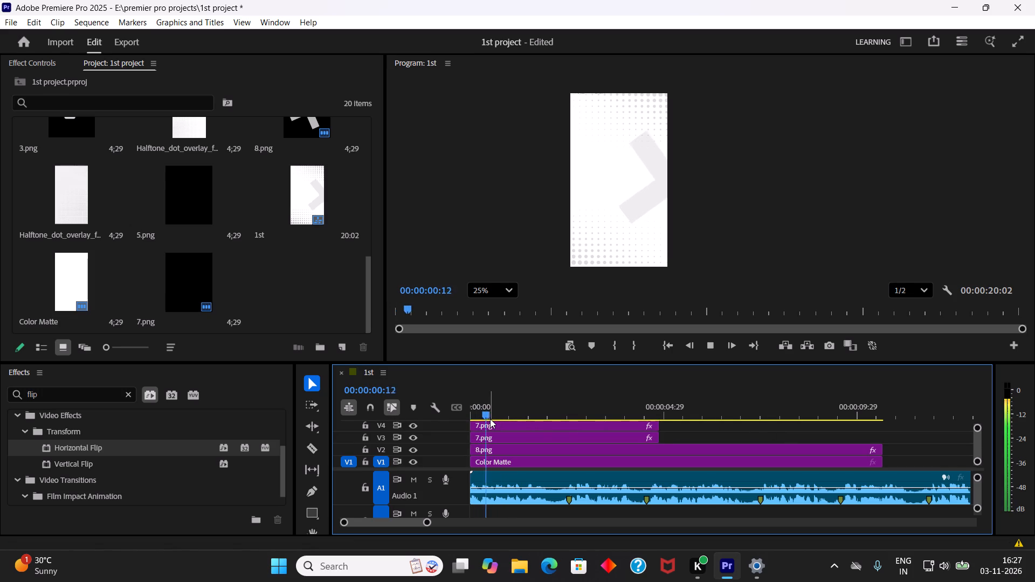
pyautogui.press('space')
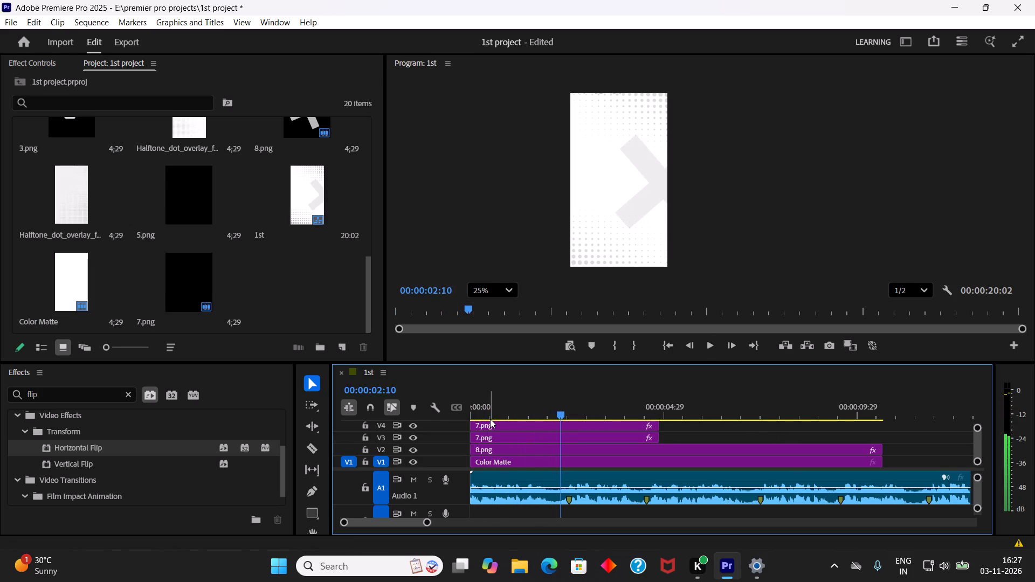
pyautogui.hotkey('ctrl', 's')
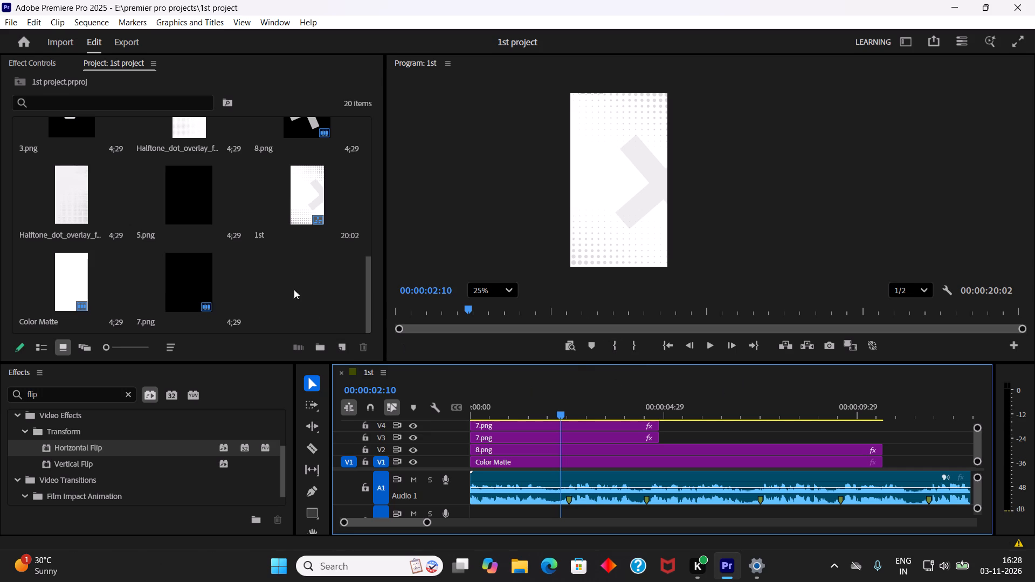
# Place 5.png from the project on V4, a short gap after the 7.png clip.
pyautogui.click(190, 184)
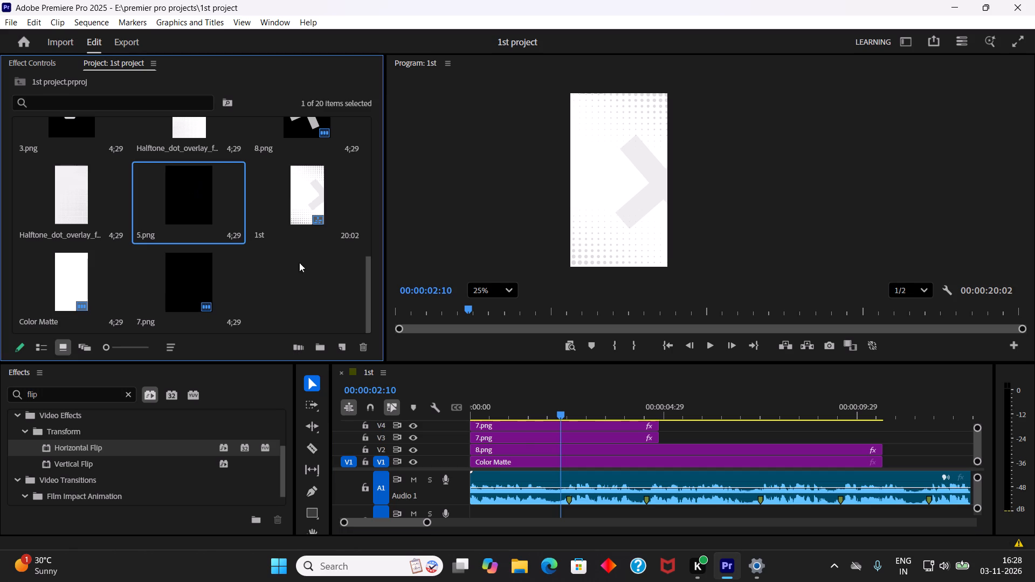
pyautogui.scroll(4, 520, 431)
pyautogui.moveTo(213, 196); pyautogui.dragTo(692, 425)
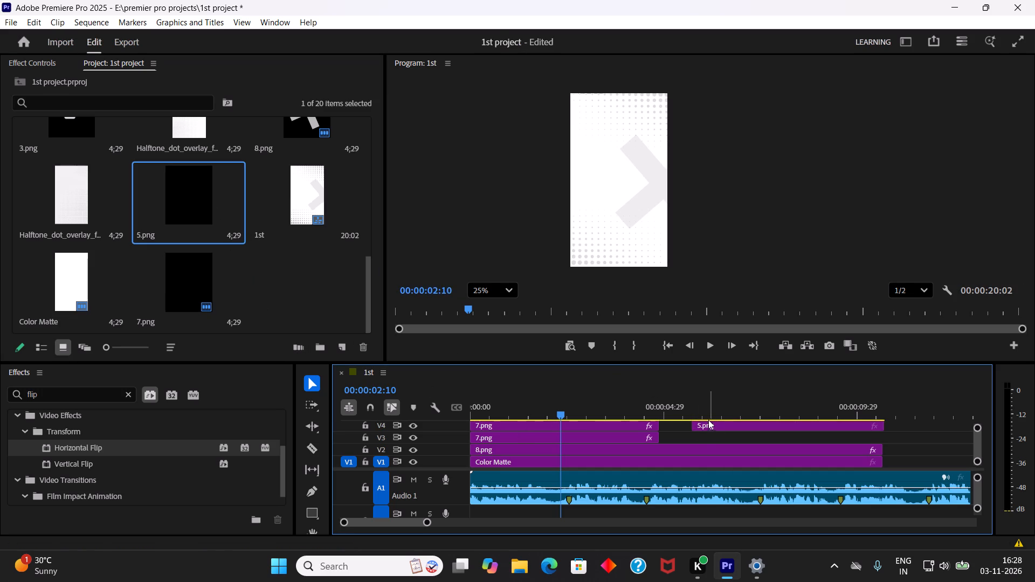
# Scale the 5.png clip on V4 down to 67, previewing it at 00:00:06:26.
pyautogui.moveTo(708, 414); pyautogui.dragTo(736, 414)
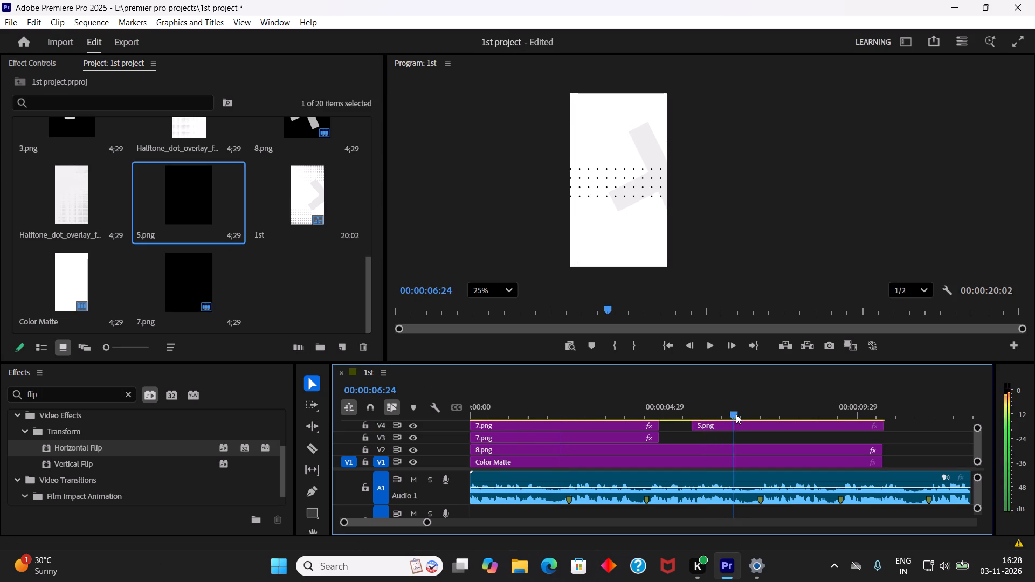
pyautogui.moveTo(736, 414); pyautogui.dragTo(737, 414)
pyautogui.click(734, 422)
pyautogui.click(34, 65)
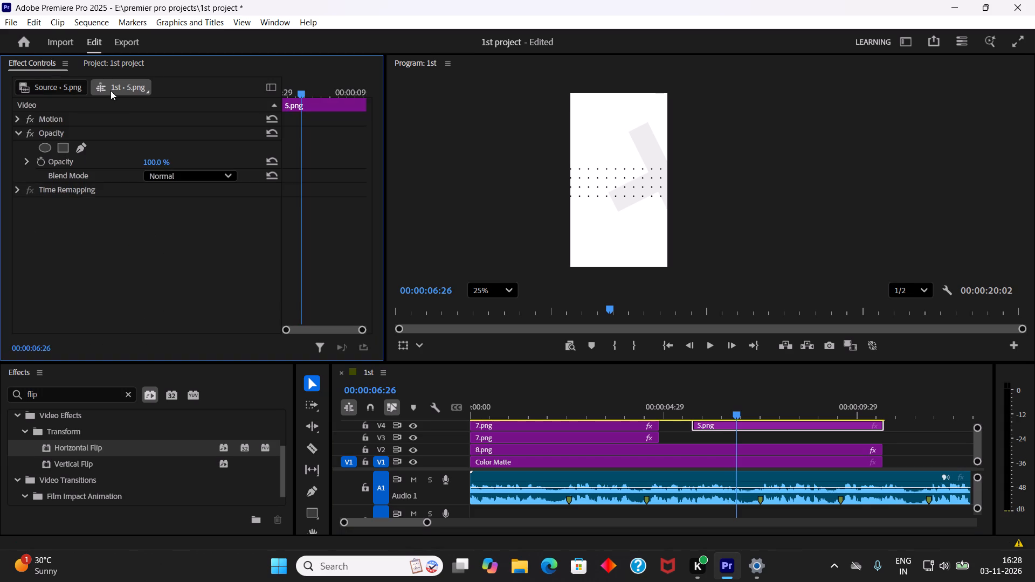
pyautogui.click(14, 122)
pyautogui.click(12, 121)
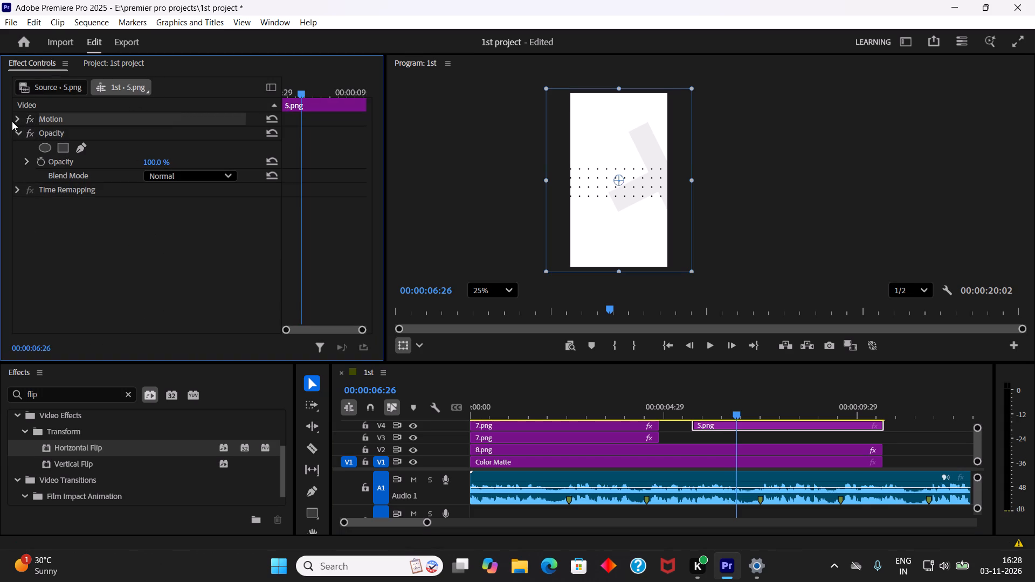
pyautogui.click(17, 120)
pyautogui.moveTo(147, 148); pyautogui.dragTo(129, 148)
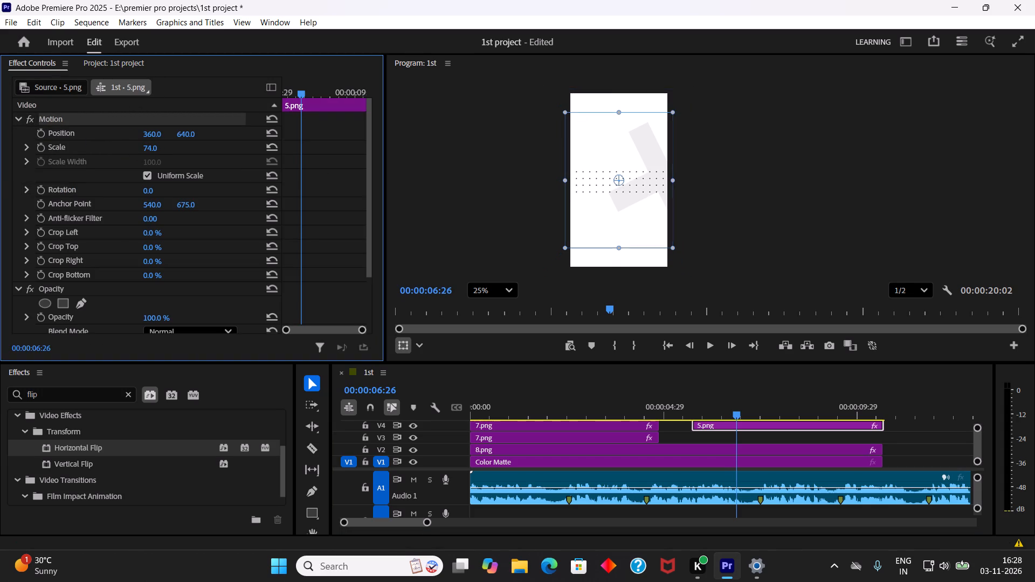
pyautogui.moveTo(129, 148); pyautogui.dragTo(125, 148)
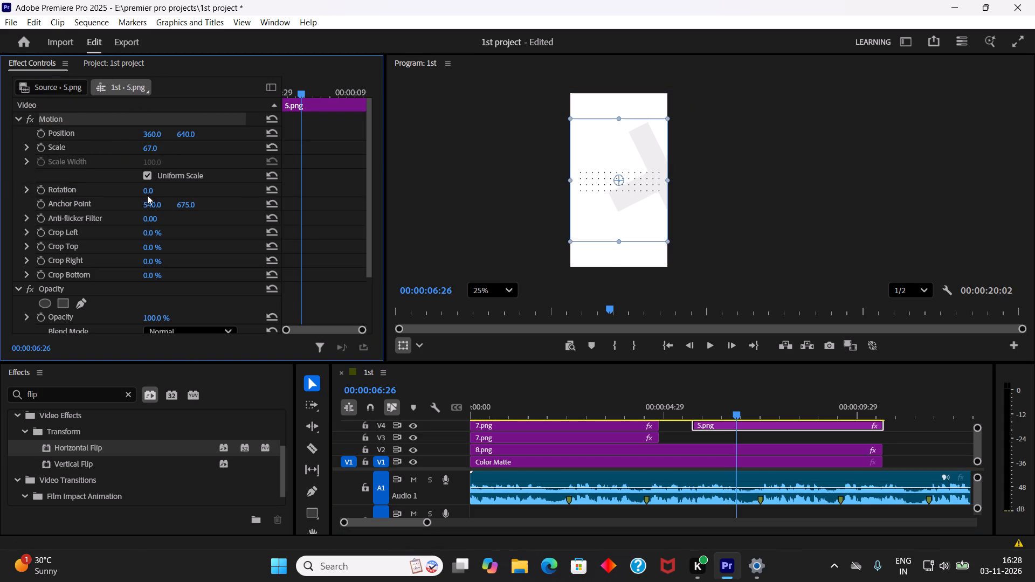
# Set the rotation of the 5.png clip on V4 to 90°.
pyautogui.click(147, 192)
pyautogui.write('90')
pyautogui.press('Return')
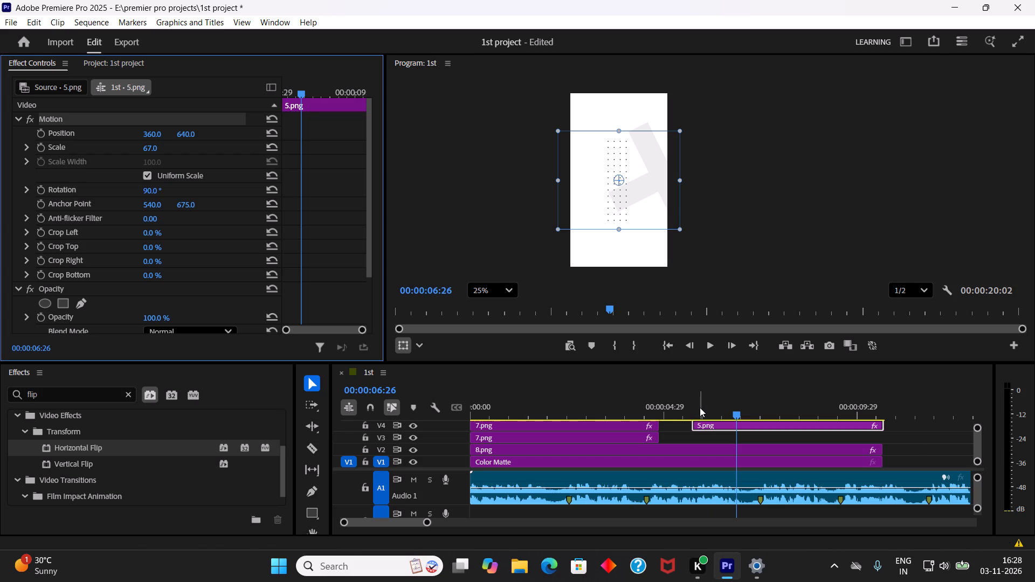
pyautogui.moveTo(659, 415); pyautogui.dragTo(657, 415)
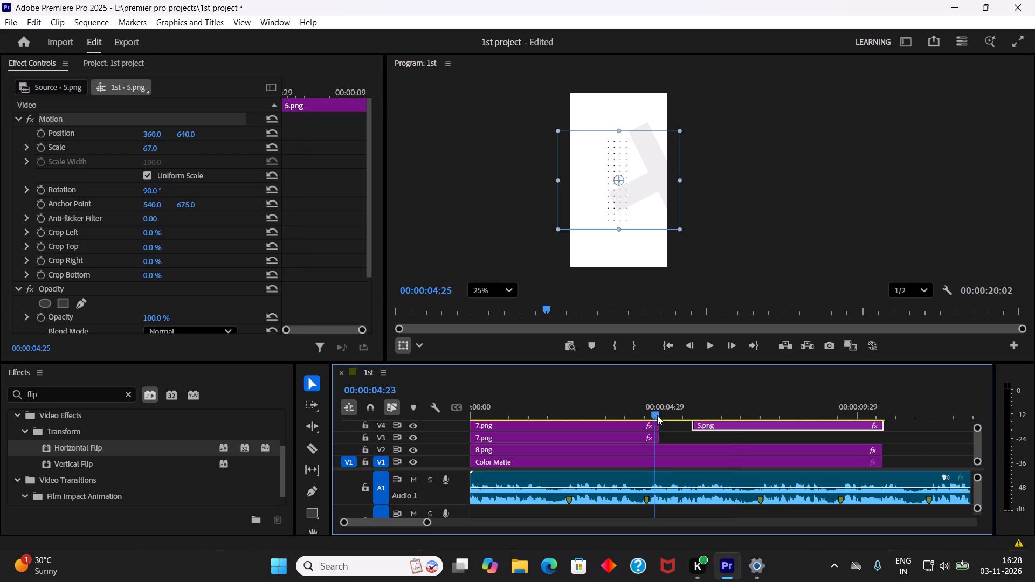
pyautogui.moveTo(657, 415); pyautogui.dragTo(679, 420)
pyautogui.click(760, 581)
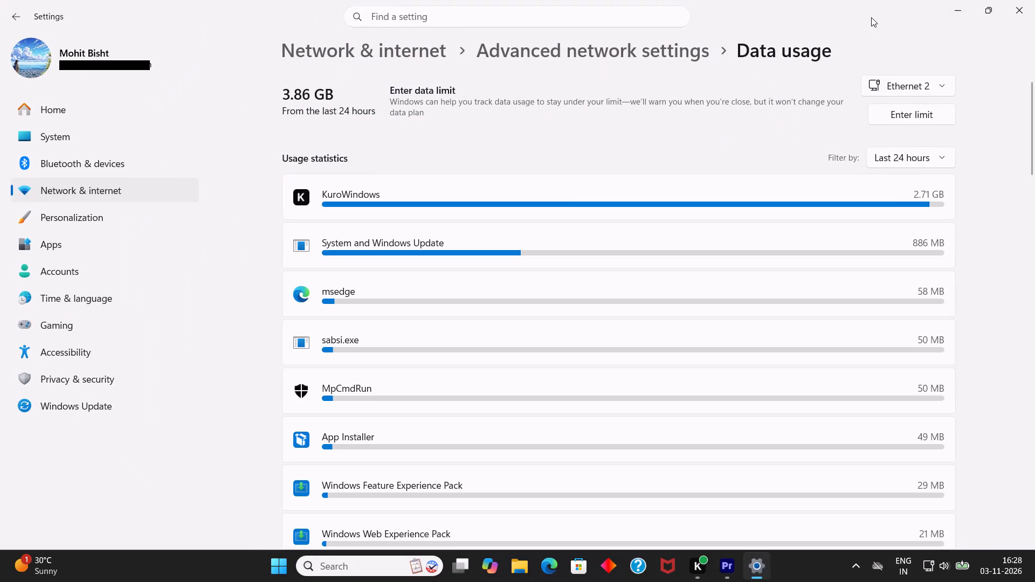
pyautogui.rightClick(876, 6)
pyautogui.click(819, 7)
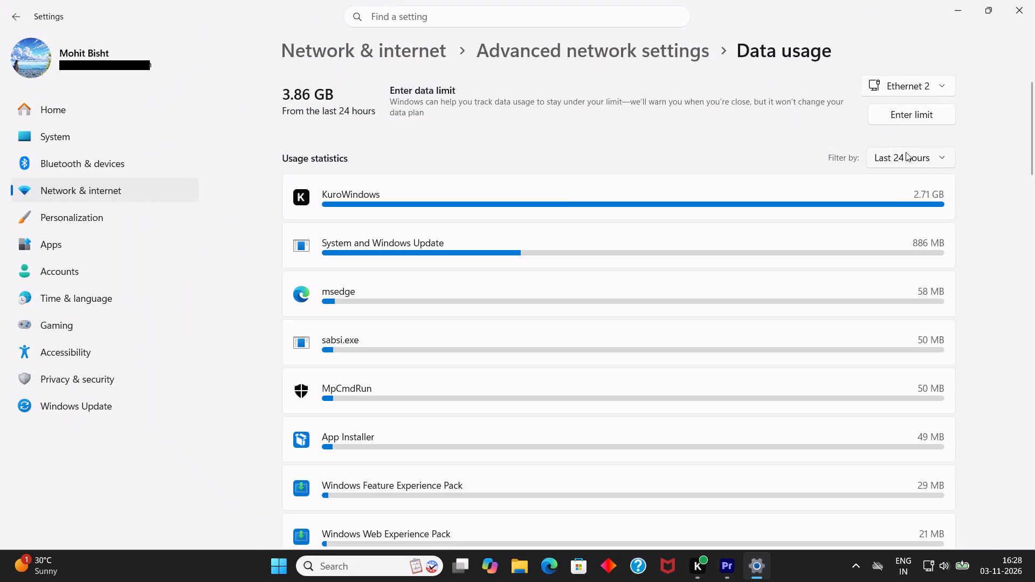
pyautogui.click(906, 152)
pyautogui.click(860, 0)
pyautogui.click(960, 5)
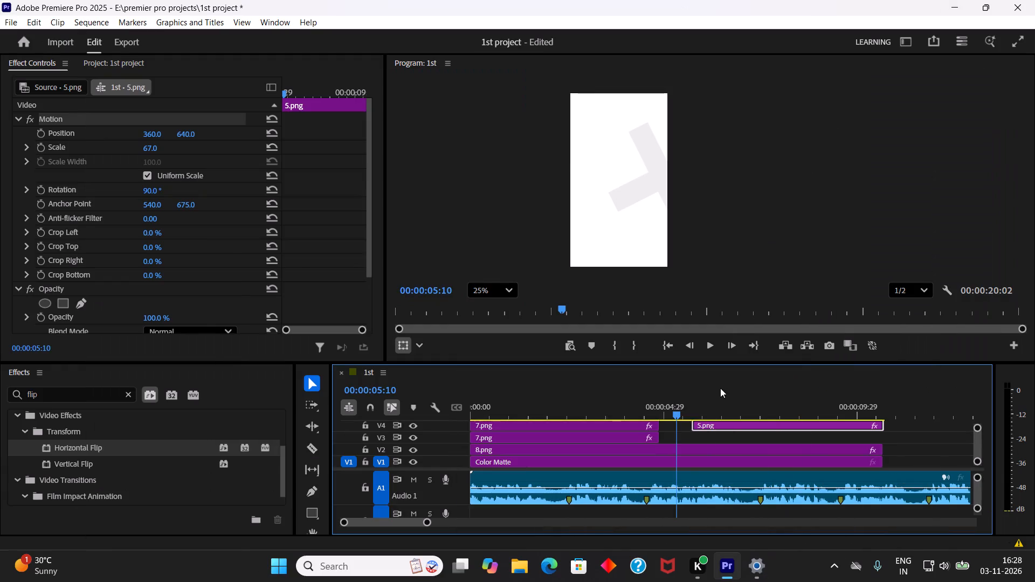
# Move the playhead to 00:00:06:06 over the 5.png clip and save the project.
pyautogui.click(712, 393)
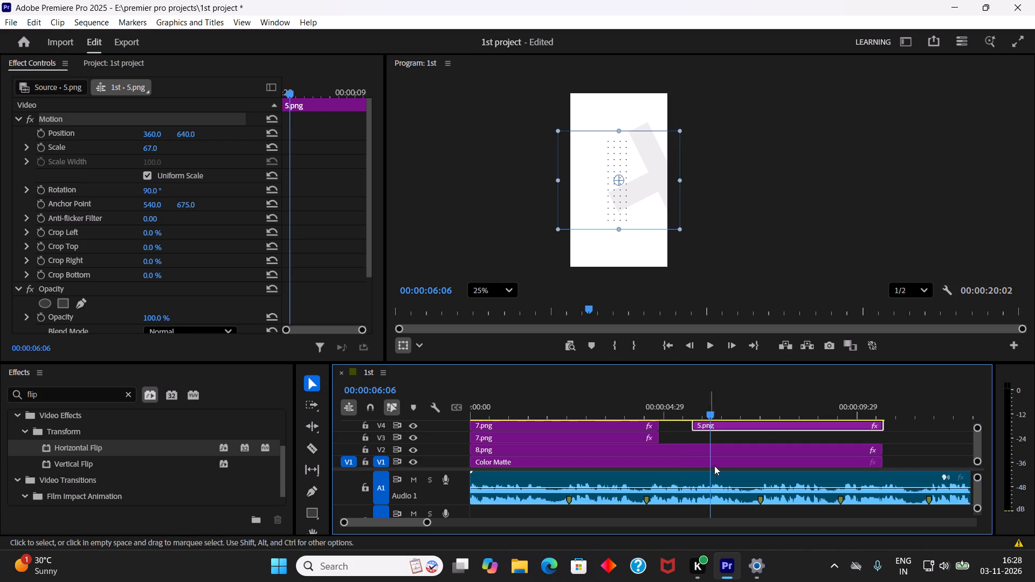
pyautogui.click(681, 427)
pyautogui.hotkey('ctrl', 's')
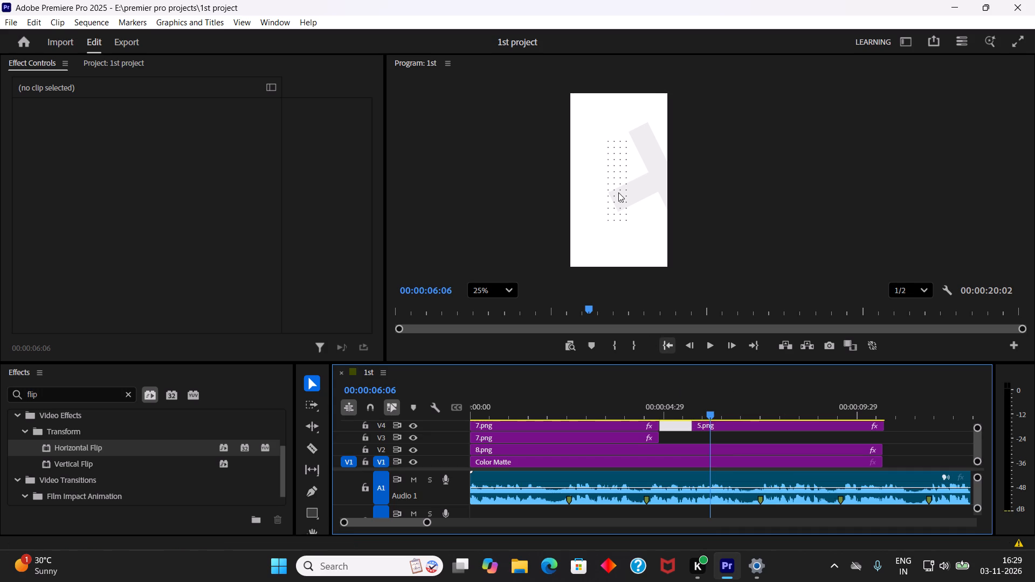
# Set Crop Right of the 5.png clip on V4 to 48%.
pyautogui.scroll(3, 618, 192)
pyautogui.click(728, 422)
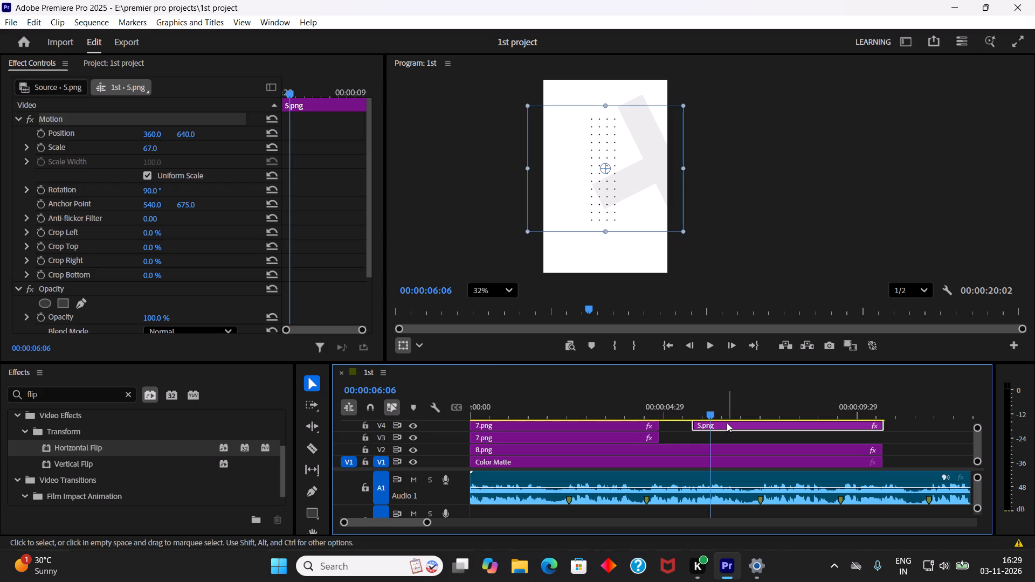
pyautogui.scroll(-3, 59, 180)
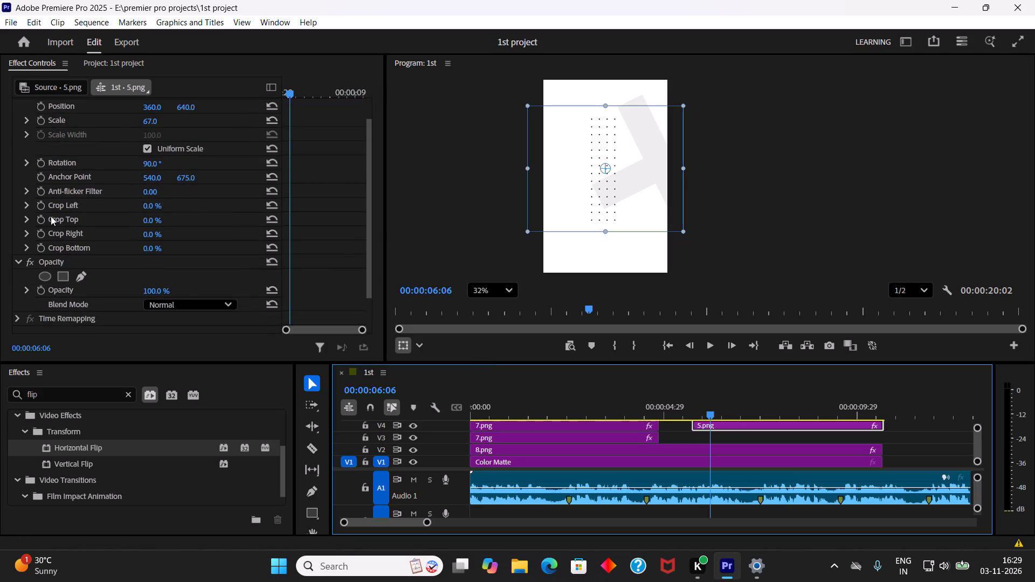
pyautogui.moveTo(151, 225); pyautogui.dragTo(161, 225)
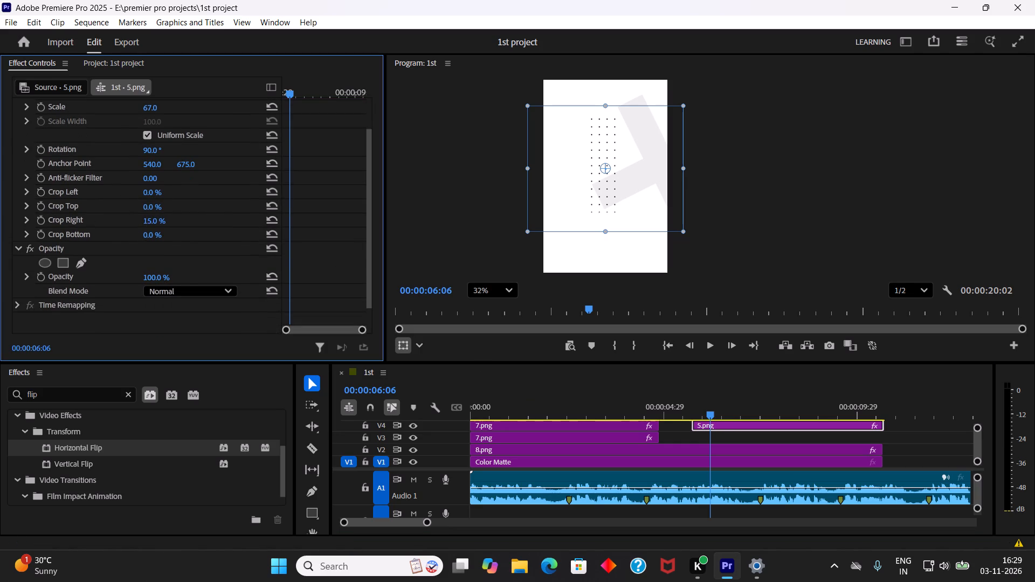
pyautogui.moveTo(161, 225); pyautogui.dragTo(183, 224)
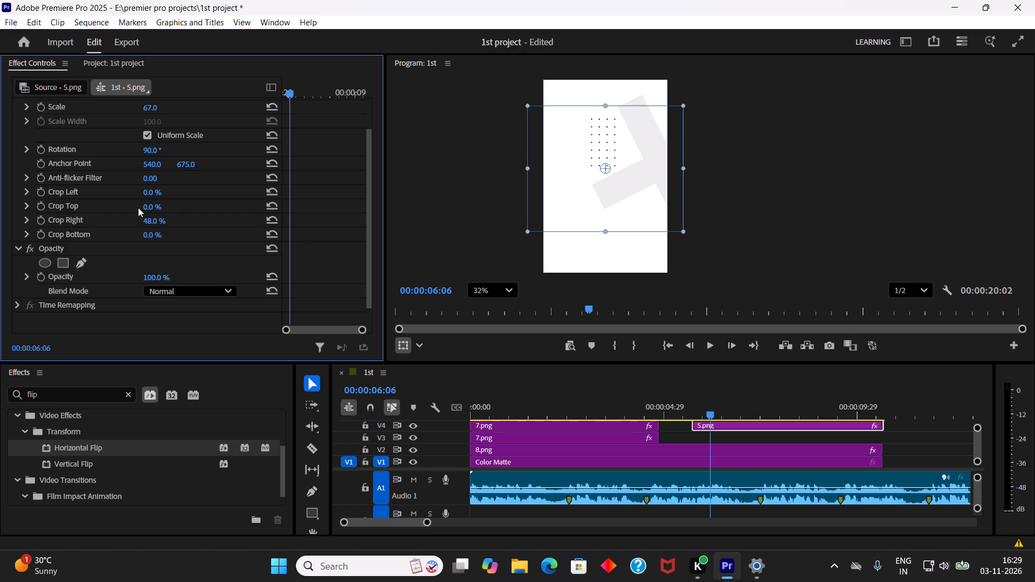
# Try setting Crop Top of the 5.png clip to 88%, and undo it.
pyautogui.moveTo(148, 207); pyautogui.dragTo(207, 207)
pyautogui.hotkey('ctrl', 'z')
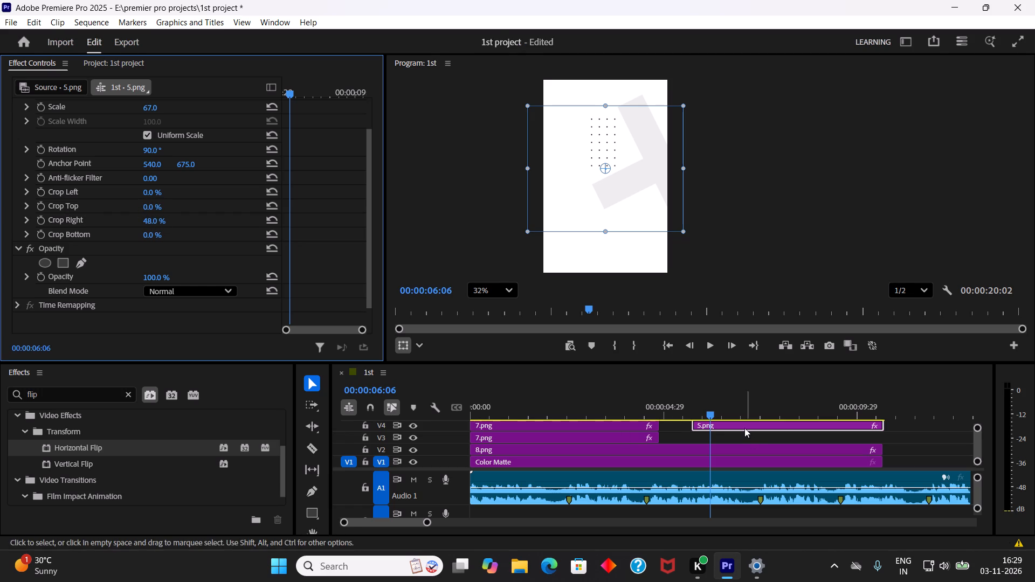
# Move the 5.png clip from V4 up to a new V5 track, starting at 00:00:00:00 above the 7.png clips.
pyautogui.scroll(3, 688, 435)
pyautogui.moveTo(978, 429); pyautogui.dragTo(982, 418)
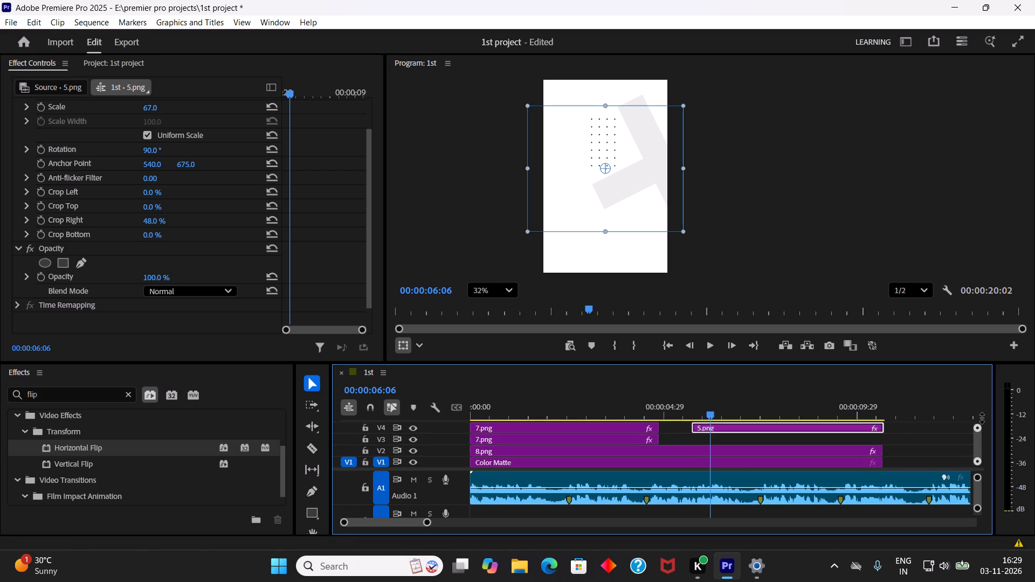
pyautogui.moveTo(982, 418); pyautogui.dragTo(982, 417)
pyautogui.moveTo(721, 362); pyautogui.dragTo(715, 322)
pyautogui.moveTo(734, 407); pyautogui.dragTo(734, 393)
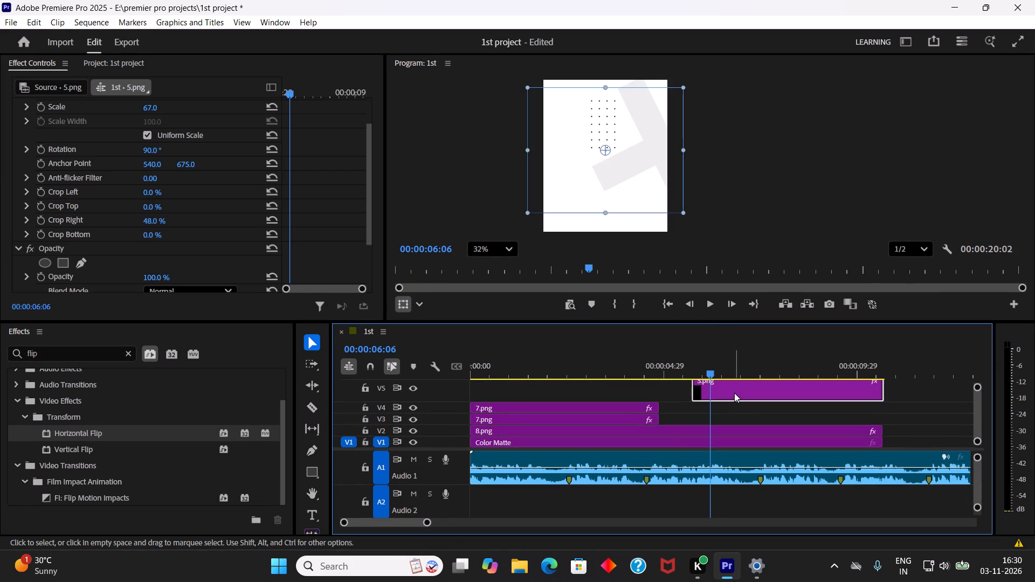
pyautogui.moveTo(627, 377); pyautogui.dragTo(413, 378)
pyautogui.moveTo(759, 389); pyautogui.dragTo(668, 390)
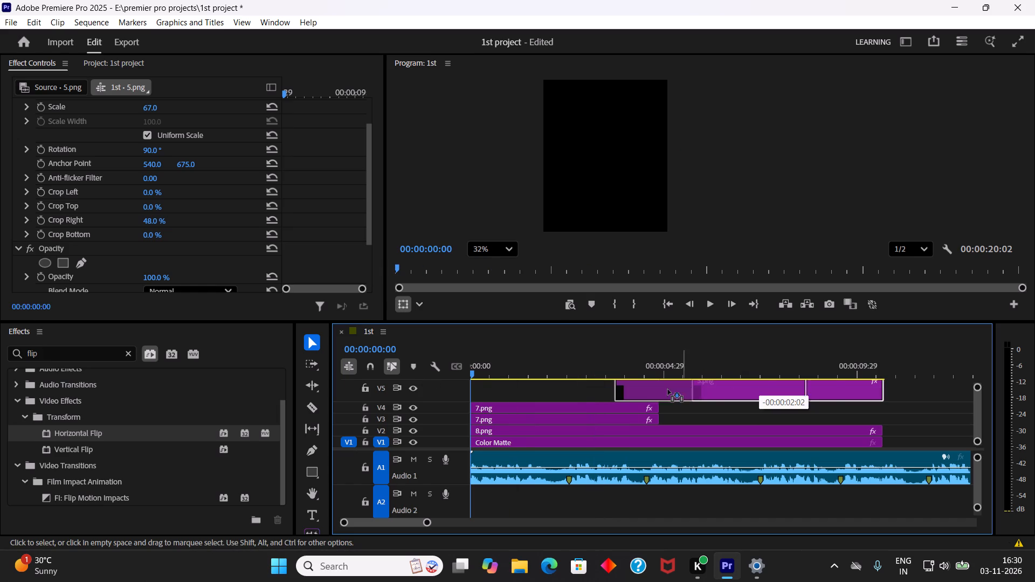
pyautogui.moveTo(668, 390); pyautogui.dragTo(532, 391)
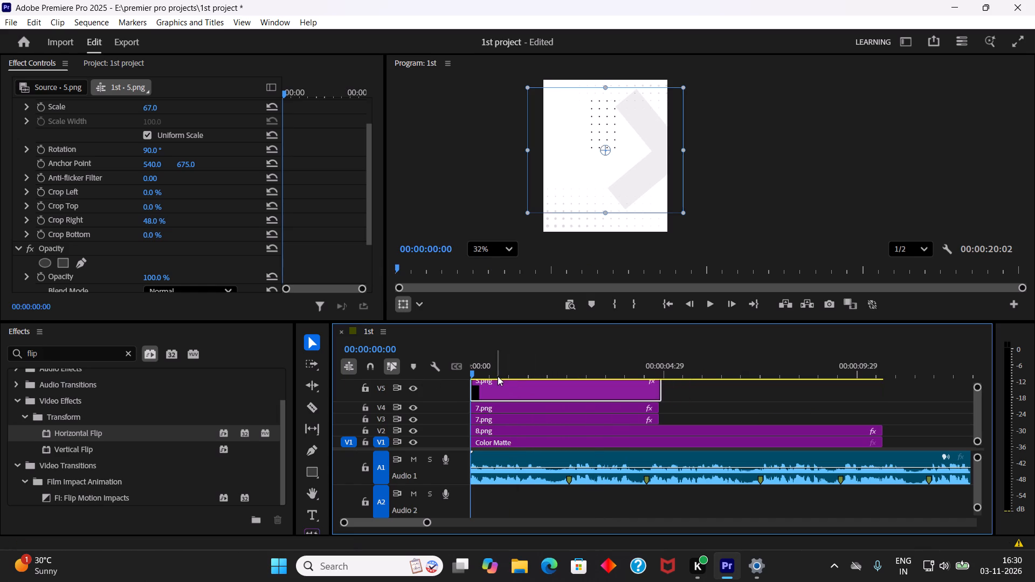
# Reposition the 5.png dot grid near the frame's left edge, at about 157, 620.
pyautogui.scroll(-8, 600, 172)
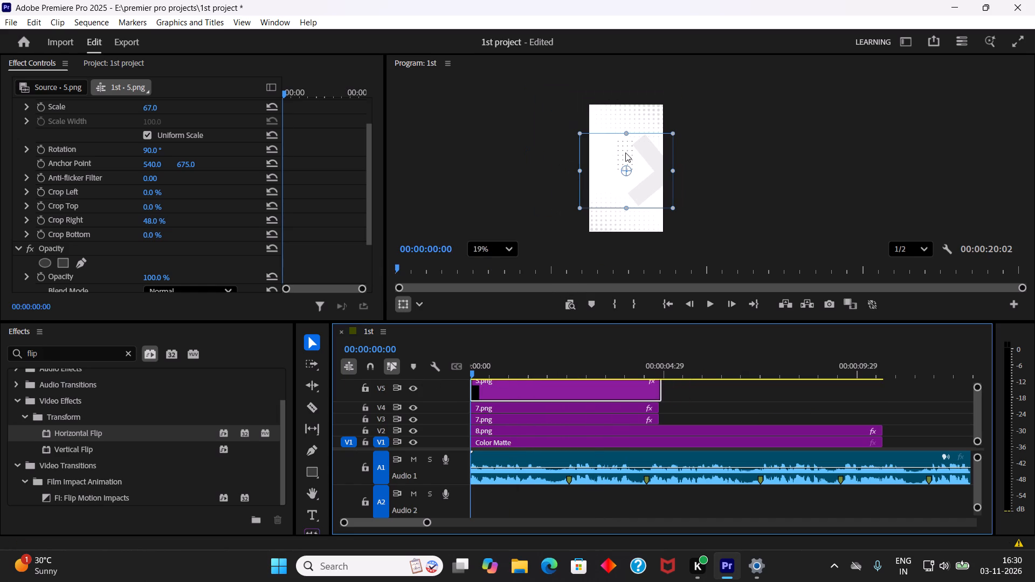
pyautogui.moveTo(625, 151); pyautogui.dragTo(602, 150)
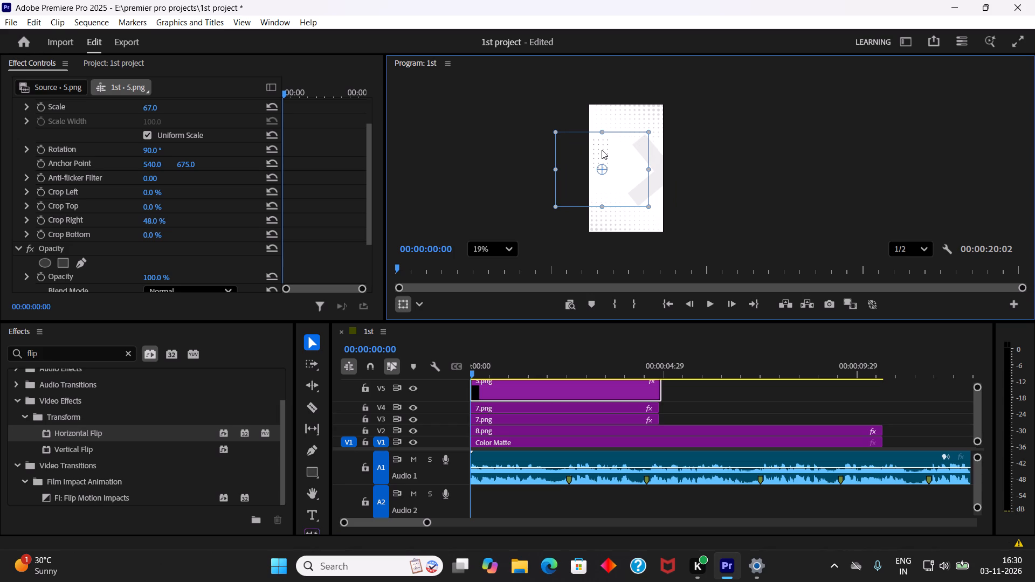
pyautogui.moveTo(602, 150); pyautogui.dragTo(605, 149)
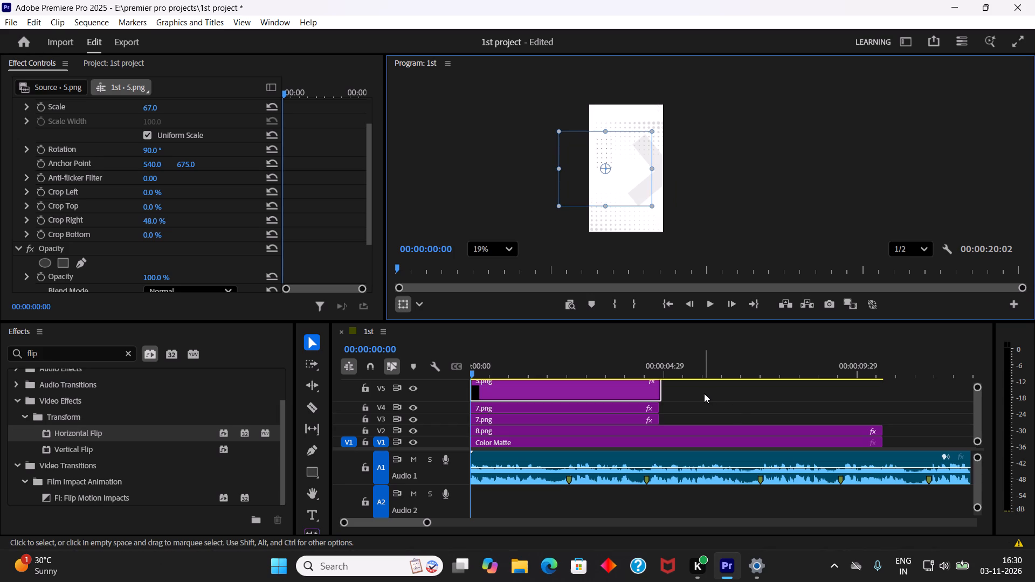
pyautogui.click(704, 393)
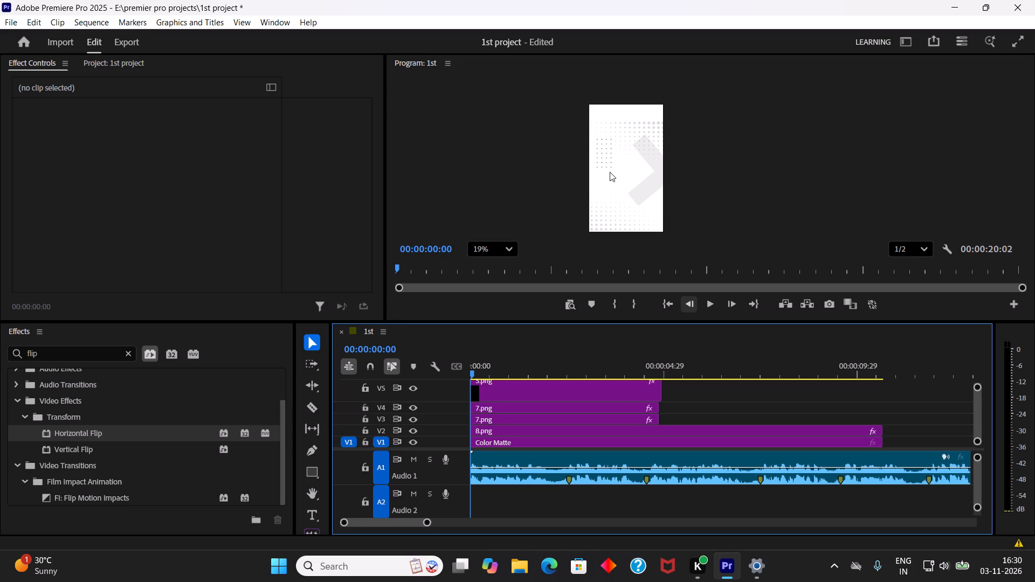
# At 00:00:03:14, raise the 7.png clip on V3 to a vertical position of 271.
pyautogui.moveTo(490, 379); pyautogui.dragTo(449, 379)
pyautogui.moveTo(495, 373); pyautogui.dragTo(606, 373)
pyautogui.scroll(3, 604, 375)
pyautogui.click(529, 408)
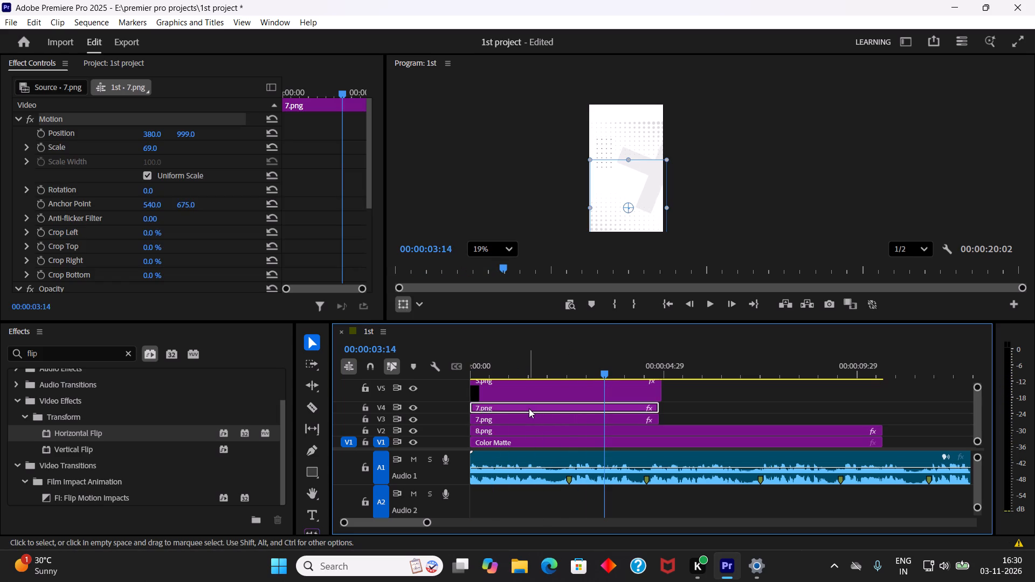
pyautogui.click(529, 420)
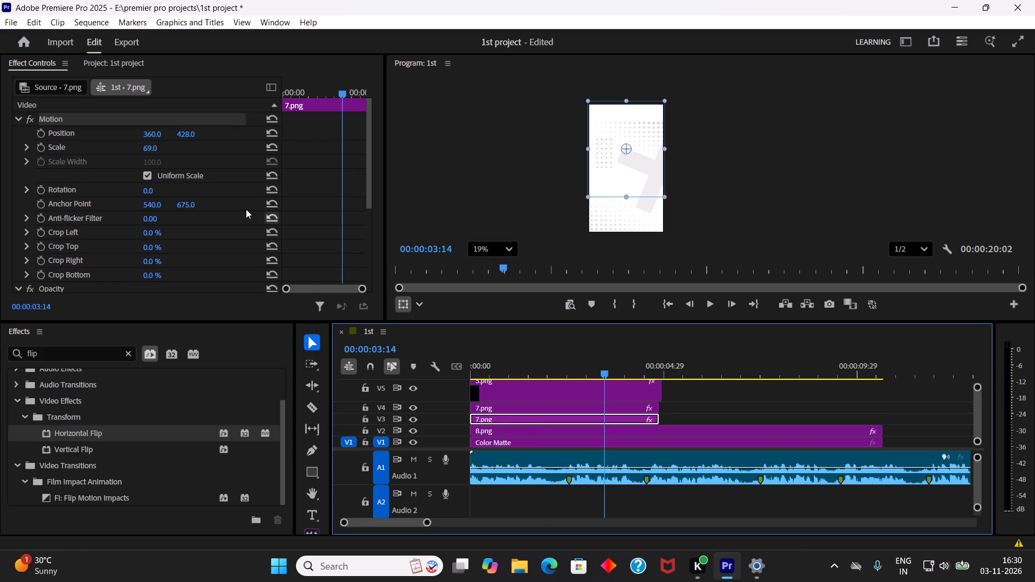
pyautogui.moveTo(190, 135); pyautogui.dragTo(181, 135)
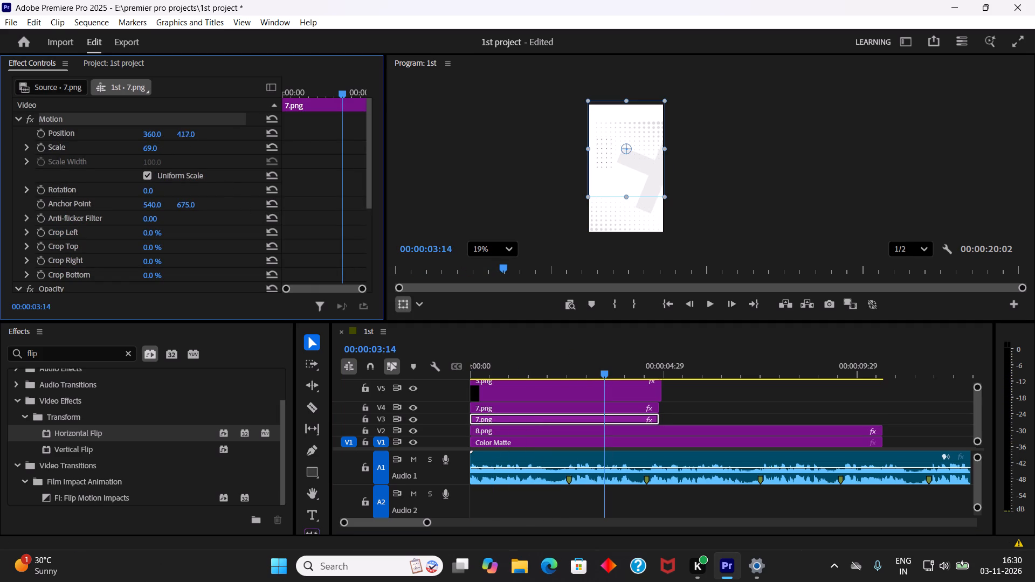
pyautogui.moveTo(181, 135); pyautogui.dragTo(87, 152)
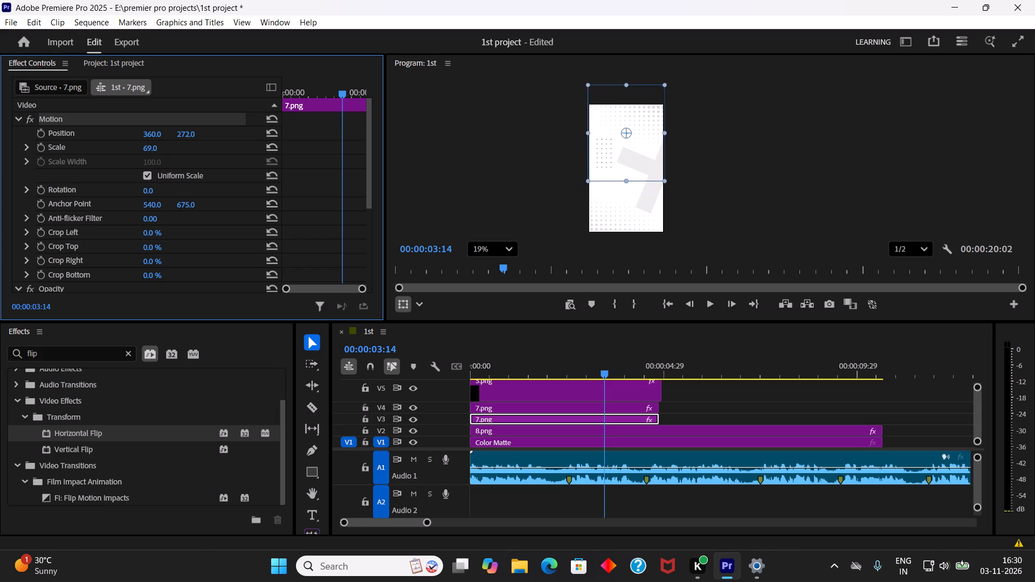
pyautogui.moveTo(87, 152); pyautogui.dragTo(86, 152)
pyautogui.click(717, 408)
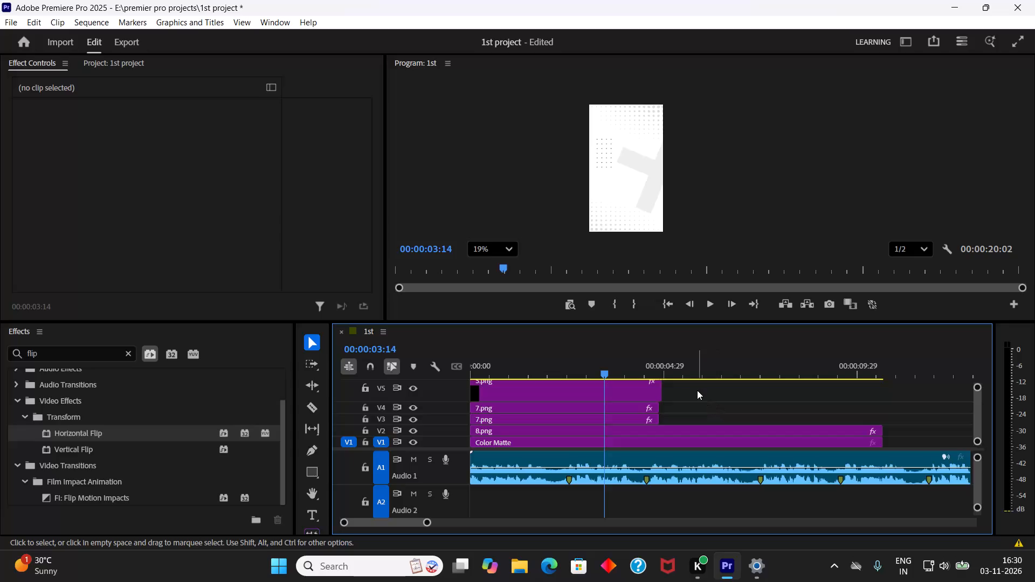
# Set the scale of the 7.png clip on V3 to 66.
pyautogui.click(639, 123)
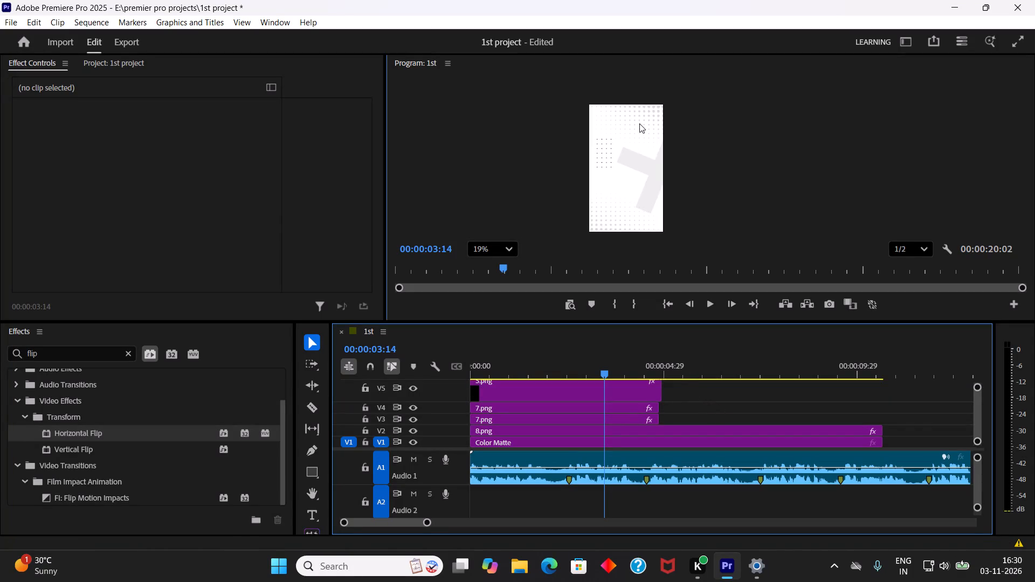
pyautogui.click(506, 418)
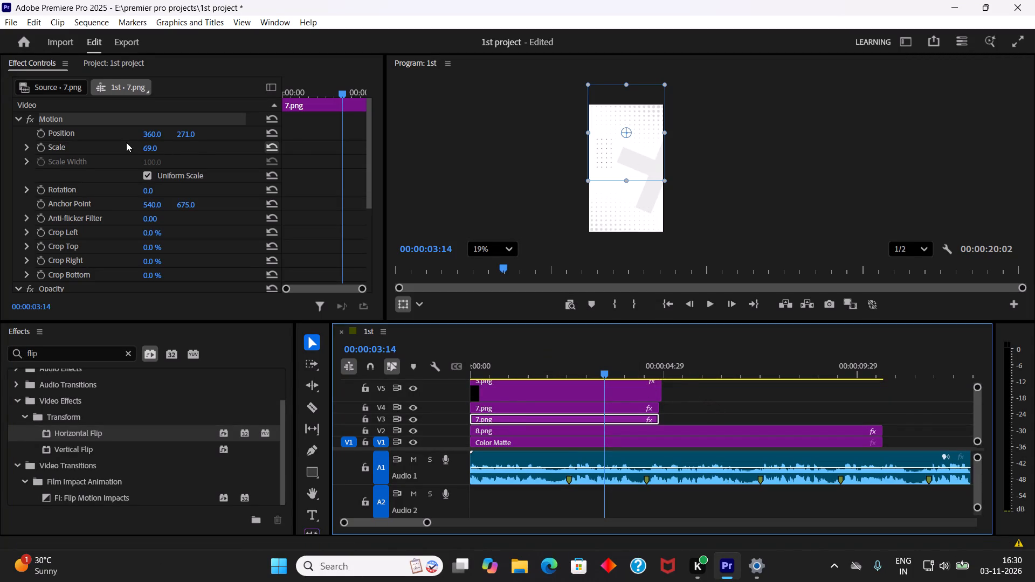
pyautogui.click(147, 149)
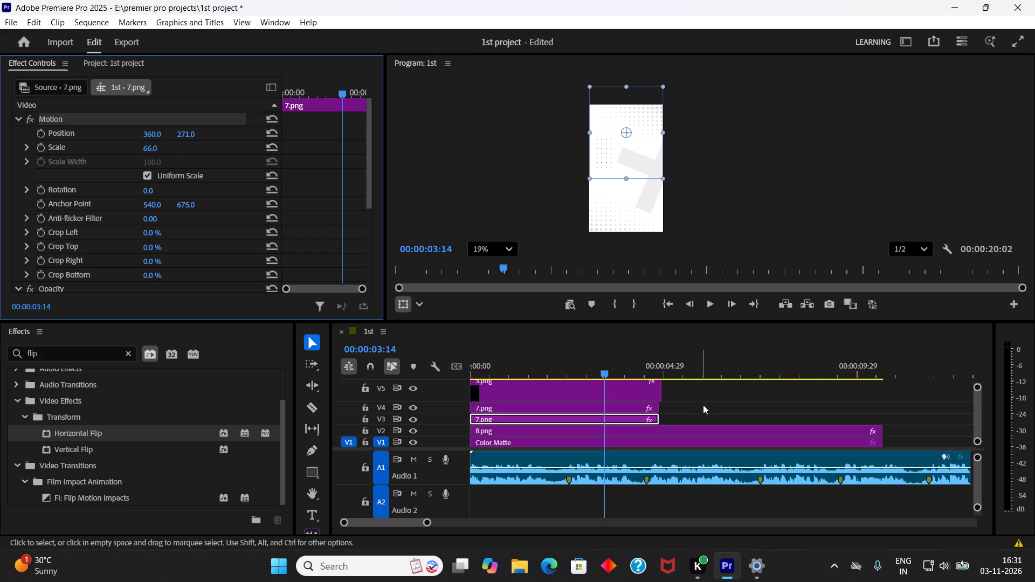
# Scale the 7.png clip on V4 to 66 and shift its horizontal position to about 360.
pyautogui.click(564, 408)
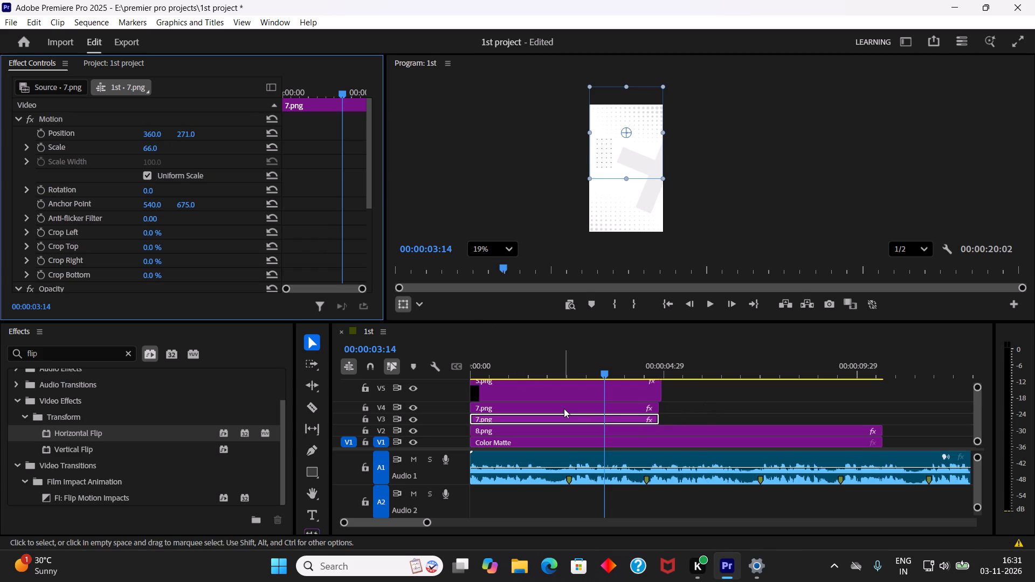
pyautogui.click(149, 148)
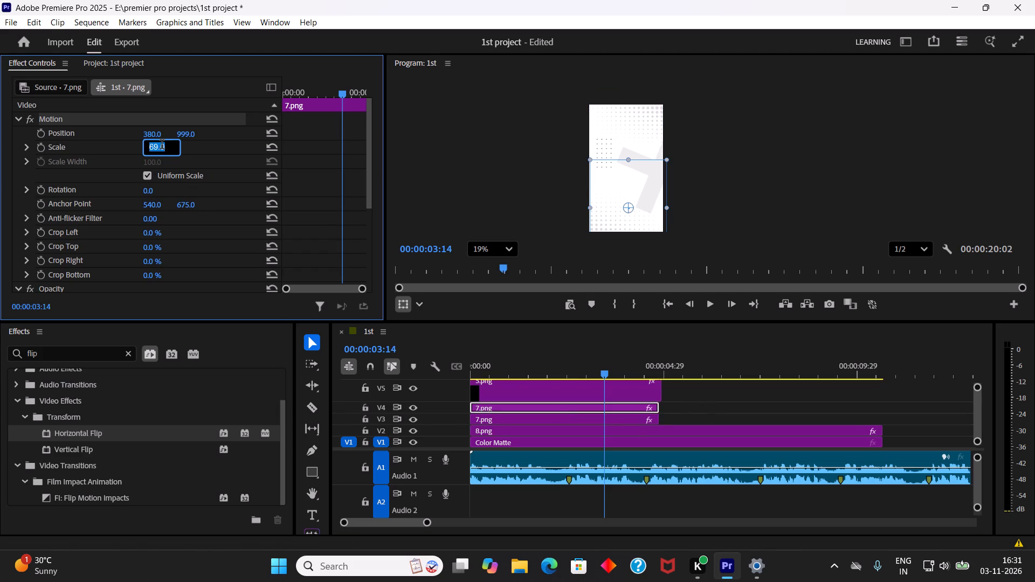
pyautogui.write('66')
pyautogui.press('Return')
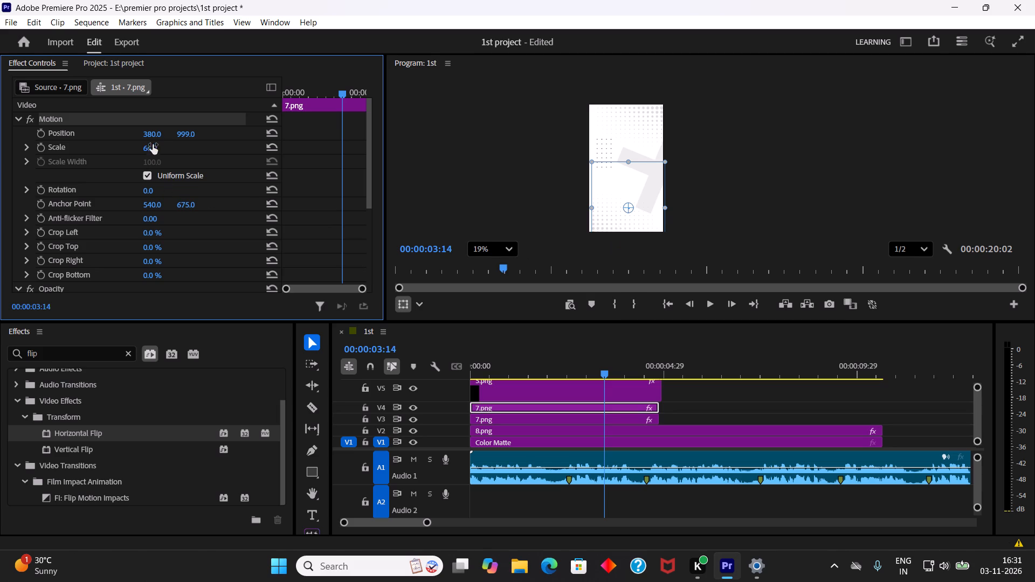
pyautogui.moveTo(151, 135); pyautogui.dragTo(137, 136)
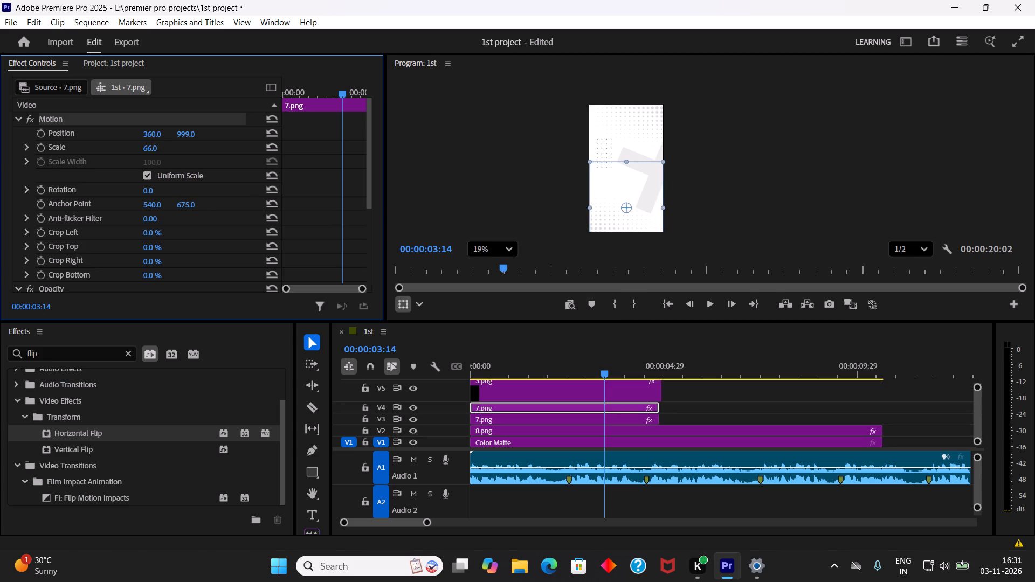
pyautogui.moveTo(137, 136); pyautogui.dragTo(133, 136)
pyautogui.click(701, 399)
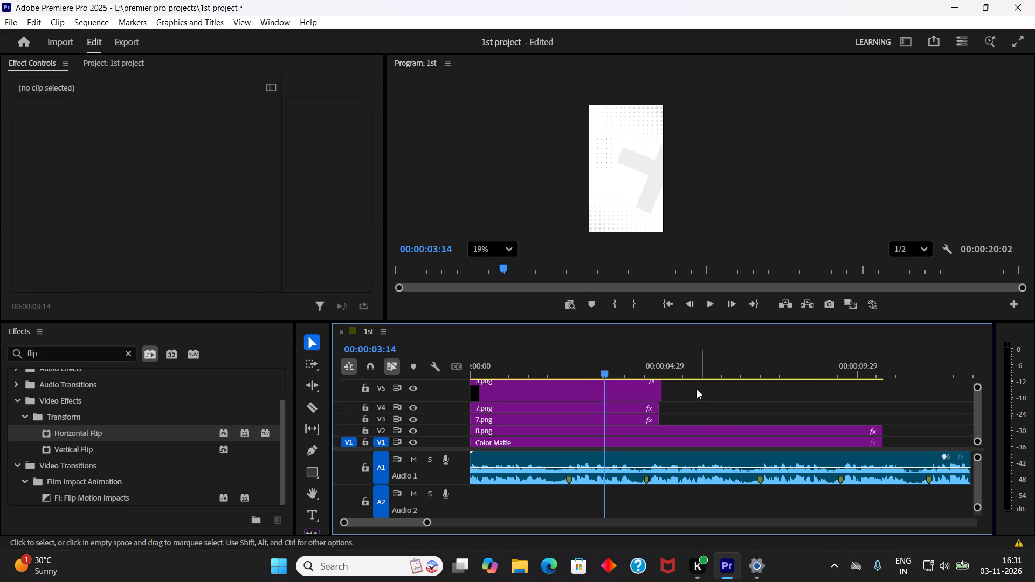
# Collapse the video track heights so V1 through V5, including 5.png, all fit in the timeline.
pyautogui.scroll(2, 525, 407)
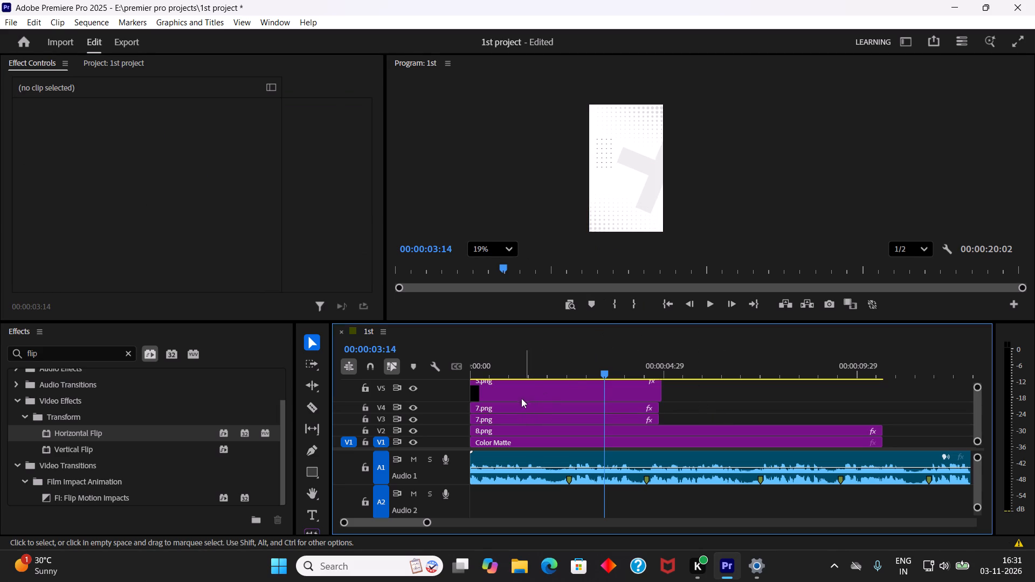
pyautogui.click(520, 390)
pyautogui.click(623, 386)
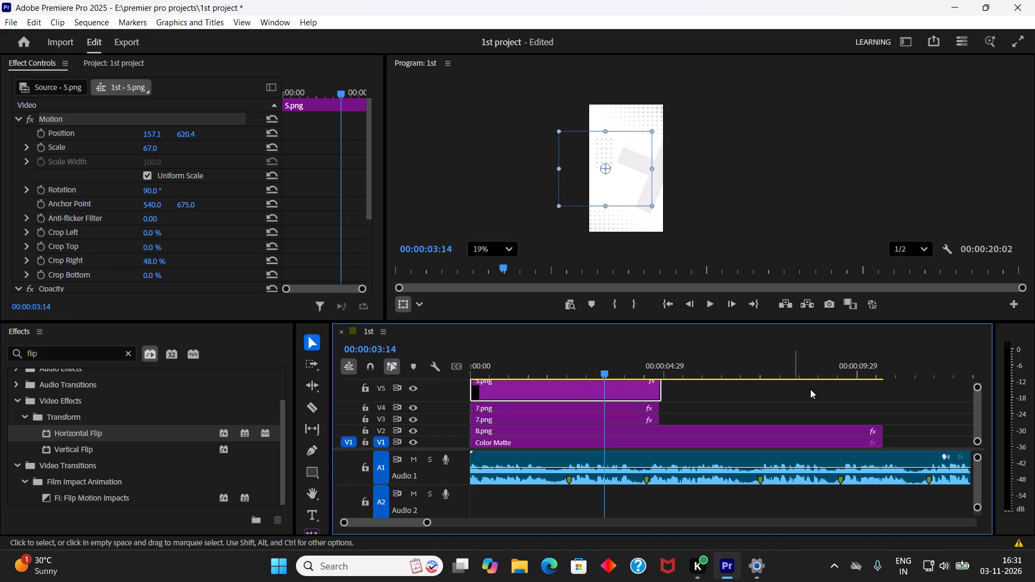
pyautogui.moveTo(977, 387); pyautogui.dragTo(977, 390)
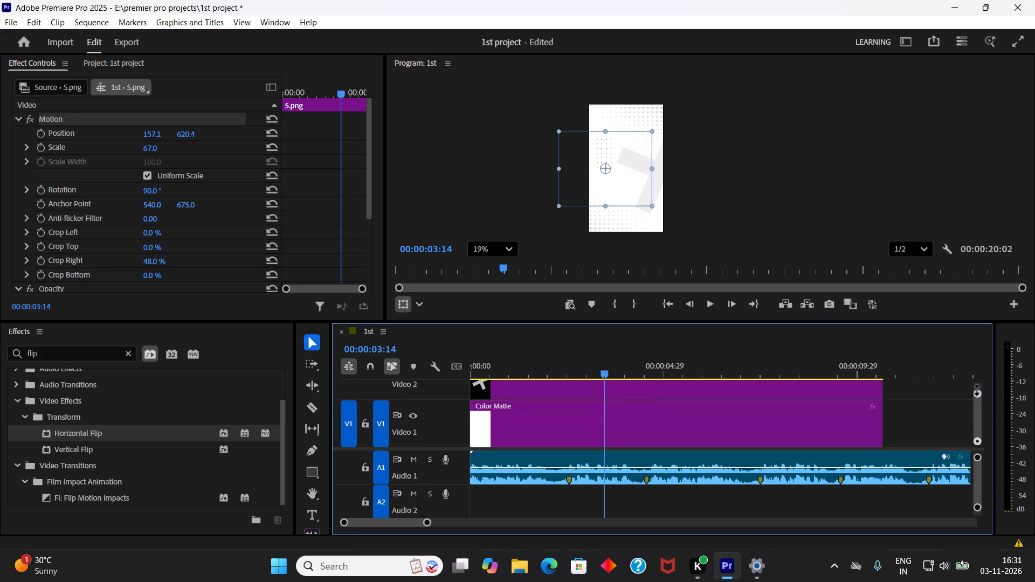
pyautogui.moveTo(977, 390); pyautogui.dragTo(978, 380)
pyautogui.click(716, 401)
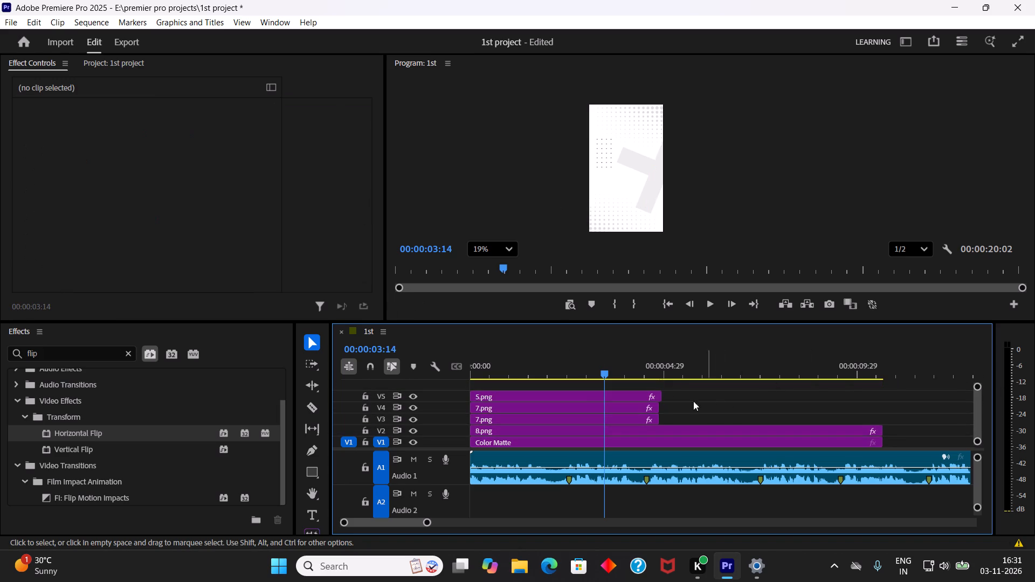
pyautogui.click(595, 392)
pyautogui.click(706, 399)
# Trim the end of the 5.png clip on V5 to match the ends of the 7.png clips, and save the project.
pyautogui.click(660, 376)
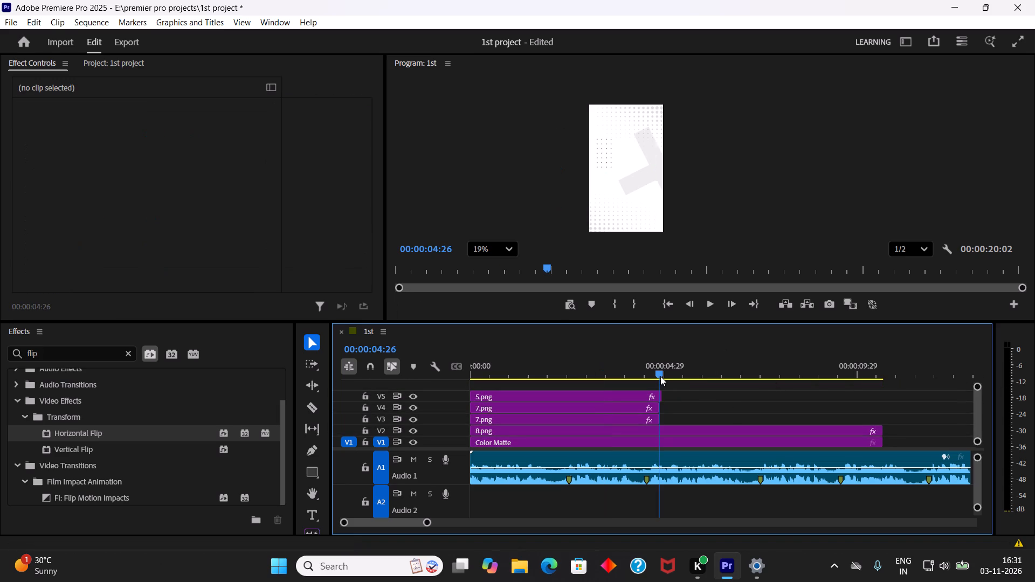
pyautogui.press('=')
pyautogui.press('=')
pyautogui.press('=')
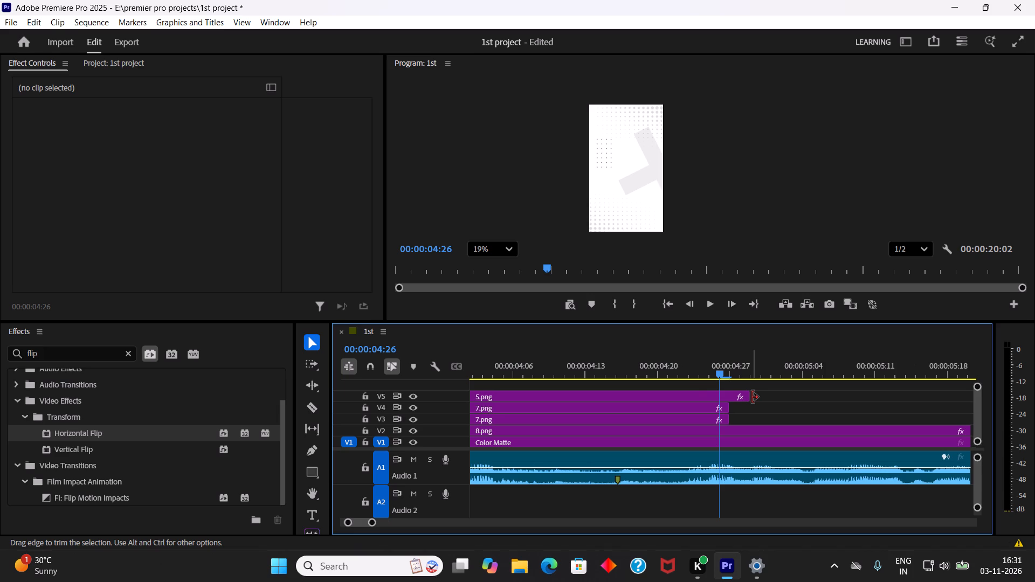
pyautogui.moveTo(750, 397); pyautogui.dragTo(732, 397)
pyautogui.click(768, 408)
pyautogui.hotkey('ctrl', 's')
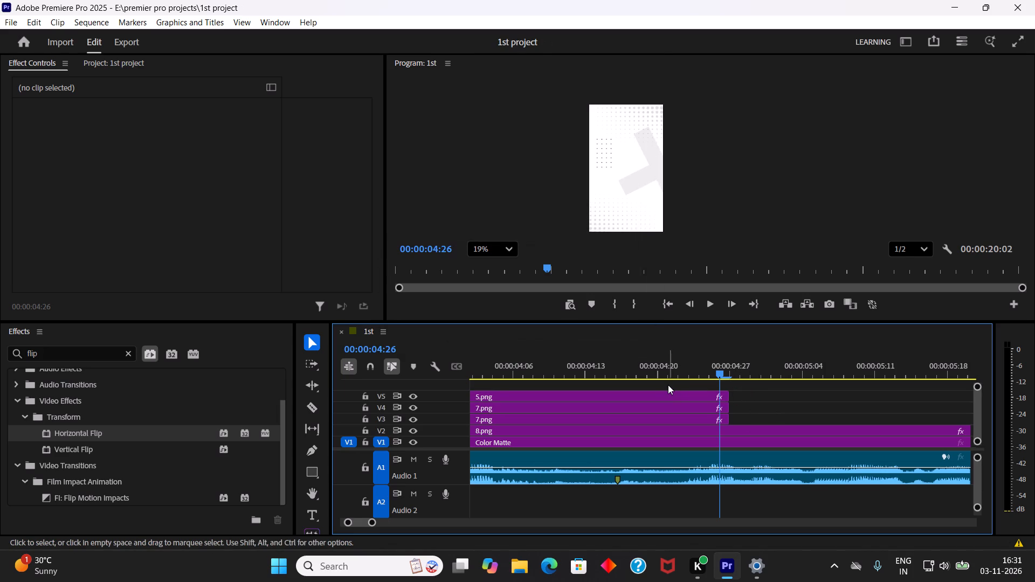
# At the start of the sequence, scale 5.png to 60, reposition it to about 131, 614, and save the project.
pyautogui.press('-')
pyautogui.moveTo(653, 377); pyautogui.dragTo(616, 384)
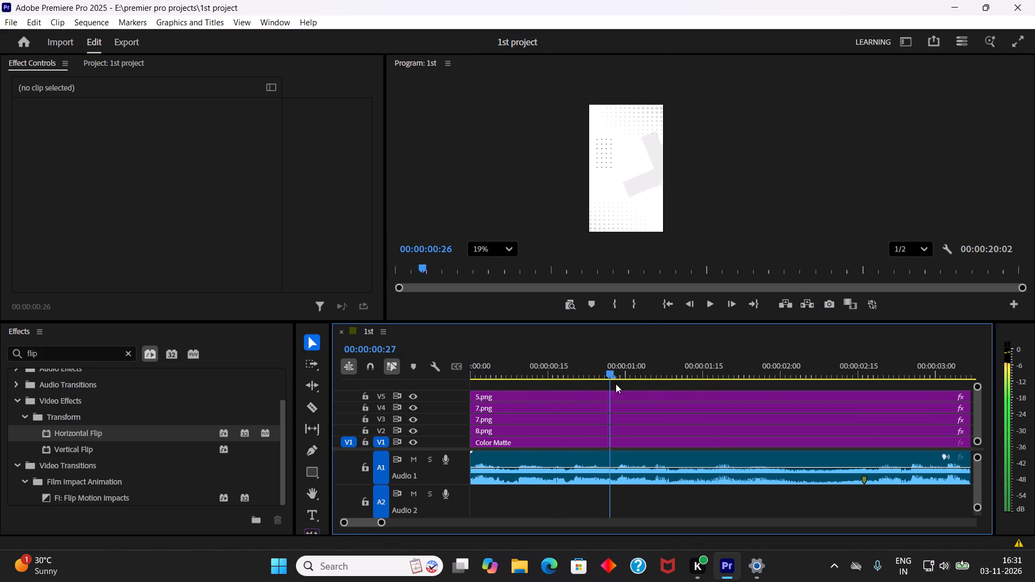
pyautogui.moveTo(616, 384); pyautogui.dragTo(399, 384)
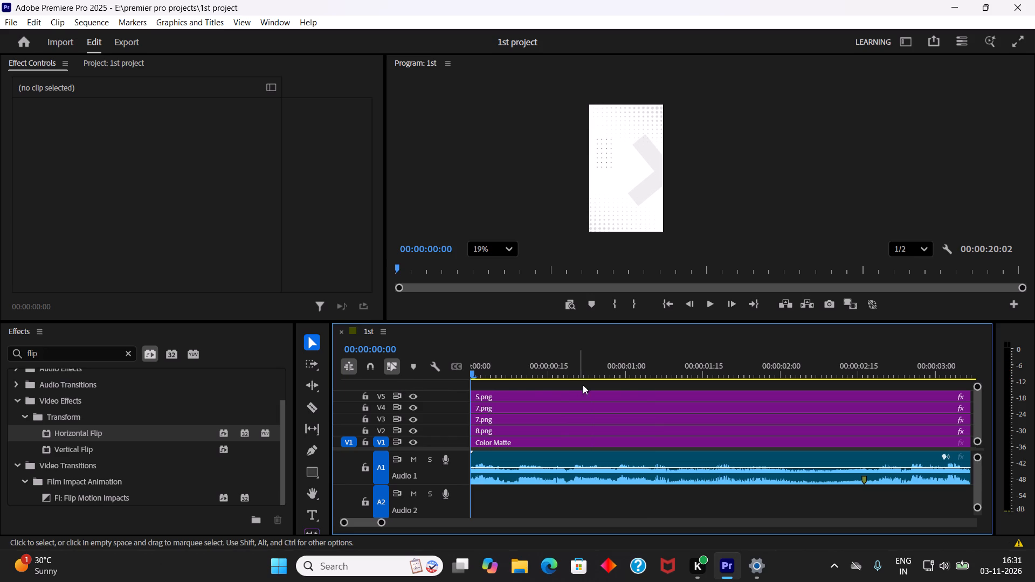
pyautogui.click(518, 392)
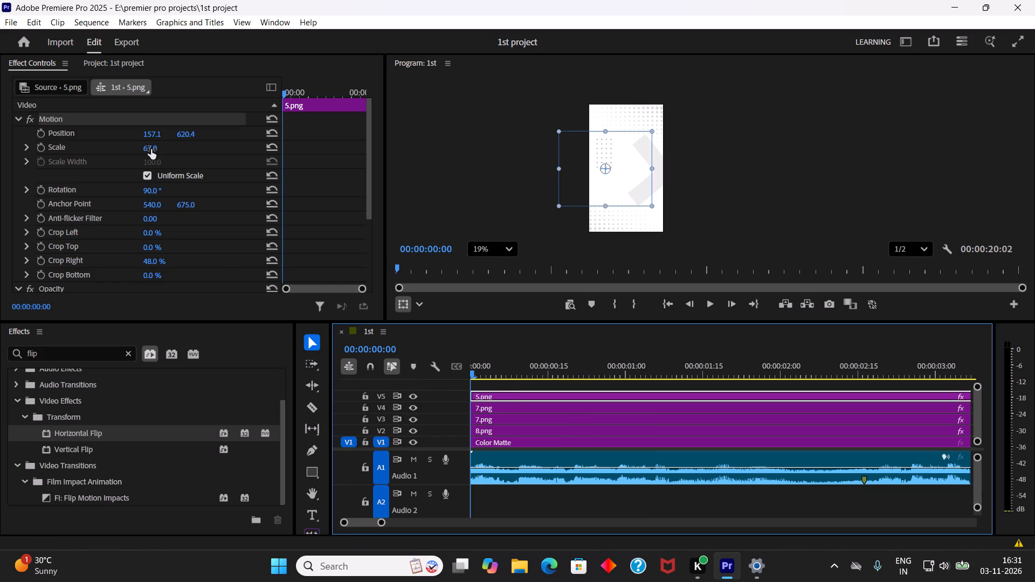
pyautogui.click(151, 149)
pyautogui.write('60')
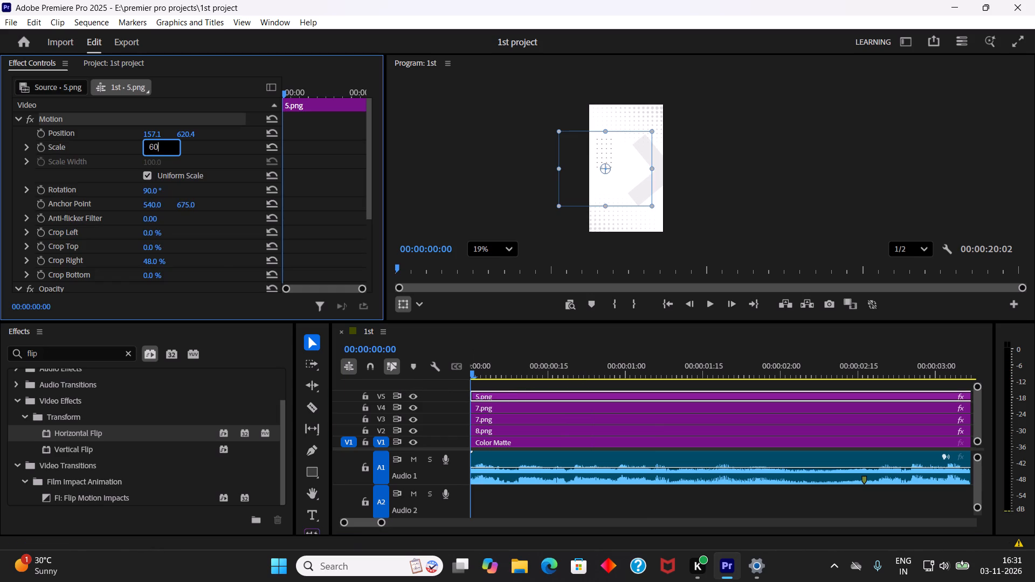
pyautogui.press('Return')
pyautogui.click(606, 148)
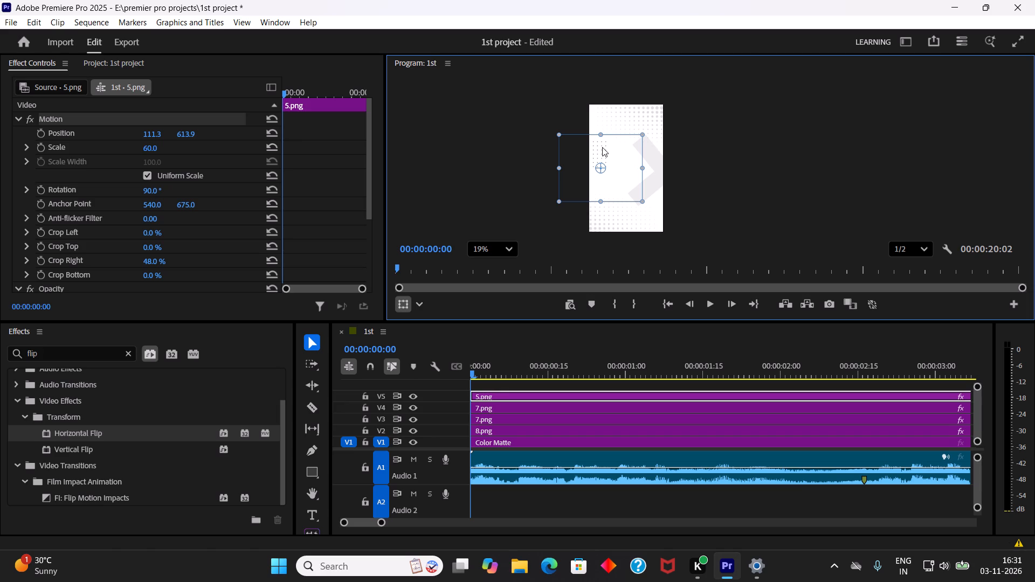
pyautogui.click(548, 507)
pyautogui.click(551, 456)
pyautogui.click(553, 503)
pyautogui.hotkey('ctrl', 's')
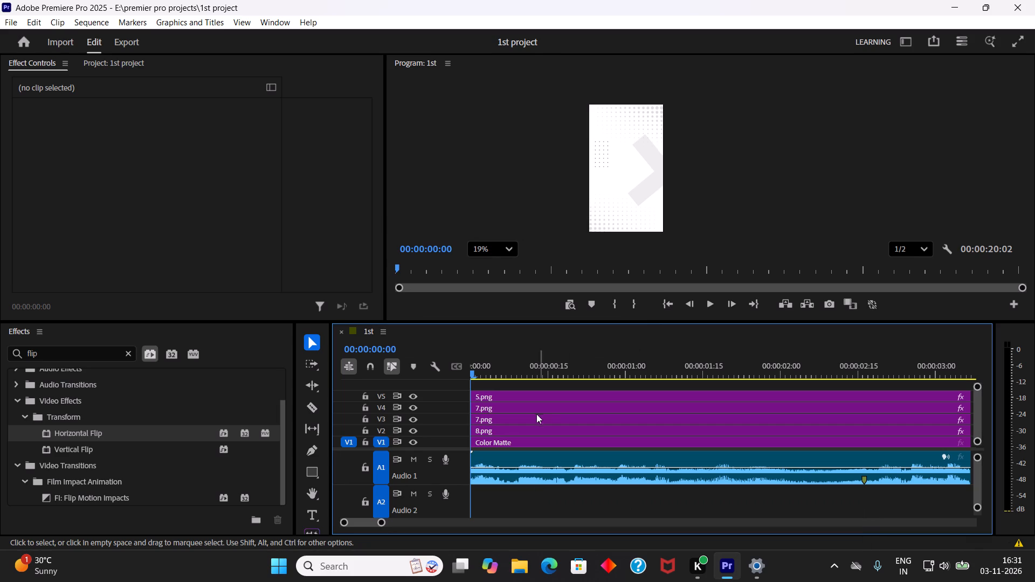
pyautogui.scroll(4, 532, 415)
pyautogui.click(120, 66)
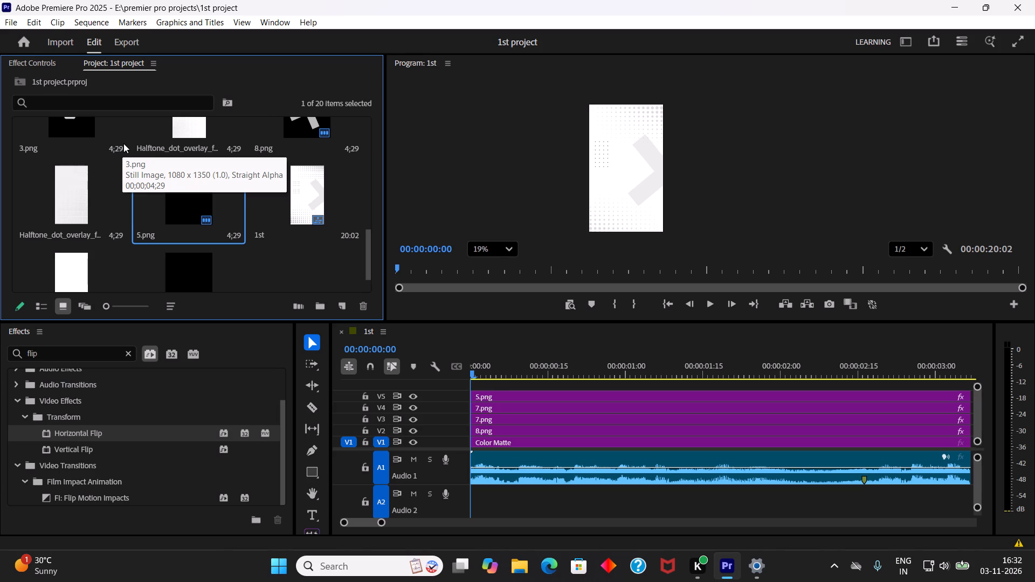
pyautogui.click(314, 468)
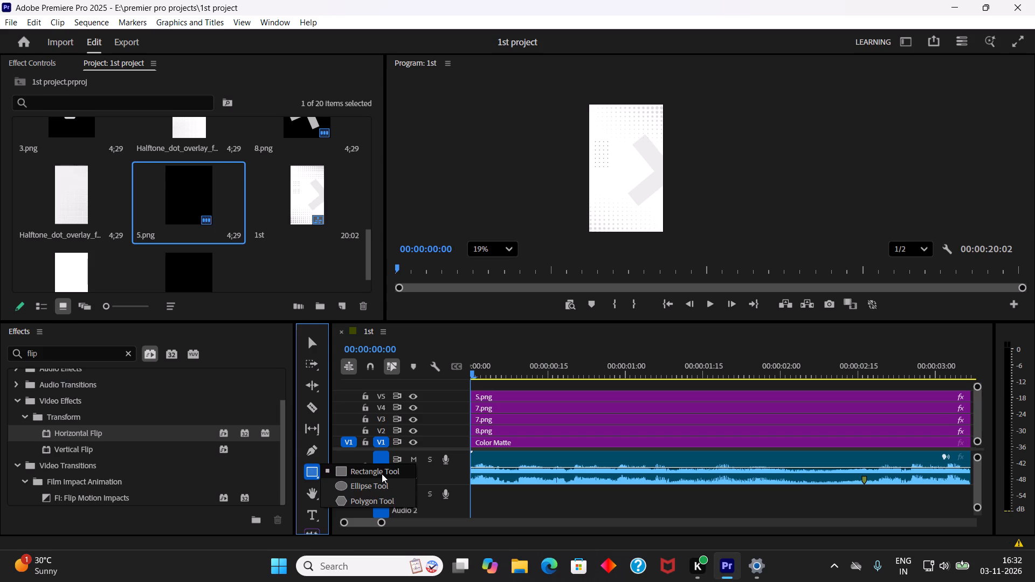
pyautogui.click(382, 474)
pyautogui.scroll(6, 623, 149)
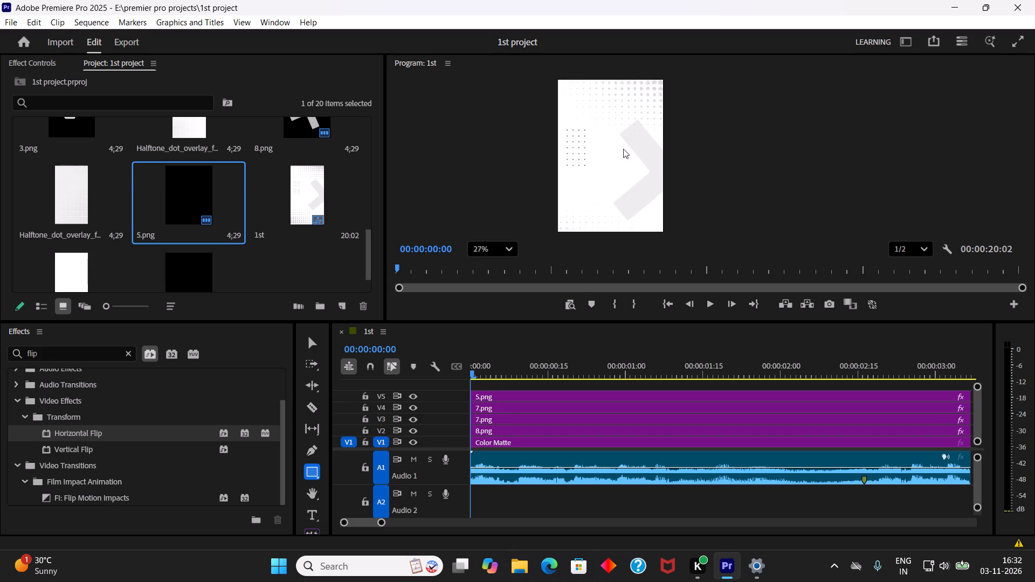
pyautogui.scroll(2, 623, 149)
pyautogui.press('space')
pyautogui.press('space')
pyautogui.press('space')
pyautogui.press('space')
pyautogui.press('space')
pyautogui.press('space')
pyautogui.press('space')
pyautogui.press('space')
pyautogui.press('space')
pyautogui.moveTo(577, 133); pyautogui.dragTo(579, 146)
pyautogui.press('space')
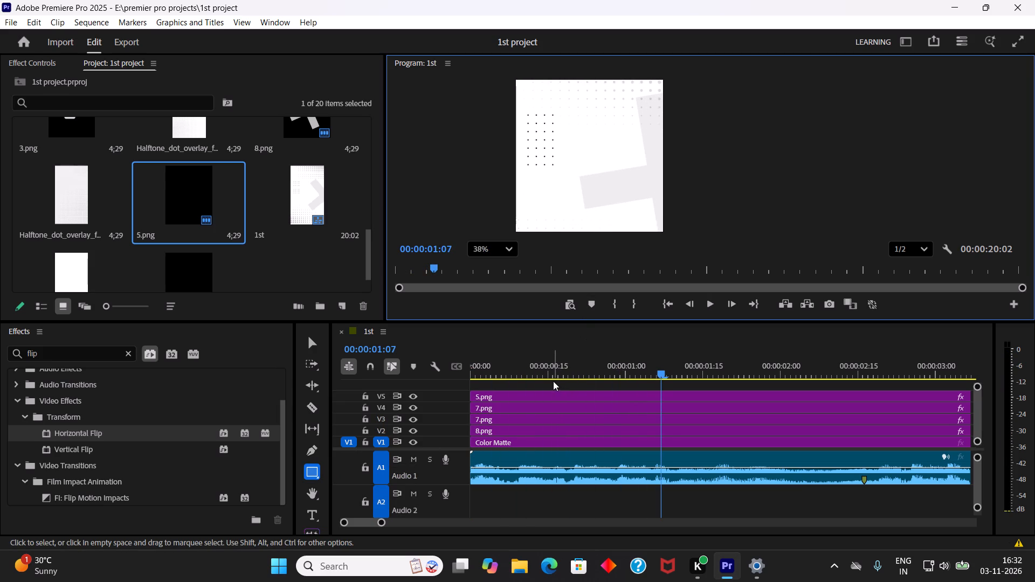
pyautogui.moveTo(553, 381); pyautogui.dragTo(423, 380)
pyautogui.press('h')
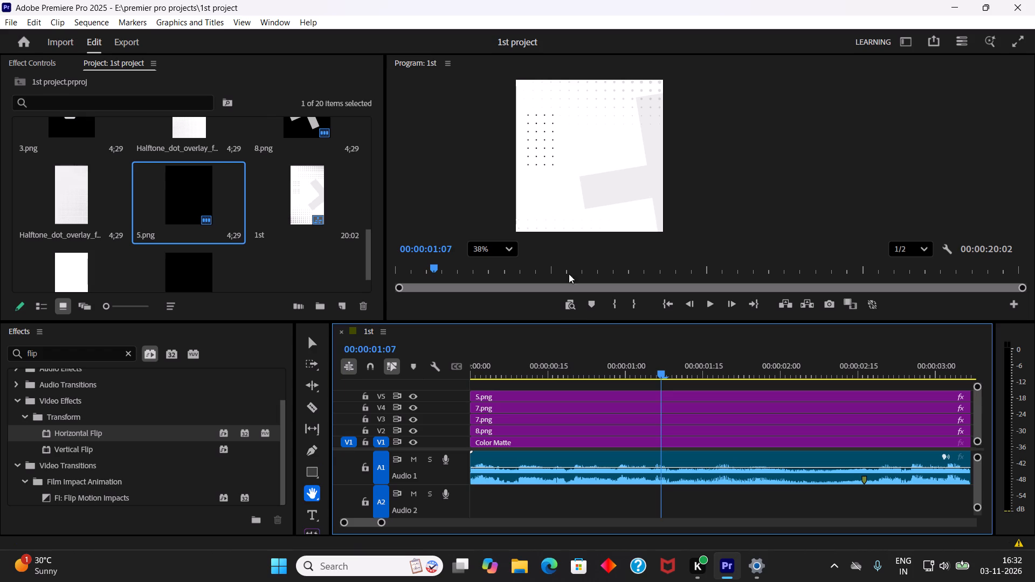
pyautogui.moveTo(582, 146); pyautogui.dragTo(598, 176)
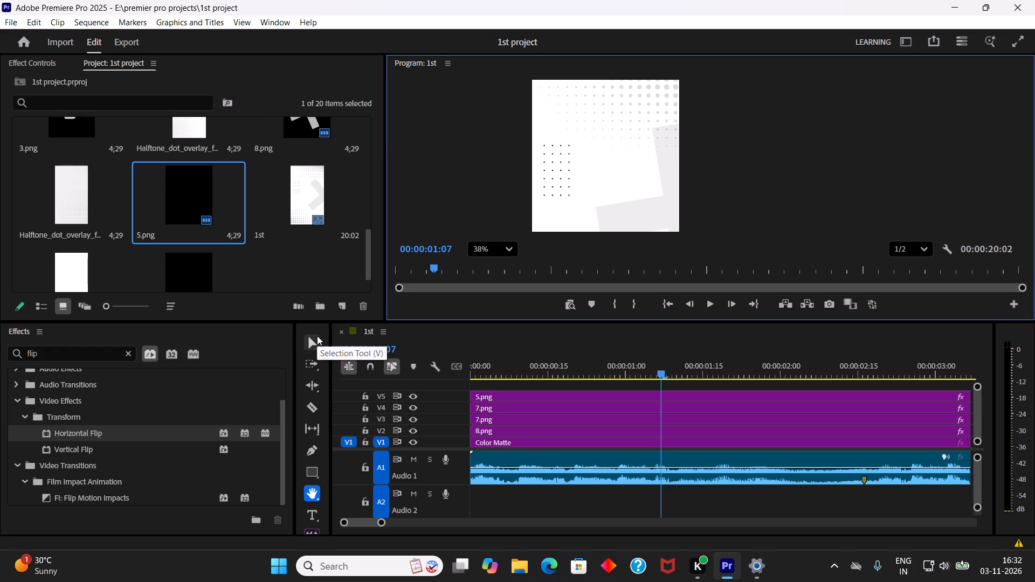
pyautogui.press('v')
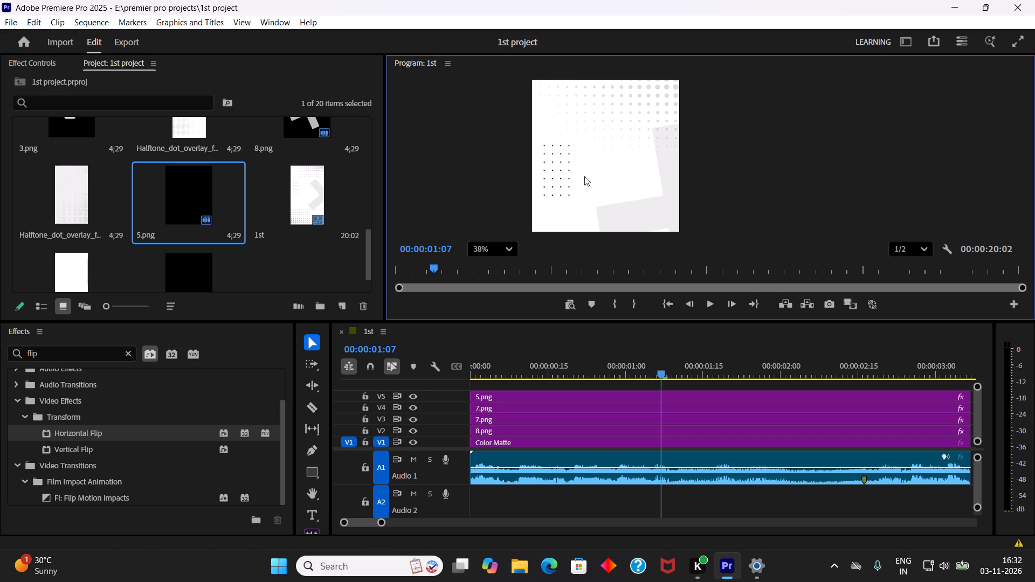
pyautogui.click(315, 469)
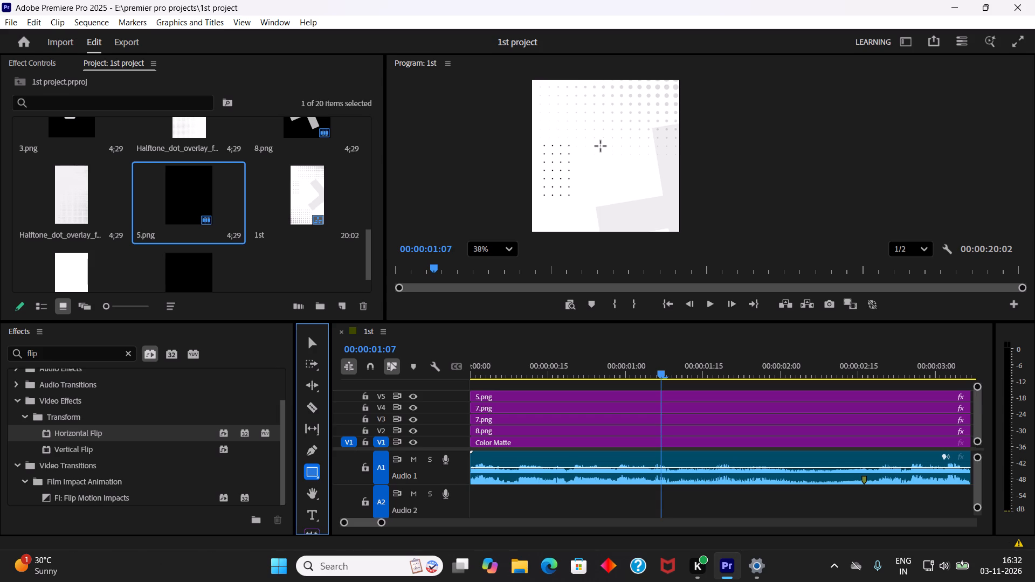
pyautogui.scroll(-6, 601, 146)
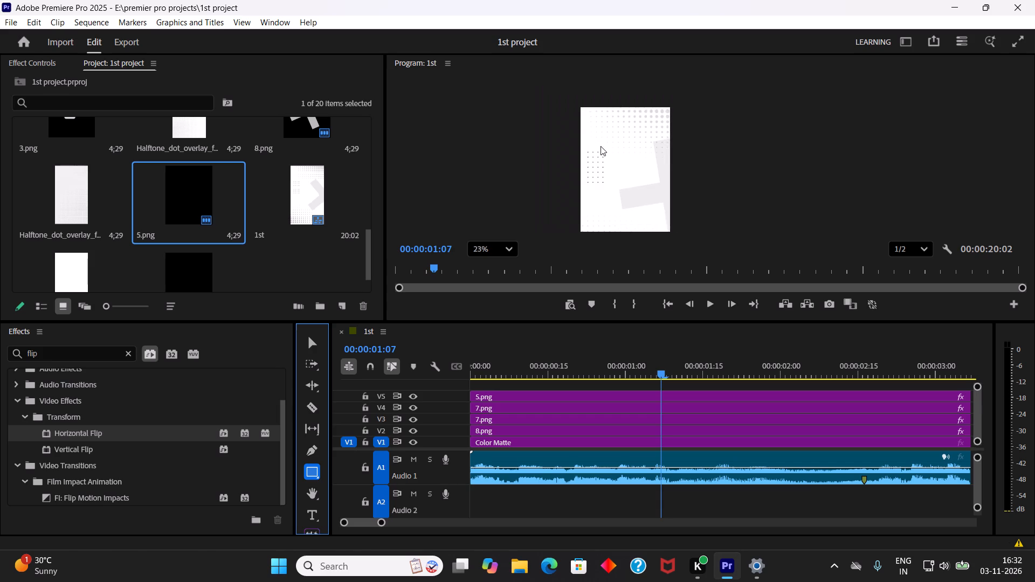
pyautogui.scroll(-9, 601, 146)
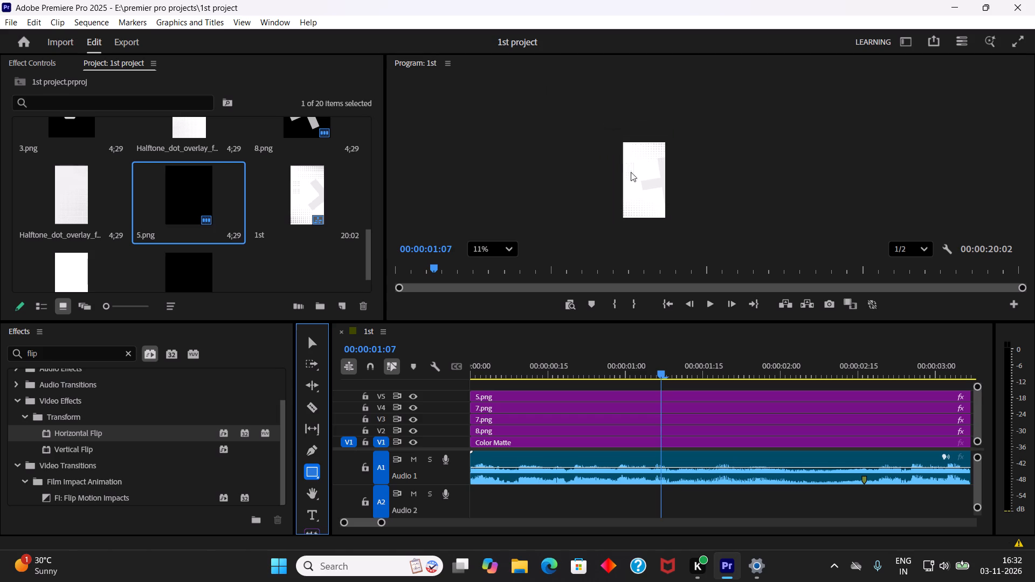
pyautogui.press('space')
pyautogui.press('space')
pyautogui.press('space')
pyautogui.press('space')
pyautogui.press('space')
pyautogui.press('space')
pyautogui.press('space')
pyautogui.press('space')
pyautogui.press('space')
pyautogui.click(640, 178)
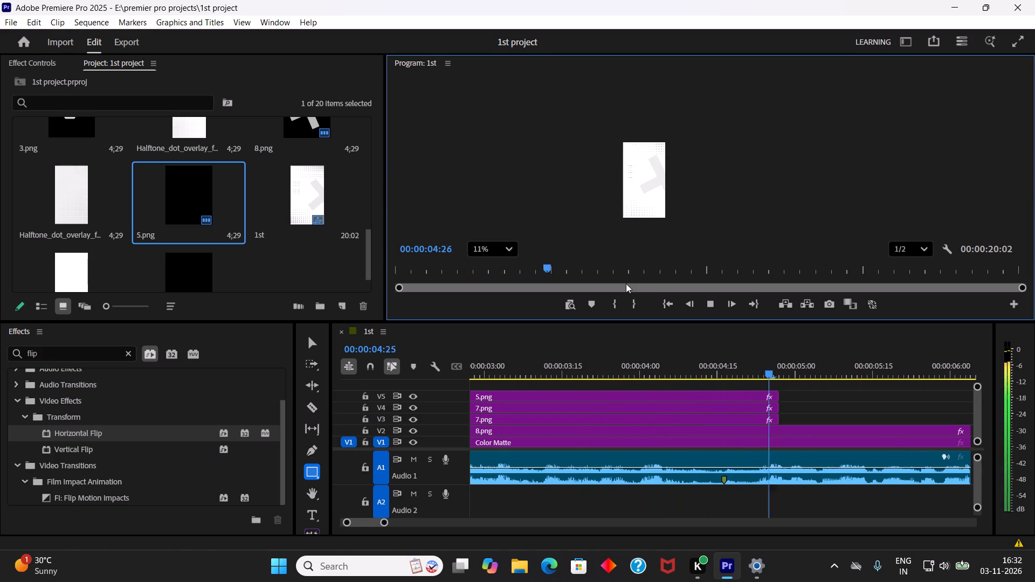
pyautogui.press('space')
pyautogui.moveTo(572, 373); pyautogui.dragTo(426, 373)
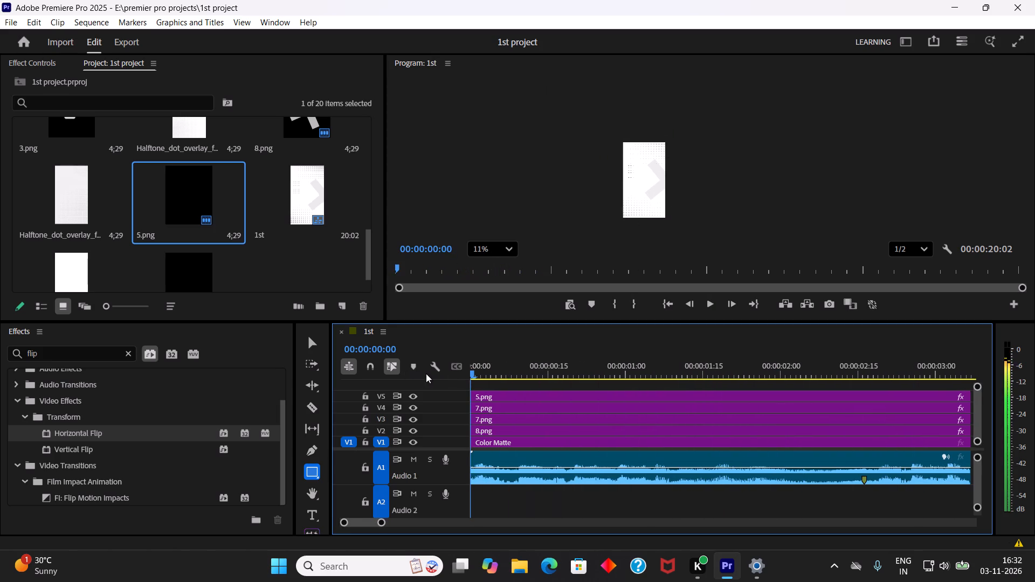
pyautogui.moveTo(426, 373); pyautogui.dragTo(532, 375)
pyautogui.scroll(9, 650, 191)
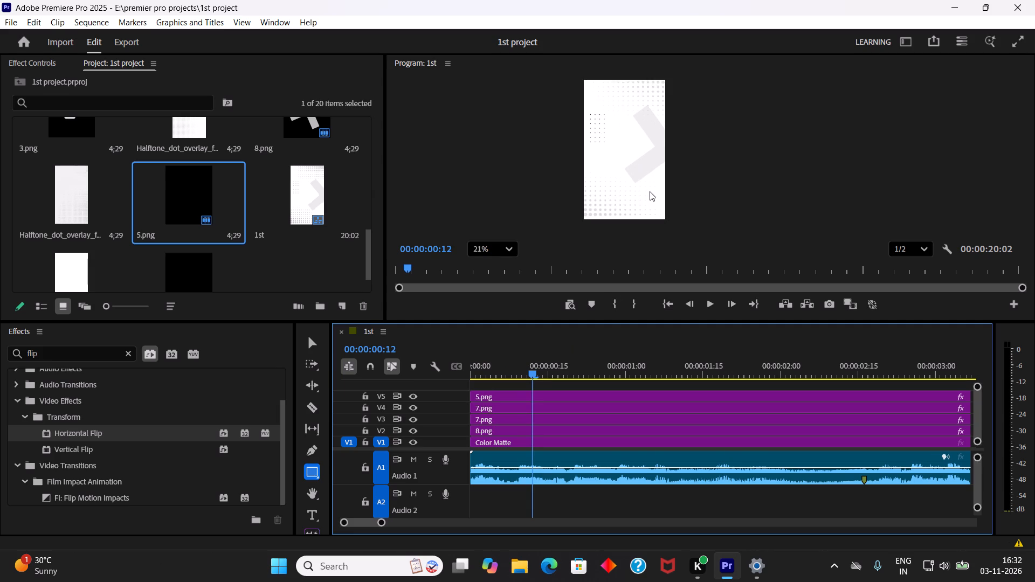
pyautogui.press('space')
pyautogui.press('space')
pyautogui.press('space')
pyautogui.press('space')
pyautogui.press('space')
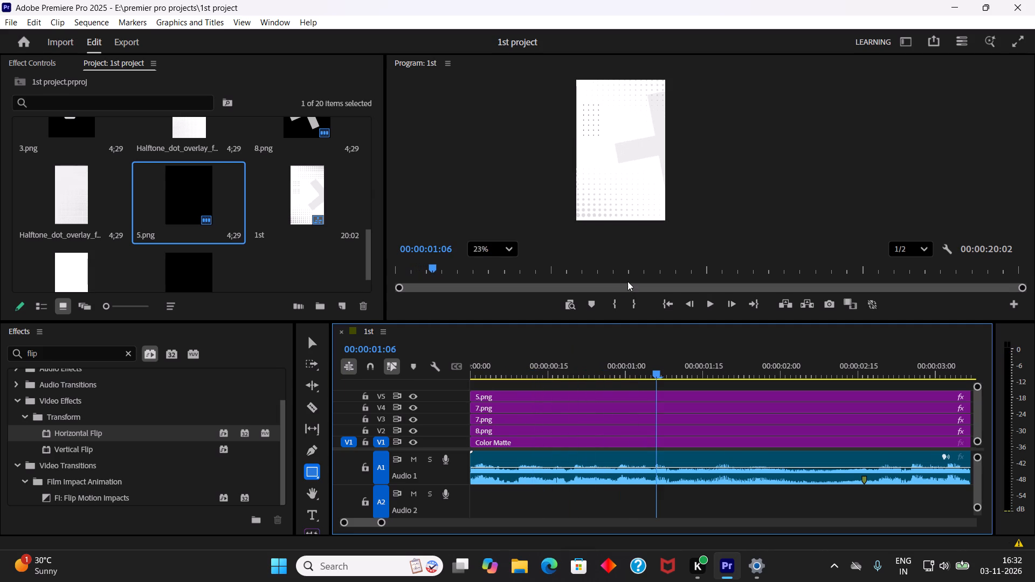
# Enlarge the Program monitor area and reposition the preview so the whole vertical frame is in view.
pyautogui.press('h')
pyautogui.moveTo(624, 199); pyautogui.dragTo(669, 240)
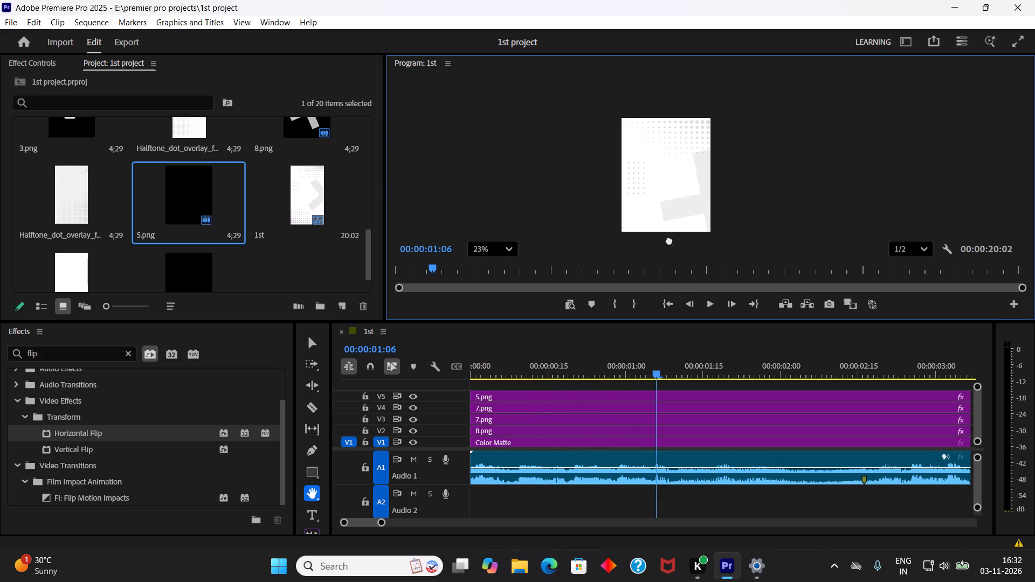
pyautogui.moveTo(669, 240); pyautogui.dragTo(637, 218)
pyautogui.moveTo(645, 321); pyautogui.dragTo(639, 349)
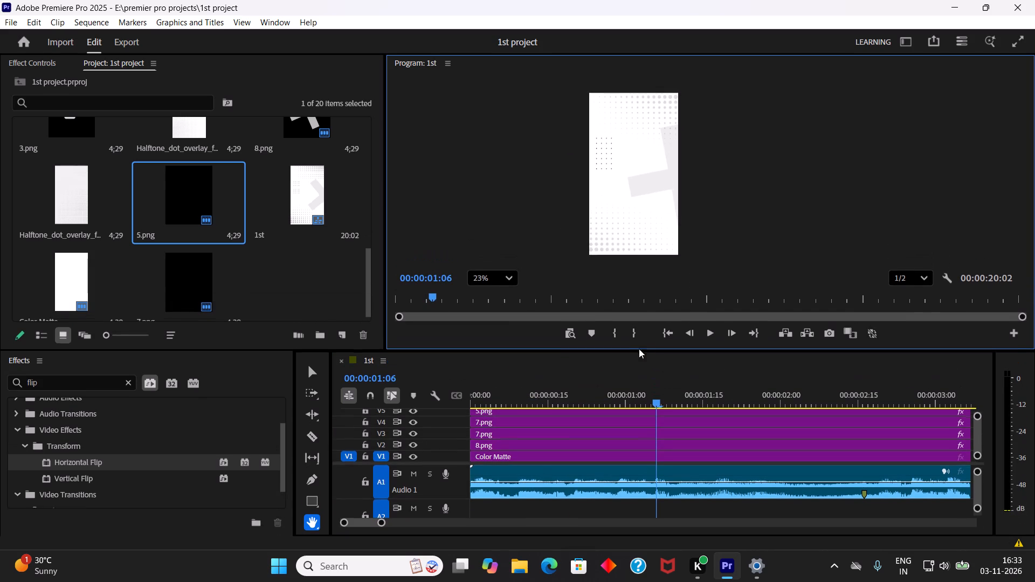
pyautogui.moveTo(639, 349); pyautogui.dragTo(640, 351)
pyautogui.moveTo(637, 183); pyautogui.dragTo(637, 174)
pyautogui.hotkey('ctrl', '0')
pyautogui.moveTo(637, 174); pyautogui.dragTo(604, 186)
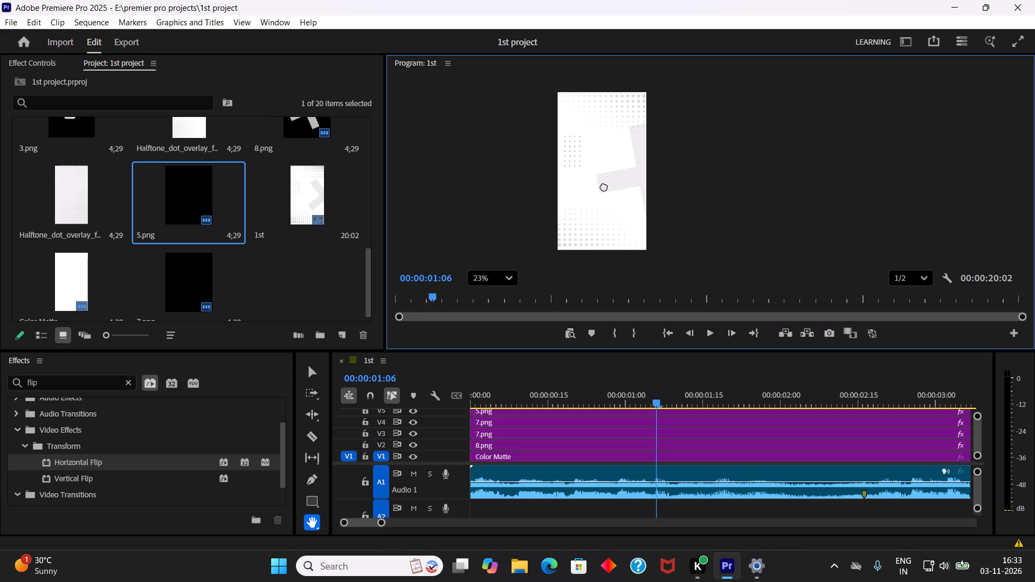
pyautogui.moveTo(604, 186); pyautogui.dragTo(603, 190)
# At 00:00:01:06, draw a small, thin horizontal rectangle beside the top of the 5.png dot grid with the Rectangle tool.
pyautogui.click(313, 502)
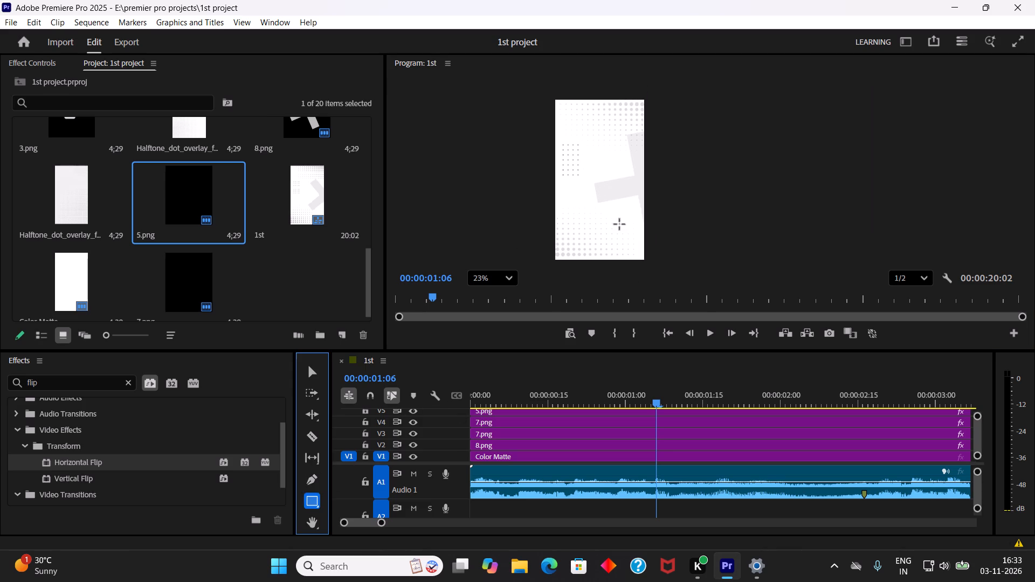
pyautogui.moveTo(592, 150); pyautogui.dragTo(627, 160)
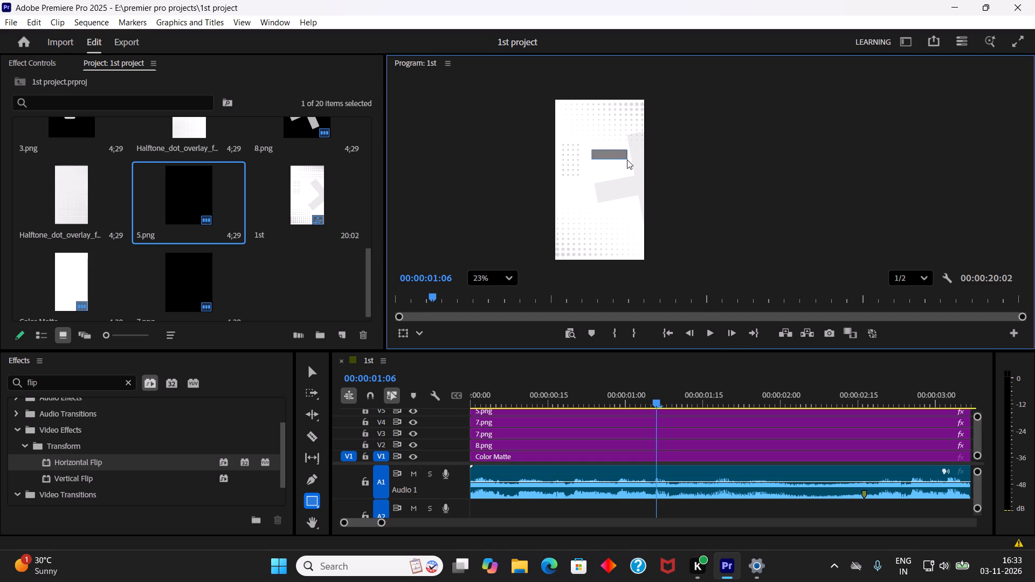
pyautogui.moveTo(627, 160); pyautogui.dragTo(626, 160)
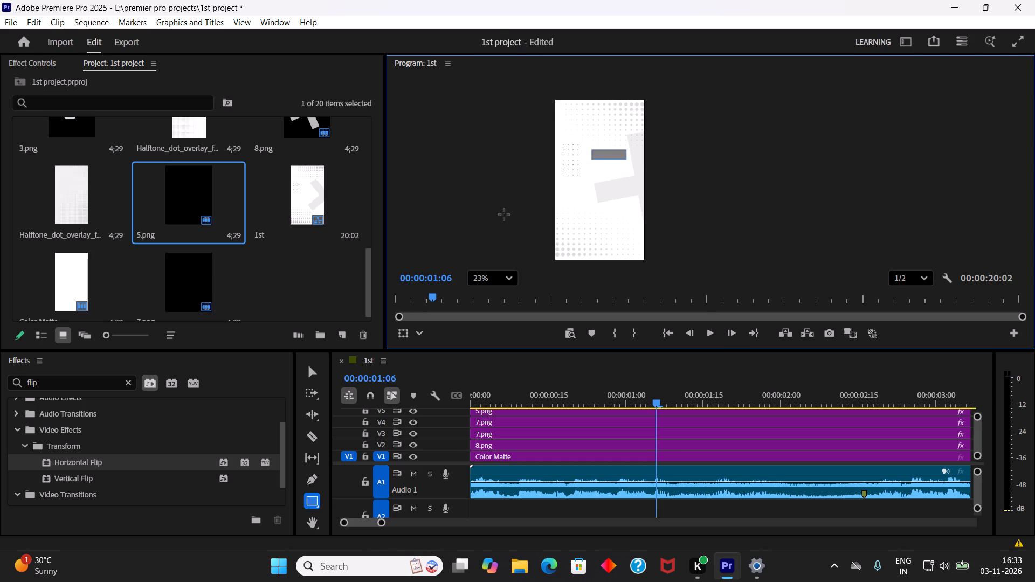
# Set the fill colour of the new rectangle shape to solid black, 000000.
pyautogui.rightClick(613, 155)
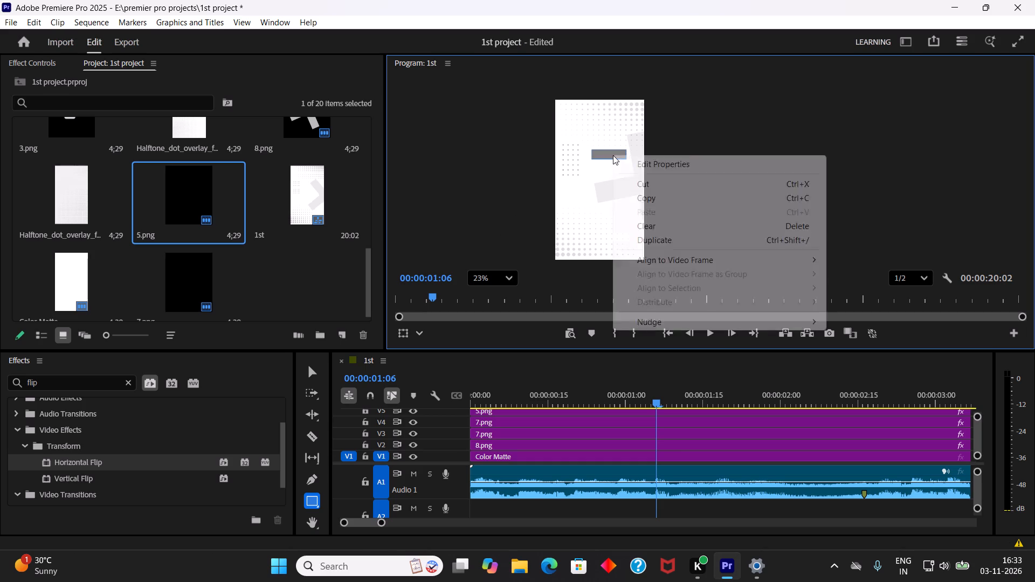
pyautogui.click(646, 162)
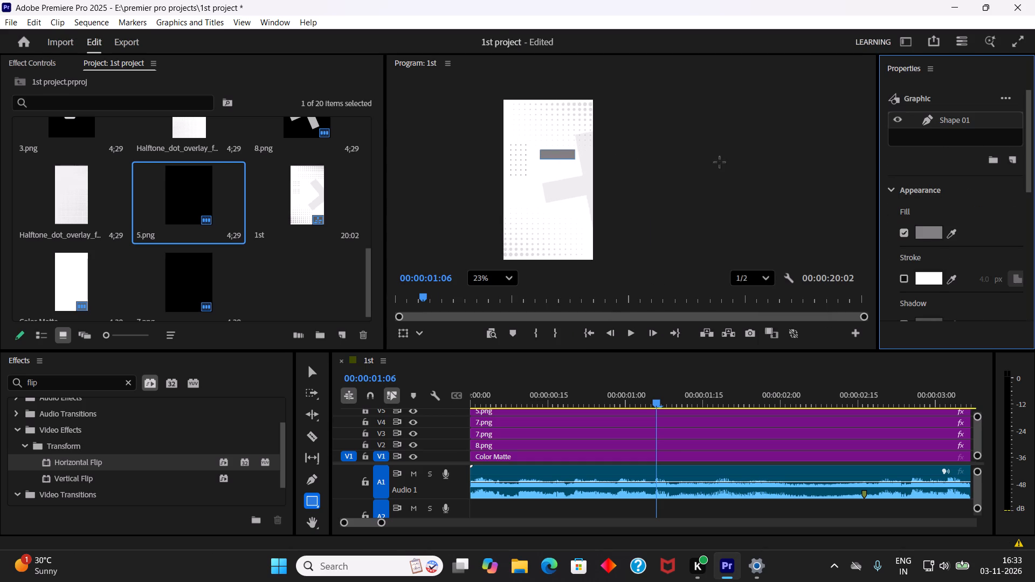
pyautogui.click(931, 236)
pyautogui.moveTo(441, 222); pyautogui.dragTo(653, 105)
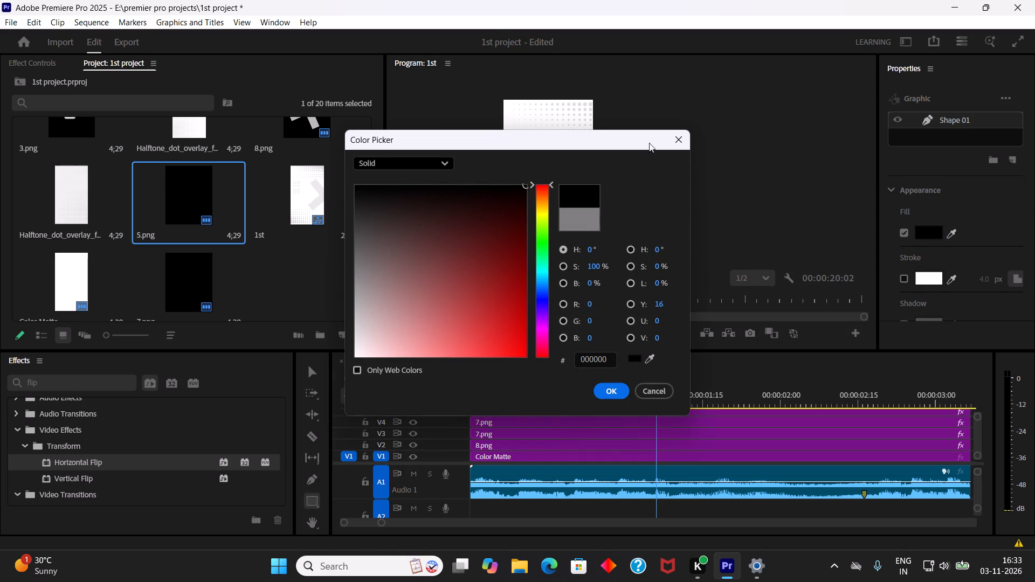
pyautogui.moveTo(488, 205); pyautogui.dragTo(342, 163)
pyautogui.moveTo(342, 163); pyautogui.dragTo(206, 135)
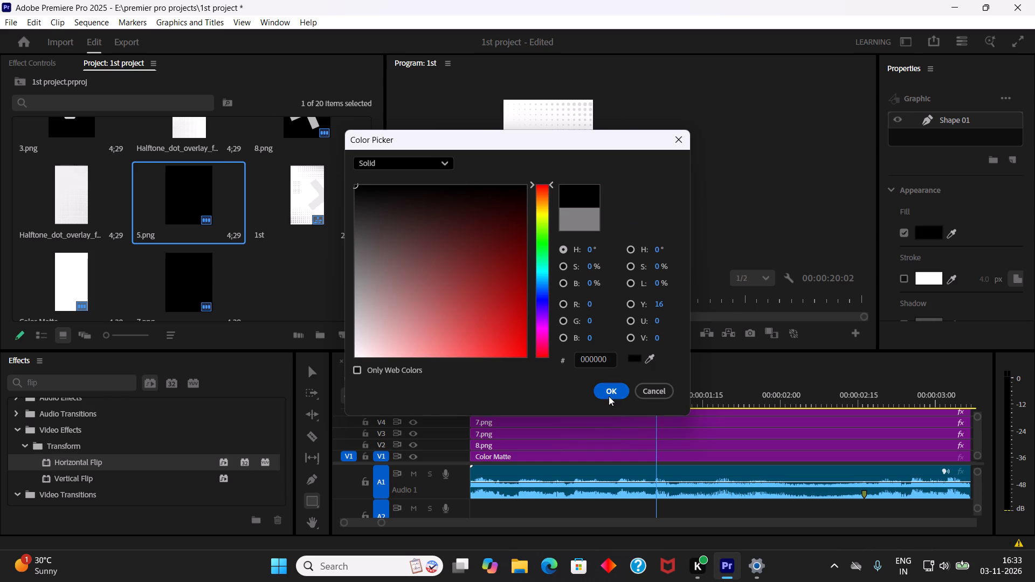
pyautogui.click(618, 385)
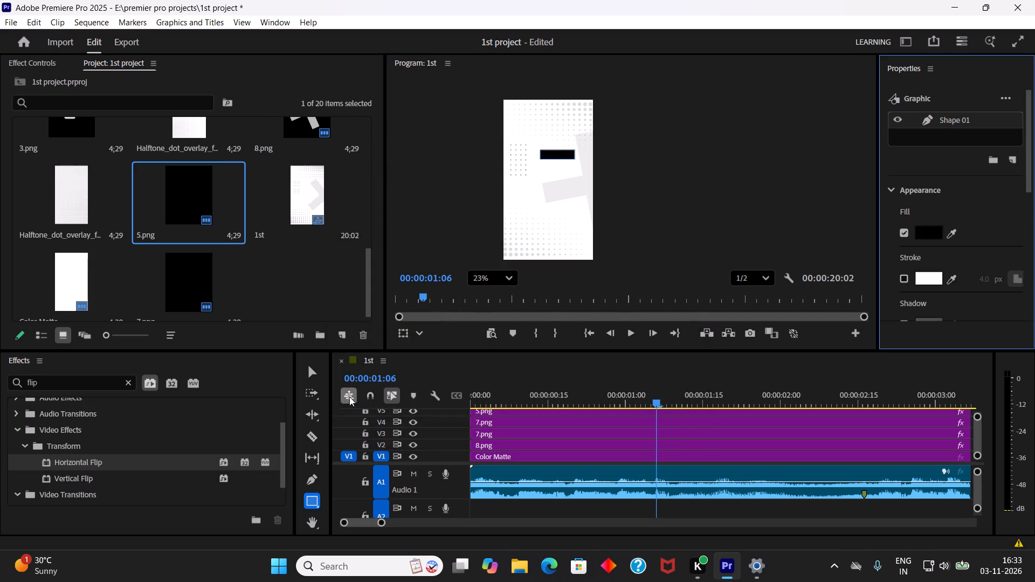
# Deselect the black rectangle graphic and save the project.
pyautogui.click(309, 371)
pyautogui.click(604, 512)
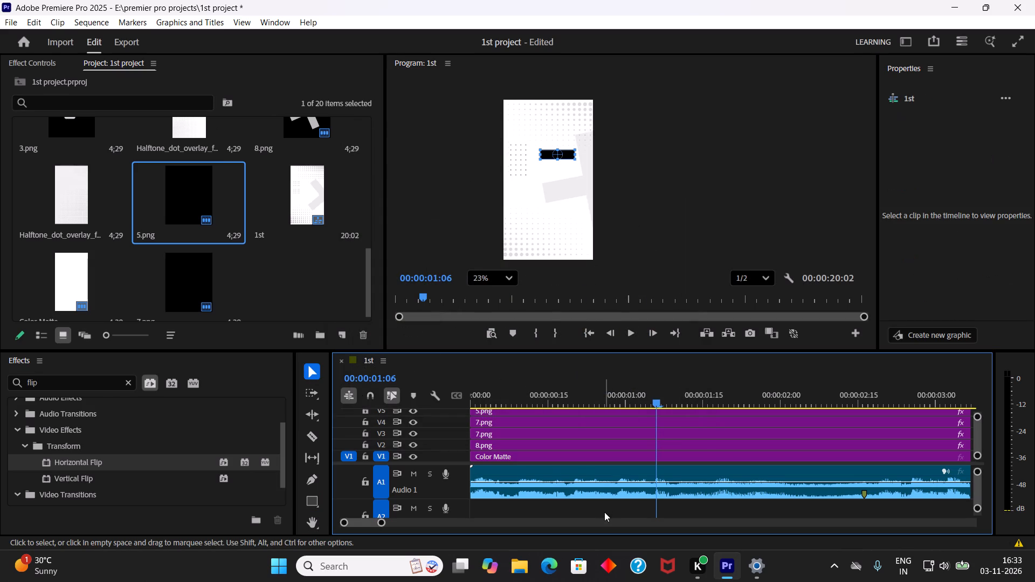
pyautogui.hotkey('ctrl', 's')
# Play on from 00:00:01:06 and examine the black rectangle beside the dot grid close up.
pyautogui.scroll(2, 544, 153)
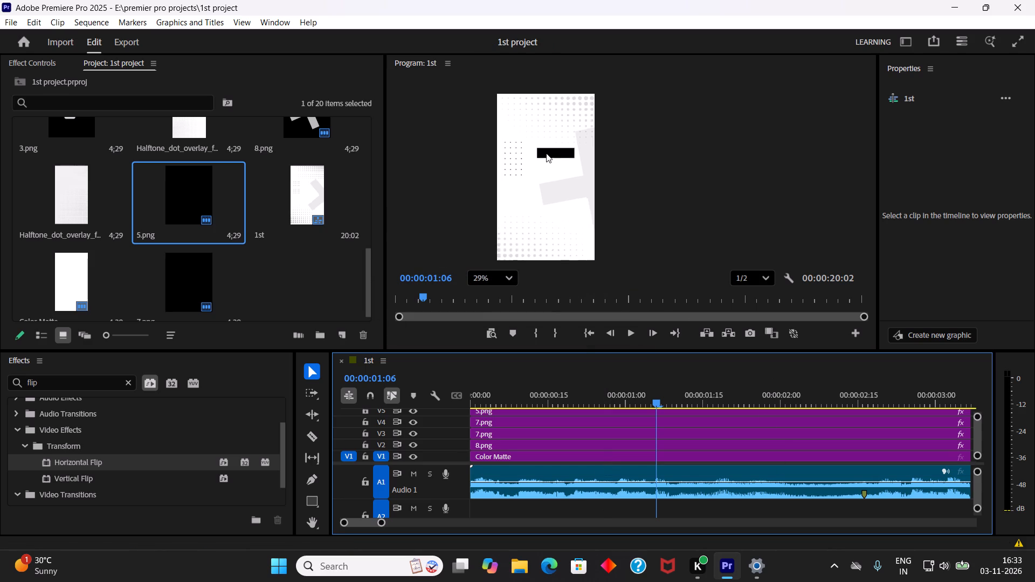
pyautogui.scroll(10, 546, 153)
pyautogui.press('space')
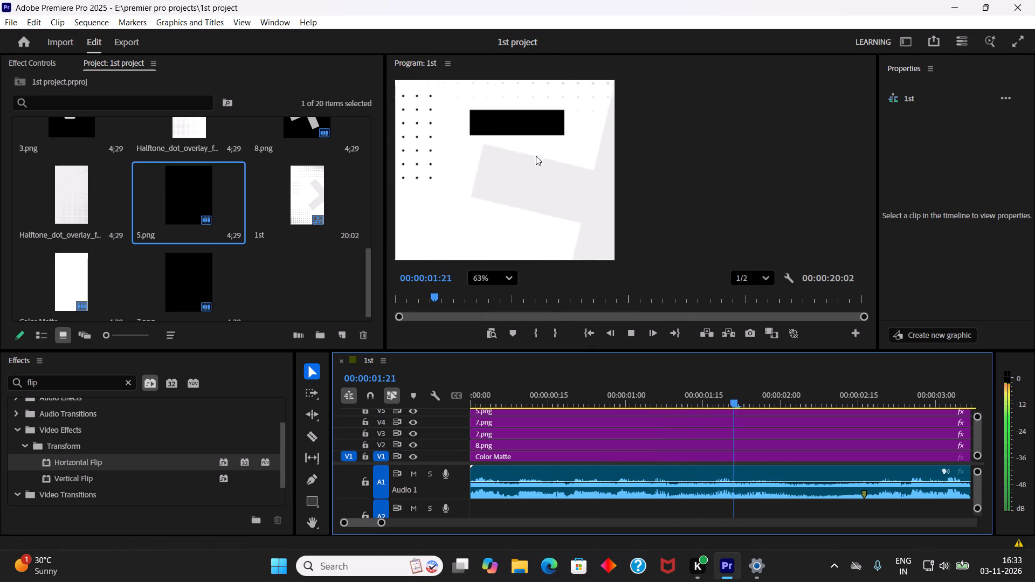
pyautogui.press('space')
pyautogui.press('h')
pyautogui.moveTo(536, 164); pyautogui.dragTo(581, 250)
pyautogui.press('v')
pyautogui.click(554, 205)
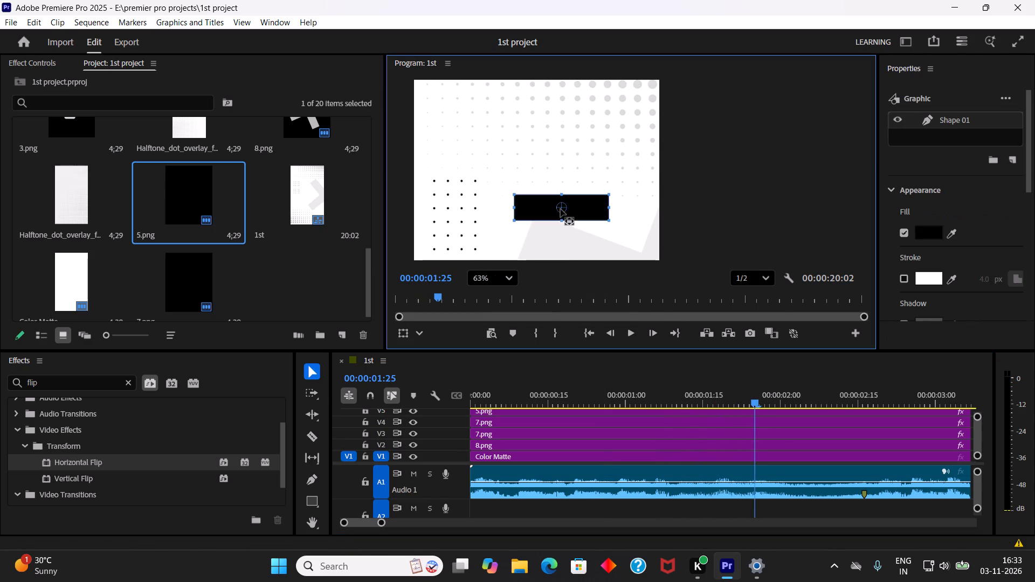
pyautogui.click(709, 227)
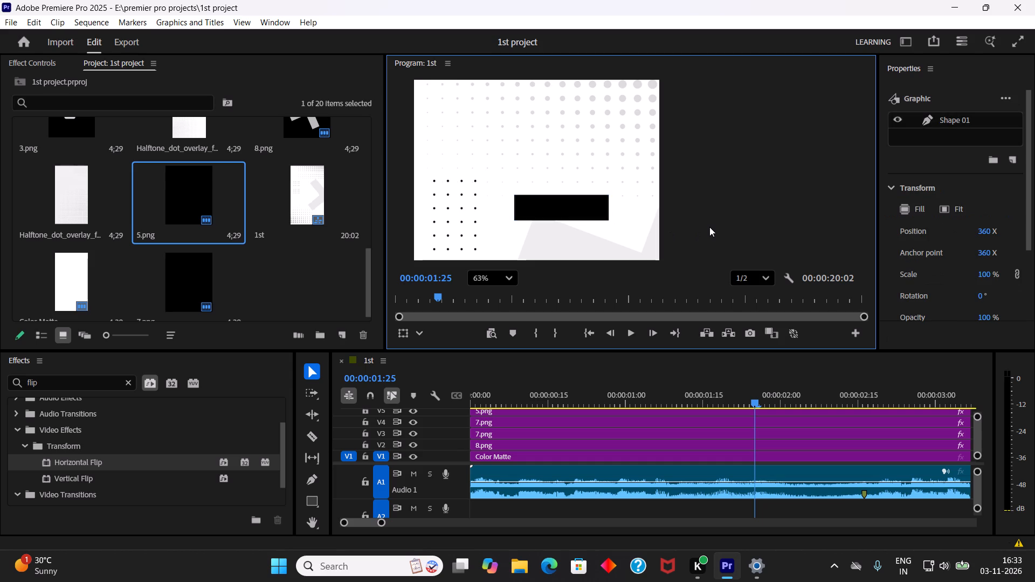
# Look through the project's imported images, including icons (1).png and 7.png, for the next graphics to use.
pyautogui.scroll(-4, 308, 252)
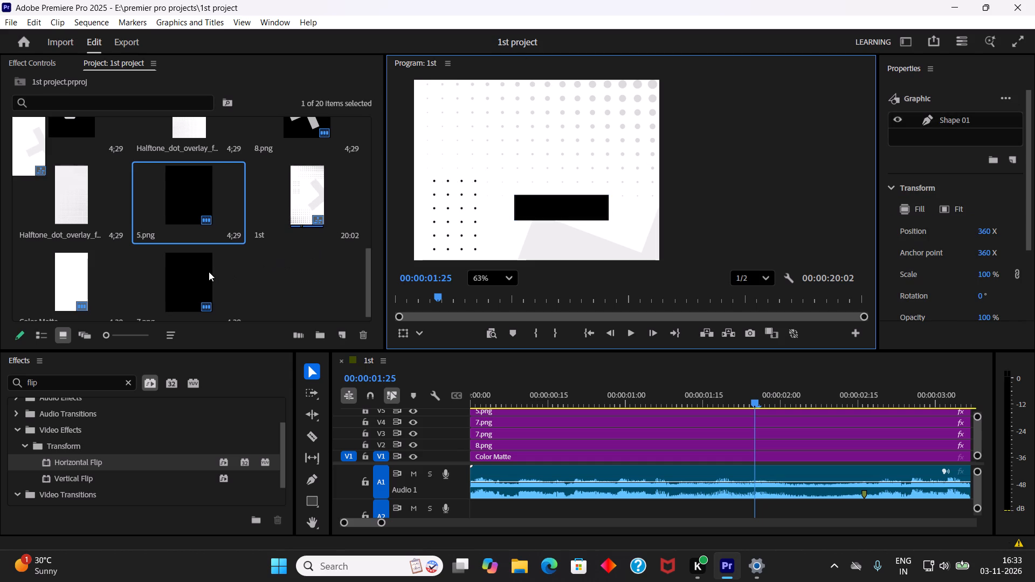
pyautogui.click(202, 272)
pyautogui.scroll(4, 284, 263)
pyautogui.moveTo(73, 267); pyautogui.dragTo(226, 250)
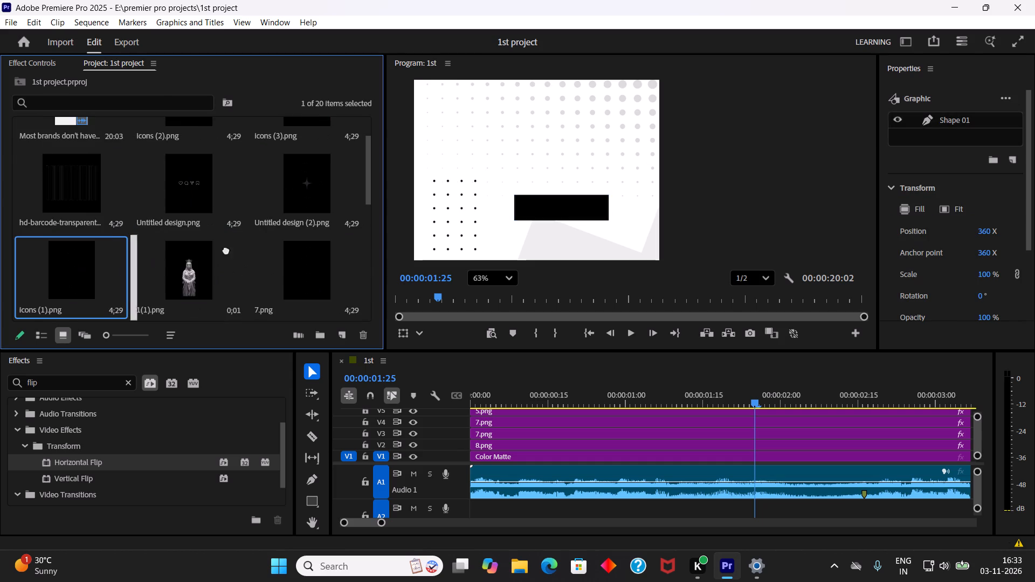
pyautogui.moveTo(226, 250); pyautogui.dragTo(419, 230)
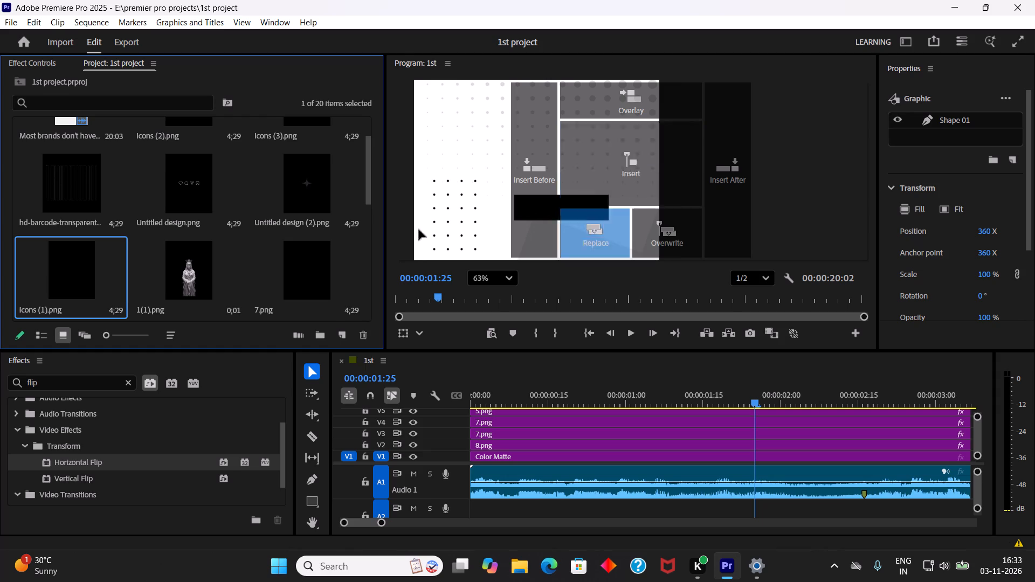
pyautogui.moveTo(419, 230); pyautogui.dragTo(68, 273)
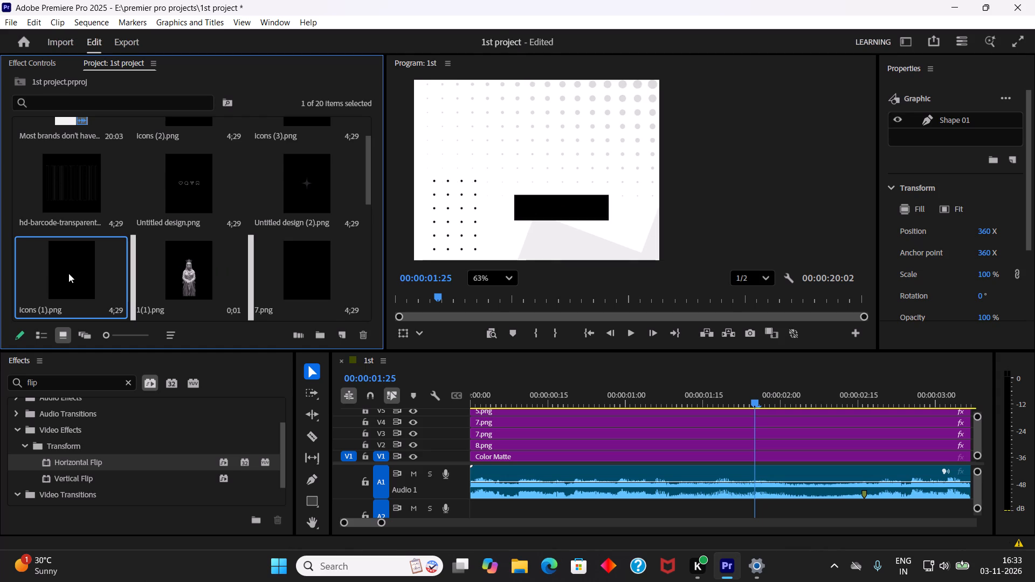
pyautogui.click(315, 308)
pyautogui.scroll(-4, 350, 309)
# Switch to File Explorer and examine the icons (2) and Untitled design images in the premier pro projects folder.
pyautogui.click(527, 571)
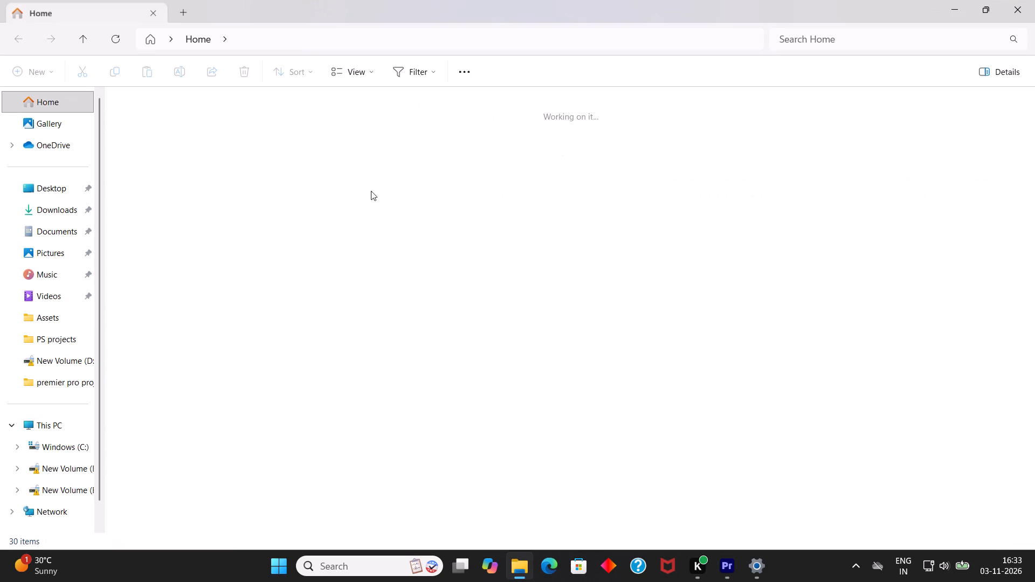
pyautogui.click(74, 498)
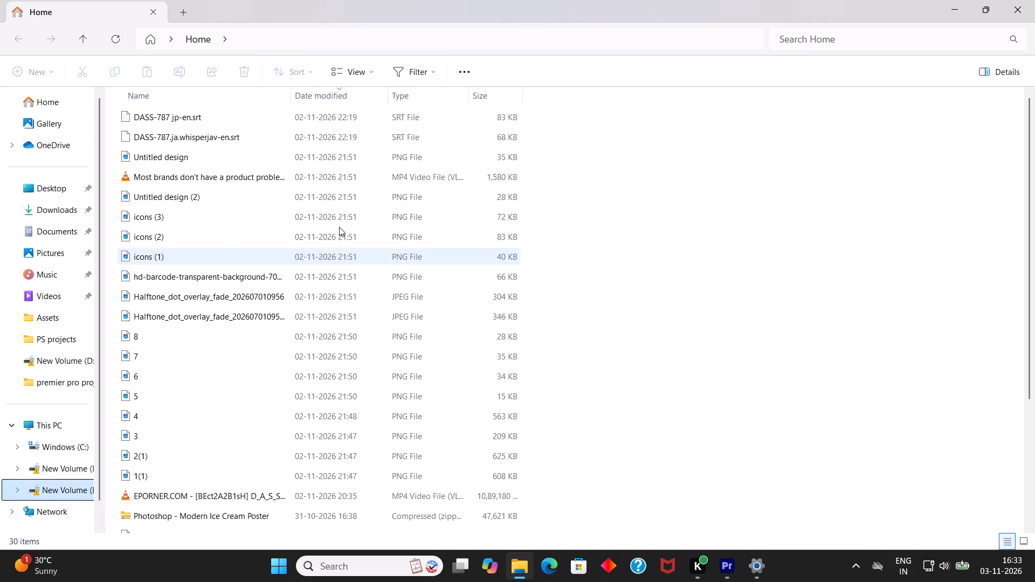
pyautogui.scroll(-6, 221, 320)
pyautogui.doubleClick(197, 448)
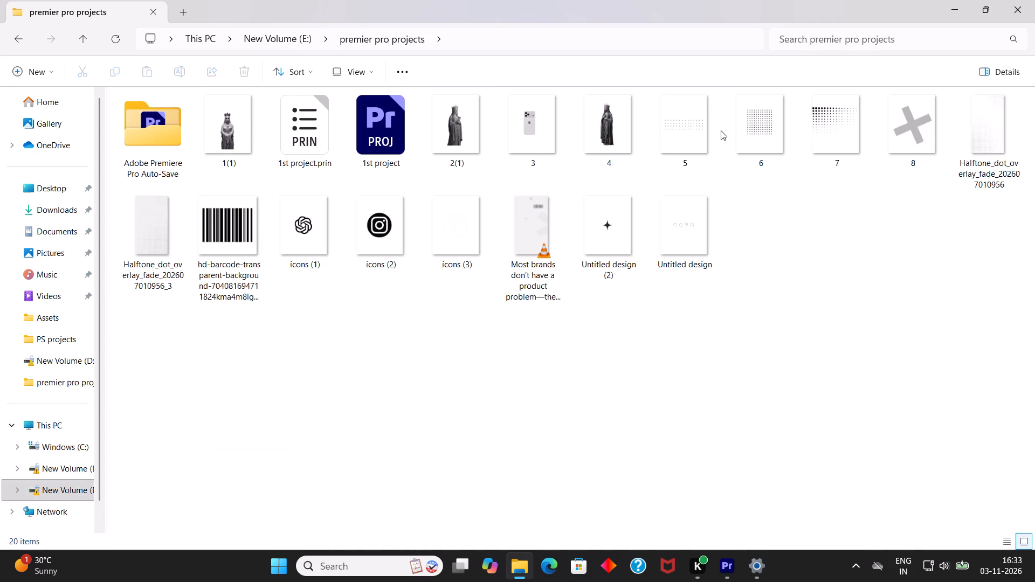
pyautogui.click(387, 315)
pyautogui.rightClick(387, 315)
pyautogui.click(297, 319)
pyautogui.doubleClick(367, 228)
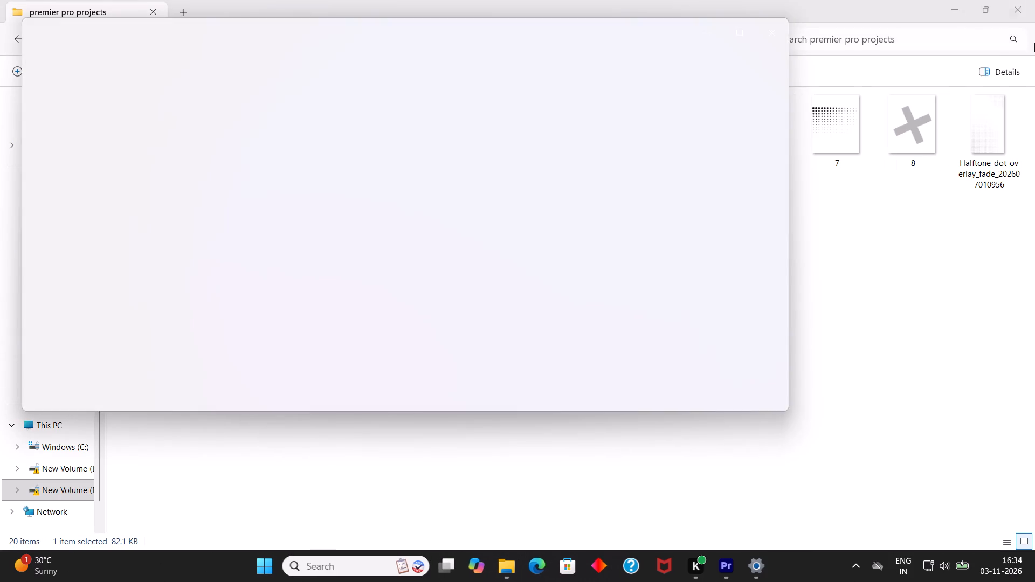
pyautogui.click(774, 41)
pyautogui.click(806, 270)
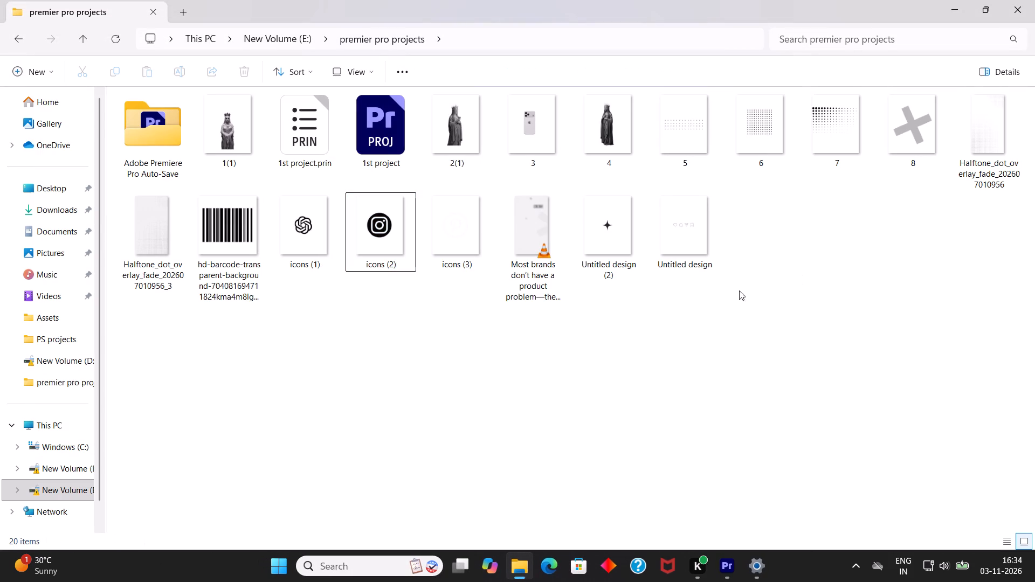
pyautogui.doubleClick(692, 240)
pyautogui.click(767, 34)
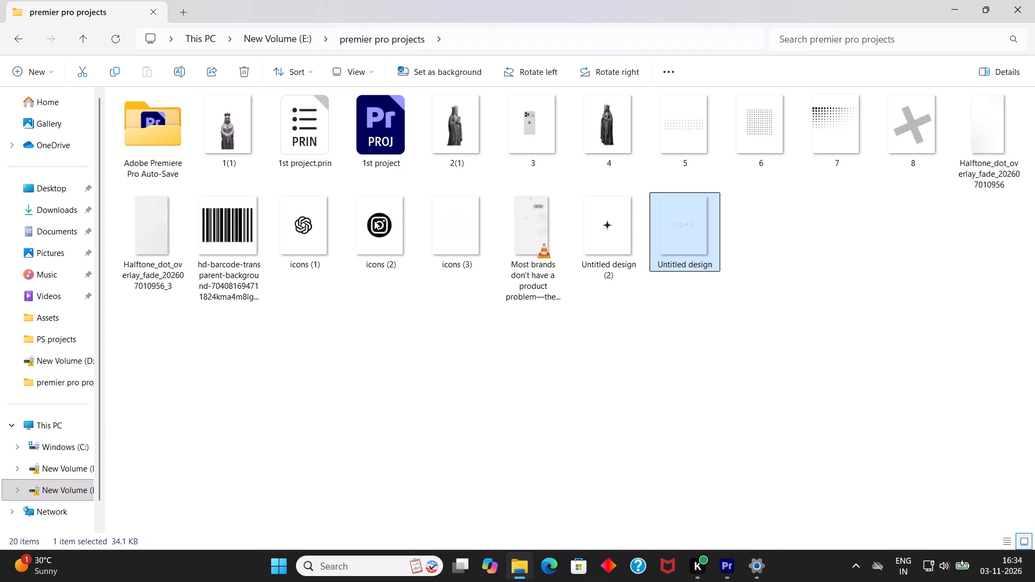
pyautogui.rightClick(623, 386)
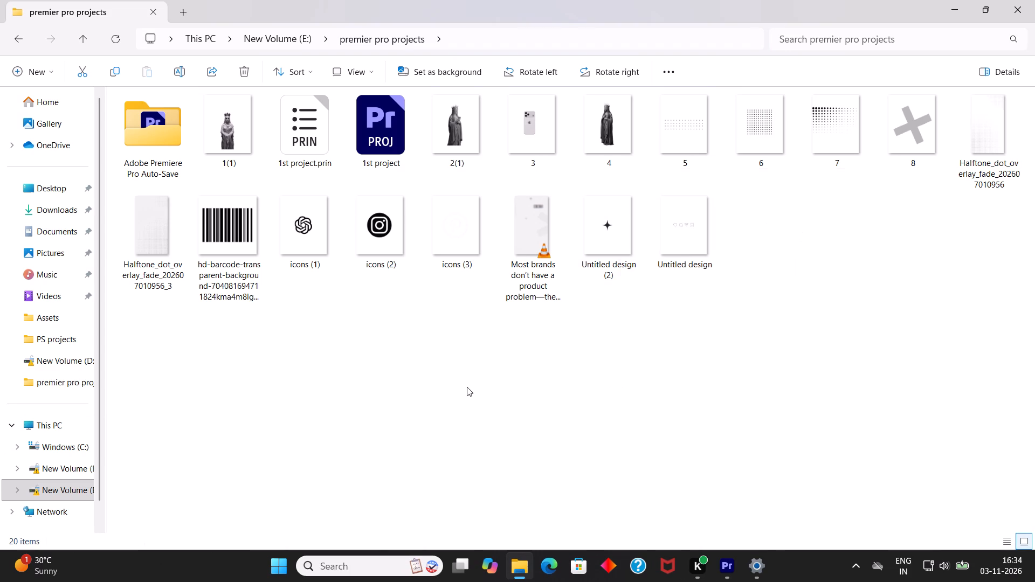
pyautogui.click(467, 387)
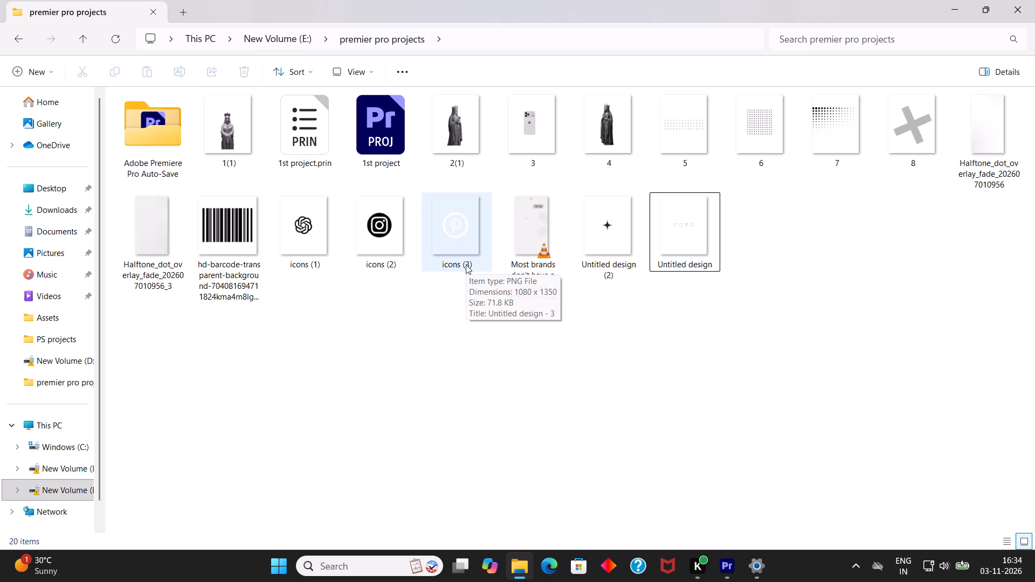
pyautogui.click(1034, 0)
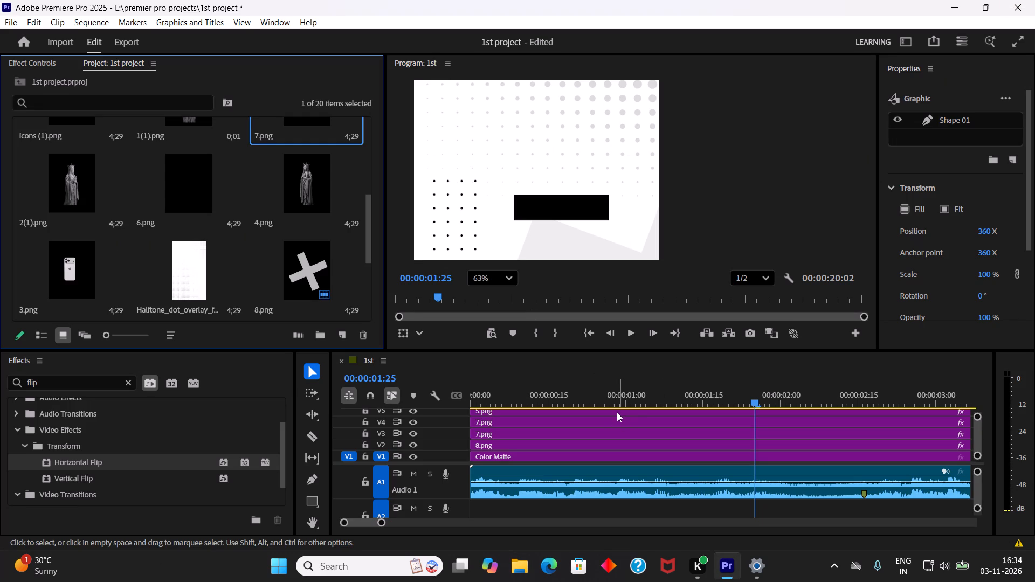
# Move the sequence playhead to 00:00:05:14, past the end of the 5.png and 7.png clips.
pyautogui.scroll(8, 617, 412)
pyautogui.scroll(-3, 615, 425)
pyautogui.scroll(5, 615, 425)
pyautogui.scroll(-4, 615, 425)
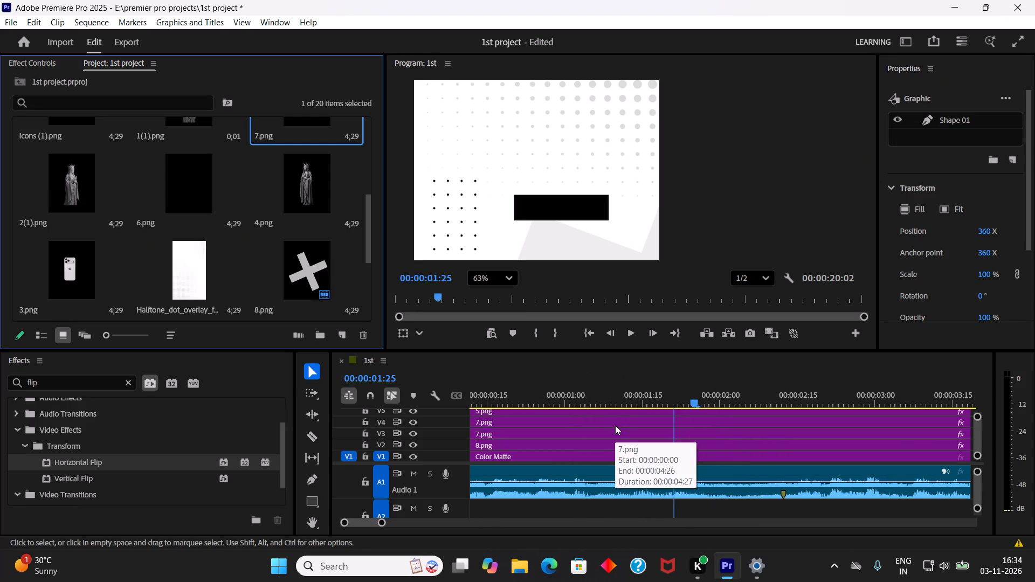
pyautogui.scroll(-2, 615, 425)
pyautogui.write('---')
pyautogui.press('-')
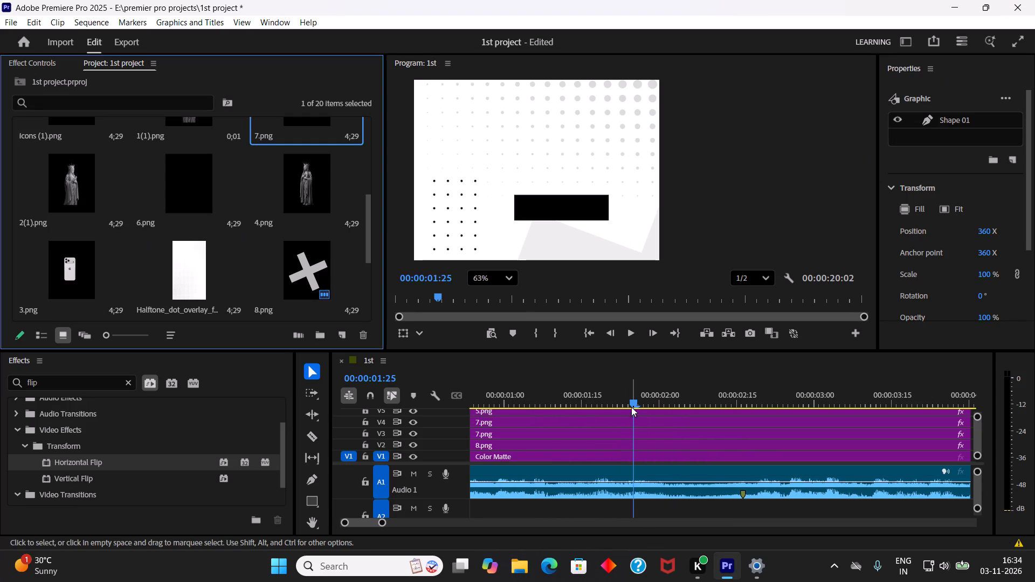
pyautogui.moveTo(633, 403); pyautogui.dragTo(678, 414)
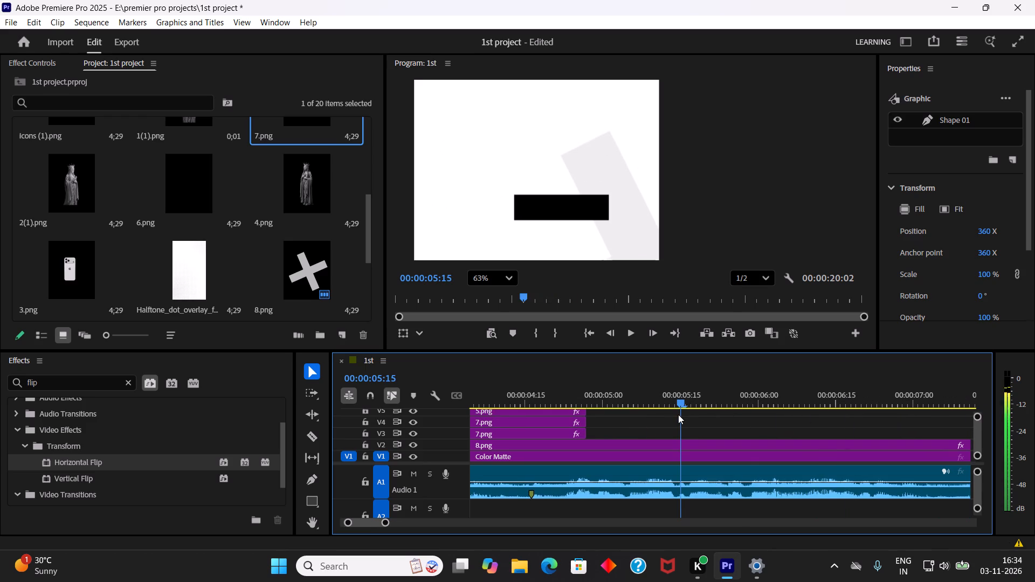
pyautogui.moveTo(678, 414); pyautogui.dragTo(674, 414)
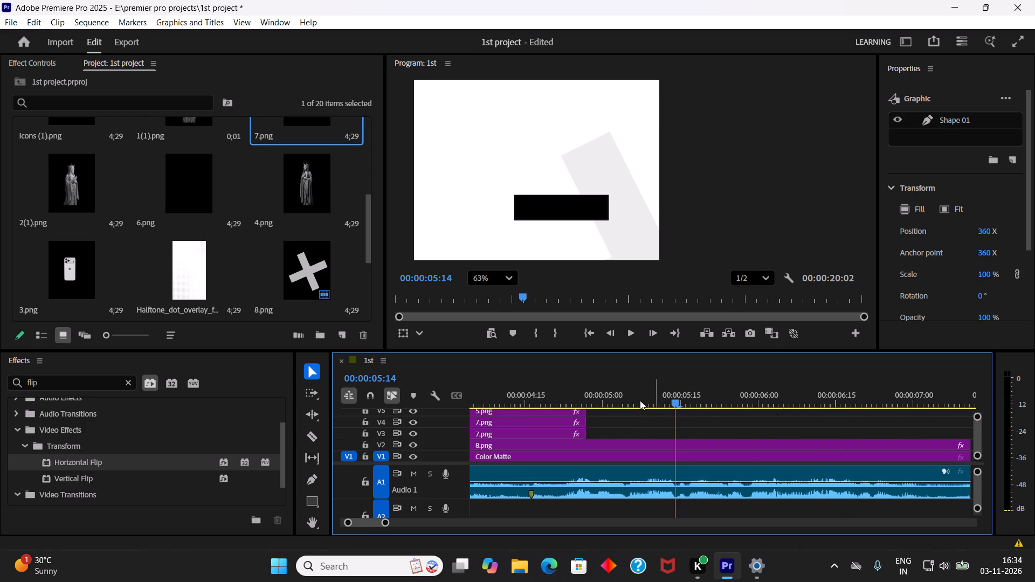
# Place icons (2).png on V4 and icons (3).png on V5, both starting at about 00:00:05:01, just after the 7.png and 5.png clips.
pyautogui.scroll(-3, 109, 253)
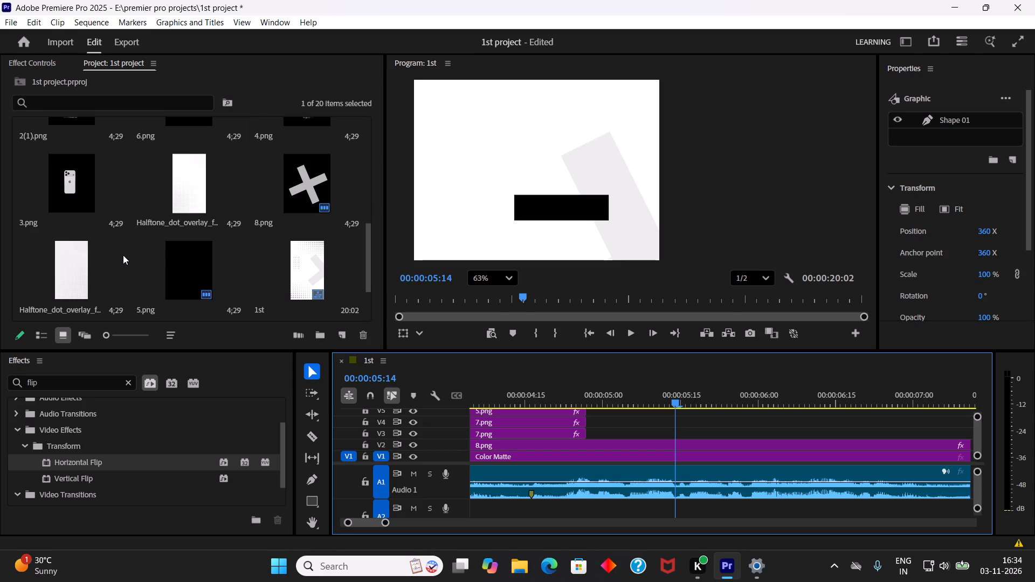
pyautogui.scroll(1, 123, 255)
pyautogui.scroll(3, 168, 246)
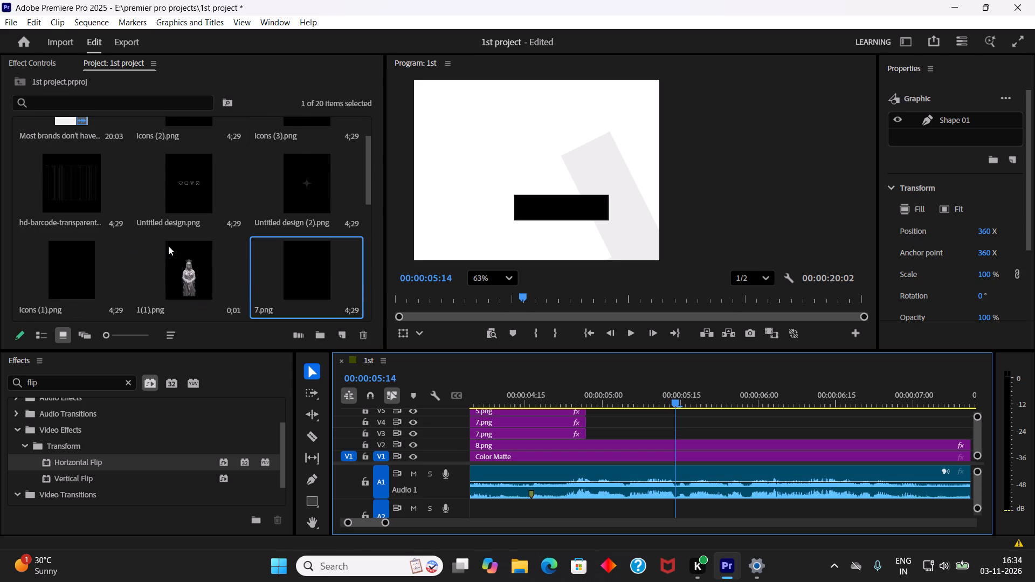
pyautogui.scroll(3, 168, 246)
pyautogui.moveTo(178, 164); pyautogui.dragTo(594, 414)
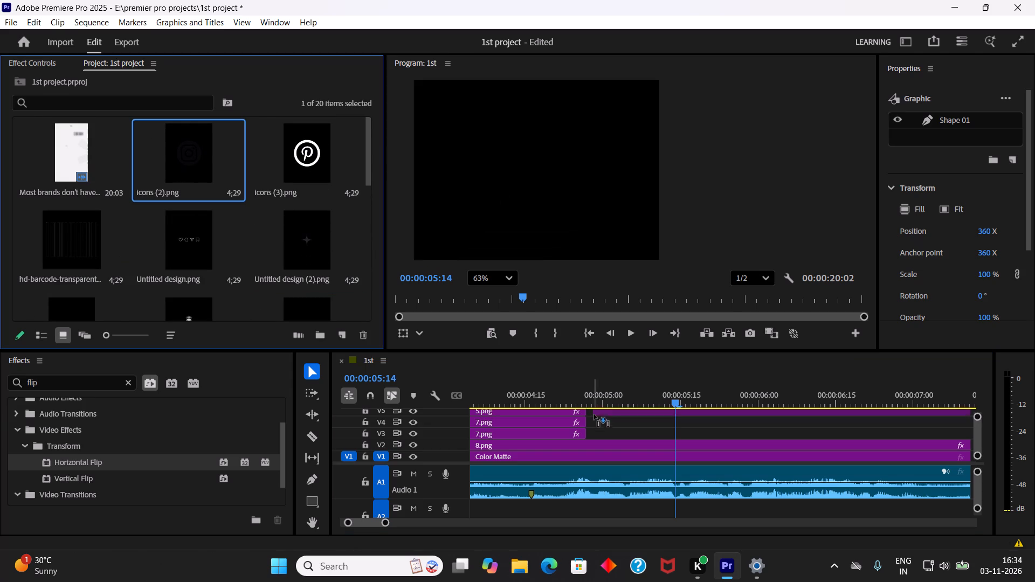
pyautogui.moveTo(594, 414); pyautogui.dragTo(607, 418)
pyautogui.moveTo(298, 151); pyautogui.dragTo(601, 380)
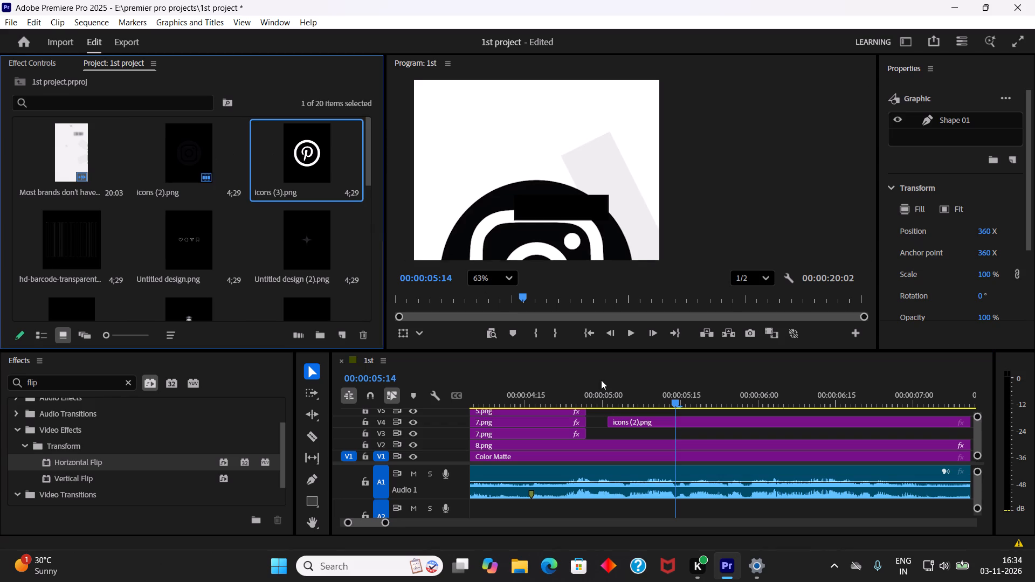
pyautogui.moveTo(601, 380); pyautogui.dragTo(608, 416)
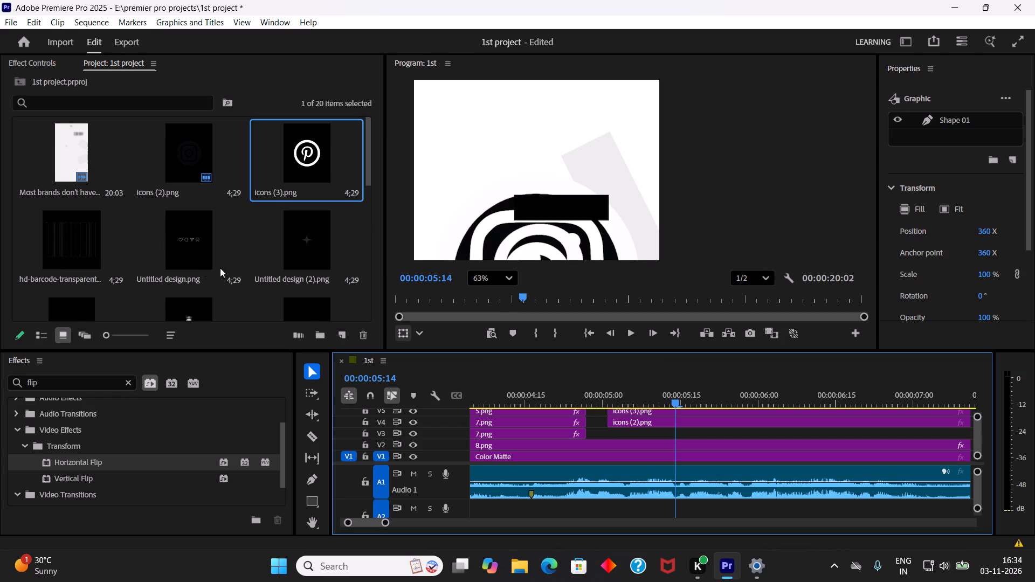
# Place icons (1).png on V3 at about 00:00:05:01, aligned with the start of the icons (2).png clip.
pyautogui.scroll(-2, 233, 269)
pyautogui.scroll(5, 233, 269)
pyautogui.scroll(-1, 278, 170)
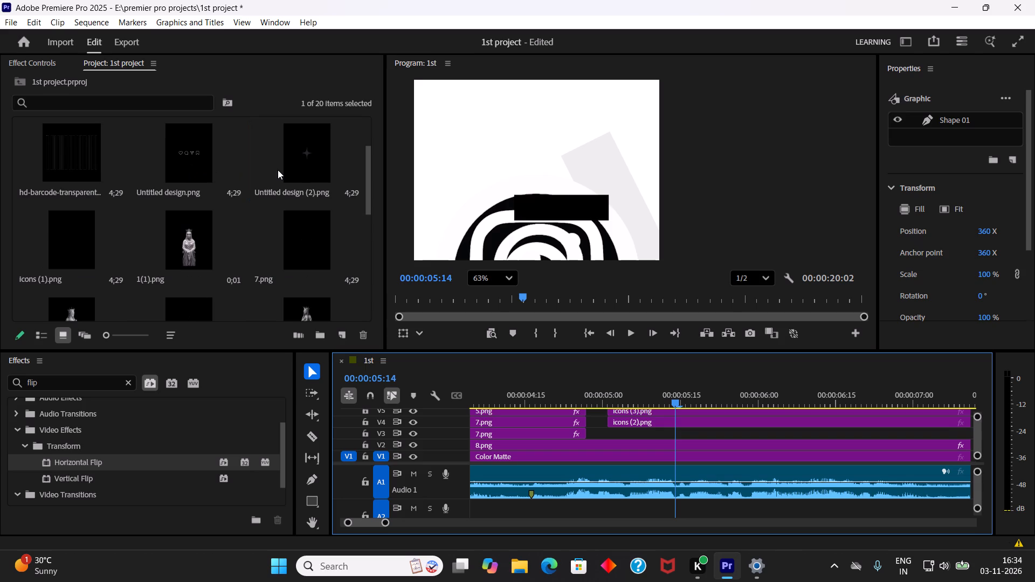
pyautogui.scroll(2, 641, 430)
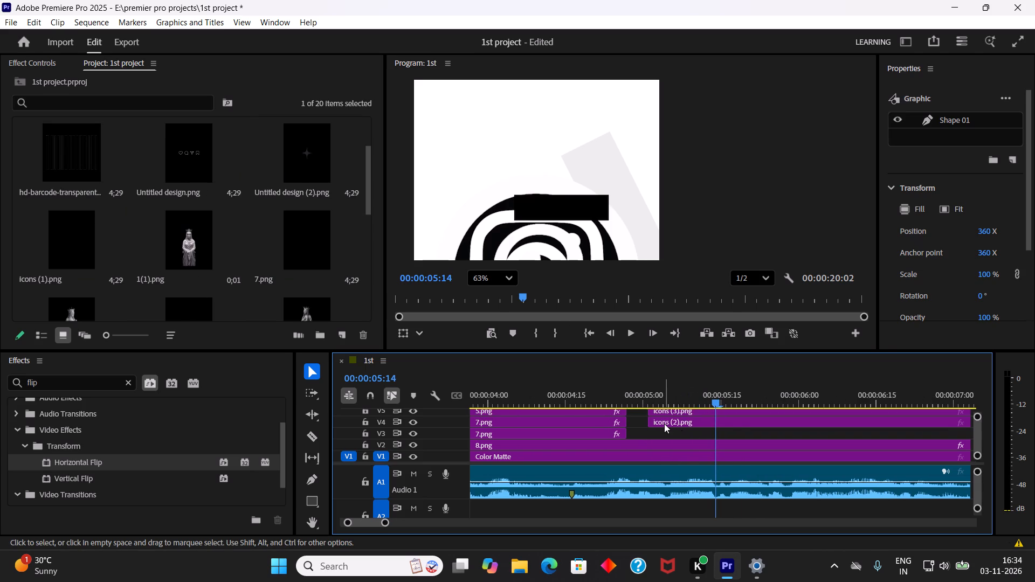
pyautogui.scroll(-2, 664, 424)
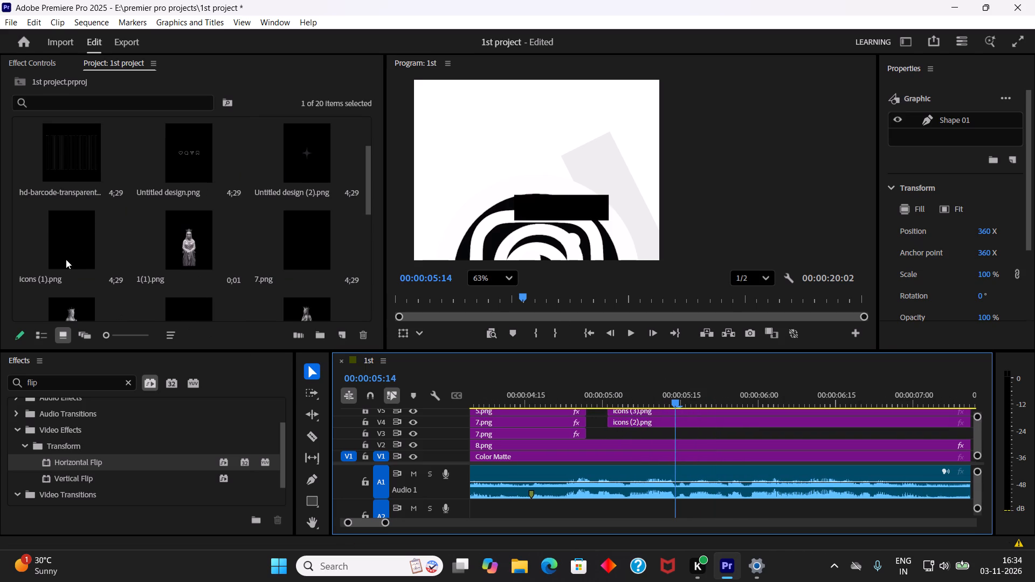
pyautogui.moveTo(66, 259); pyautogui.dragTo(154, 272)
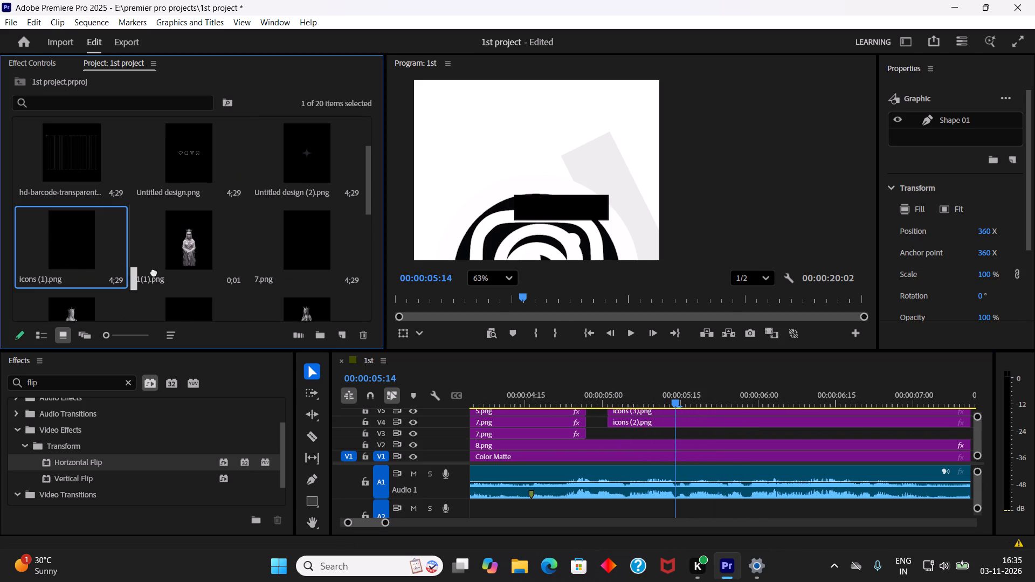
pyautogui.moveTo(154, 272); pyautogui.dragTo(609, 433)
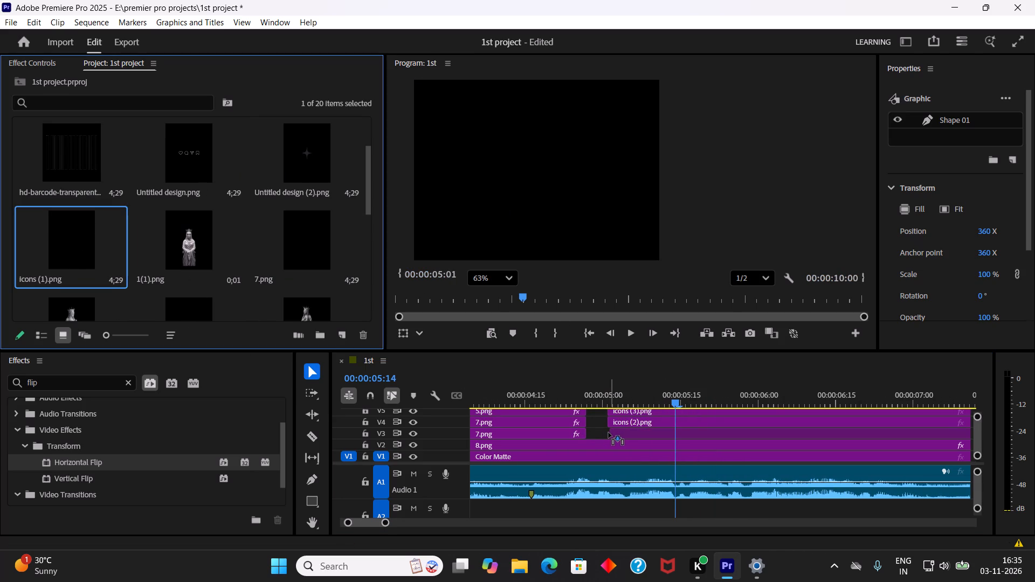
pyautogui.moveTo(609, 433); pyautogui.dragTo(606, 433)
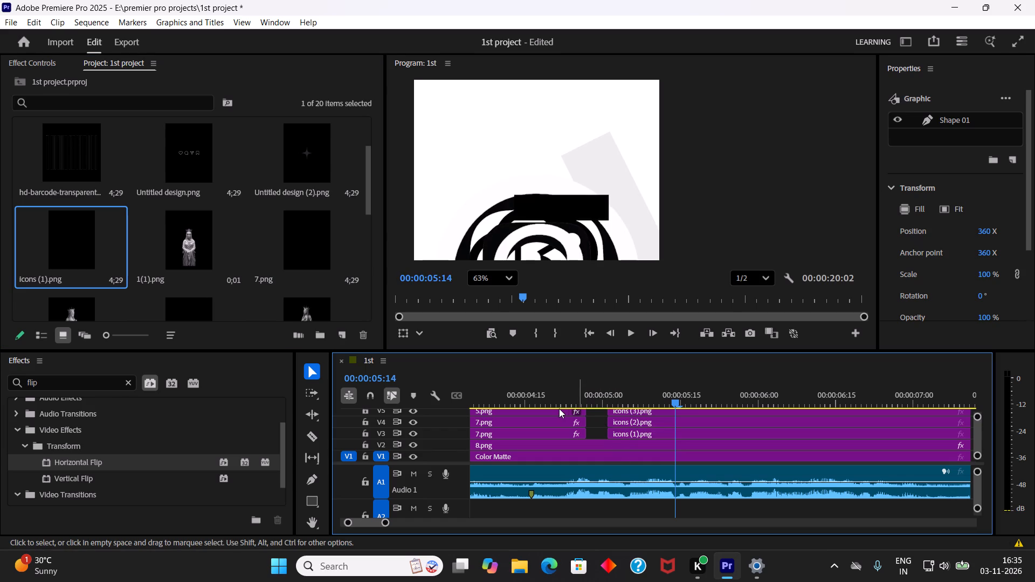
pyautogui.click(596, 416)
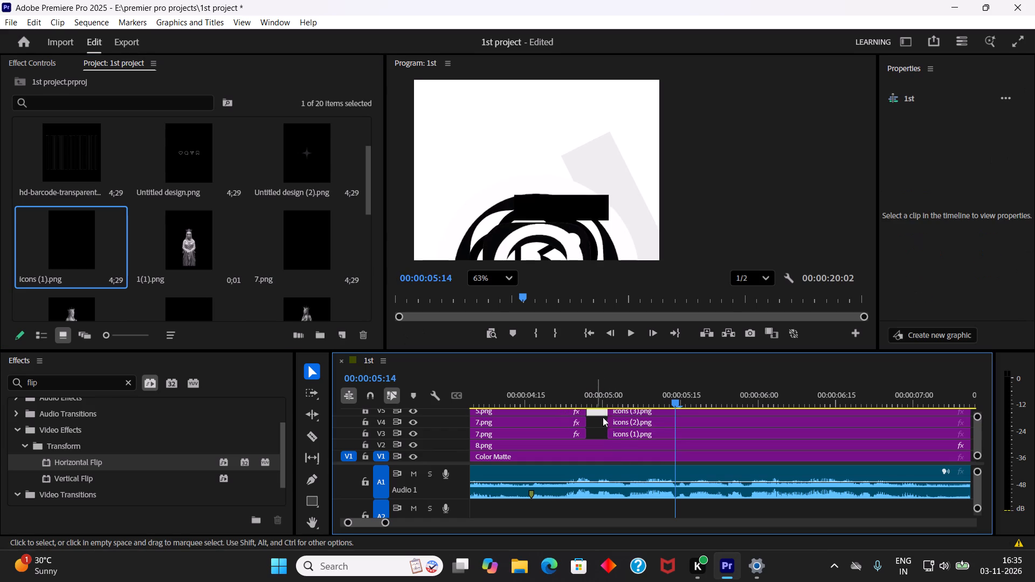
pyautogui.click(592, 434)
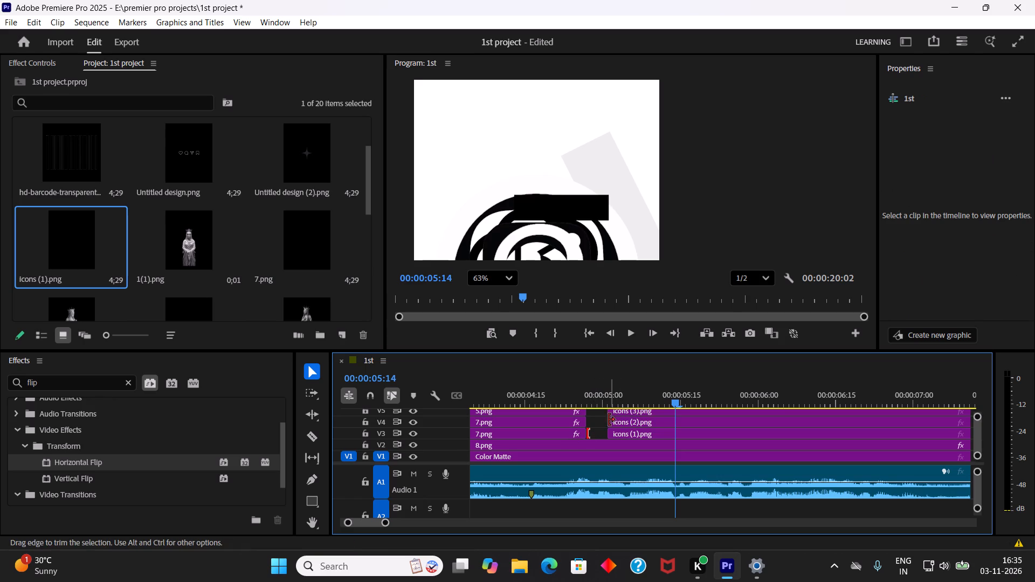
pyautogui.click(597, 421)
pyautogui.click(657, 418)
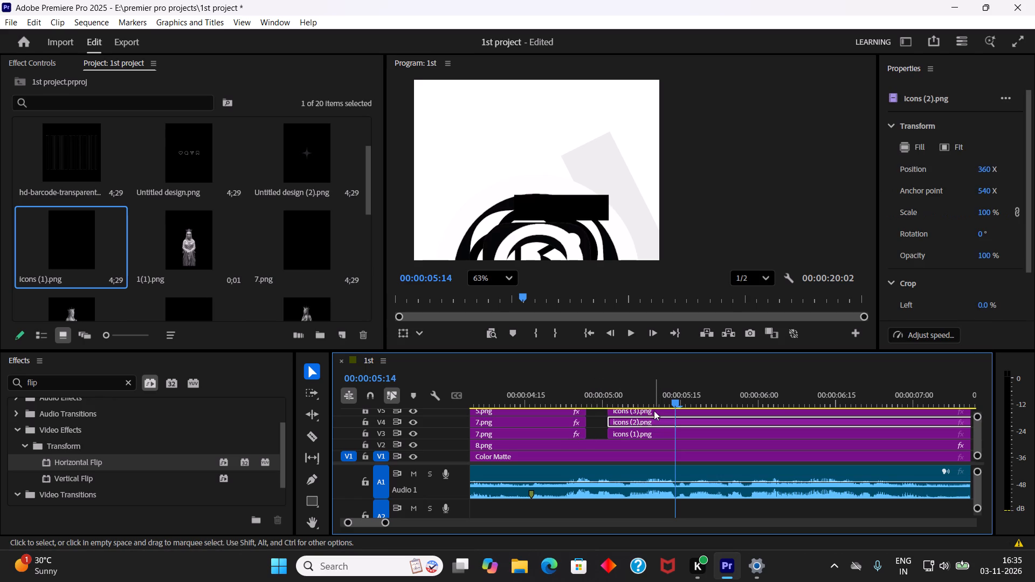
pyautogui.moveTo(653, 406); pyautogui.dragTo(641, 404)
# At 00:00:05:29, set the scale of the icons (3).png clip to 19.
pyautogui.press('space')
pyautogui.press('space')
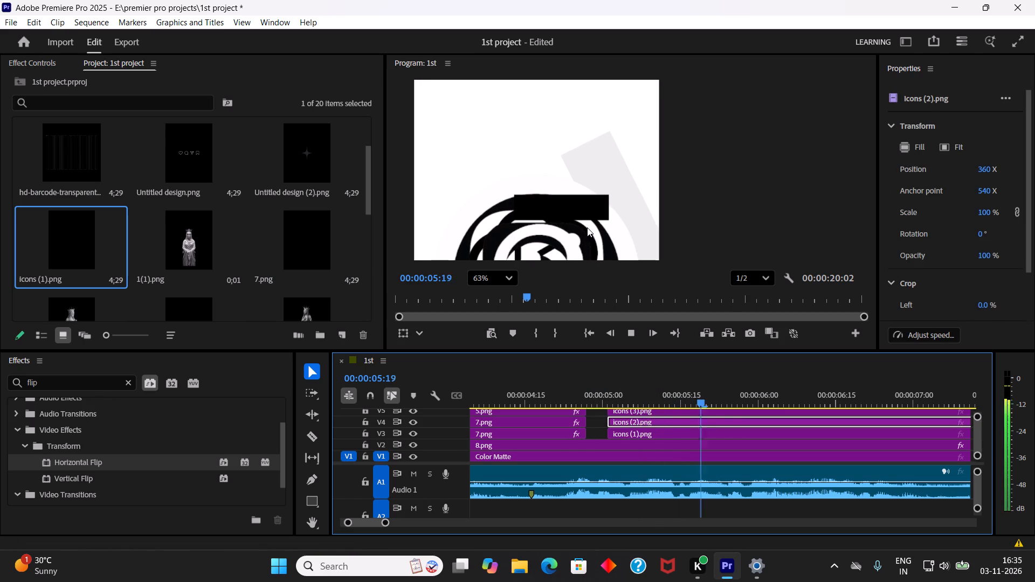
pyautogui.press('space')
pyautogui.press('h')
pyautogui.moveTo(580, 220); pyautogui.dragTo(577, 107)
pyautogui.scroll(-4, 577, 107)
pyautogui.scroll(2, 657, 401)
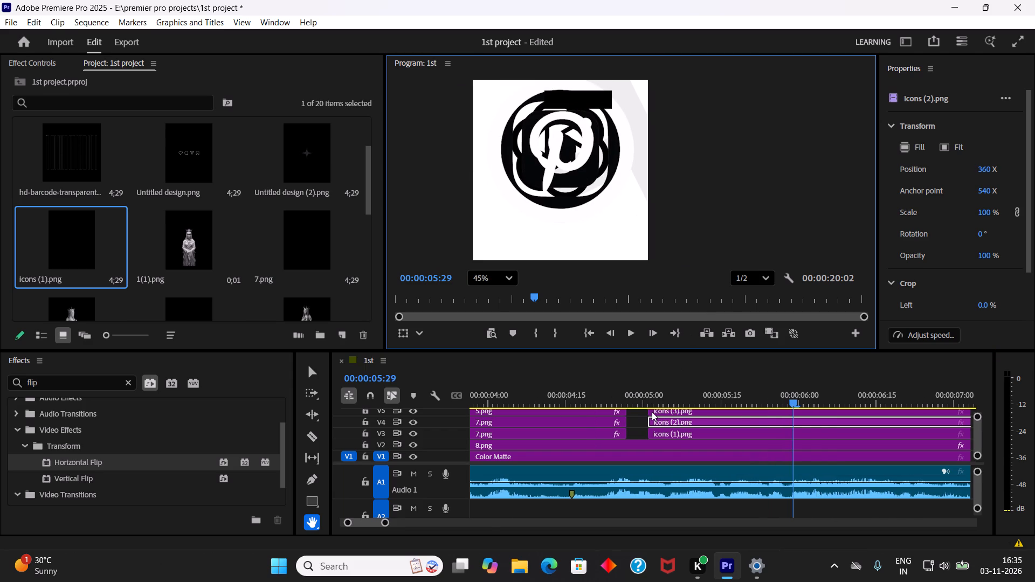
pyautogui.click(675, 439)
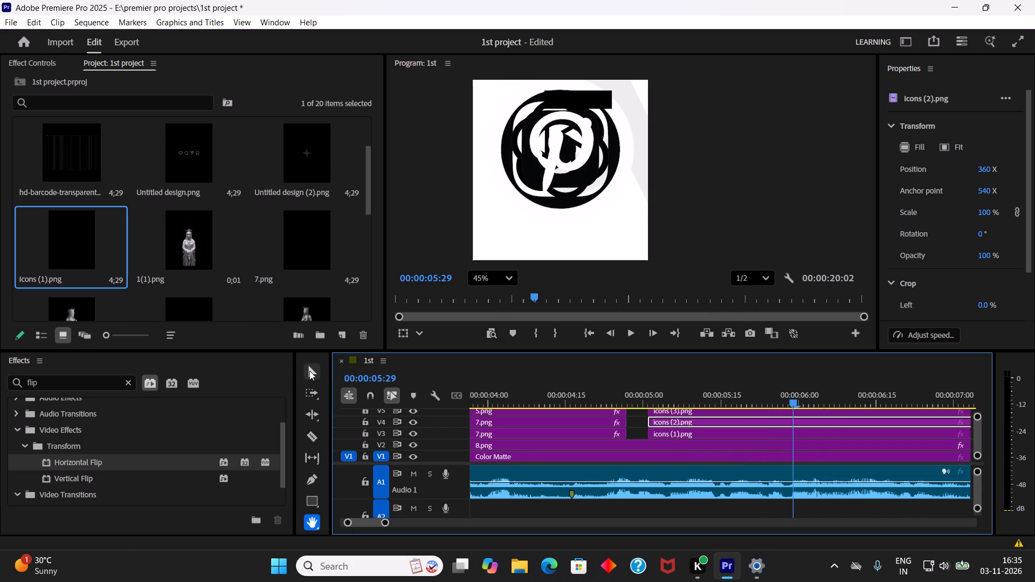
pyautogui.click(309, 371)
pyautogui.scroll(3, 721, 421)
pyautogui.scroll(-3, 741, 424)
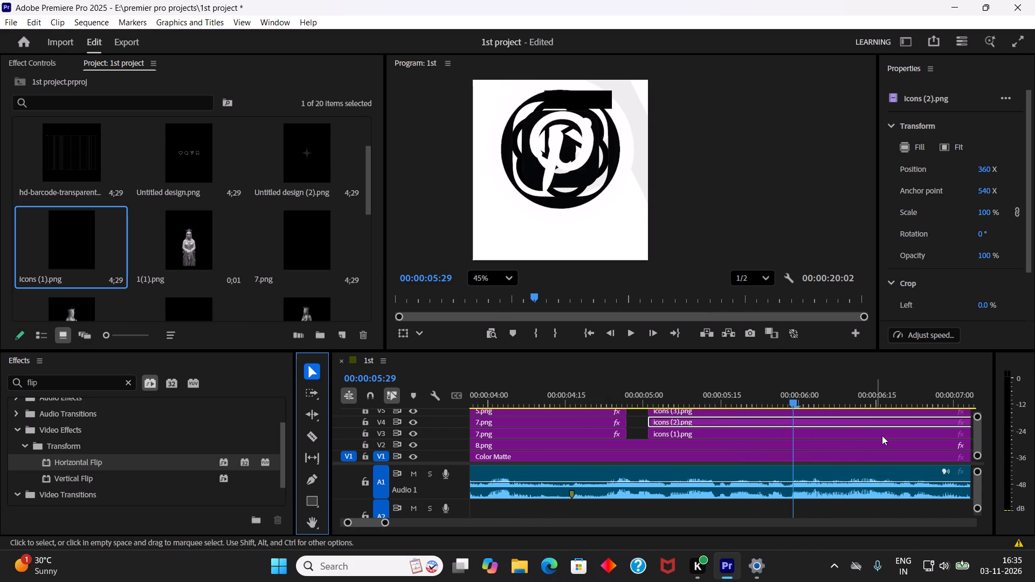
pyautogui.click(709, 413)
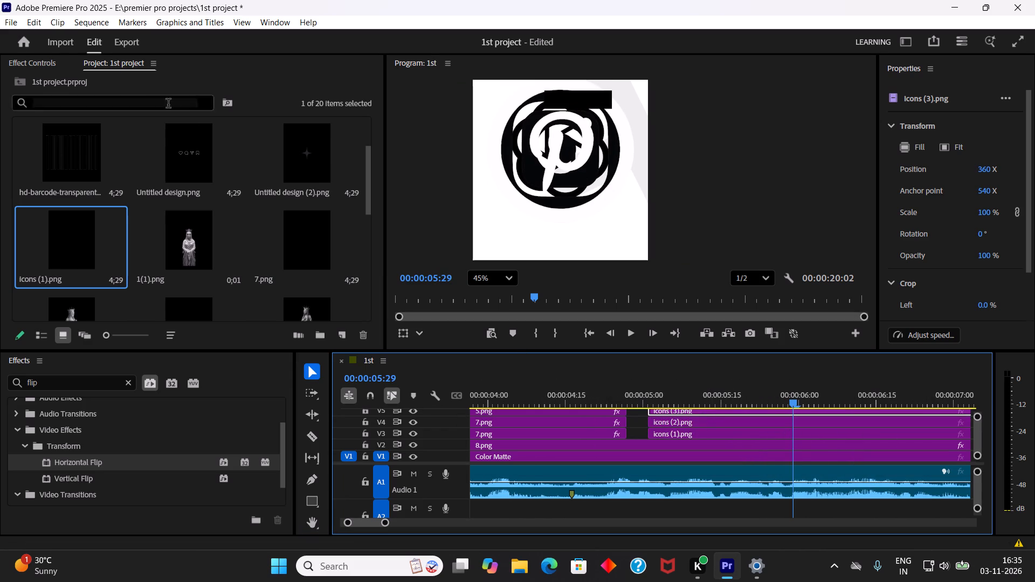
pyautogui.click(46, 65)
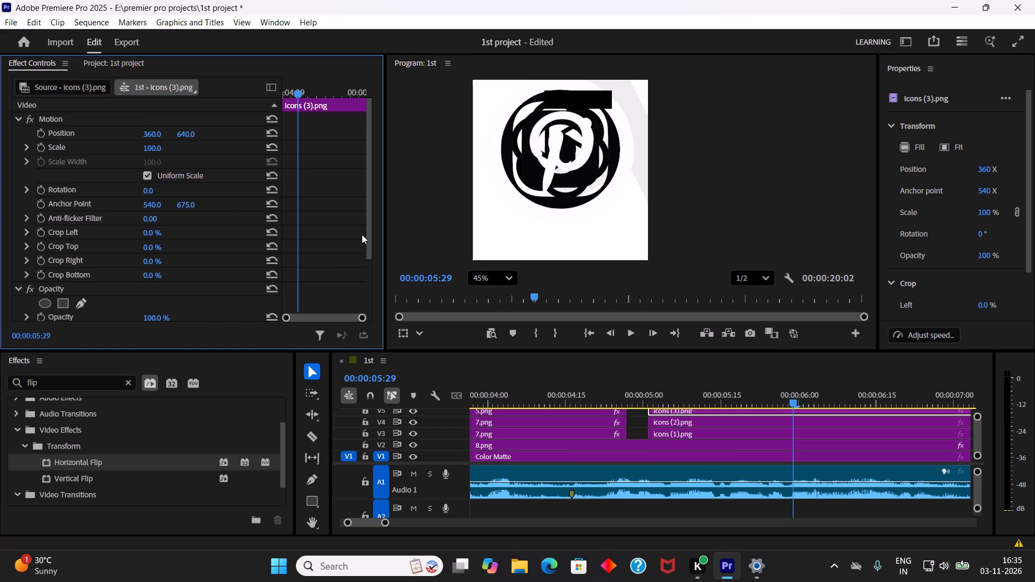
pyautogui.moveTo(155, 150); pyautogui.dragTo(108, 153)
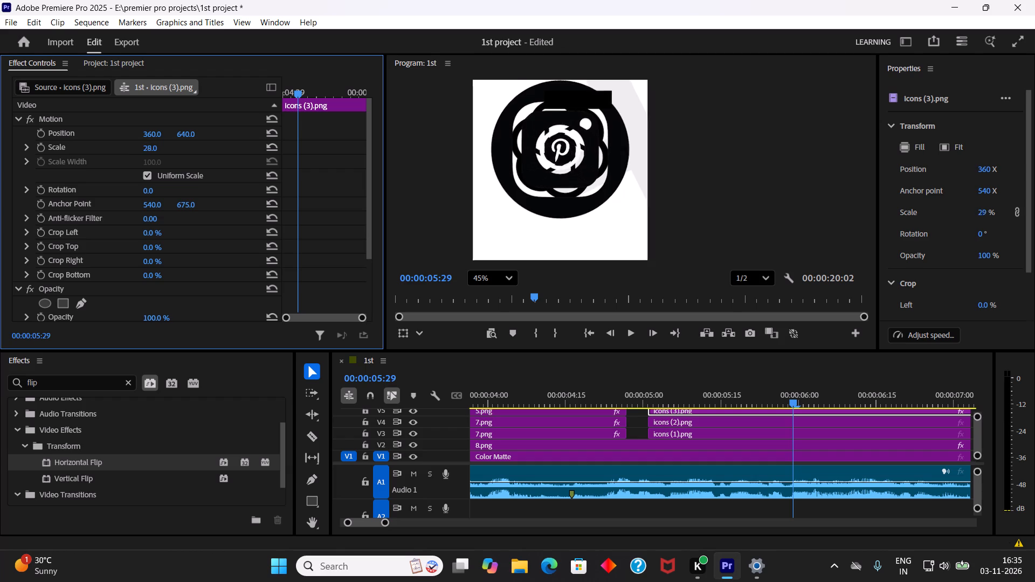
pyautogui.moveTo(108, 153); pyautogui.dragTo(101, 154)
# Select the icons (1).png and icons (3).png clips together in the sequence.
pyautogui.press('h')
pyautogui.moveTo(576, 163); pyautogui.dragTo(563, 186)
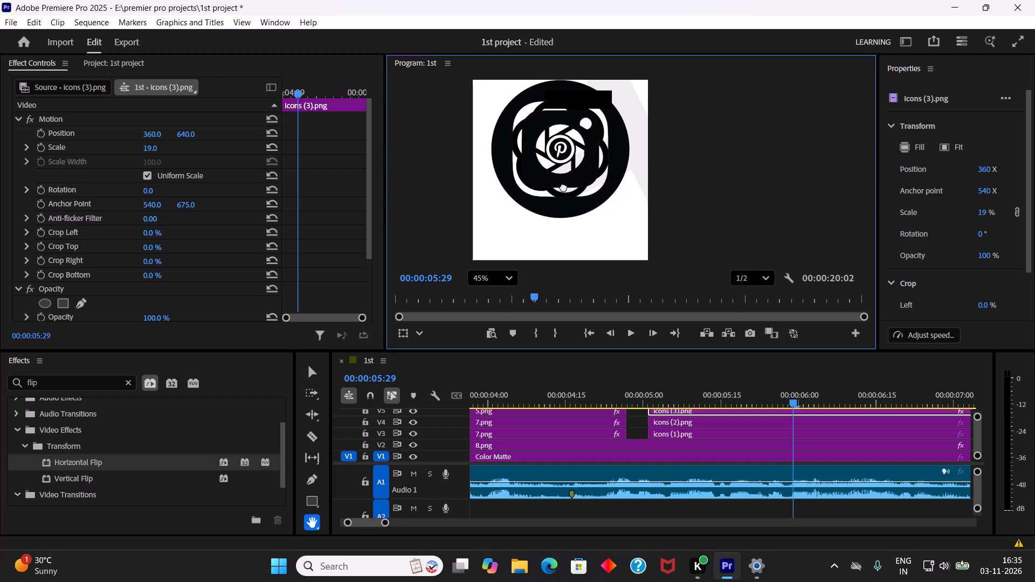
pyautogui.moveTo(563, 186); pyautogui.dragTo(571, 183)
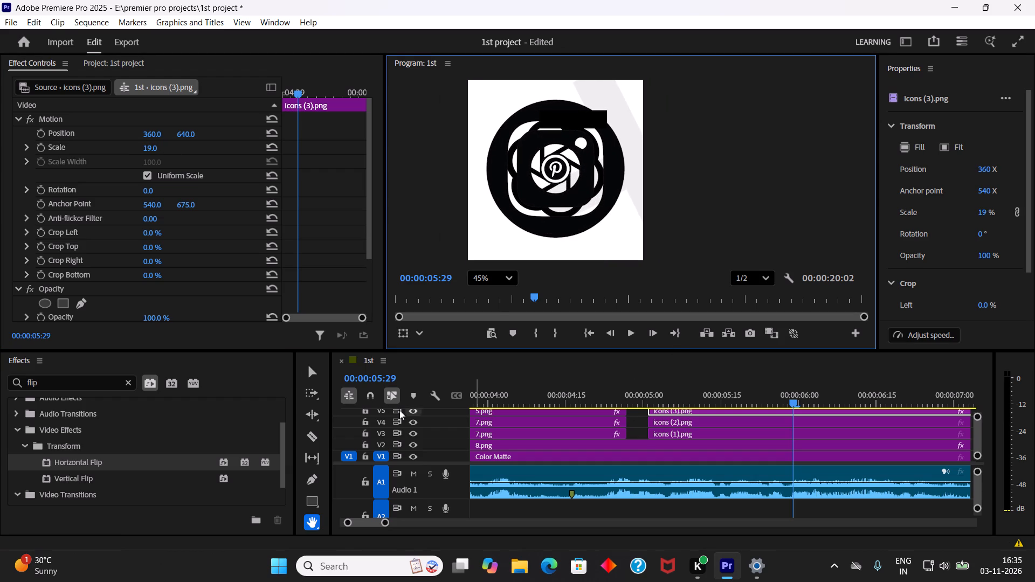
pyautogui.click(305, 372)
pyautogui.scroll(2, 698, 457)
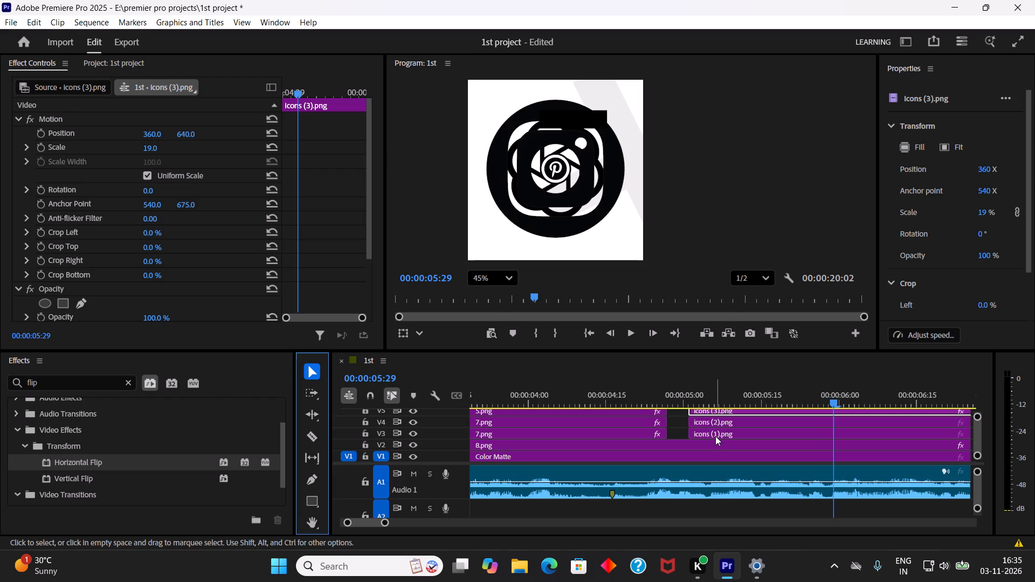
pyautogui.click(715, 436)
pyautogui.keyDown('shift'); pyautogui.click(720, 411); pyautogui.keyUp('shift')
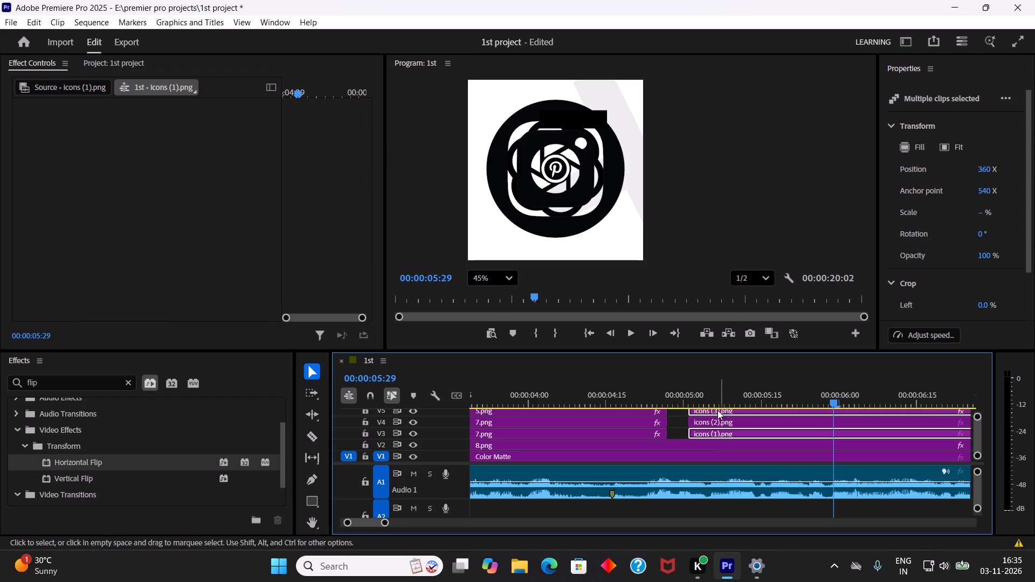
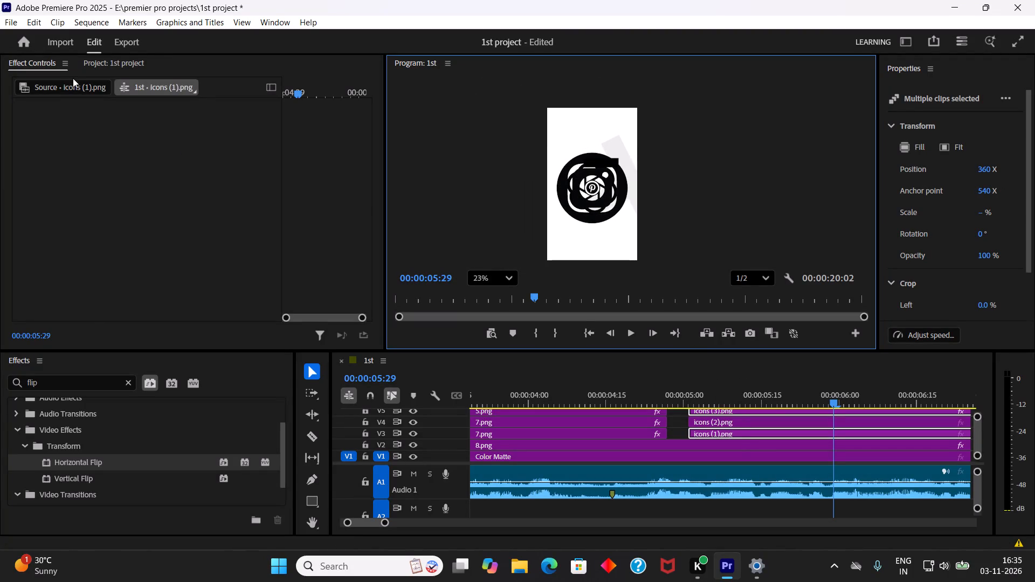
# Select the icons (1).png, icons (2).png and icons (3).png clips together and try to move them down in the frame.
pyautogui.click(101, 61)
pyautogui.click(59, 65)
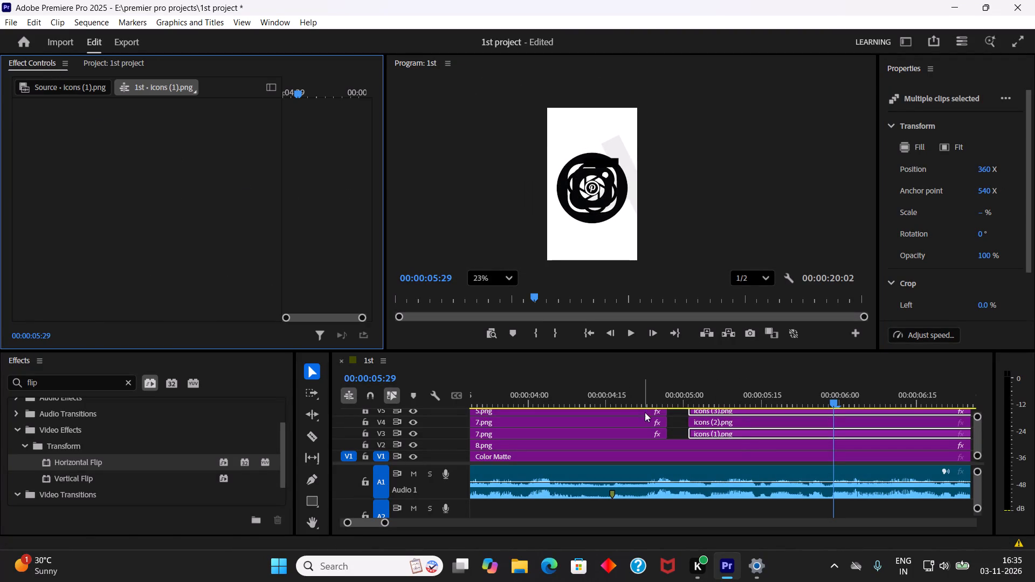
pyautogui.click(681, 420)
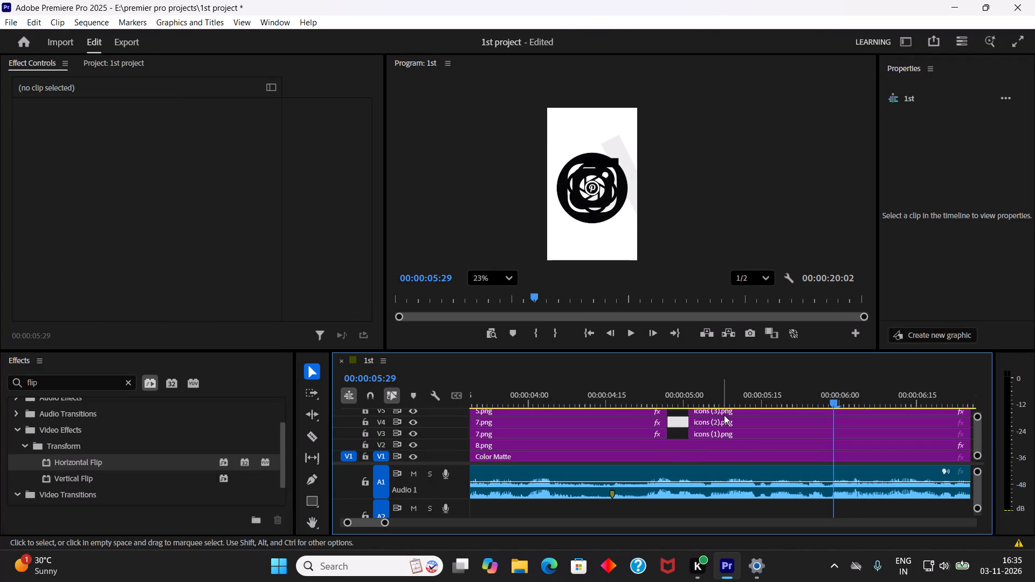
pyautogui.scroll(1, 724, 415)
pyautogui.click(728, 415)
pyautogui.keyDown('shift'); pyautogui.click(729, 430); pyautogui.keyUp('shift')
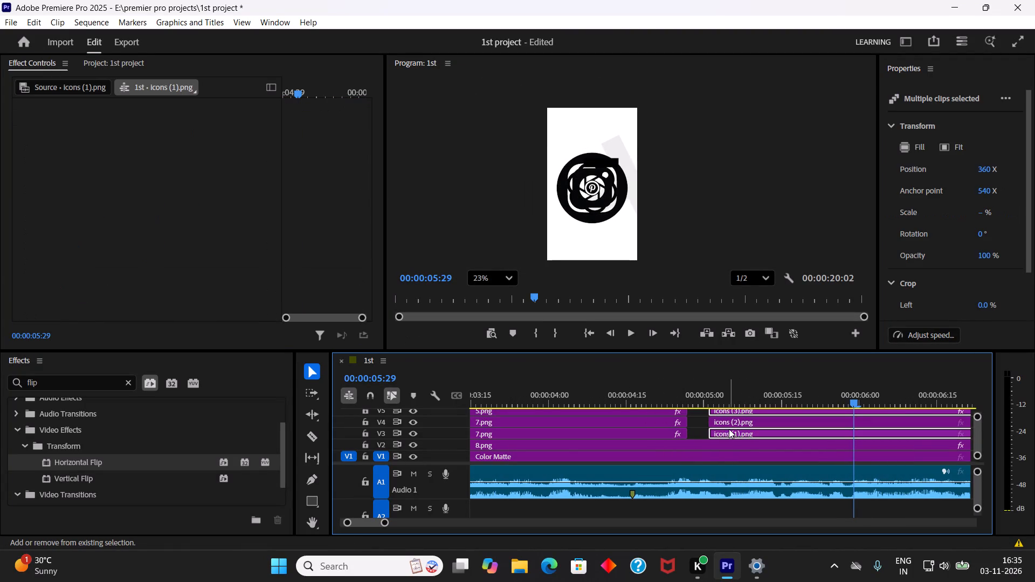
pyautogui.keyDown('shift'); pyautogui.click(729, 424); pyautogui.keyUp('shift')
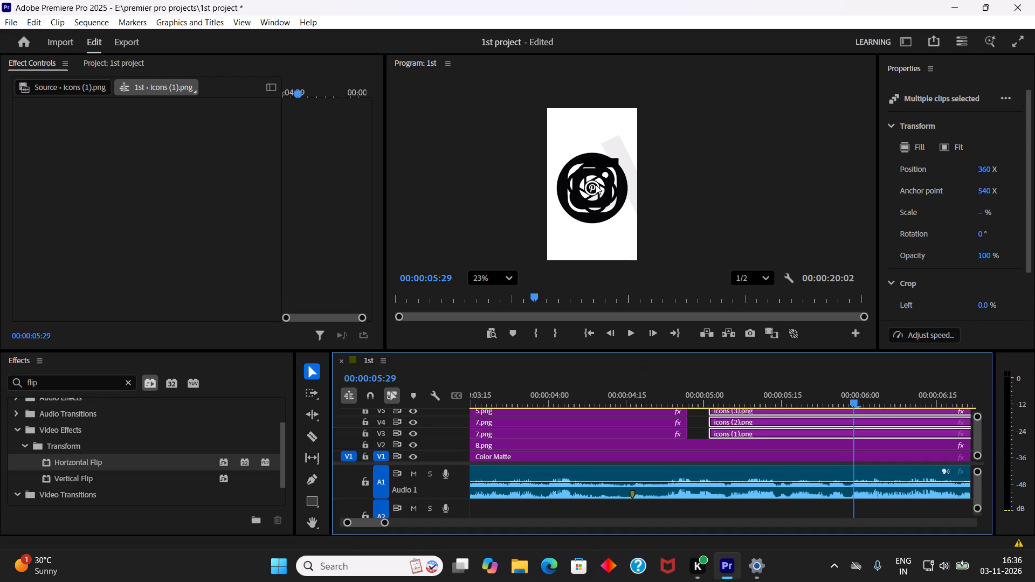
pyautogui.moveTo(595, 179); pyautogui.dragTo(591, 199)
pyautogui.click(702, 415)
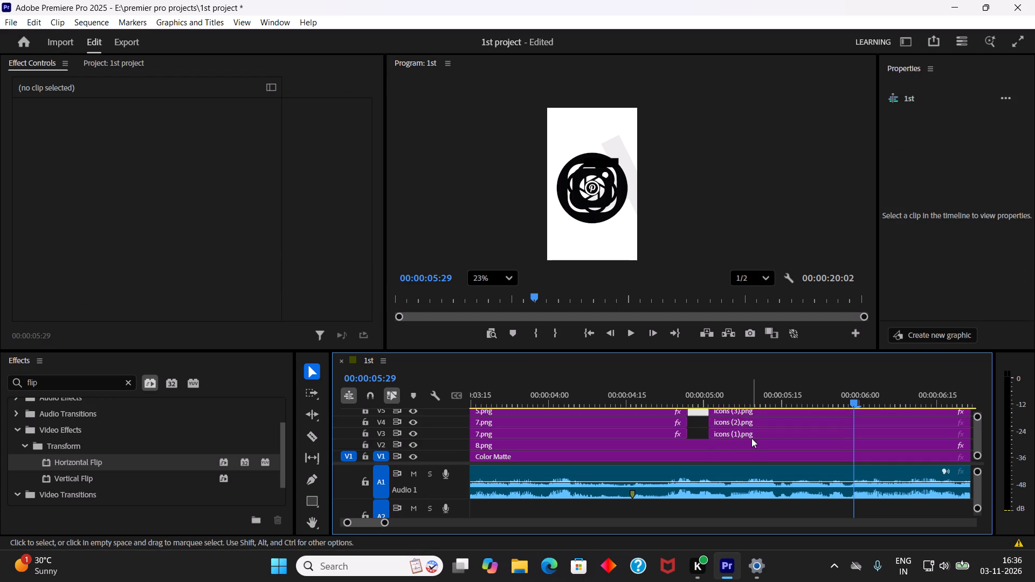
# Set the vertical position of the icons (1).png clip to 1120 at 00:00:05:29.
pyautogui.click(750, 436)
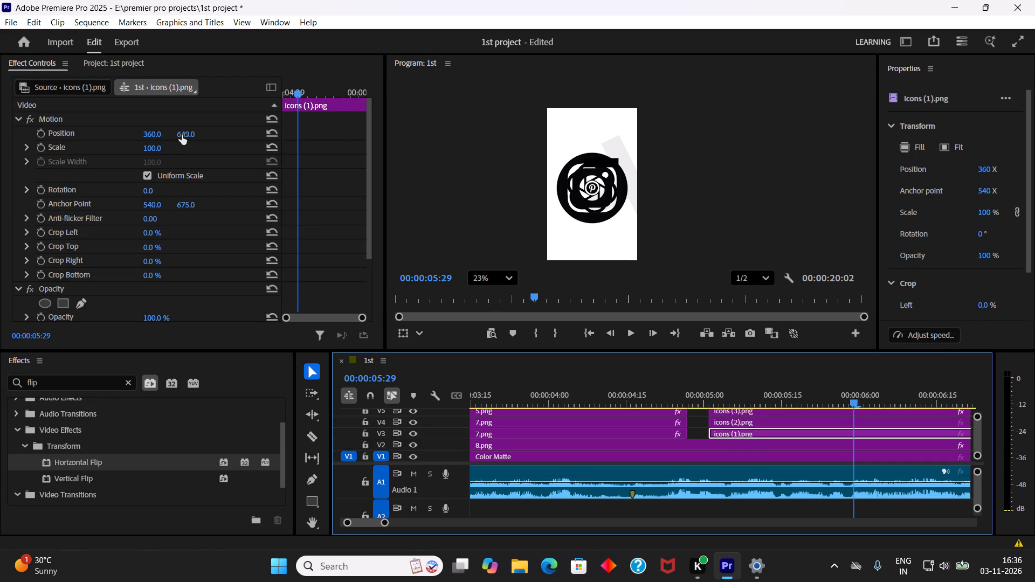
pyautogui.moveTo(182, 135); pyautogui.dragTo(509, 151)
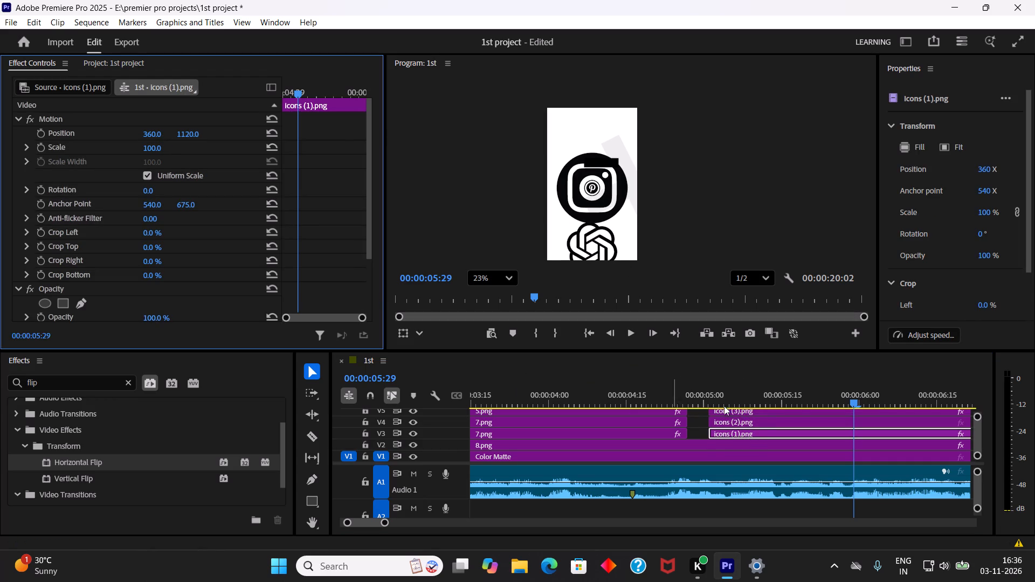
# Set the vertical position of the icons (2).png clip to 1115.
pyautogui.click(756, 420)
pyautogui.moveTo(192, 132); pyautogui.dragTo(211, 132)
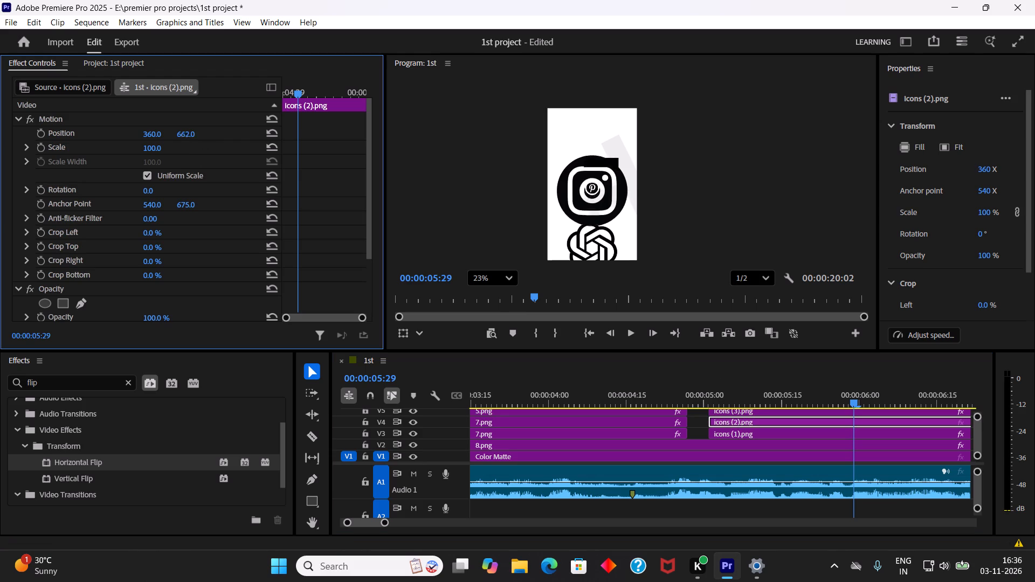
pyautogui.moveTo(211, 132); pyautogui.dragTo(516, 153)
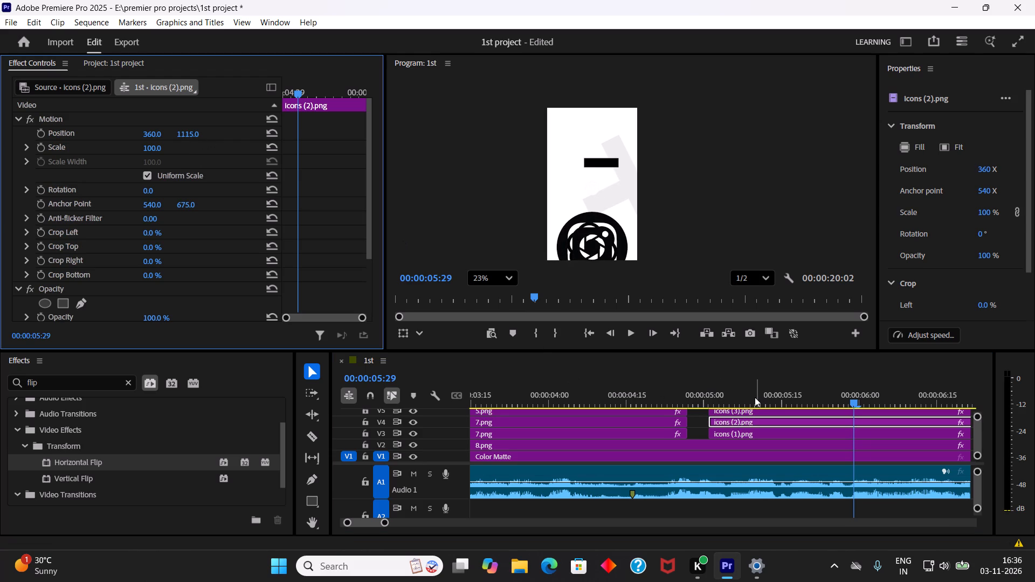
# Set the vertical position of the icons (3).png clip to 129.
pyautogui.scroll(1, 755, 397)
pyautogui.click(757, 409)
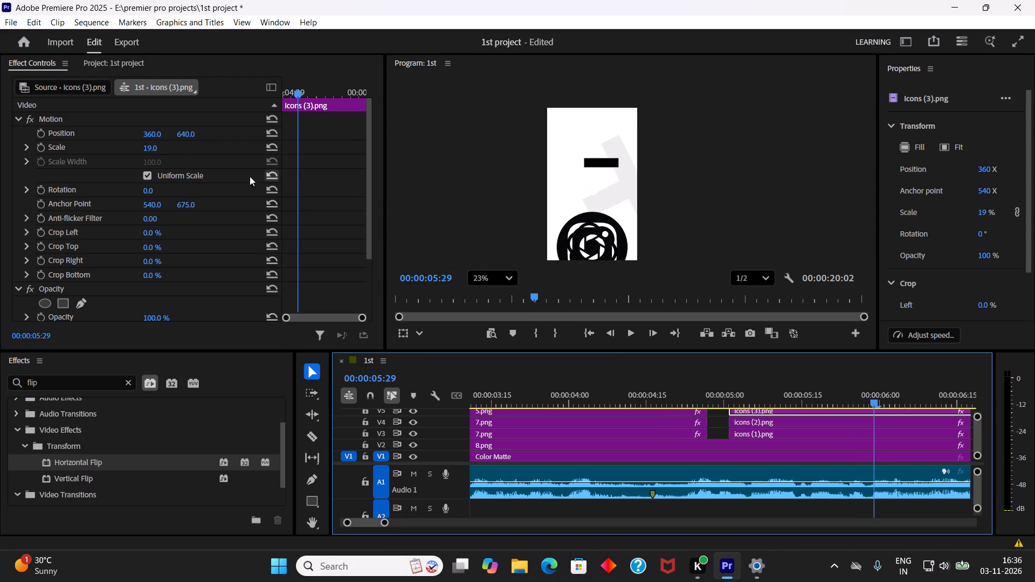
pyautogui.moveTo(185, 136); pyautogui.dragTo(120, 148)
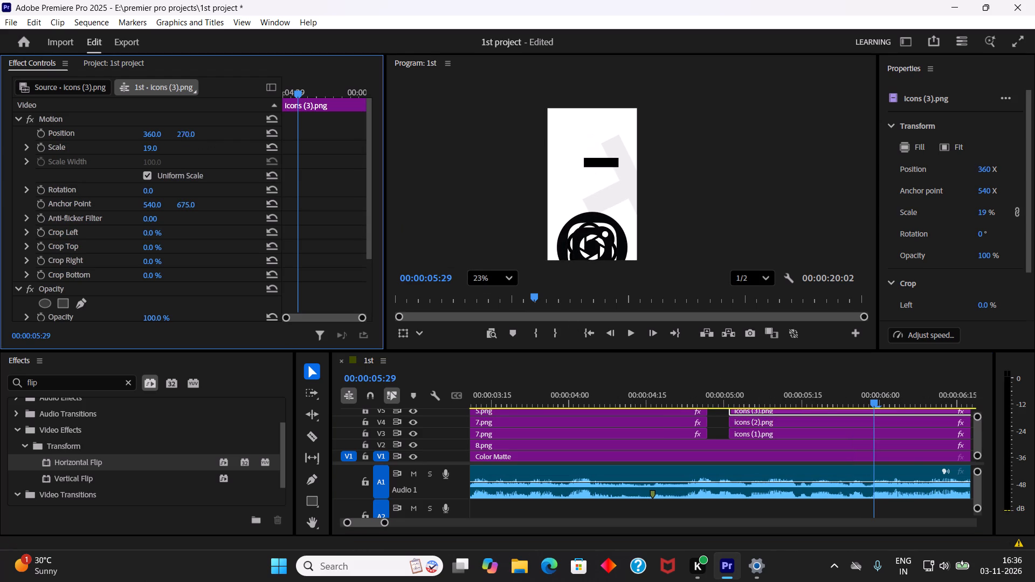
pyautogui.moveTo(120, 148); pyautogui.dragTo(173, 159)
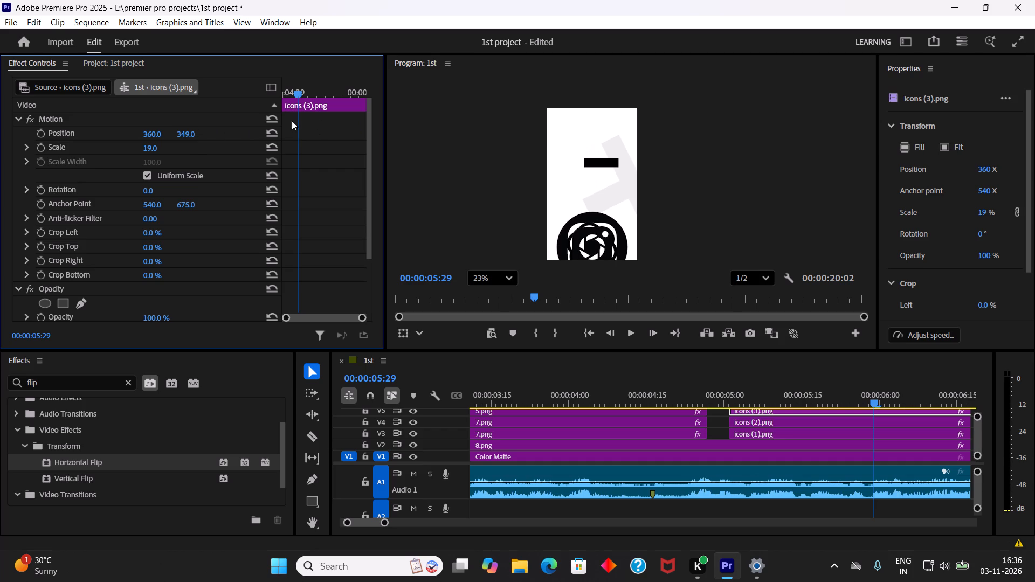
pyautogui.moveTo(190, 133); pyautogui.dragTo(232, 135)
# Examine the upper part of the program frame at 82% magnification for the icons (3).png clip.
pyautogui.scroll(4, 561, 188)
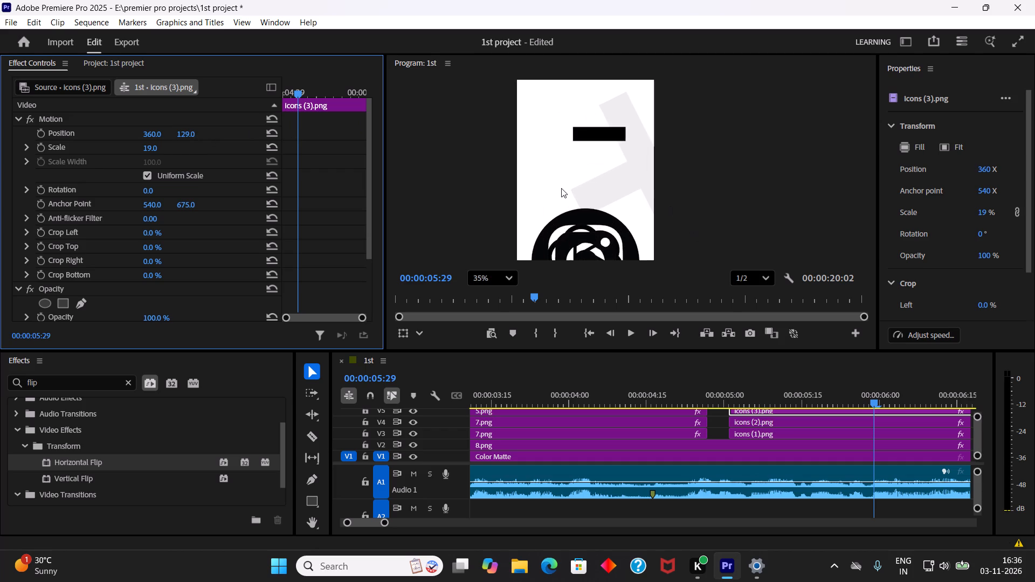
pyautogui.scroll(11, 561, 188)
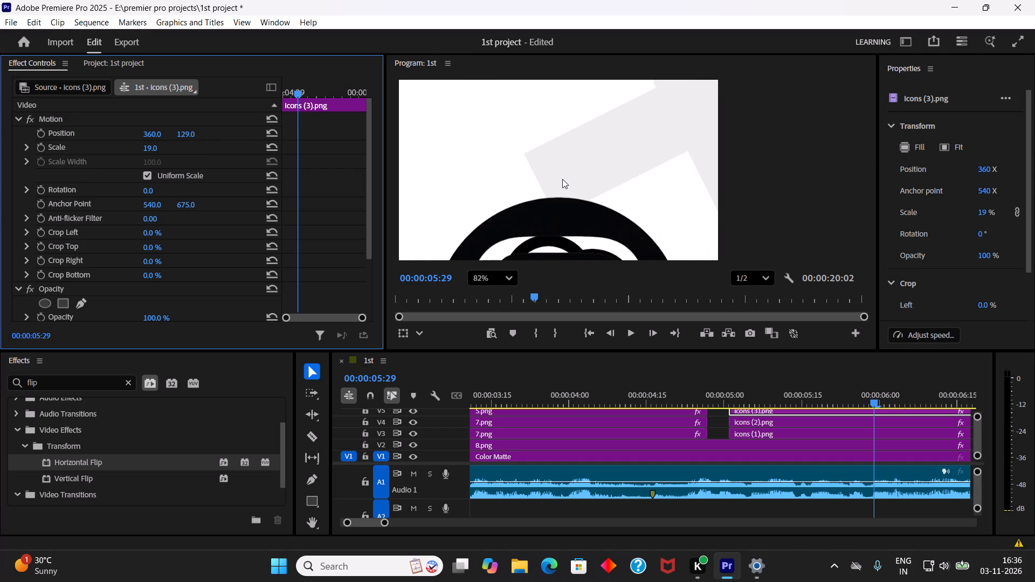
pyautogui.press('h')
pyautogui.moveTo(567, 162); pyautogui.dragTo(567, 193)
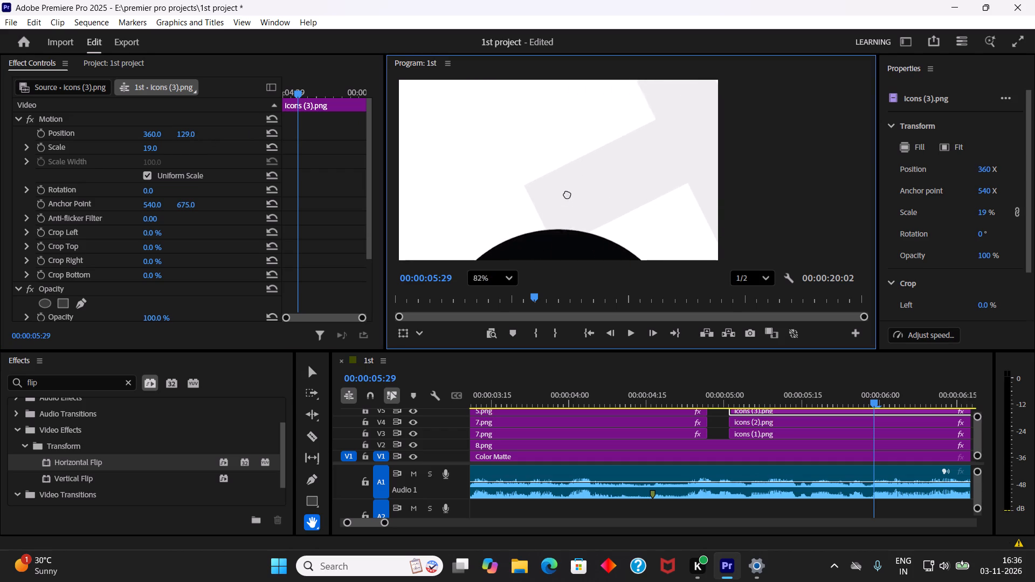
# At 00:00:05:29, set the vertical position of the icons (3).png clip to 388.
pyautogui.moveTo(567, 193); pyautogui.dragTo(593, 362)
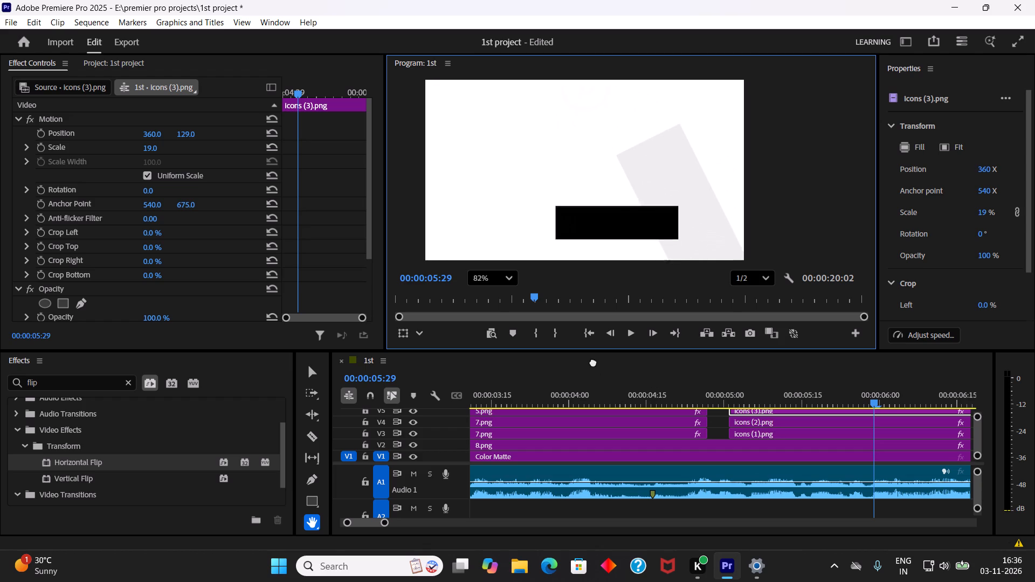
pyautogui.moveTo(593, 362); pyautogui.dragTo(591, 352)
pyautogui.moveTo(187, 134); pyautogui.dragTo(366, 136)
# Move the icons (1).png, icons (2).png and icons (3).png clips together above the Graphic clip, with icons (1).png on track V7.
pyautogui.scroll(3, 768, 427)
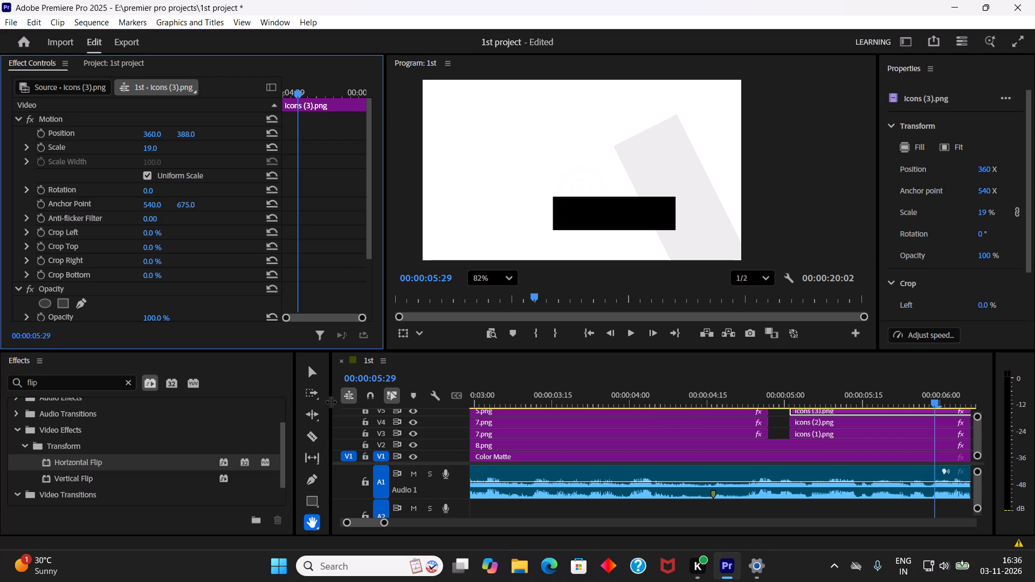
pyautogui.click(314, 367)
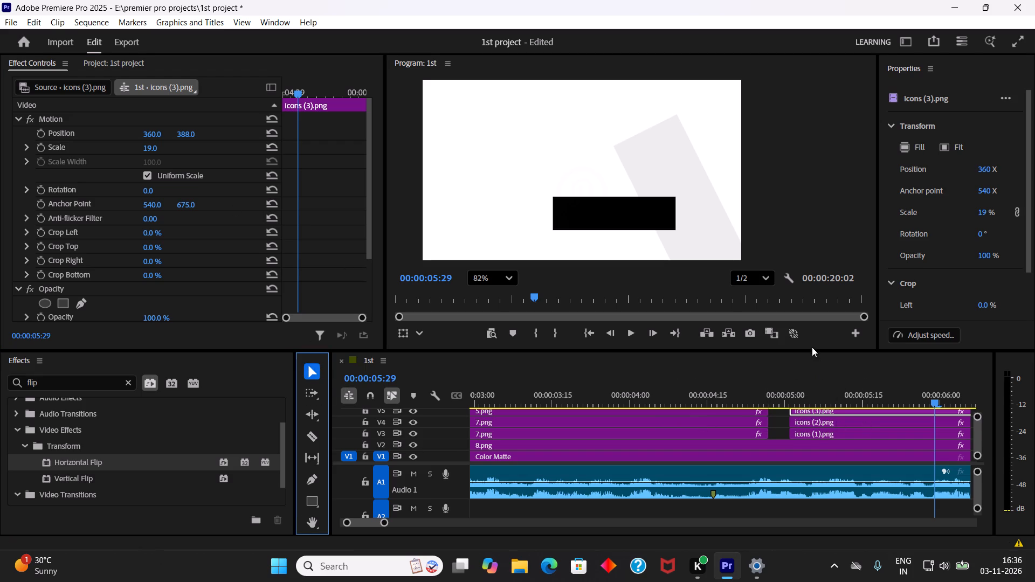
pyautogui.moveTo(812, 350); pyautogui.dragTo(811, 205)
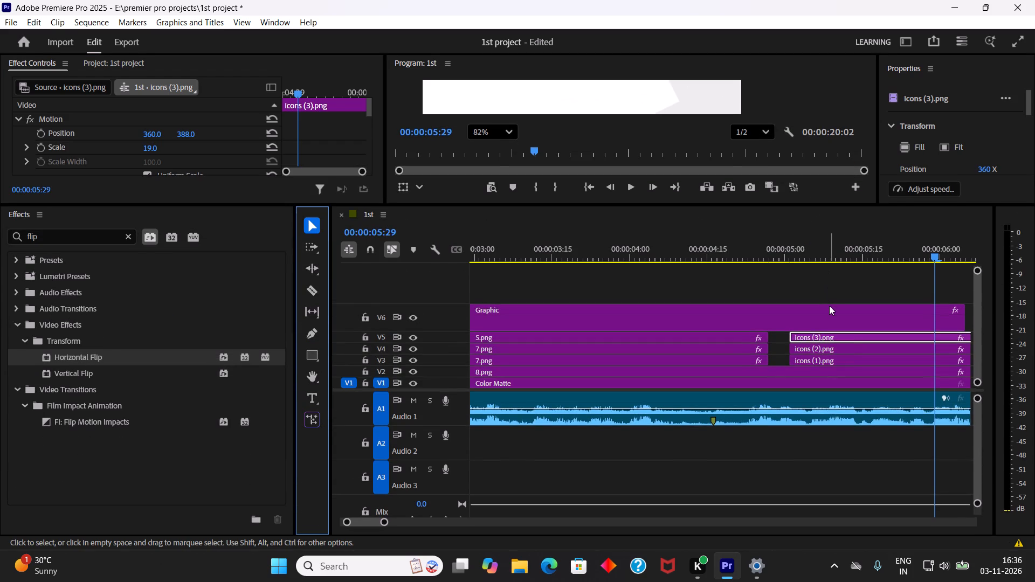
pyautogui.scroll(1, 829, 306)
pyautogui.scroll(-3, 832, 335)
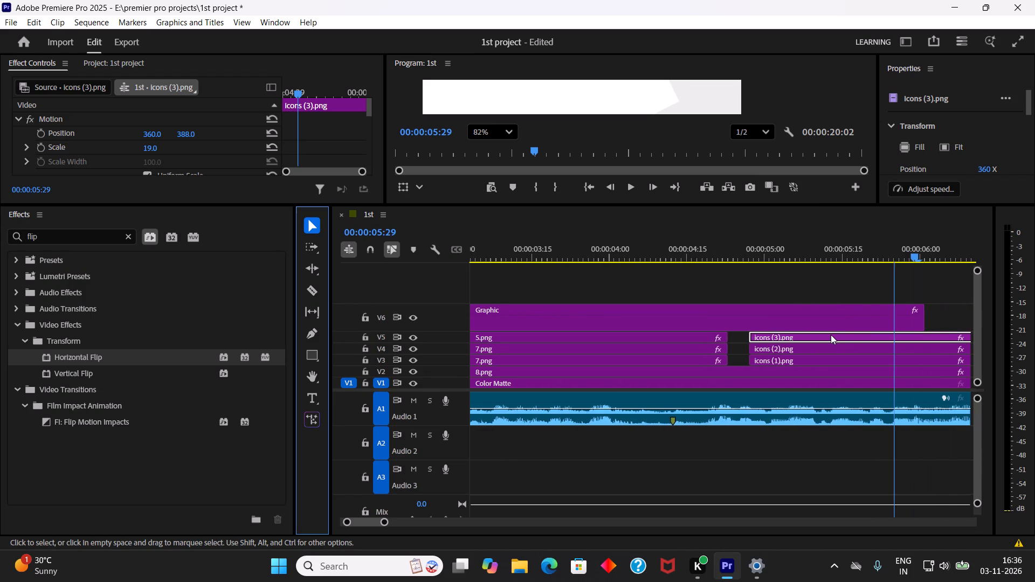
pyautogui.scroll(-2, 831, 335)
pyautogui.click(753, 347)
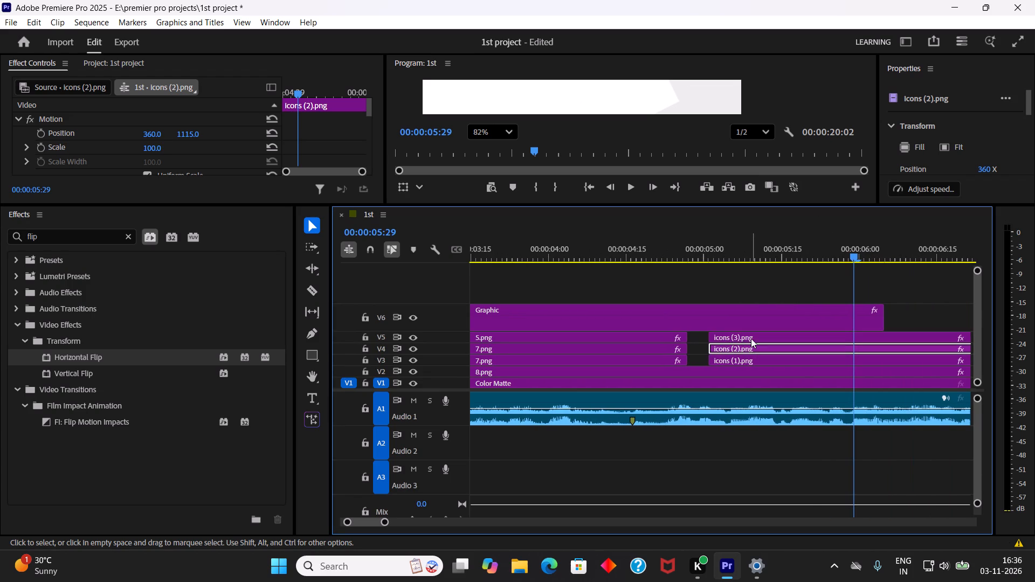
pyautogui.click(751, 338)
pyautogui.keyDown('shift'); pyautogui.click(747, 351); pyautogui.keyUp('shift')
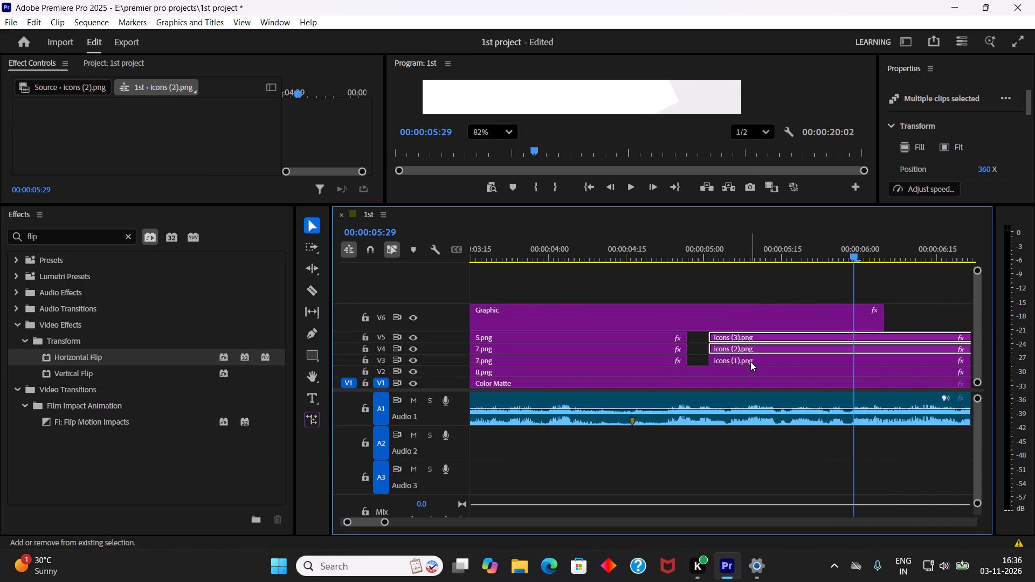
pyautogui.keyDown('shift'); pyautogui.click(750, 362); pyautogui.keyUp('shift')
pyautogui.moveTo(757, 356); pyautogui.dragTo(746, 294)
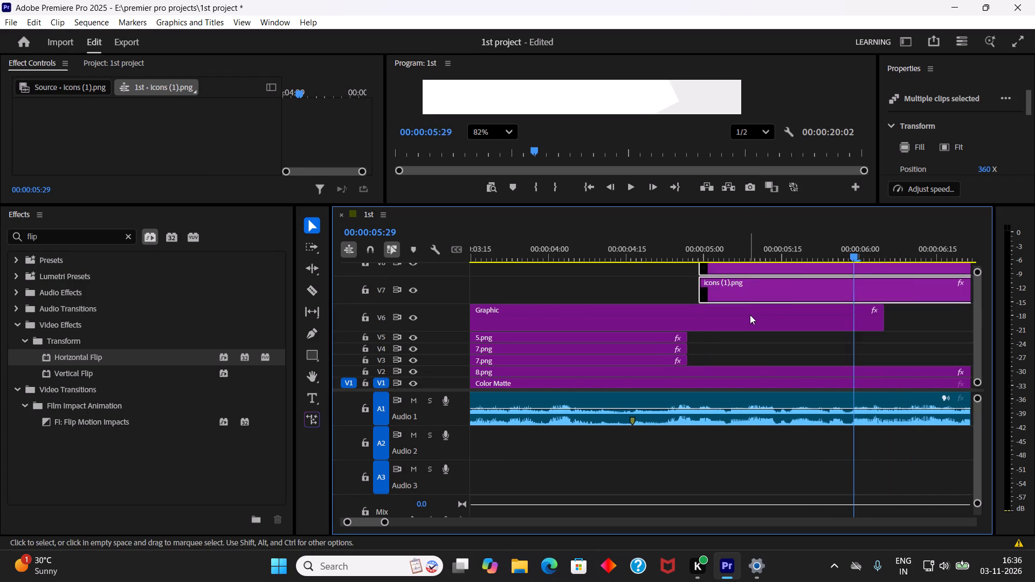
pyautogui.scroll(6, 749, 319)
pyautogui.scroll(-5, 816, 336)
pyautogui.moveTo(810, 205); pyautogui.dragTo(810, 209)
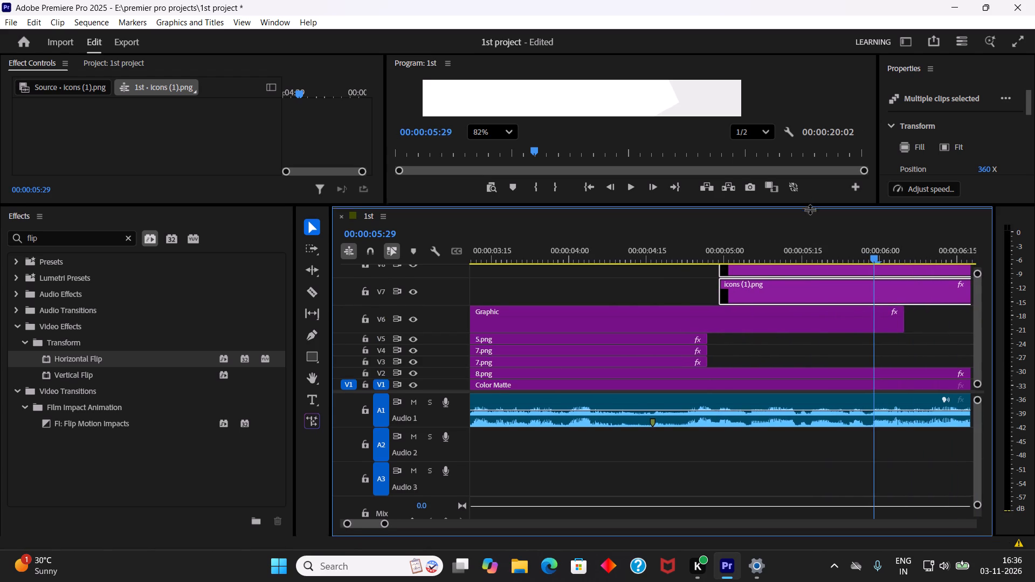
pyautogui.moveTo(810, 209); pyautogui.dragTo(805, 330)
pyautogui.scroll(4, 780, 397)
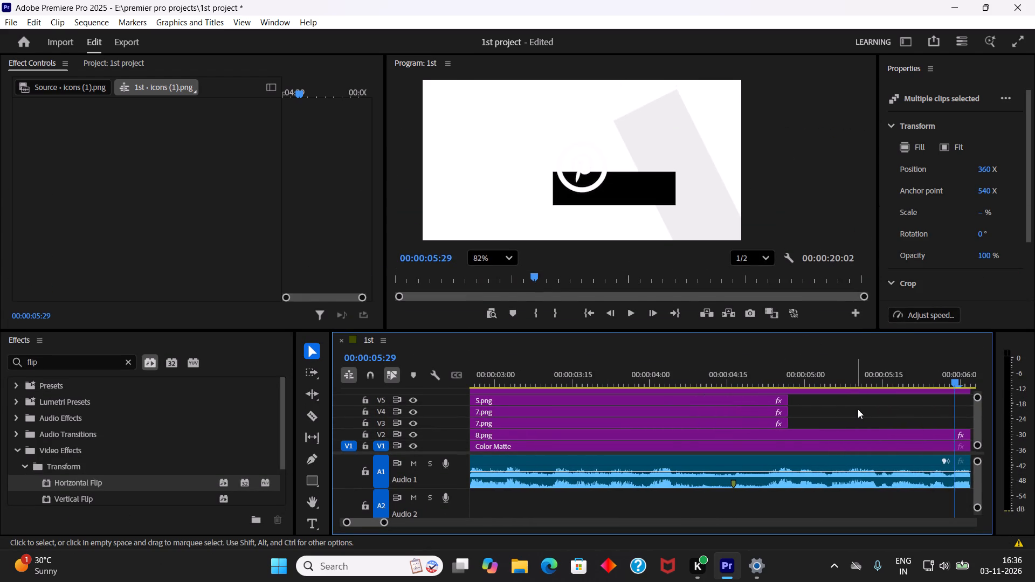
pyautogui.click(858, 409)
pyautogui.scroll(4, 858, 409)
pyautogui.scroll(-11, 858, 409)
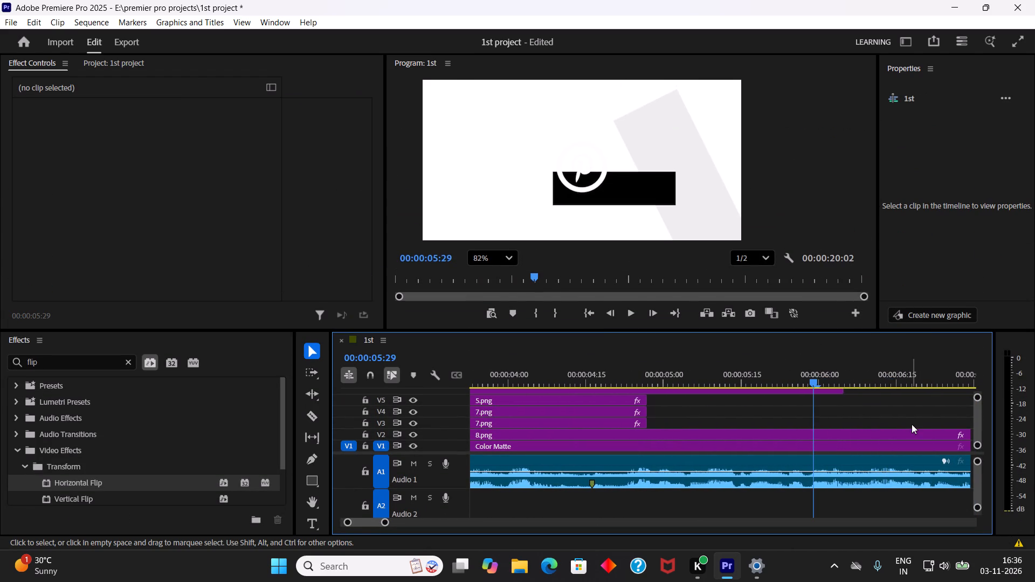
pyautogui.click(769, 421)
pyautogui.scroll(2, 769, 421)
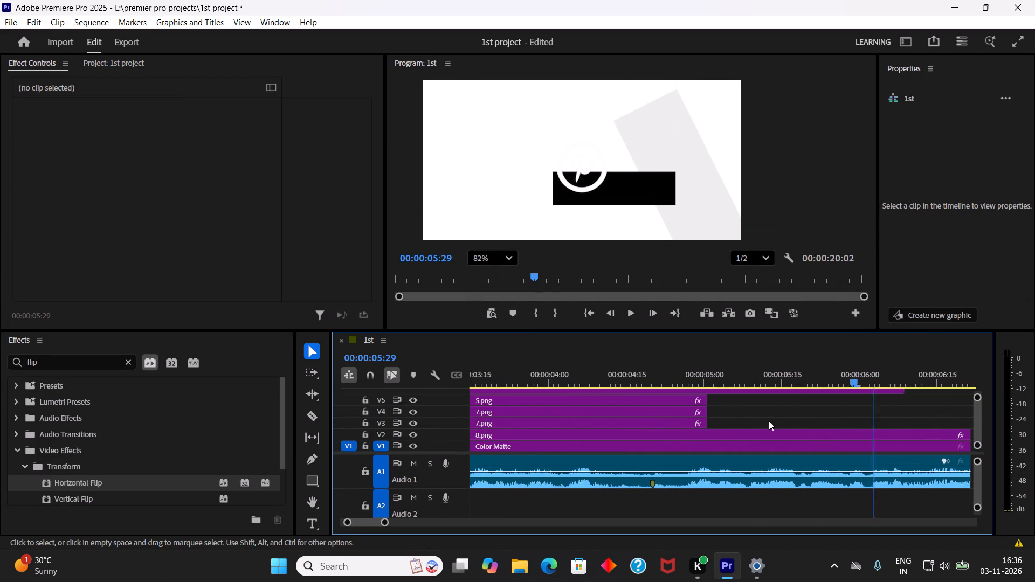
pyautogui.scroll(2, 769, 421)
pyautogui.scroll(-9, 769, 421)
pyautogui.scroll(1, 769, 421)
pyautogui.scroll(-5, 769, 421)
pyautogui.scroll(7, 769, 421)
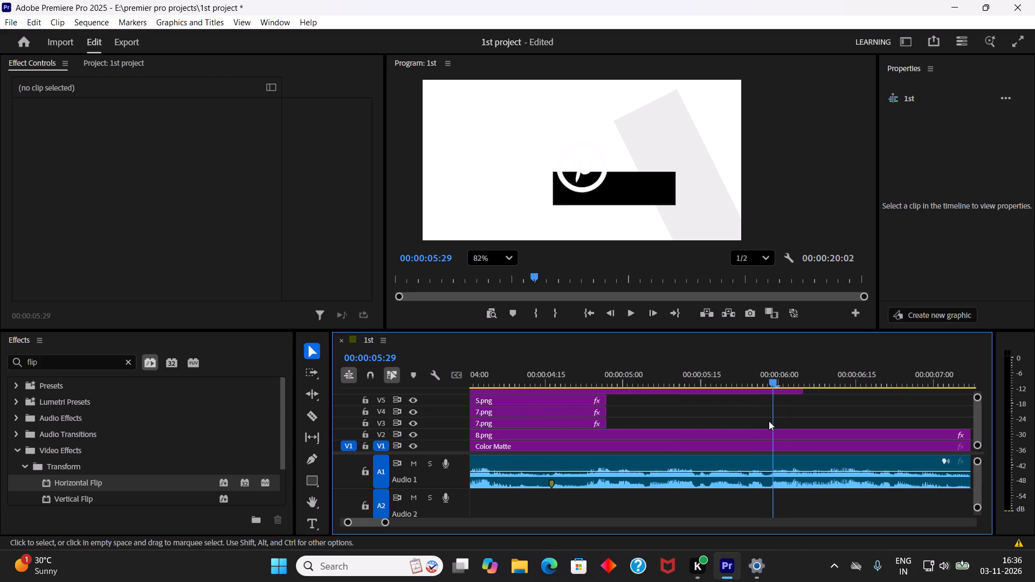
# Examine the sequence from its start to the end of the 8.png clip at 00:00:10:20, leaving the playhead at 00:00:00:00.
pyautogui.press('Up')
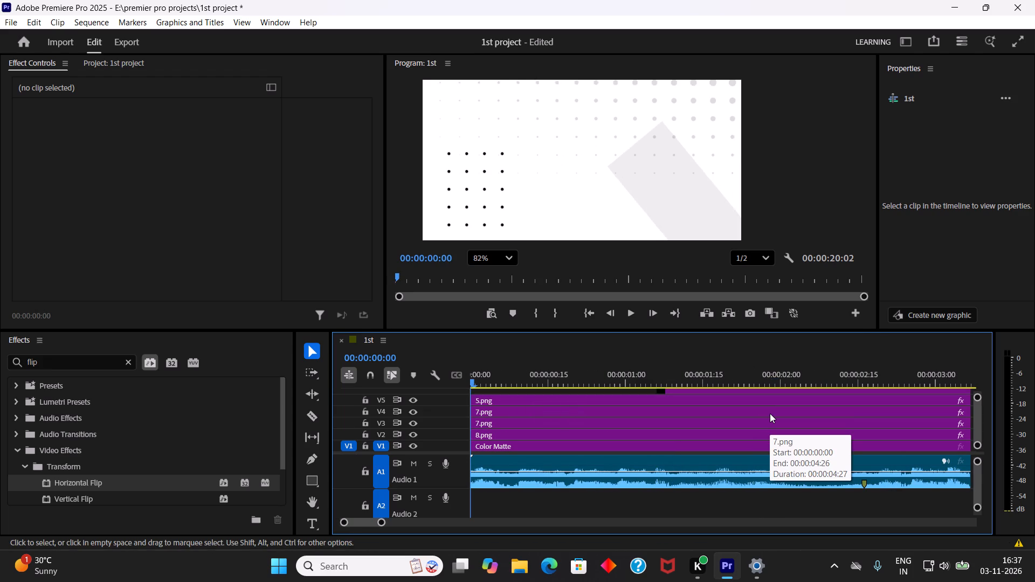
pyautogui.press('Down')
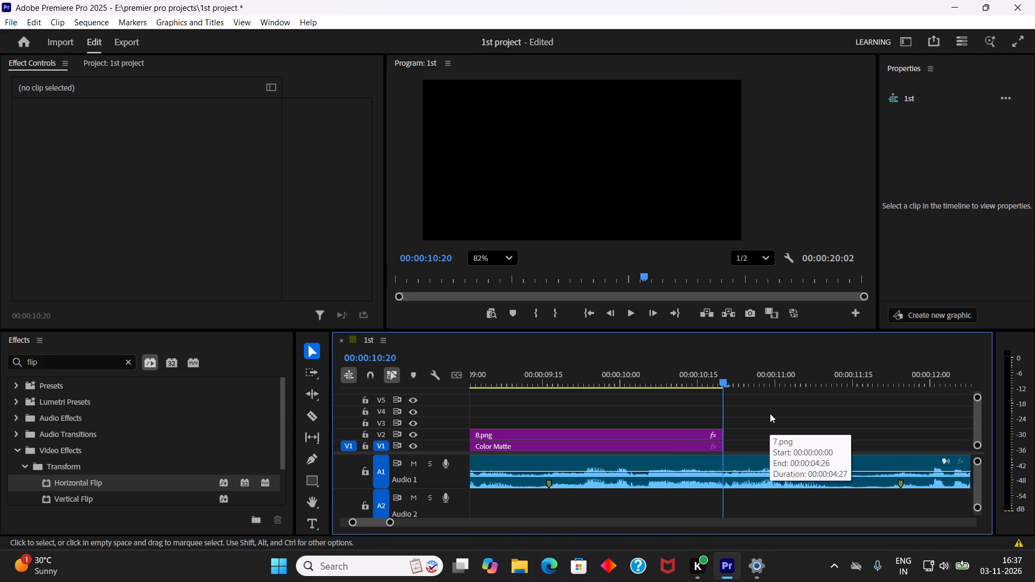
pyautogui.press('Up')
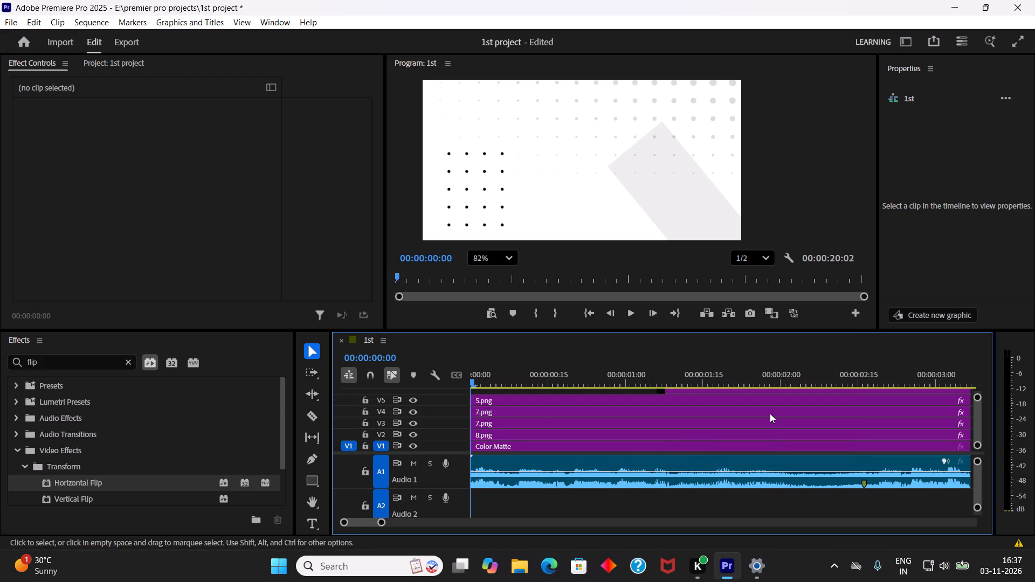
pyautogui.press('Down')
pyautogui.scroll(2, 705, 379)
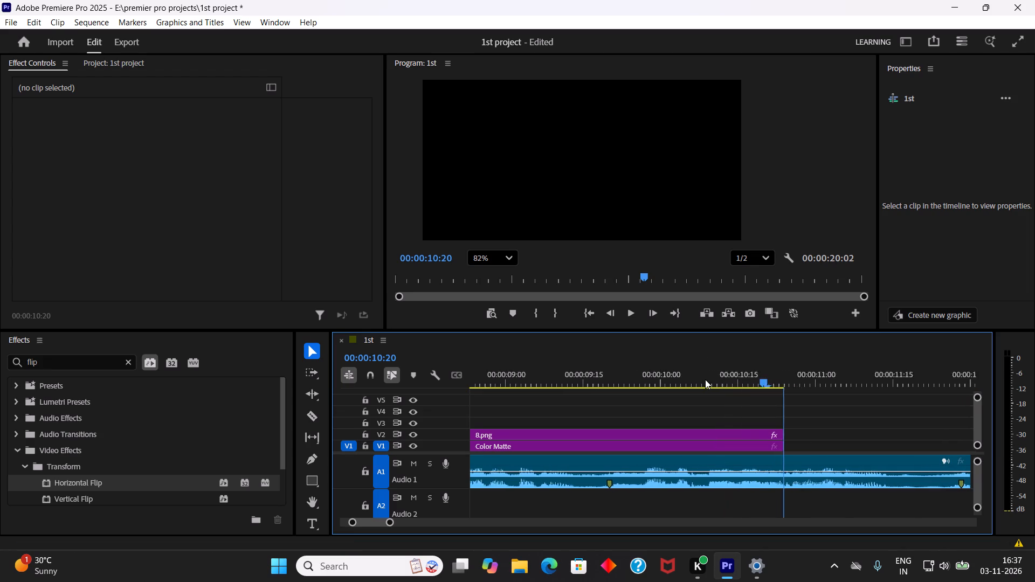
pyautogui.scroll(12, 705, 379)
pyautogui.moveTo(708, 381); pyautogui.dragTo(492, 387)
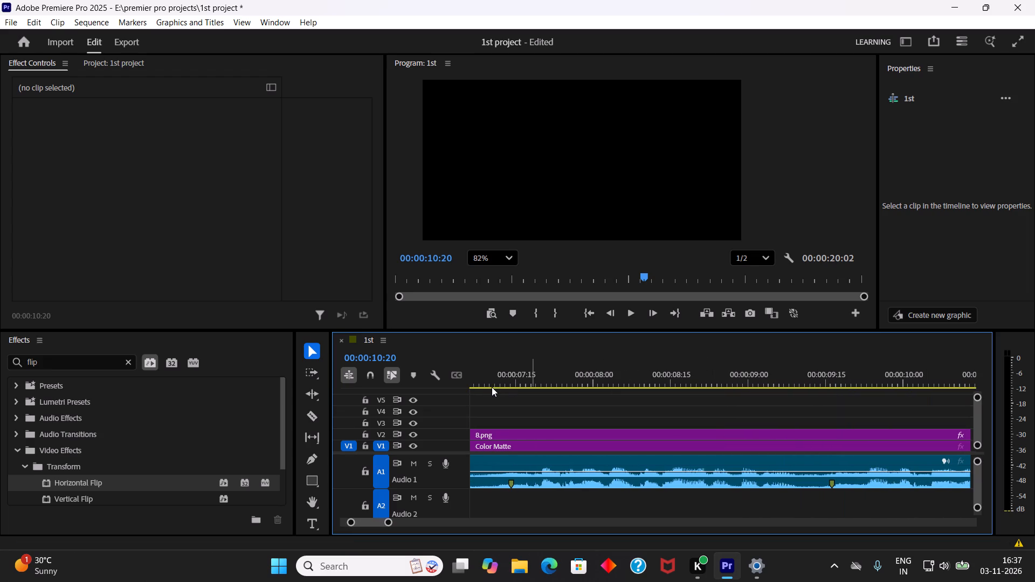
pyautogui.moveTo(492, 387); pyautogui.dragTo(456, 392)
pyautogui.moveTo(508, 389); pyautogui.dragTo(641, 392)
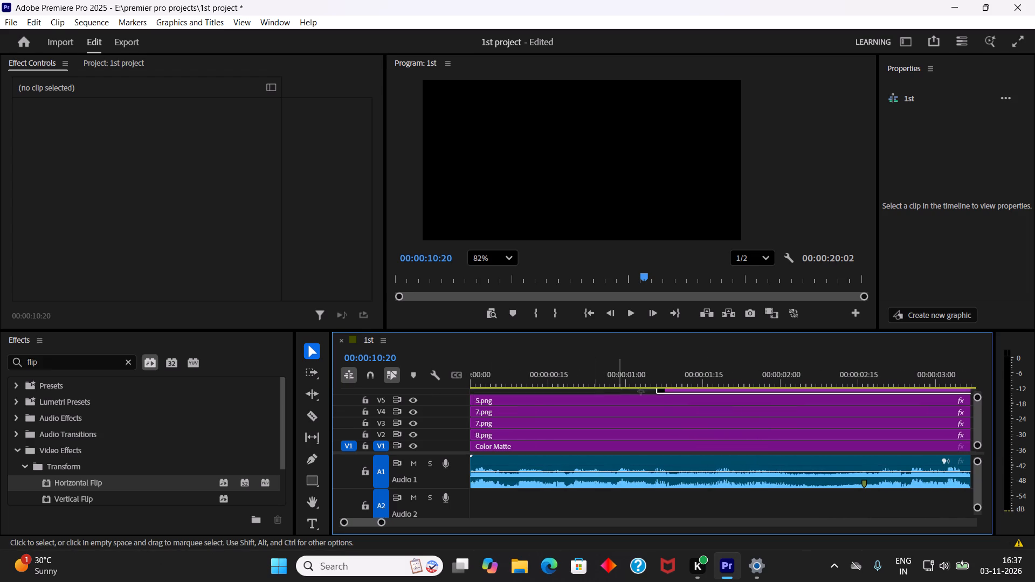
pyautogui.moveTo(641, 392); pyautogui.dragTo(742, 400)
pyautogui.scroll(4, 702, 409)
pyautogui.click(687, 412)
pyautogui.scroll(4, 688, 412)
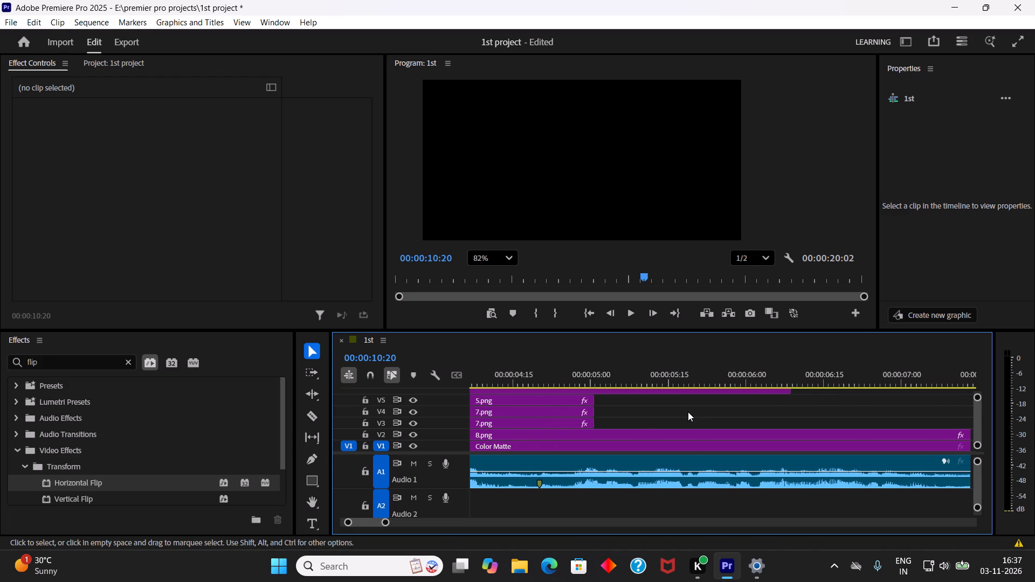
pyautogui.scroll(-2, 688, 412)
pyautogui.press('Up')
pyautogui.press('Down')
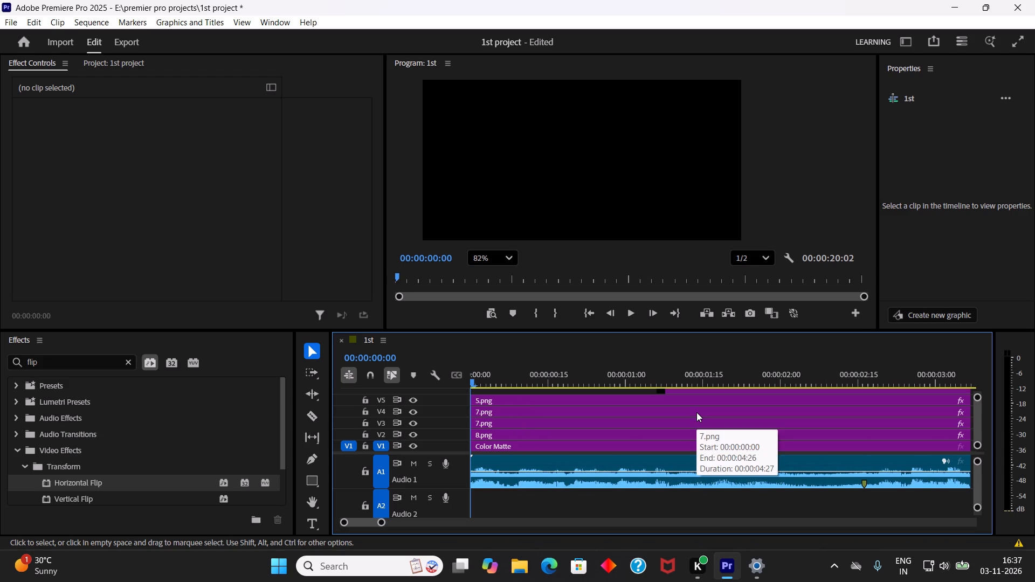
pyautogui.press('Down')
pyautogui.press('Down')
pyautogui.press('Up')
pyautogui.press('Up')
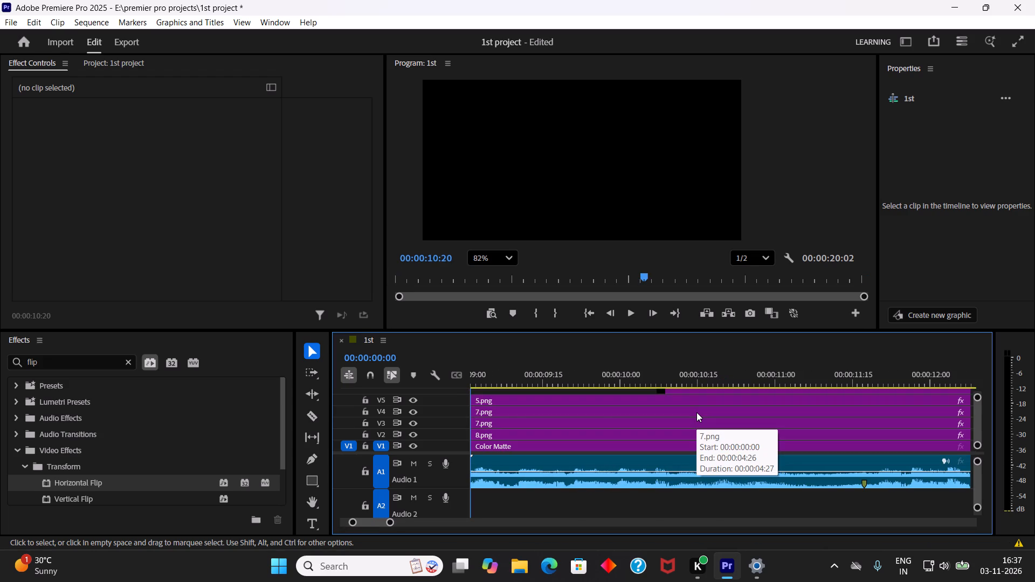
pyautogui.scroll(3, 696, 412)
pyautogui.scroll(-10, 684, 412)
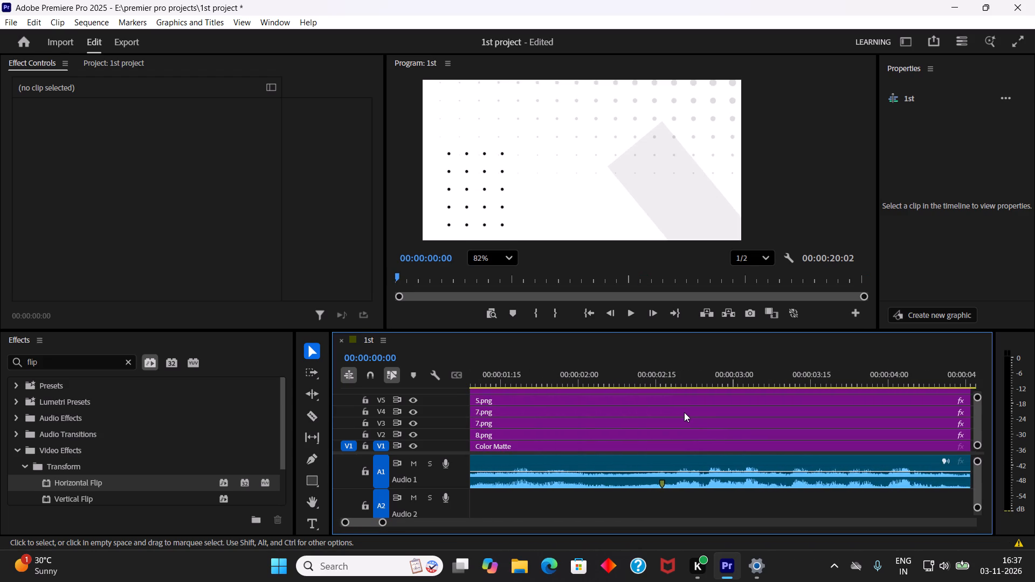
pyautogui.scroll(-5, 693, 412)
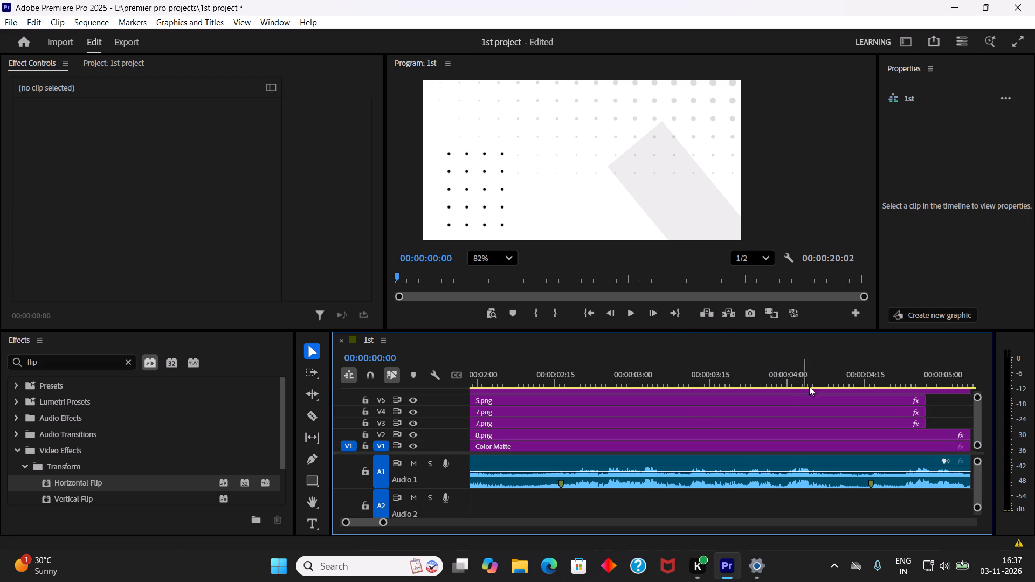
pyautogui.click(958, 418)
pyautogui.scroll(3, 770, 401)
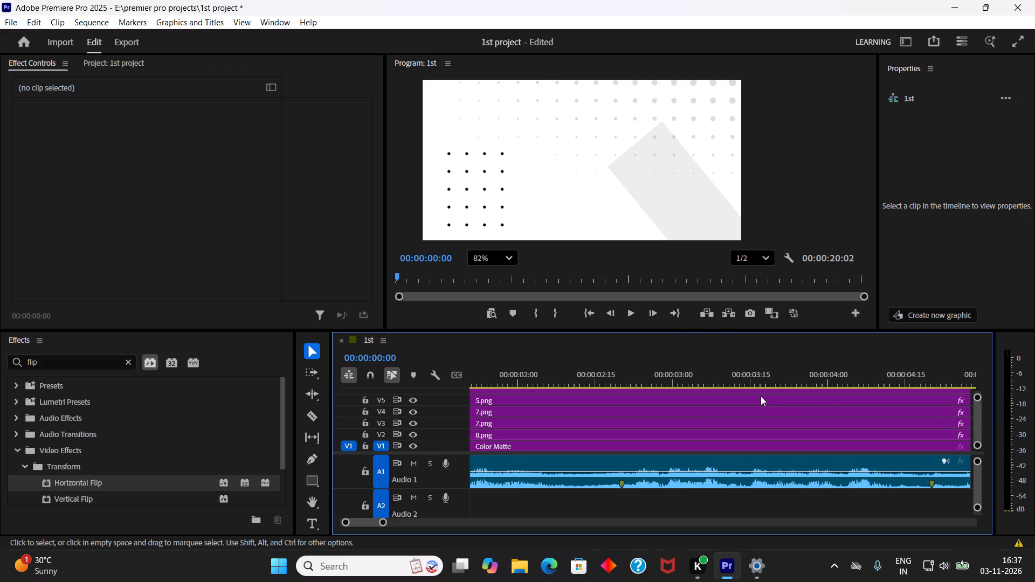
pyautogui.scroll(-4, 707, 436)
pyautogui.scroll(3, 707, 436)
pyautogui.scroll(-4, 707, 436)
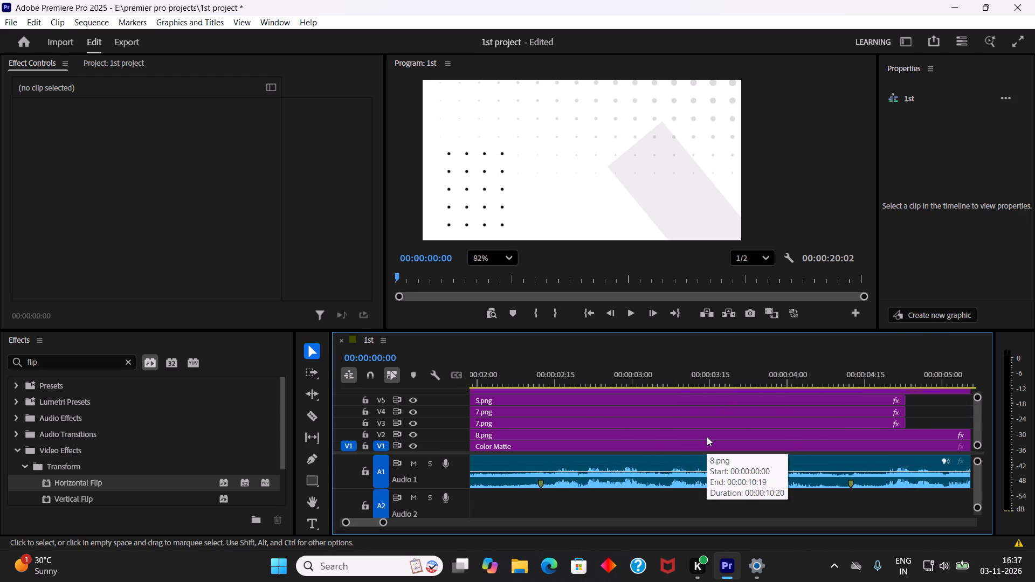
# Reduce the audio tracks A1 to A3 to their minimum height, keeping the video tracks compact.
pyautogui.moveTo(979, 400); pyautogui.dragTo(979, 406)
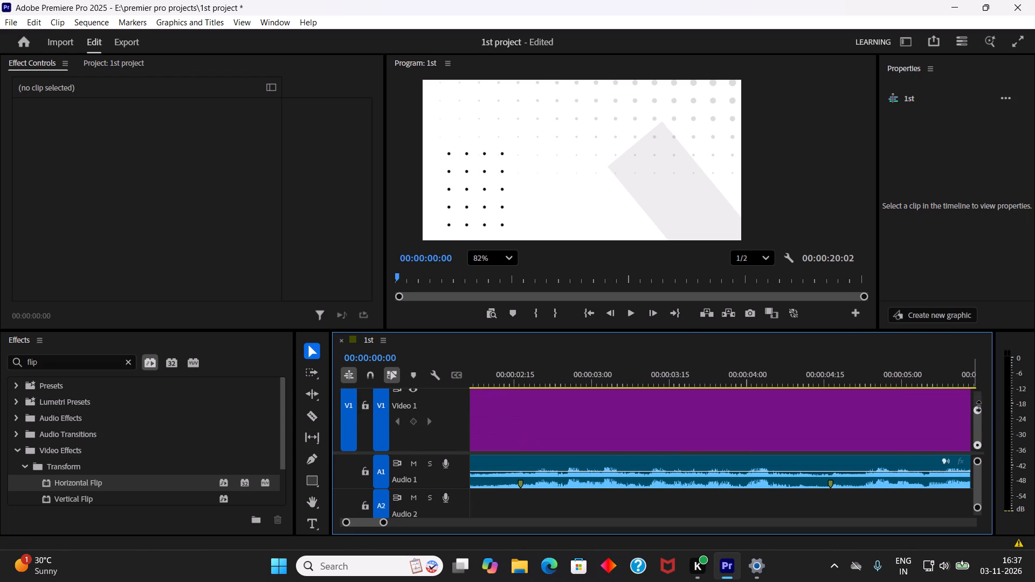
pyautogui.moveTo(979, 406); pyautogui.dragTo(976, 359)
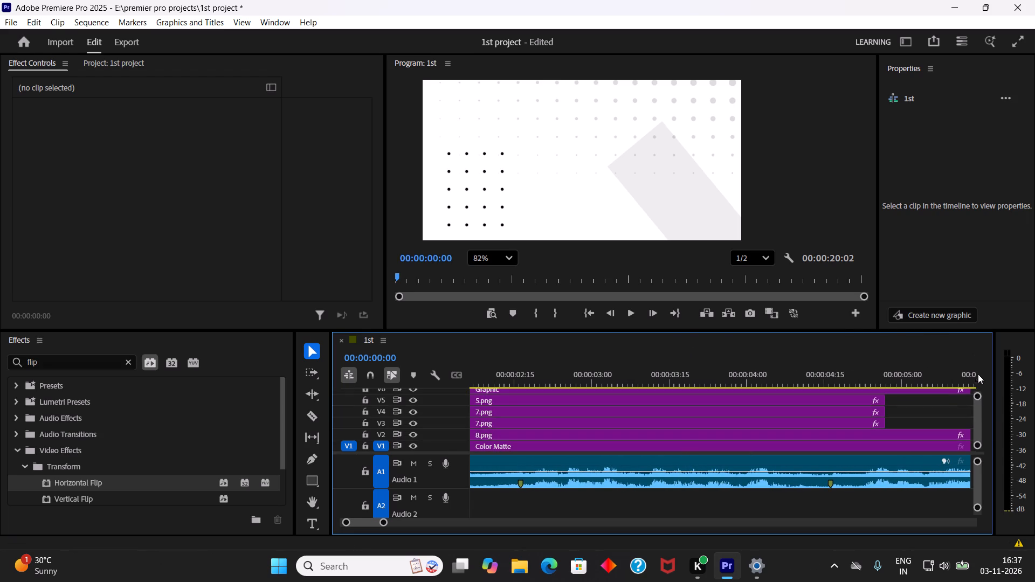
pyautogui.moveTo(978, 443); pyautogui.dragTo(979, 460)
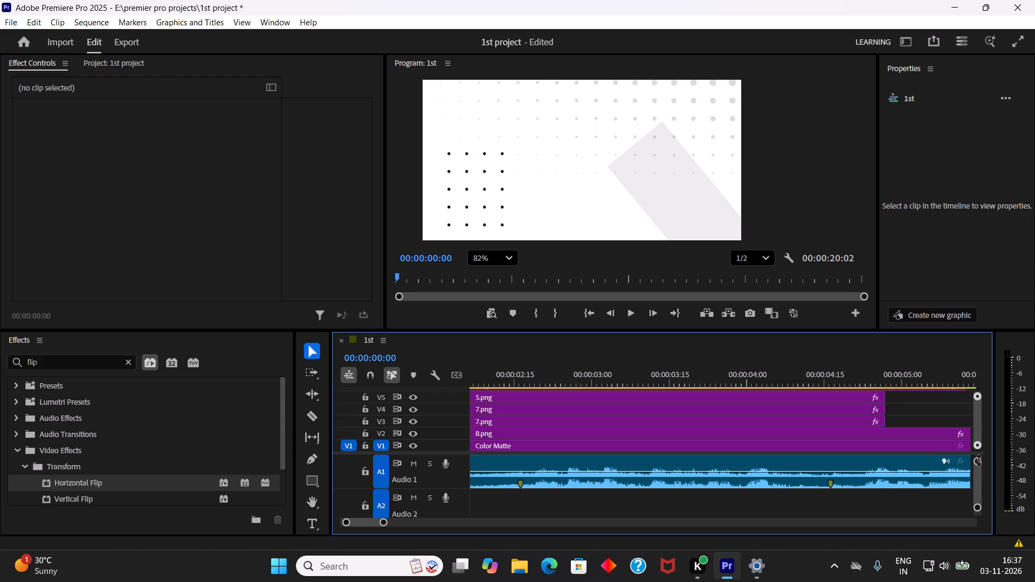
pyautogui.moveTo(979, 460); pyautogui.dragTo(981, 476)
pyautogui.moveTo(976, 460); pyautogui.dragTo(980, 416)
# Move the guide audio clip from track A1 down to track A3, keeping its timing.
pyautogui.scroll(9, 709, 444)
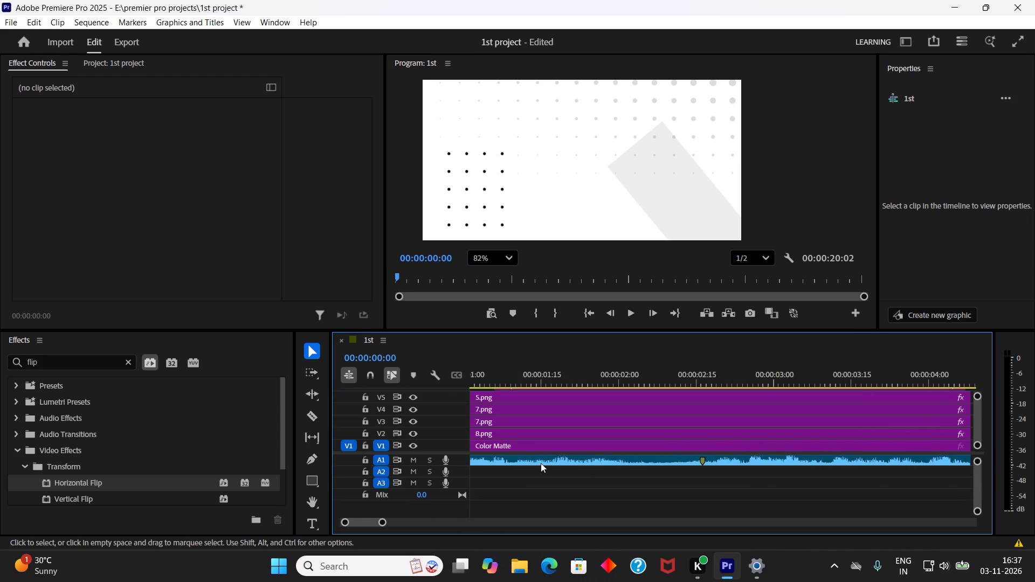
pyautogui.click(542, 461)
pyautogui.moveTo(535, 459); pyautogui.dragTo(535, 476)
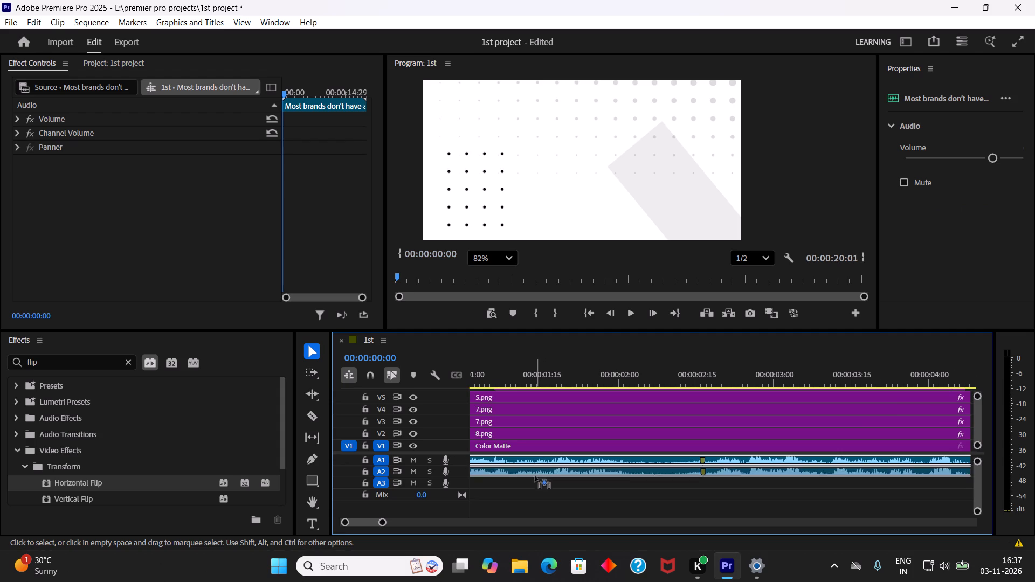
pyautogui.moveTo(535, 476); pyautogui.dragTo(536, 488)
pyautogui.scroll(4, 535, 469)
pyautogui.scroll(-5, 535, 469)
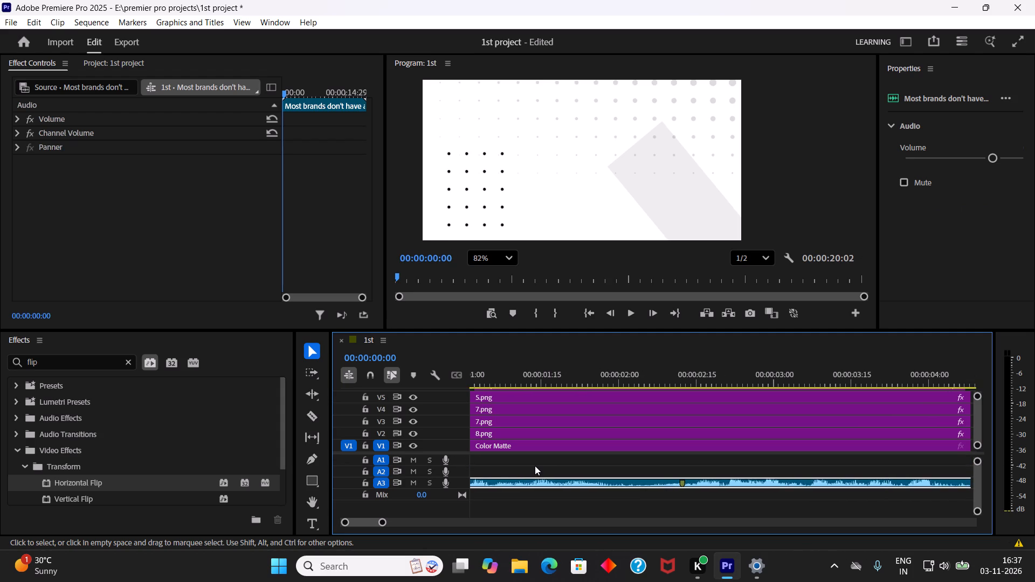
pyautogui.scroll(14, 535, 466)
pyautogui.scroll(-10, 535, 464)
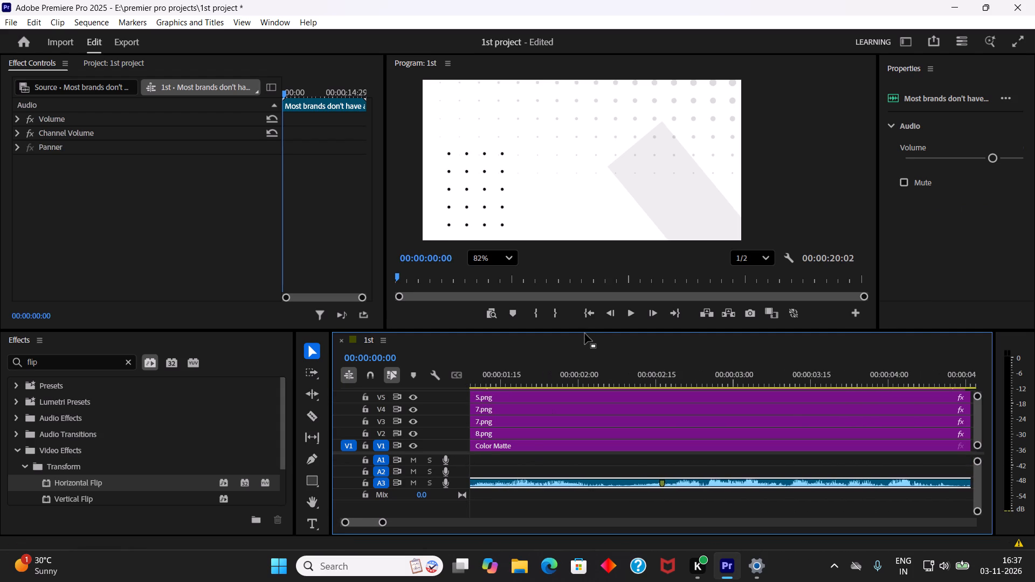
# Enlarge the timeline area upward to show video tracks V6 and V7.
pyautogui.moveTo(585, 331); pyautogui.dragTo(582, 285)
# Close the Properties panel.
pyautogui.click(929, 65)
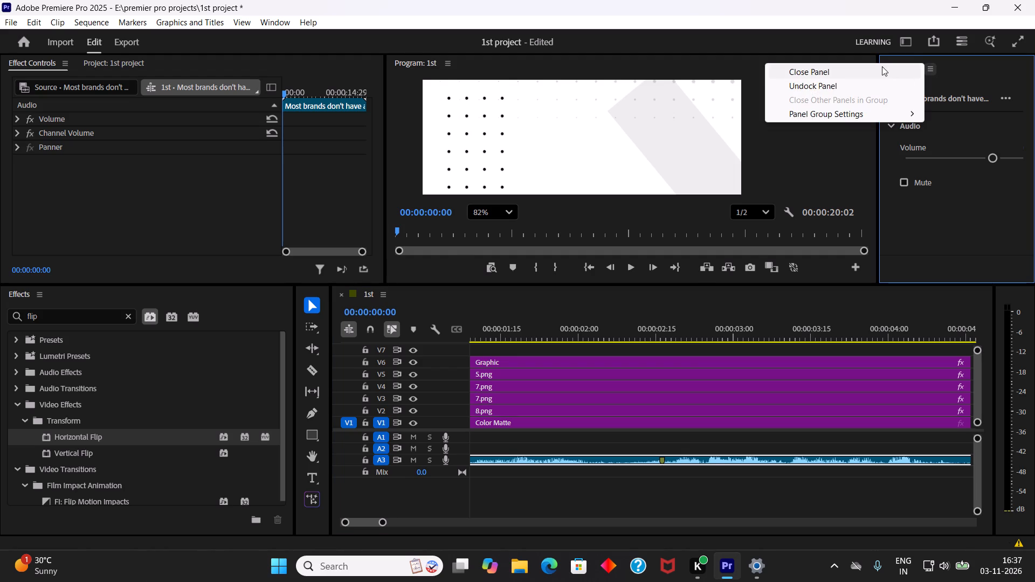
pyautogui.click(882, 66)
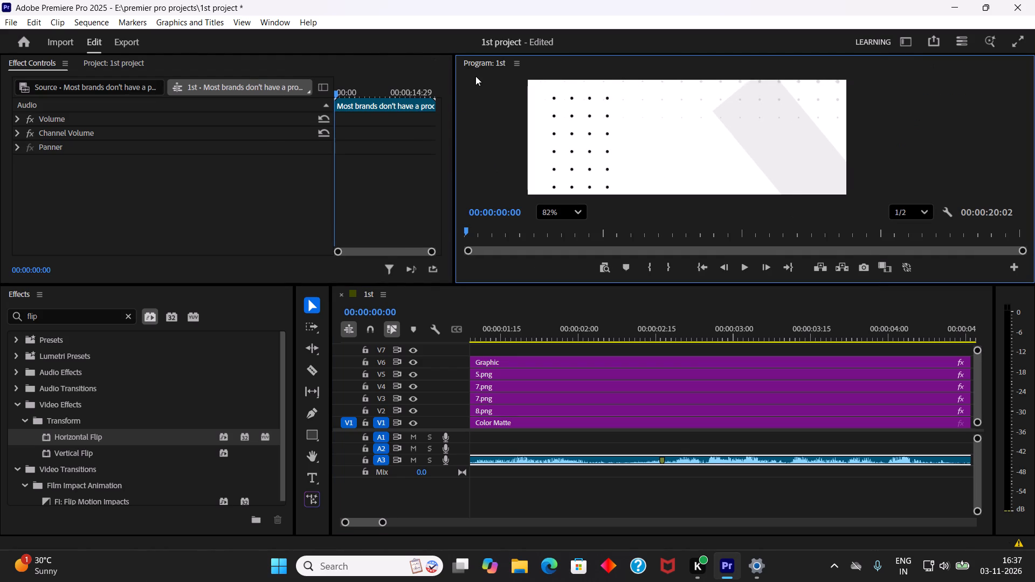
# Widen the audio meters area and dock the Program monitor above the meters, beside the timeline.
pyautogui.moveTo(453, 90); pyautogui.dragTo(376, 100)
pyautogui.moveTo(993, 356); pyautogui.dragTo(655, 355)
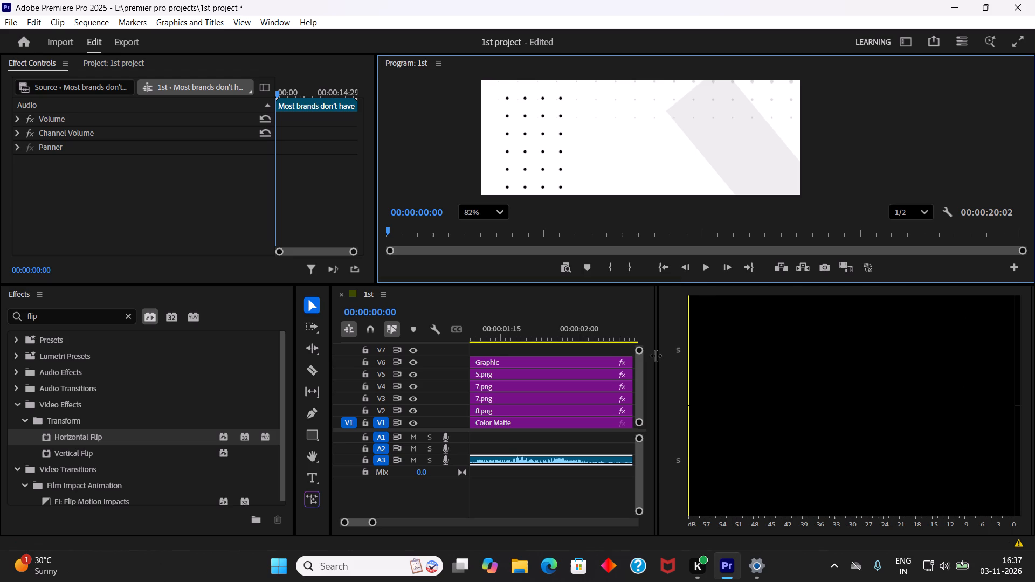
pyautogui.moveTo(655, 355); pyautogui.dragTo(654, 355)
pyautogui.moveTo(470, 63); pyautogui.dragTo(790, 265)
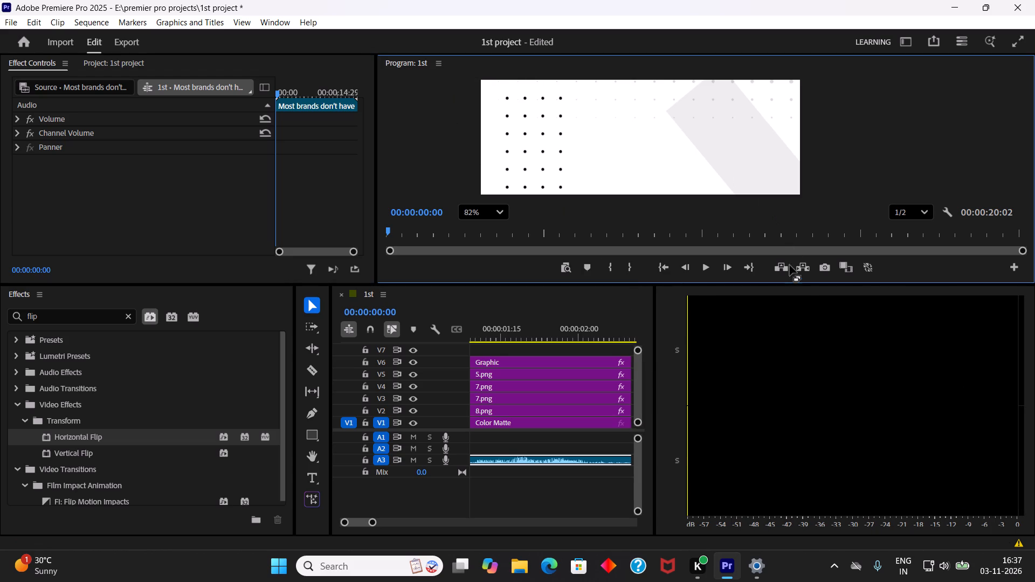
pyautogui.moveTo(790, 265); pyautogui.dragTo(799, 293)
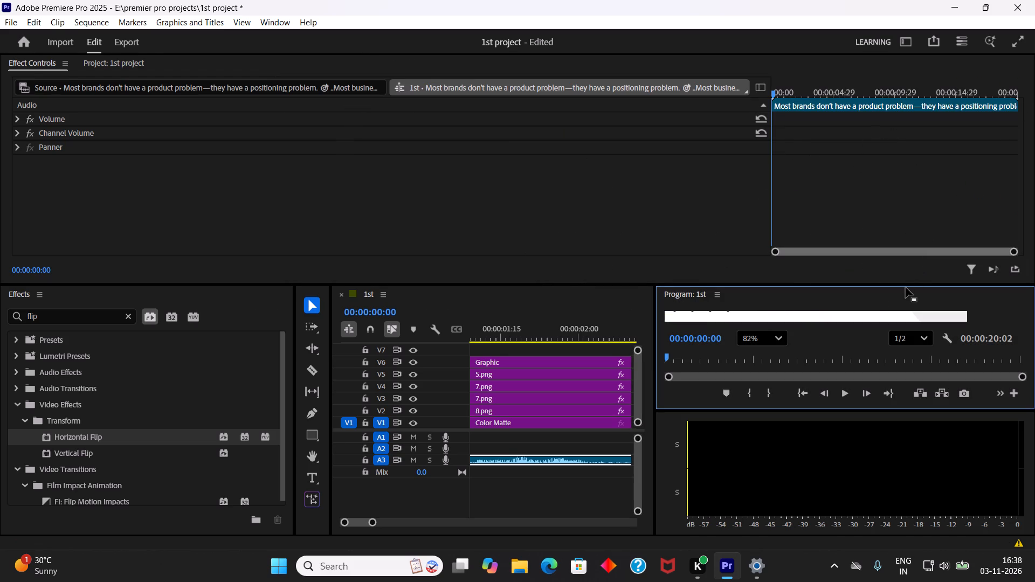
# Enlarge the timeline and Program monitor by shrinking the Effect Controls, Effects and Tools areas.
pyautogui.moveTo(905, 283); pyautogui.dragTo(908, 98)
pyautogui.moveTo(655, 215); pyautogui.dragTo(514, 234)
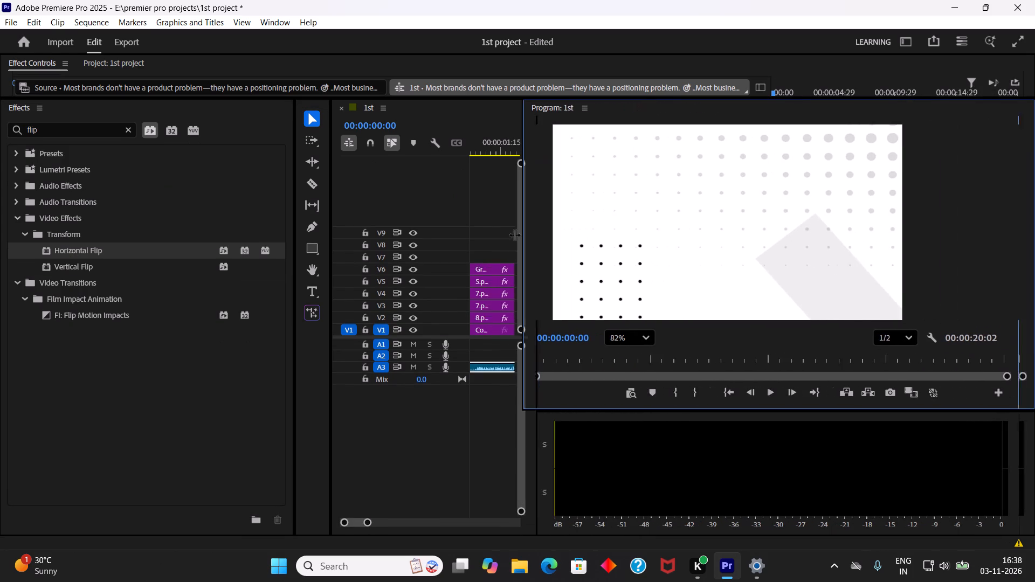
pyautogui.moveTo(514, 234); pyautogui.dragTo(510, 234)
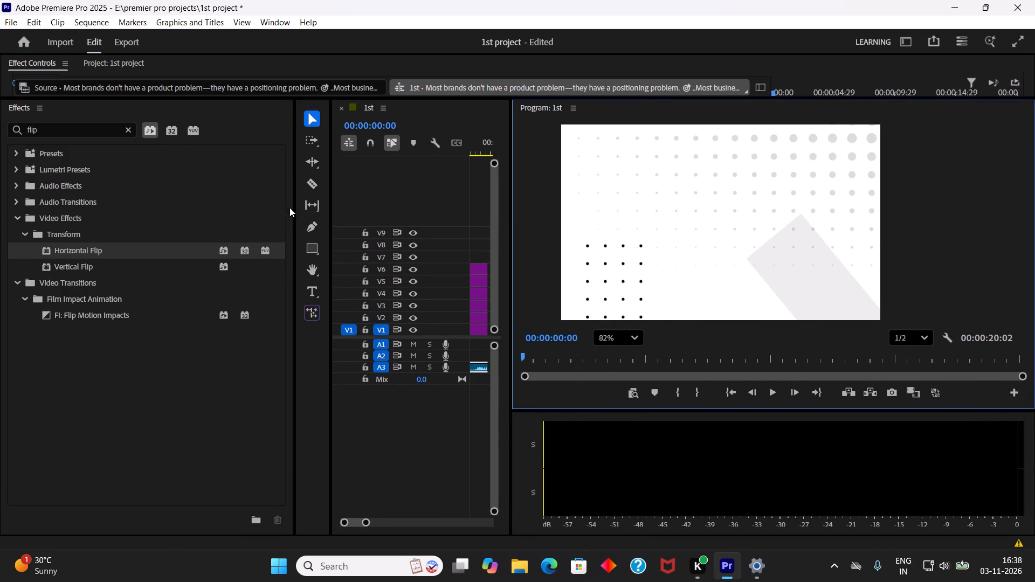
pyautogui.moveTo(294, 204); pyautogui.dragTo(159, 221)
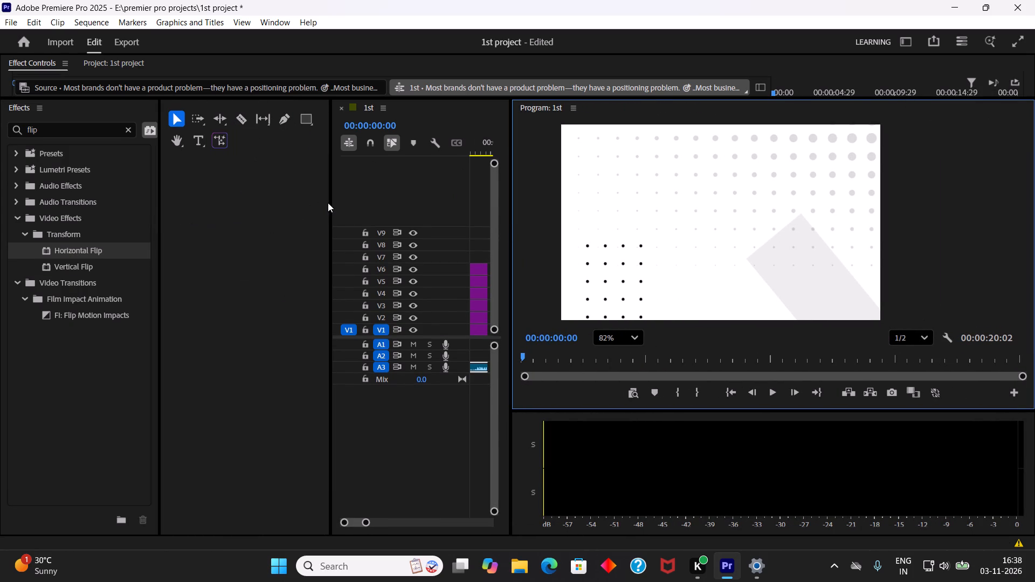
pyautogui.moveTo(329, 203); pyautogui.dragTo(146, 233)
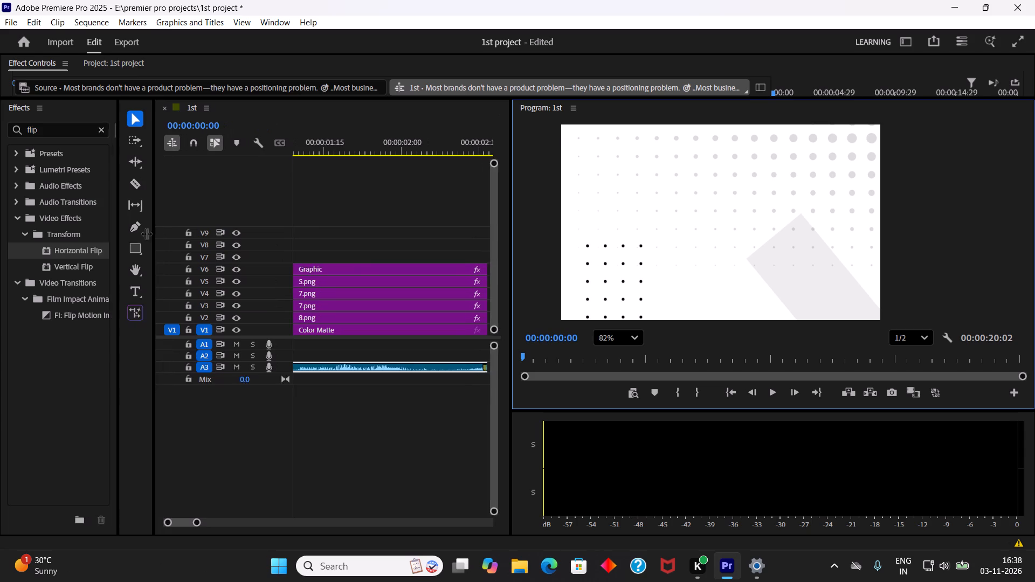
pyautogui.moveTo(146, 233); pyautogui.dragTo(99, 242)
# Set the Program monitor's zoom level to Fit so the whole vertical frame shows.
pyautogui.scroll(-11, 774, 247)
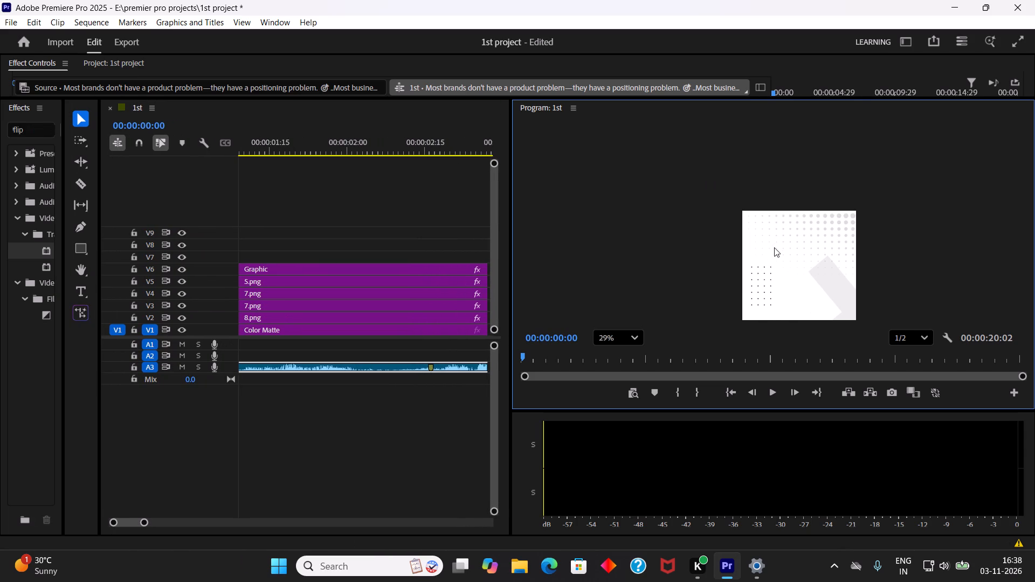
pyautogui.scroll(-1, 774, 247)
pyautogui.click(635, 335)
pyautogui.click(628, 358)
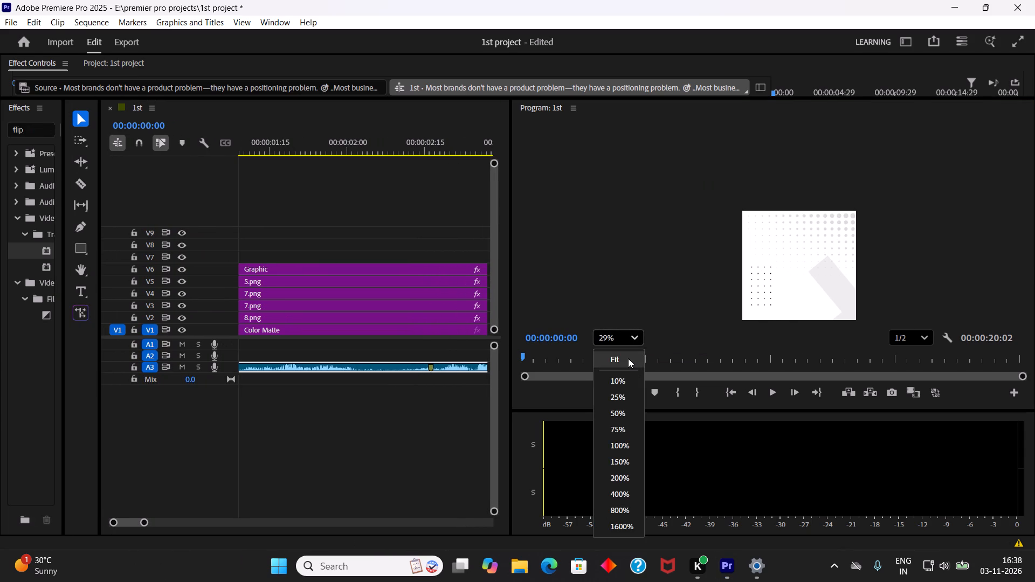
# Close the audio meters below the Program monitor.
pyautogui.click(565, 452)
pyautogui.rightClick(541, 436)
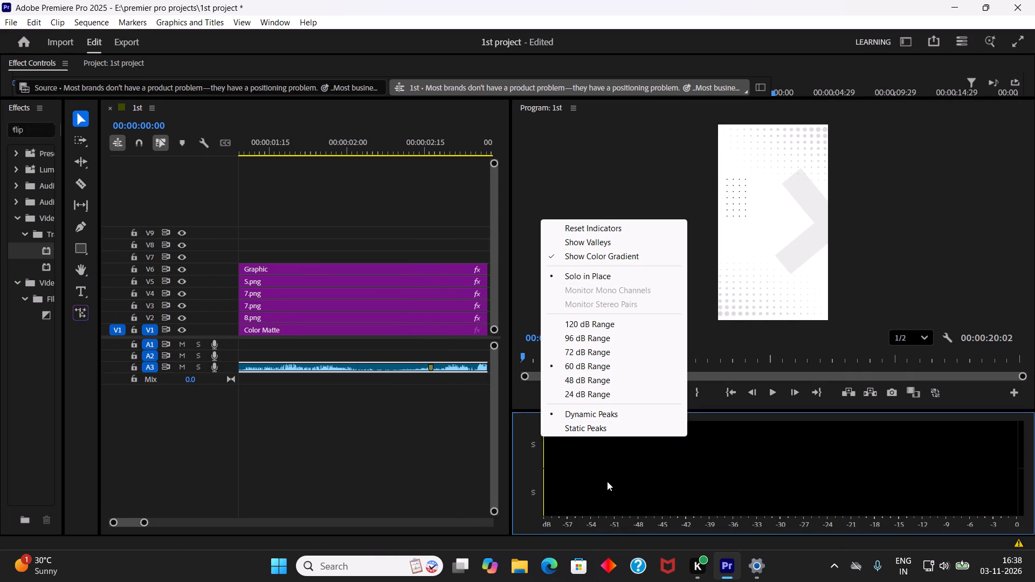
pyautogui.click(605, 488)
pyautogui.click(271, 24)
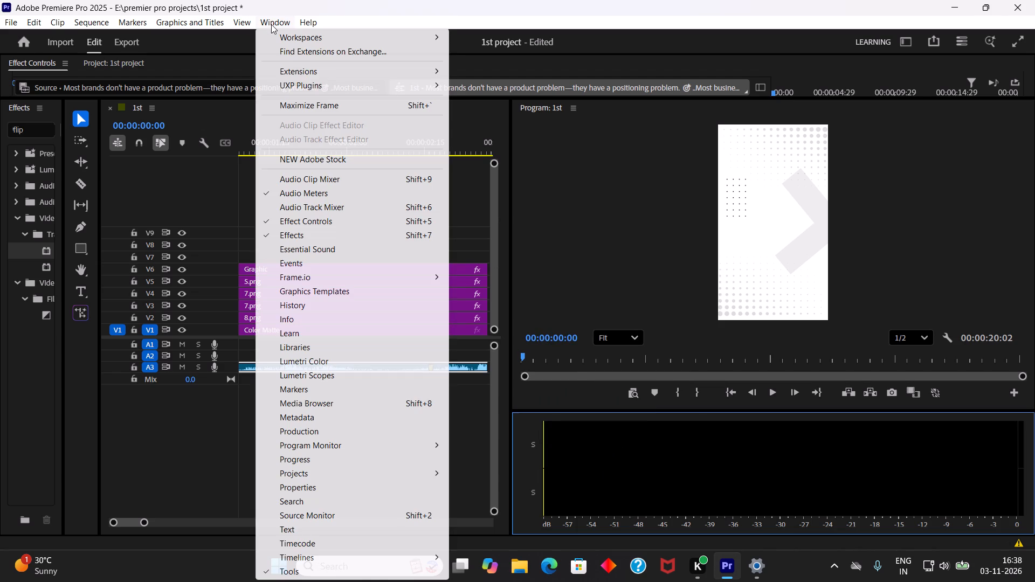
pyautogui.click(336, 194)
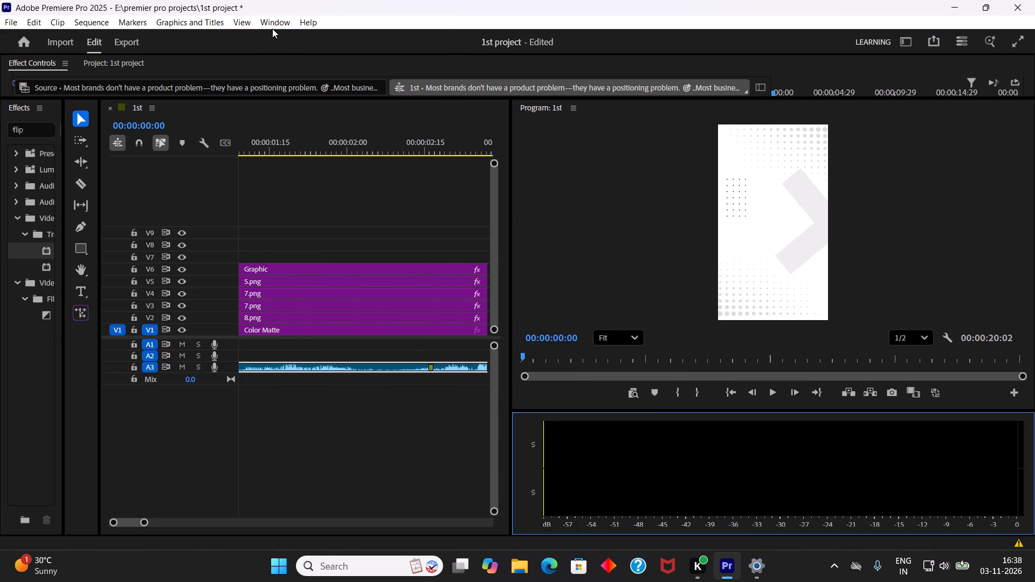
pyautogui.click(272, 24)
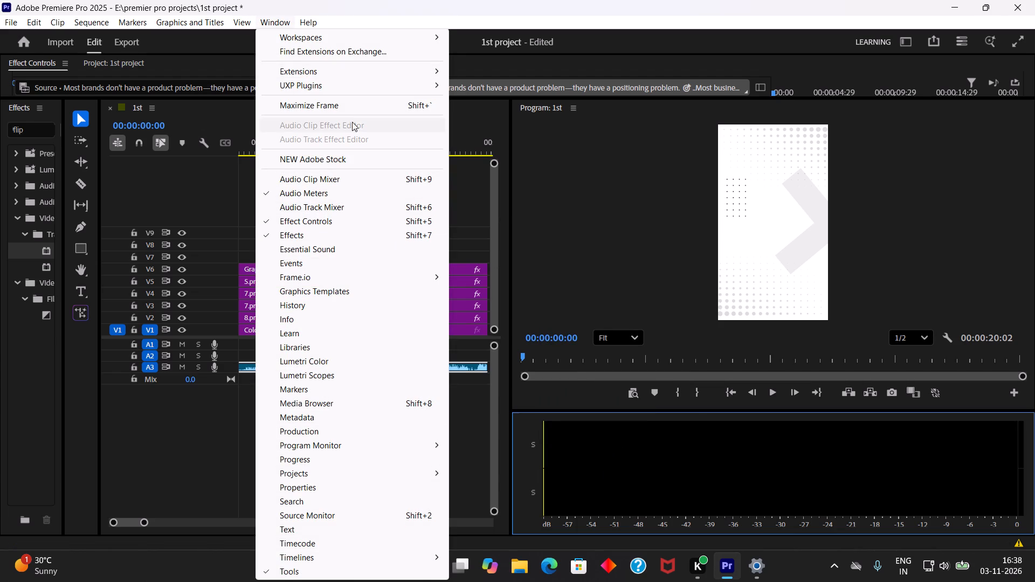
pyautogui.click(603, 487)
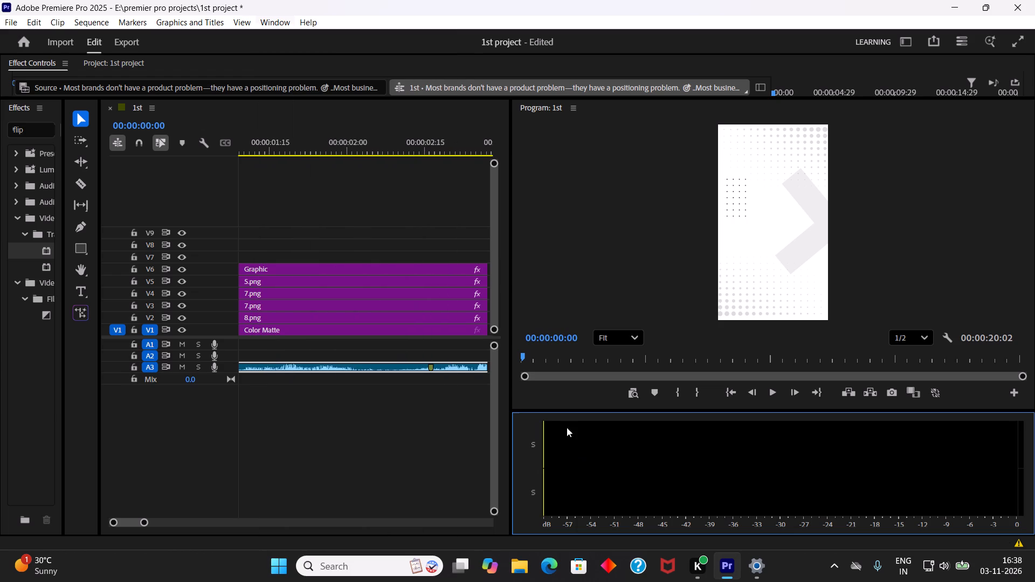
pyautogui.rightClick(531, 426)
pyautogui.moveTo(780, 409); pyautogui.dragTo(775, 523)
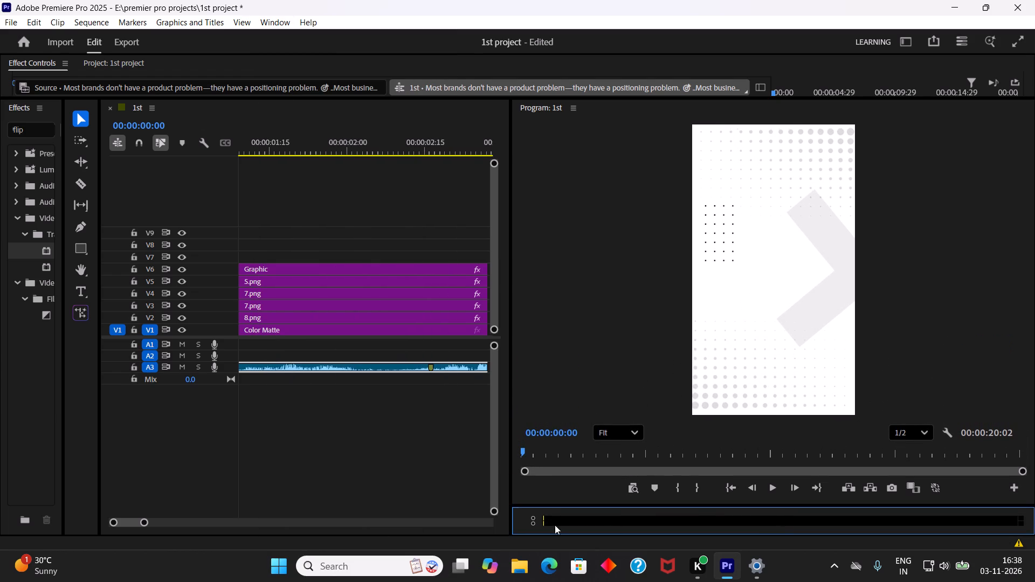
pyautogui.rightClick(517, 517)
pyautogui.click(549, 467)
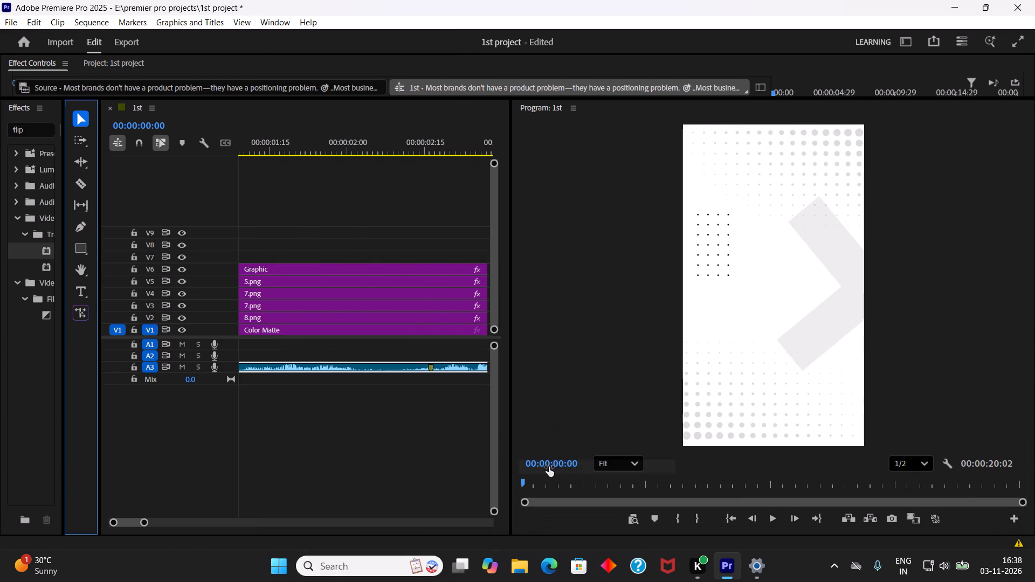
# Widen the timeline area on both sides, narrowing the Effects area and the Program monitor.
pyautogui.scroll(7, 296, 252)
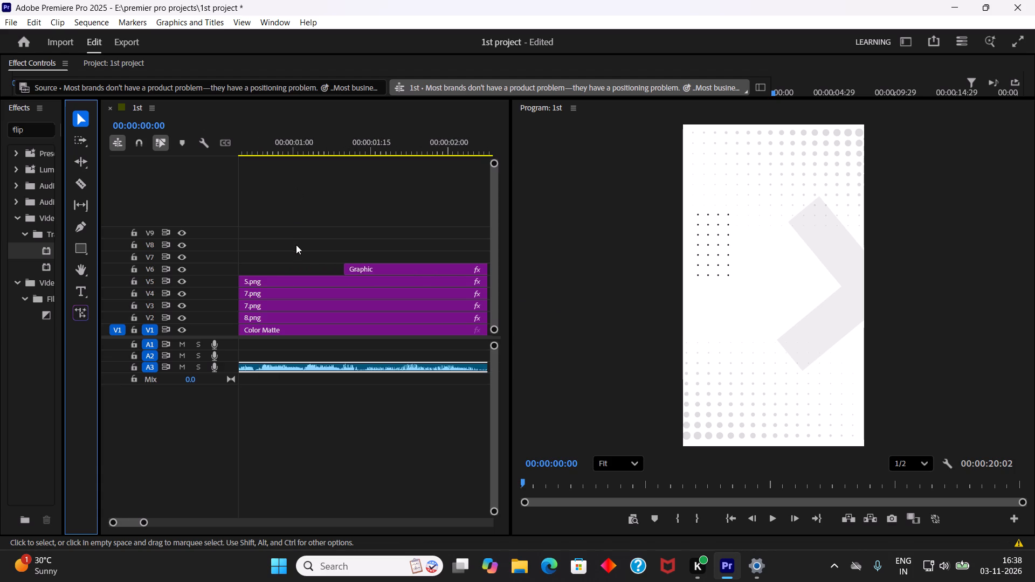
pyautogui.scroll(5, 296, 245)
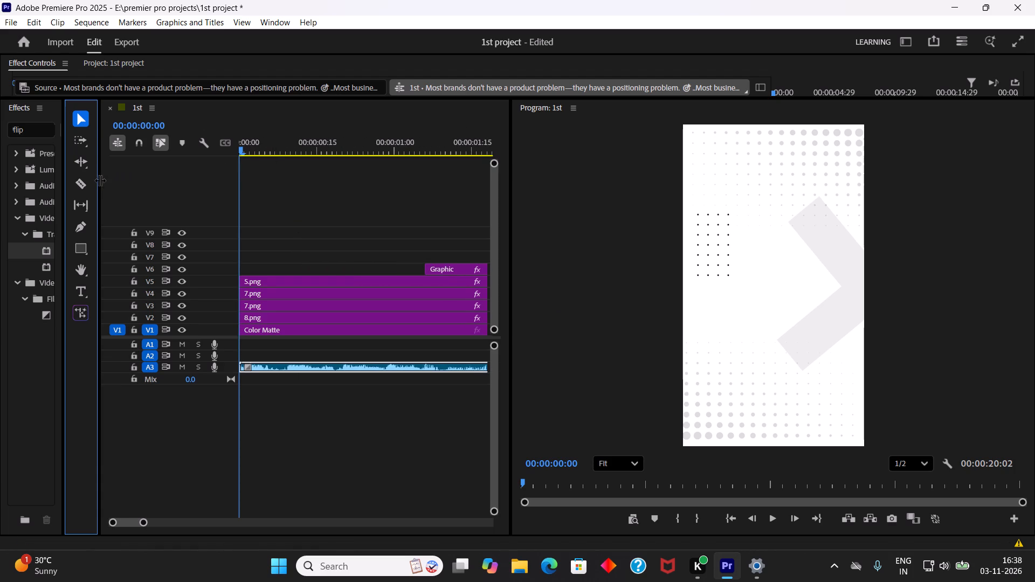
pyautogui.moveTo(100, 180); pyautogui.dragTo(94, 188)
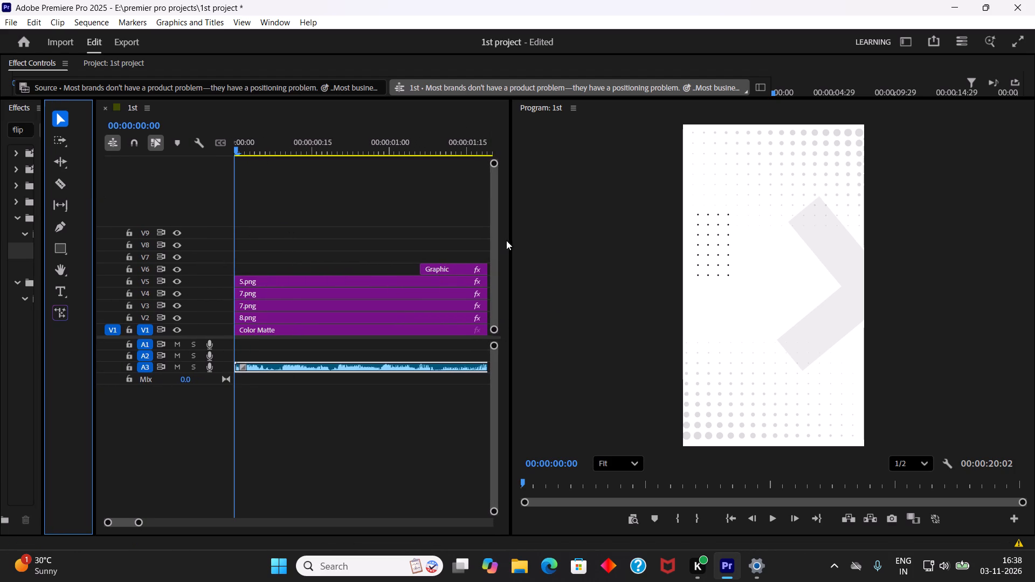
pyautogui.moveTo(511, 235); pyautogui.dragTo(618, 235)
# Reset the Program monitor's zoom level to Fit.
pyautogui.scroll(-3, 813, 275)
pyautogui.scroll(2, 813, 275)
pyautogui.click(729, 469)
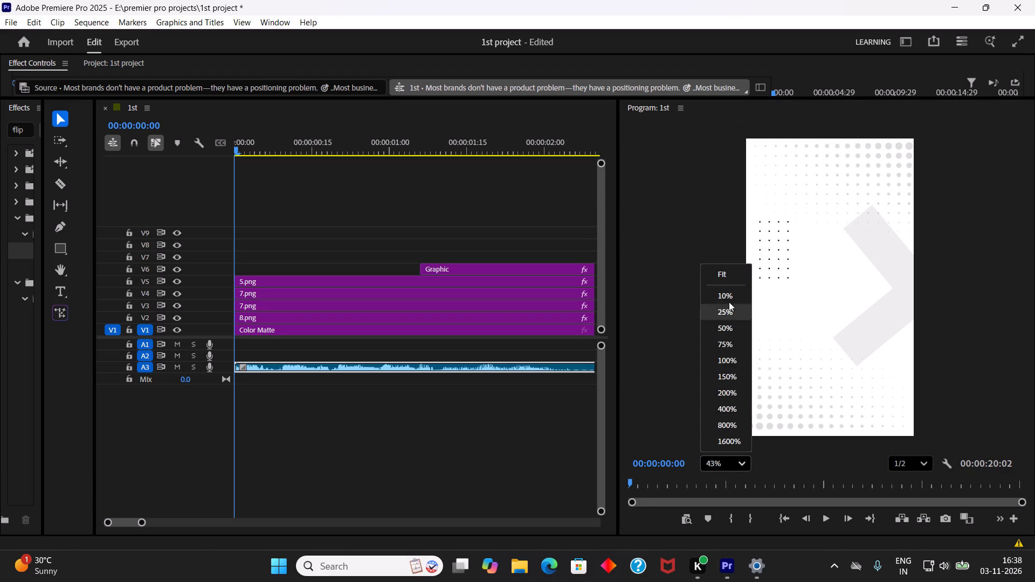
pyautogui.click(729, 267)
# Deselect the audio clip and save the project.
pyautogui.click(458, 452)
pyautogui.hotkey('ctrl', 's')
# Move the icons (1).png, icons (2).png and icons (3).png clips together earlier and up one track, onto V8 to V10.
pyautogui.scroll(2, 453, 379)
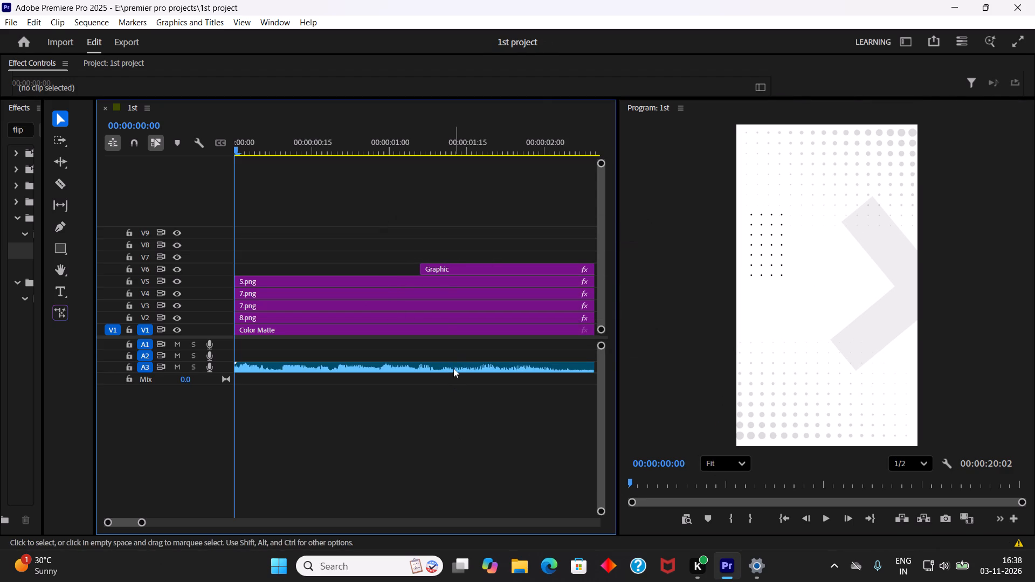
pyautogui.moveTo(435, 147); pyautogui.dragTo(588, 175)
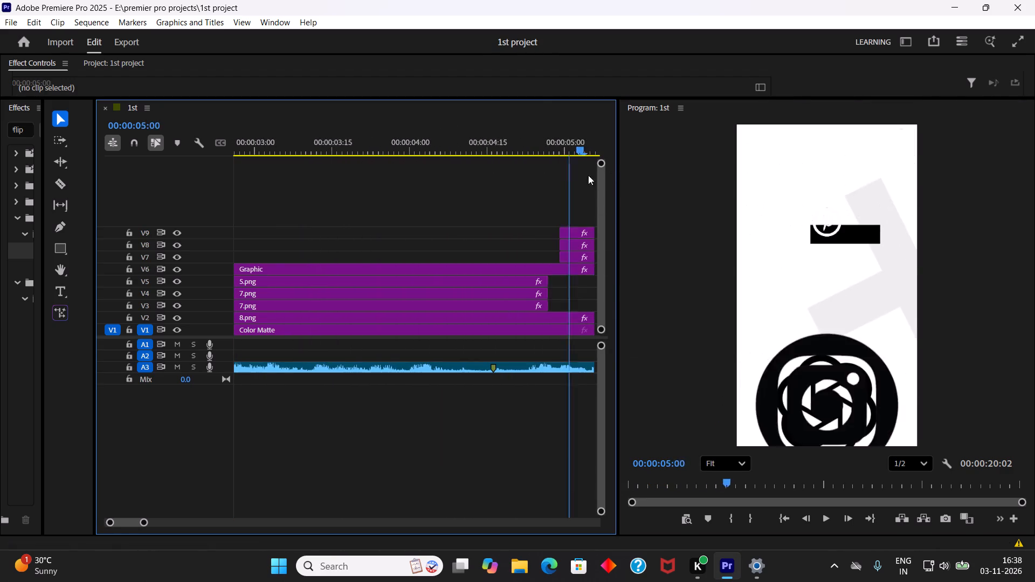
pyautogui.moveTo(588, 175); pyautogui.dragTo(521, 191)
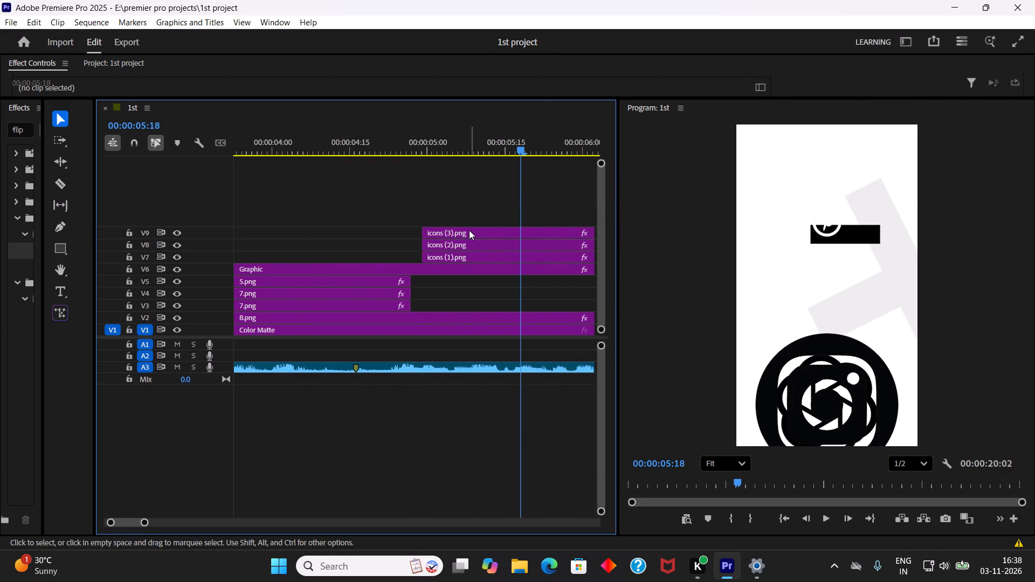
pyautogui.moveTo(454, 157); pyautogui.dragTo(430, 158)
pyautogui.click(485, 231)
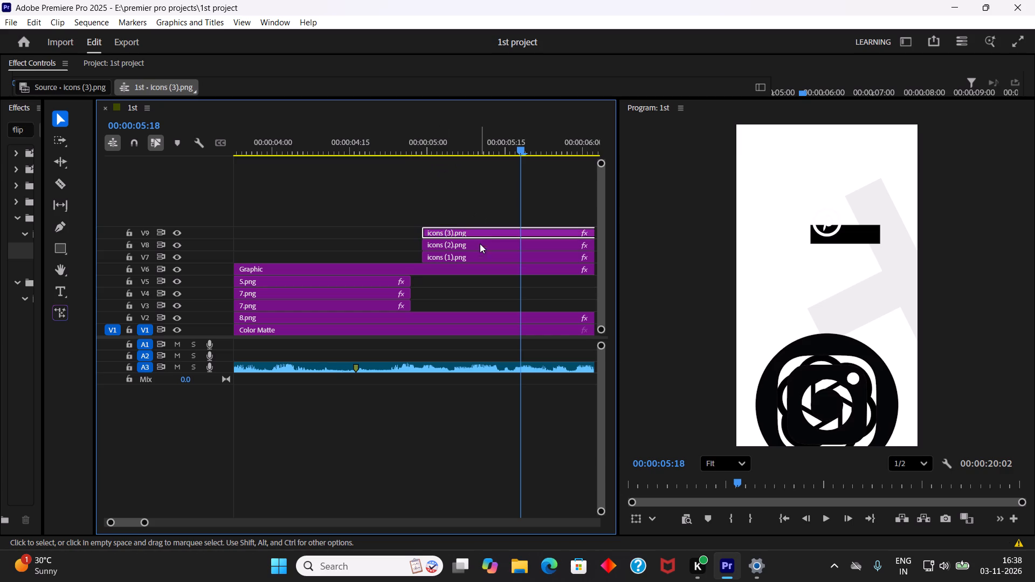
pyautogui.keyDown('shift'); pyautogui.click(467, 259); pyautogui.keyUp('shift')
pyautogui.keyDown('shift'); pyautogui.click(467, 247); pyautogui.keyUp('shift')
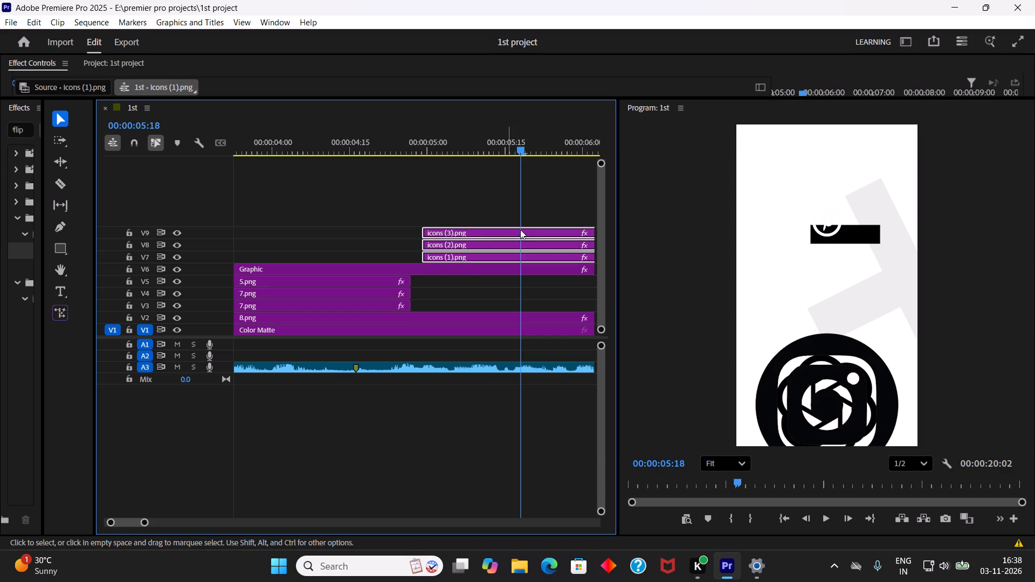
pyautogui.moveTo(532, 234); pyautogui.dragTo(401, 225)
# Slide the three icon clips earlier to start at 00:00:01:06, aligned with the start of the Graphic clip on V6.
pyautogui.moveTo(390, 152); pyautogui.dragTo(306, 176)
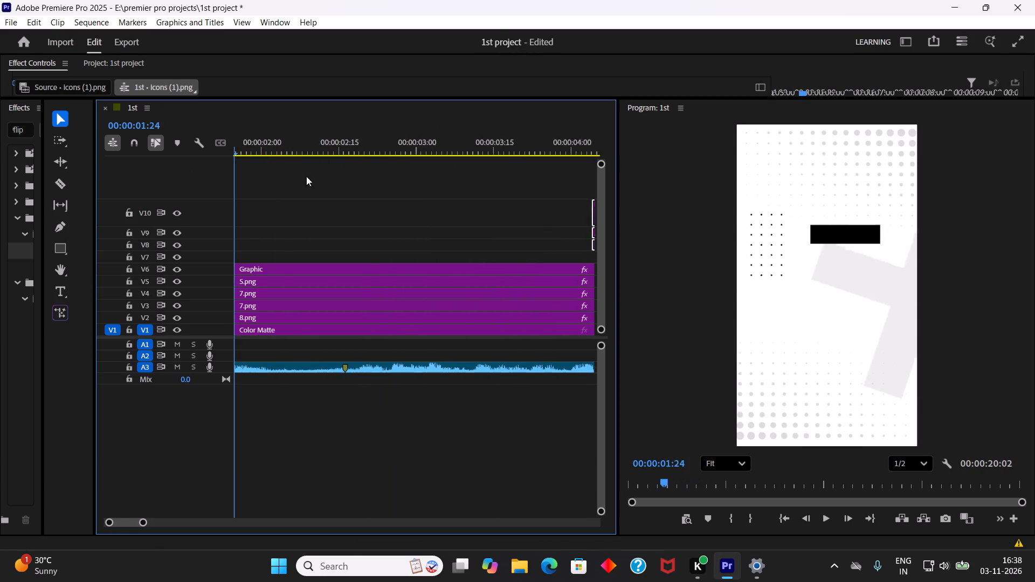
pyautogui.moveTo(306, 176); pyautogui.dragTo(536, 197)
pyautogui.moveTo(509, 211); pyautogui.dragTo(410, 211)
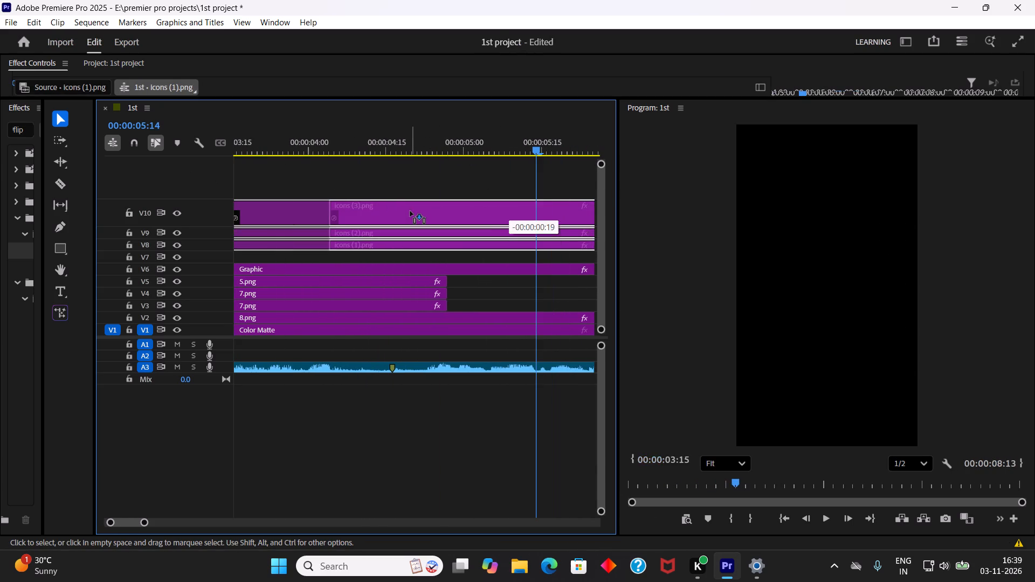
pyautogui.moveTo(410, 211); pyautogui.dragTo(409, 209)
pyautogui.moveTo(397, 152); pyautogui.dragTo(288, 177)
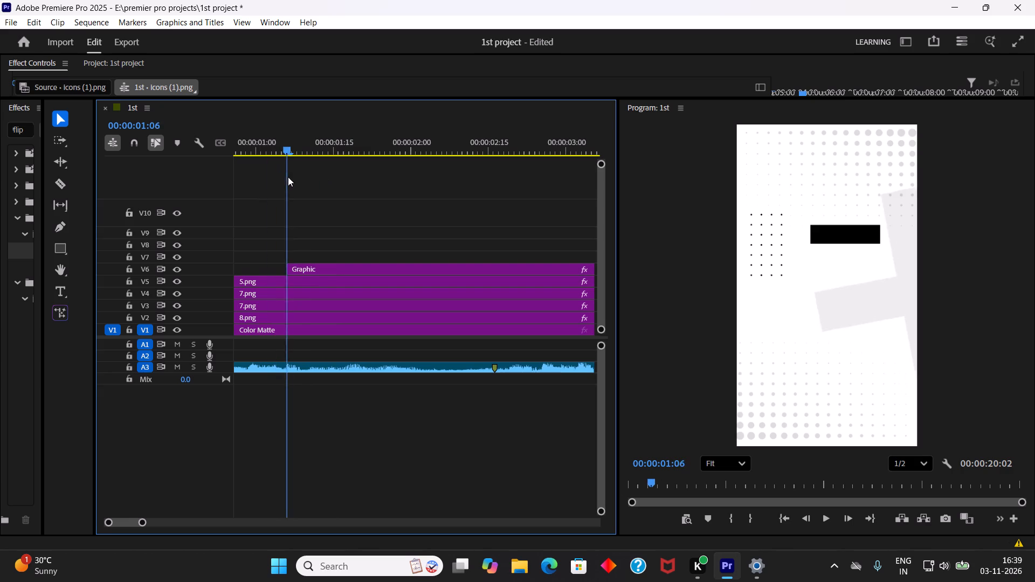
pyautogui.moveTo(288, 177); pyautogui.dragTo(537, 189)
pyautogui.moveTo(547, 213); pyautogui.dragTo(359, 220)
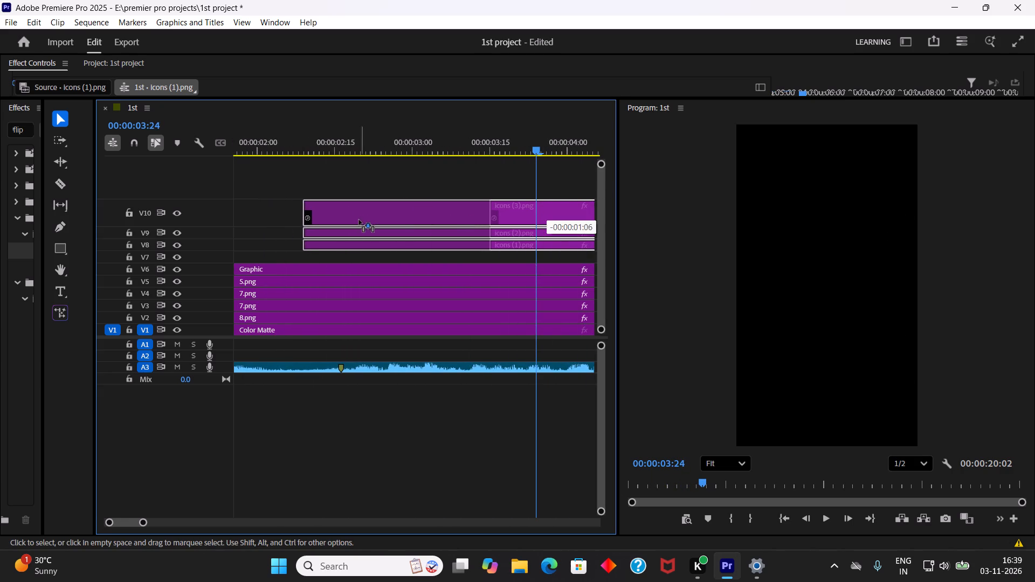
pyautogui.moveTo(359, 220); pyautogui.dragTo(330, 221)
pyautogui.moveTo(369, 154); pyautogui.dragTo(317, 187)
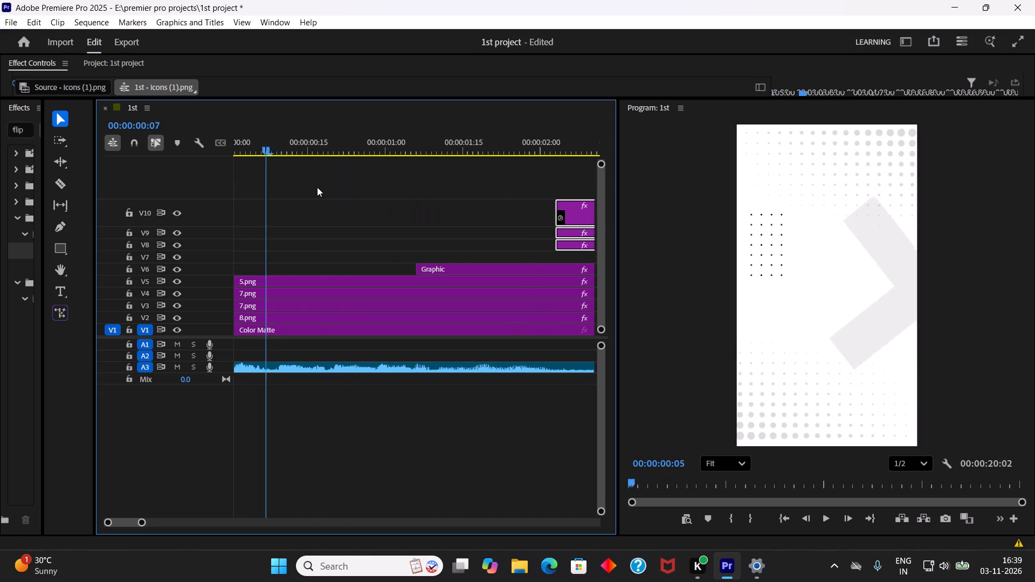
pyautogui.moveTo(317, 187); pyautogui.dragTo(419, 192)
pyautogui.moveTo(574, 209); pyautogui.dragTo(433, 212)
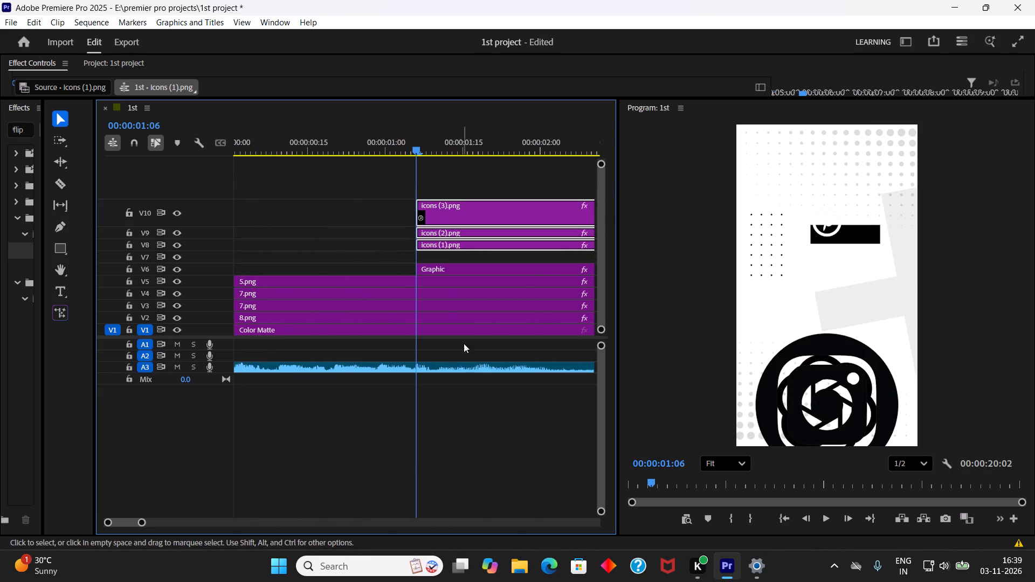
# Deselect the icon clips and shrink all the video tracks to their compact height.
pyautogui.click(479, 414)
pyautogui.moveTo(601, 165); pyautogui.dragTo(607, 176)
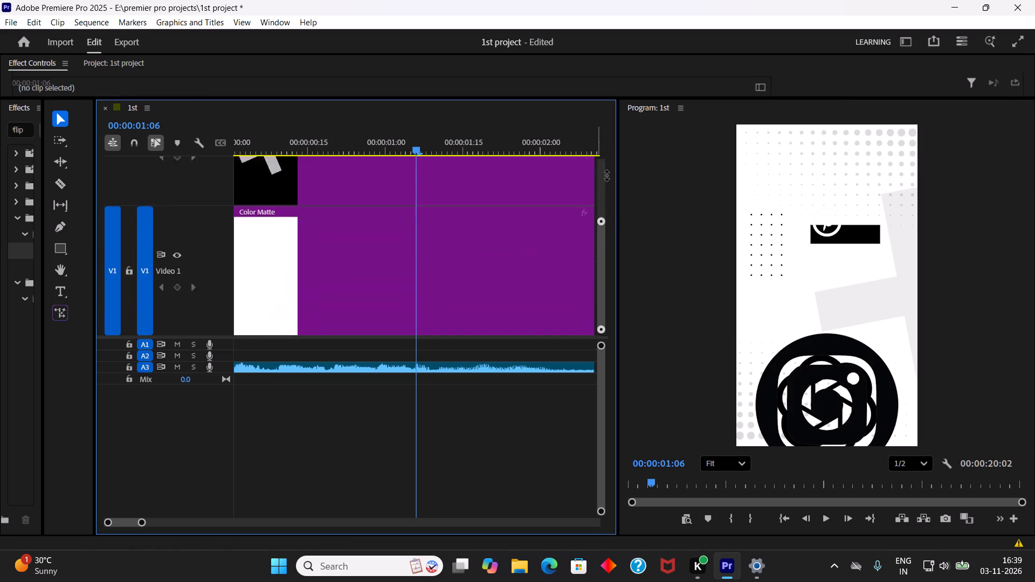
pyautogui.moveTo(607, 176); pyautogui.dragTo(617, 95)
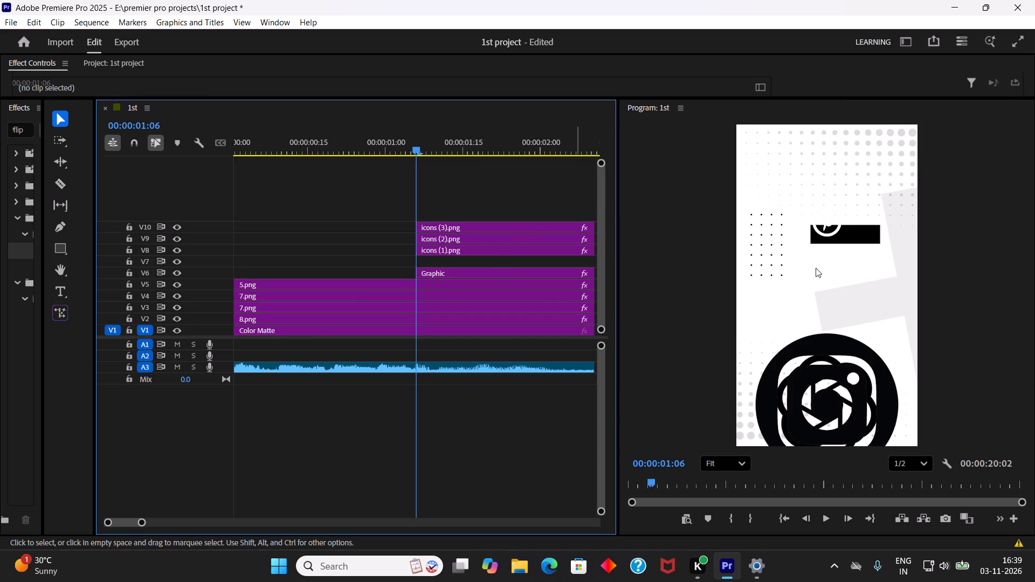
# Select the icons (3).png clip on V10 and try to move its icon slightly lower in the Program monitor.
pyautogui.scroll(2, 816, 268)
pyautogui.click(820, 211)
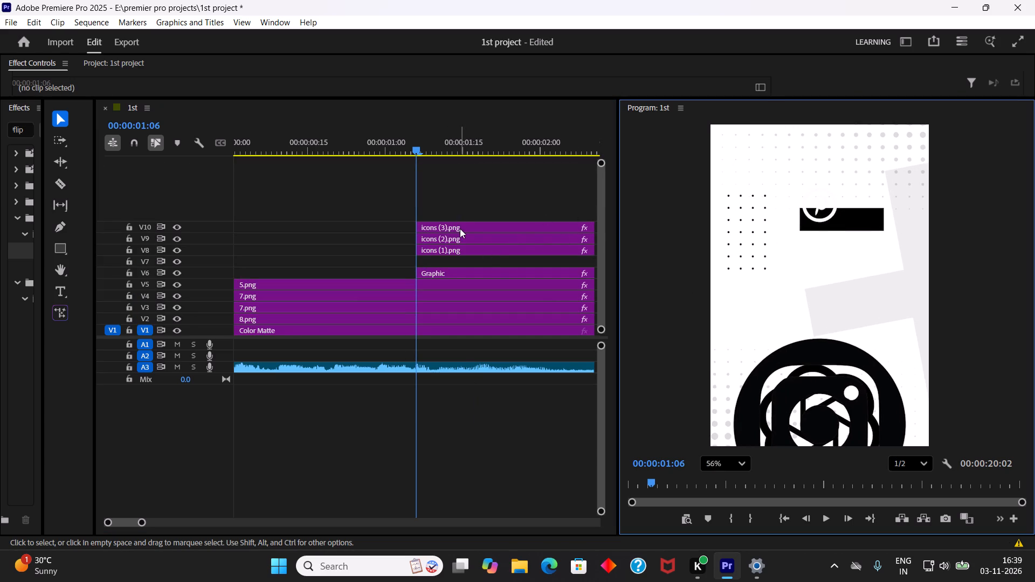
pyautogui.click(460, 228)
pyautogui.moveTo(823, 215); pyautogui.dragTo(823, 225)
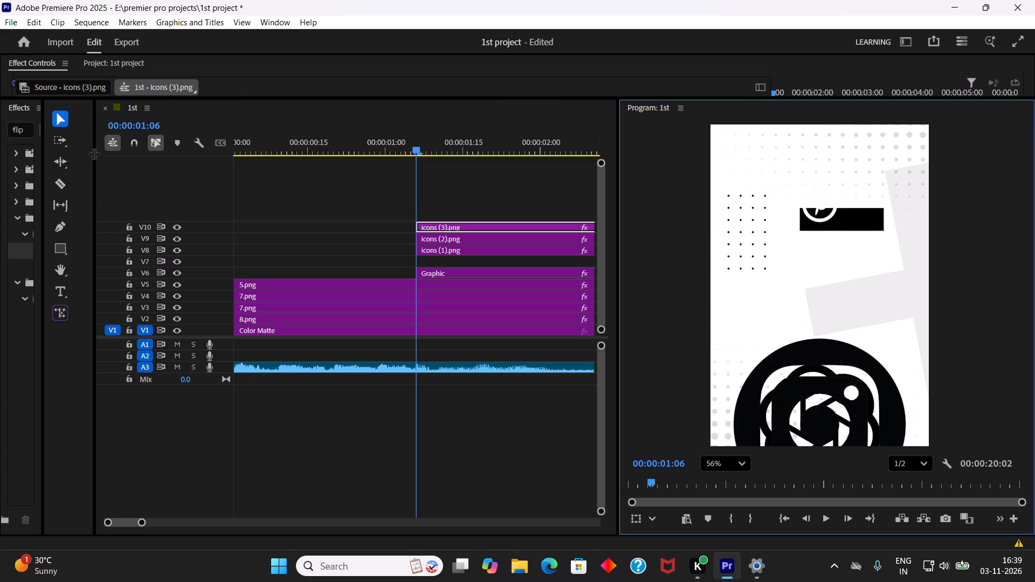
# Move the playhead to 00:00:01:21, widen the Effects panel and heighten Effect Controls to expose the Motion properties.
pyautogui.moveTo(94, 154); pyautogui.dragTo(267, 158)
pyautogui.moveTo(526, 151); pyautogui.dragTo(526, 151)
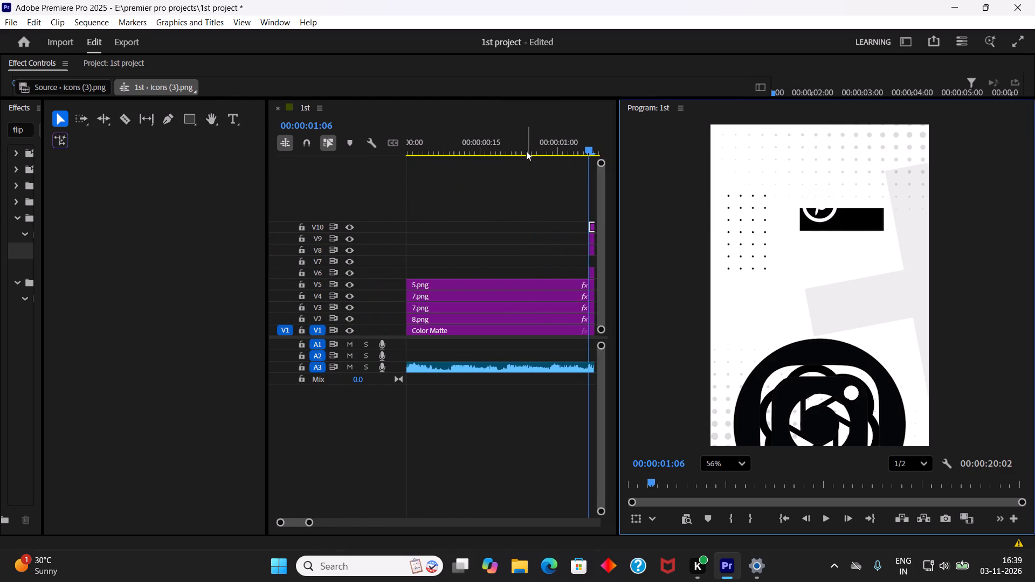
pyautogui.moveTo(526, 151); pyautogui.dragTo(451, 193)
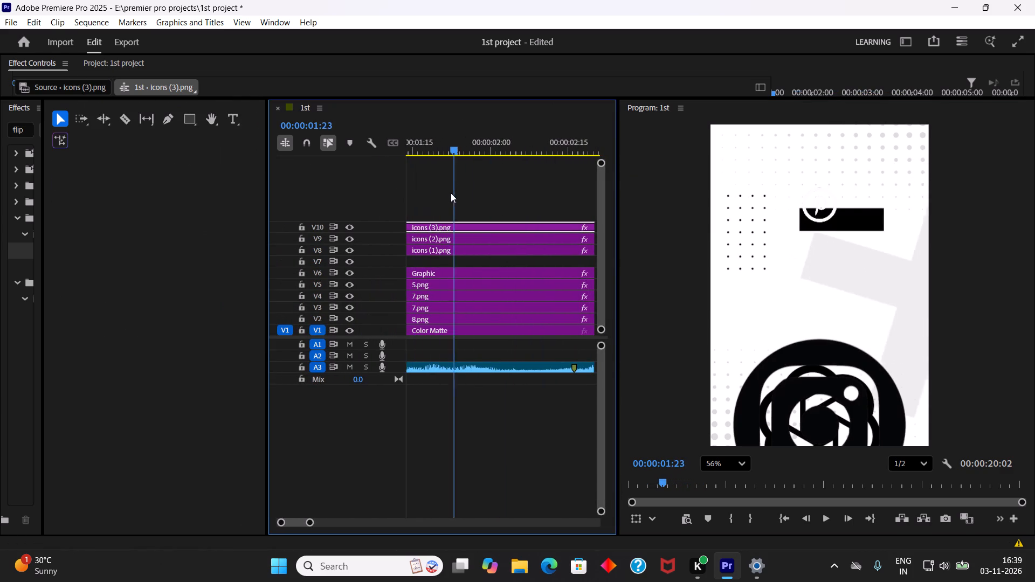
pyautogui.moveTo(451, 193); pyautogui.dragTo(444, 192)
pyautogui.moveTo(41, 117); pyautogui.dragTo(52, 119)
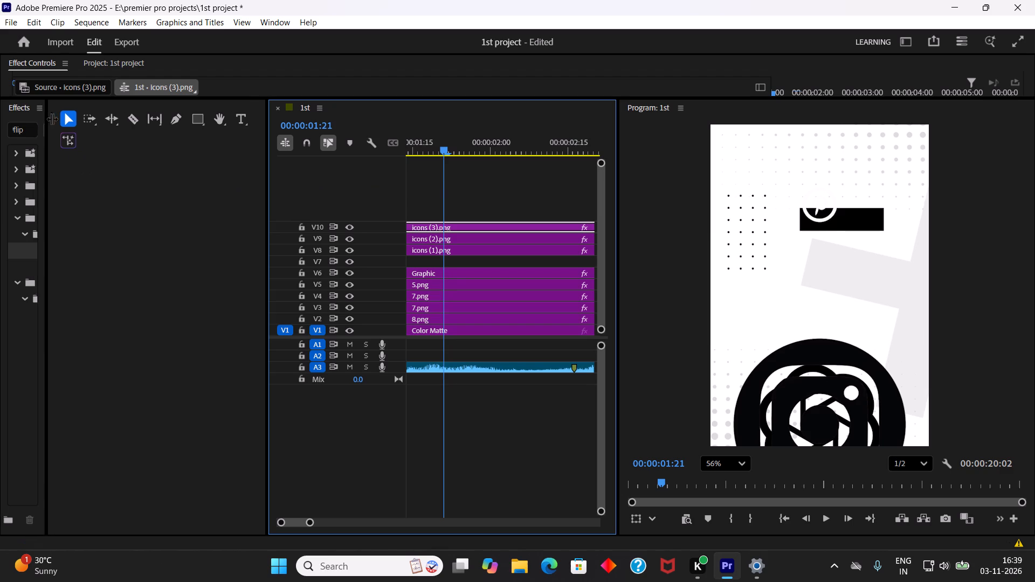
pyautogui.moveTo(52, 119); pyautogui.dragTo(225, 130)
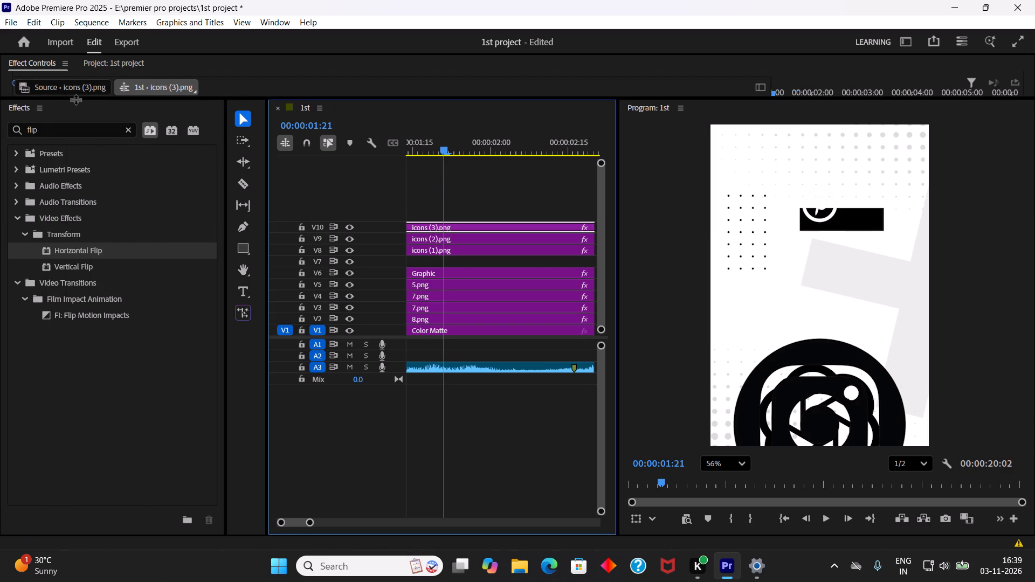
pyautogui.moveTo(78, 98); pyautogui.dragTo(78, 200)
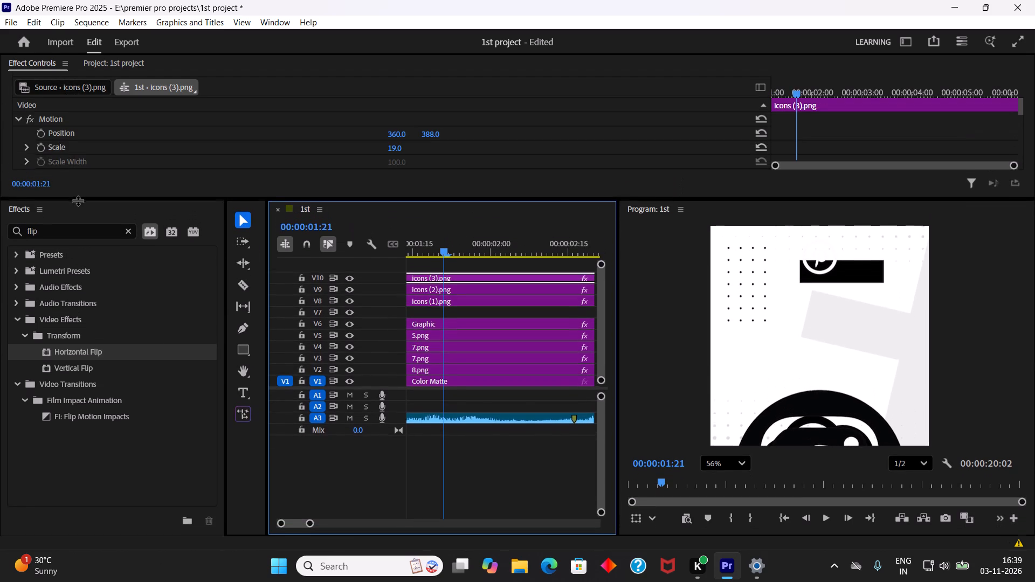
pyautogui.moveTo(78, 200); pyautogui.dragTo(81, 209)
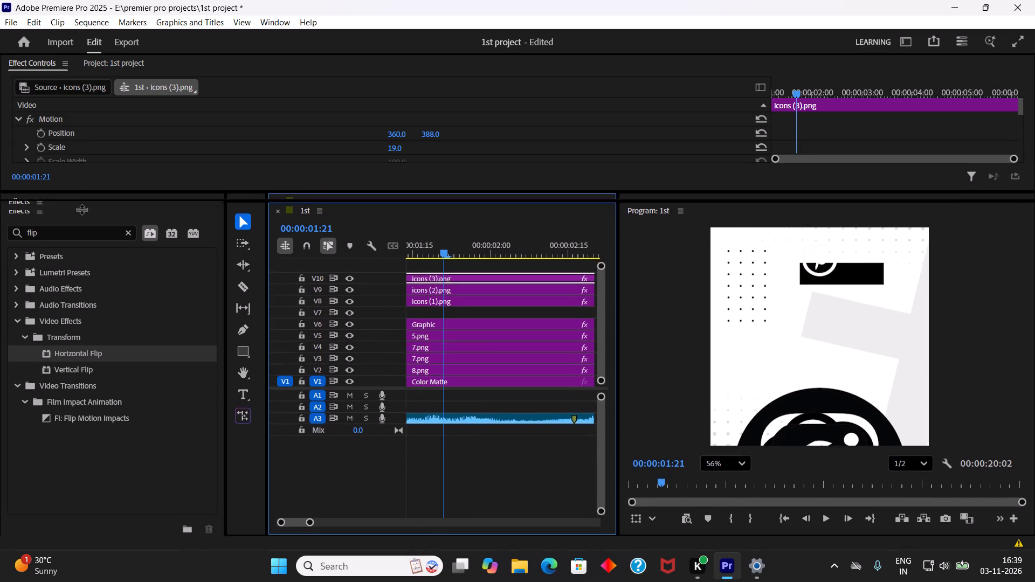
pyautogui.moveTo(81, 209); pyautogui.dragTo(81, 211)
# Zoom the Program monitor out to 26% and play the sequence from 00:00:01:21 to 00:00:02:13.
pyautogui.scroll(-9, 815, 302)
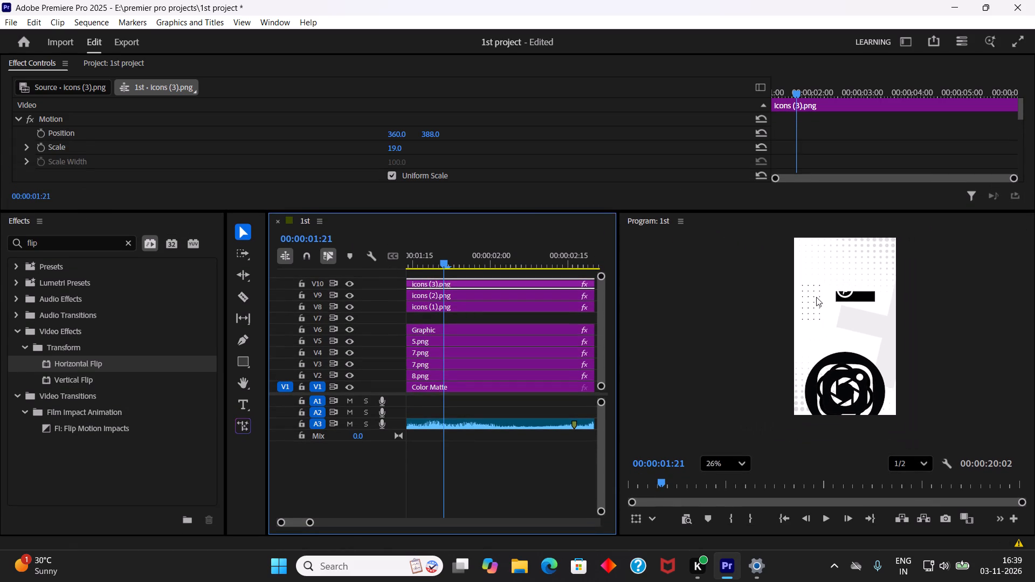
pyautogui.press('space')
pyautogui.press('space')
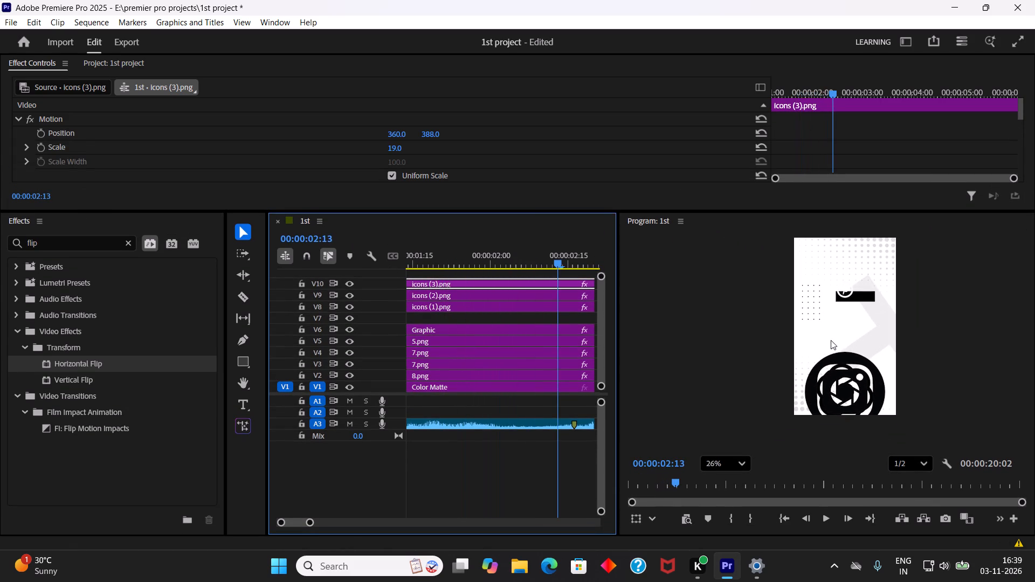
# Scale the icons (3).png clip down to 9 and set its vertical position to 435.
pyautogui.scroll(-5, 71, 147)
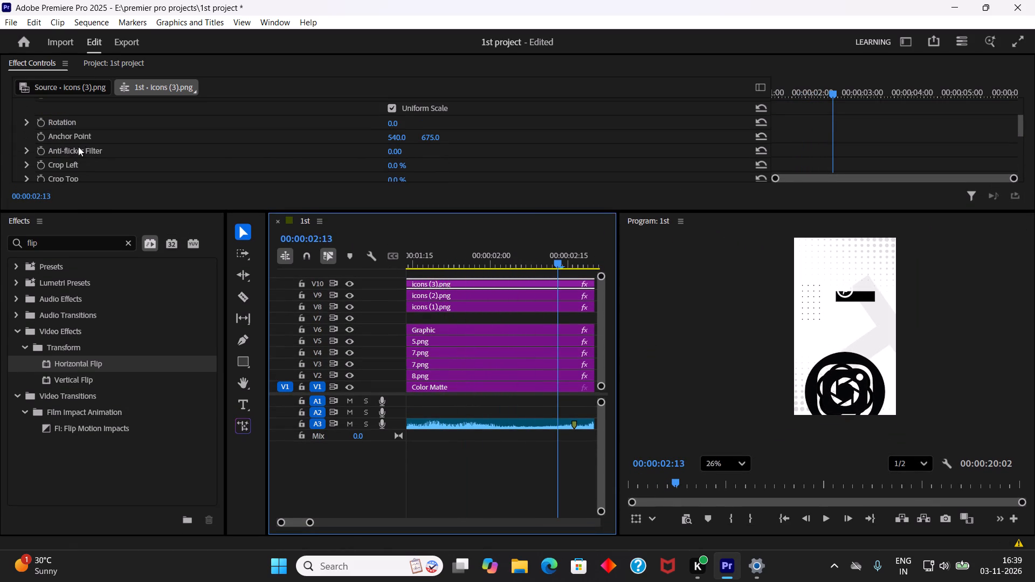
pyautogui.scroll(-4, 298, 154)
pyautogui.scroll(5, 157, 131)
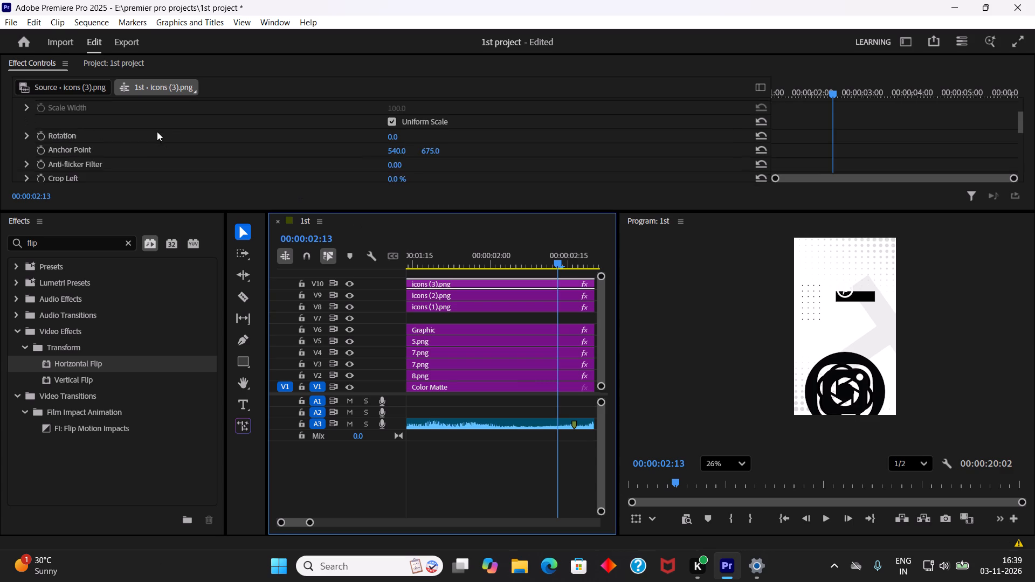
pyautogui.scroll(7, 157, 131)
pyautogui.moveTo(436, 134); pyautogui.dragTo(455, 135)
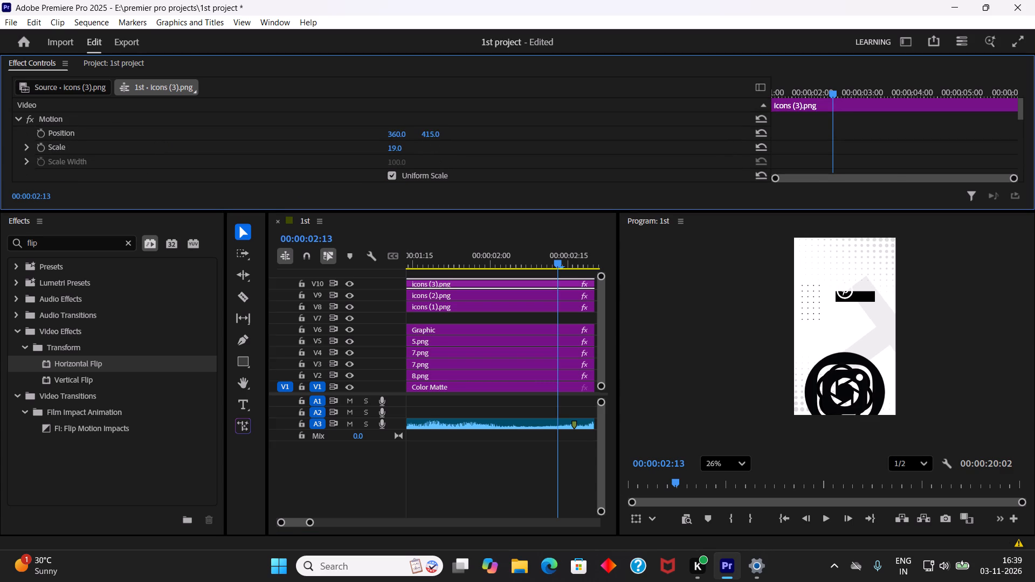
pyautogui.moveTo(455, 135); pyautogui.dragTo(479, 133)
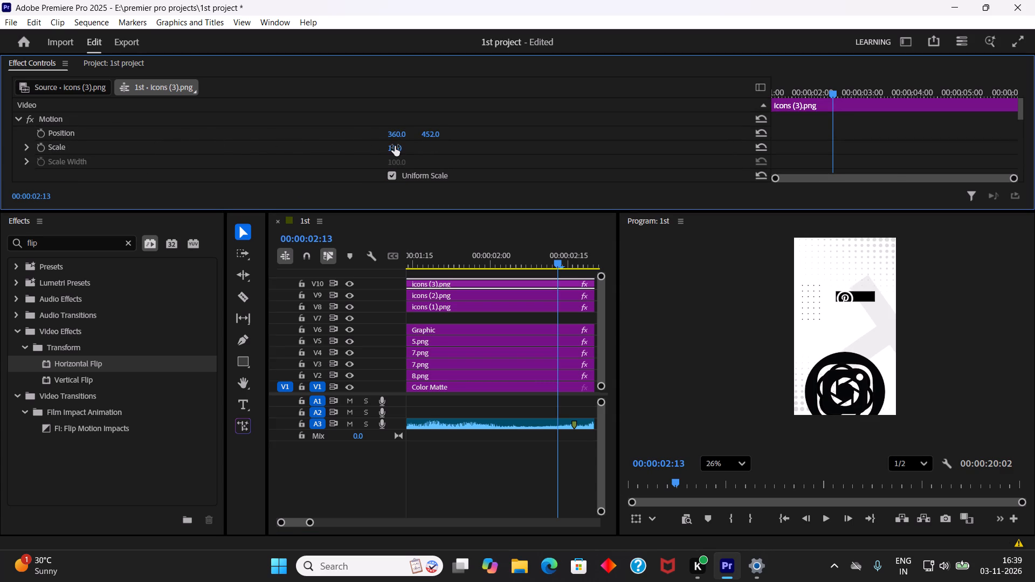
pyautogui.moveTo(395, 146); pyautogui.dragTo(388, 146)
pyautogui.moveTo(431, 132); pyautogui.dragTo(419, 131)
# Set the horizontal position of icons (3).png to 336, placing the Pinterest icon at the black bar's left end.
pyautogui.scroll(14, 872, 317)
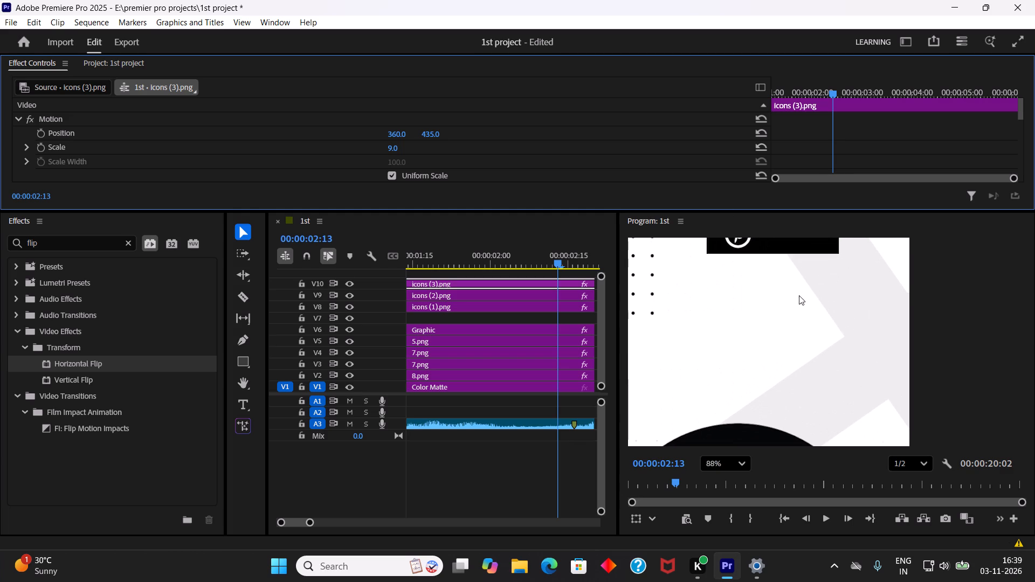
pyautogui.press('h')
pyautogui.moveTo(760, 315); pyautogui.dragTo(783, 390)
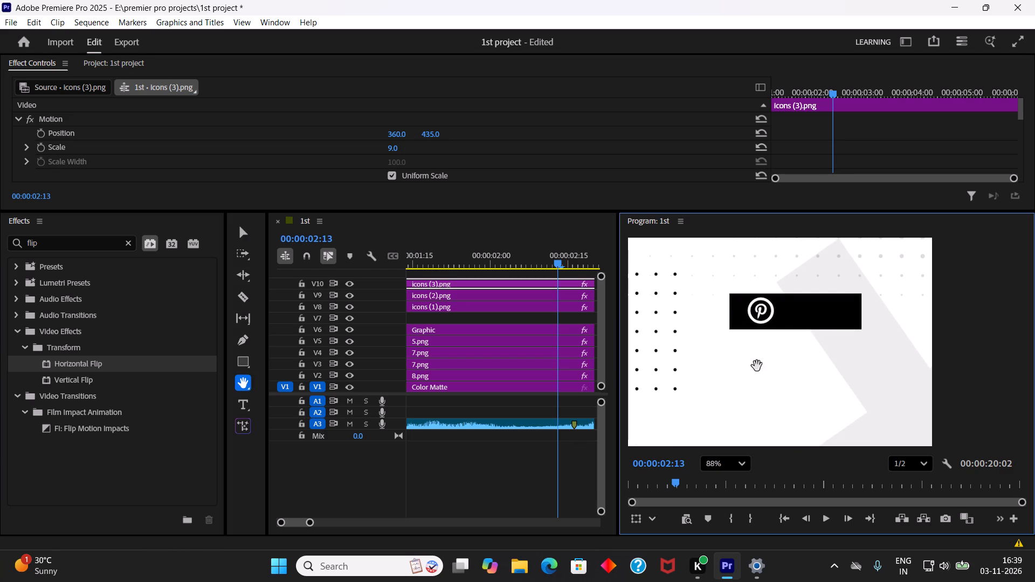
pyautogui.press('v')
pyautogui.moveTo(395, 134); pyautogui.dragTo(409, 134)
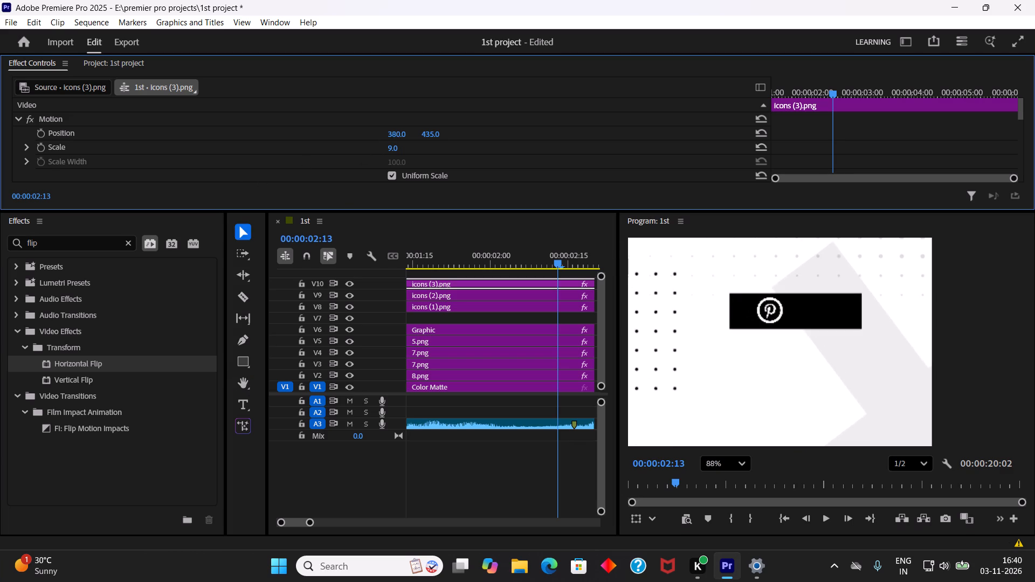
pyautogui.moveTo(409, 134); pyautogui.dragTo(377, 141)
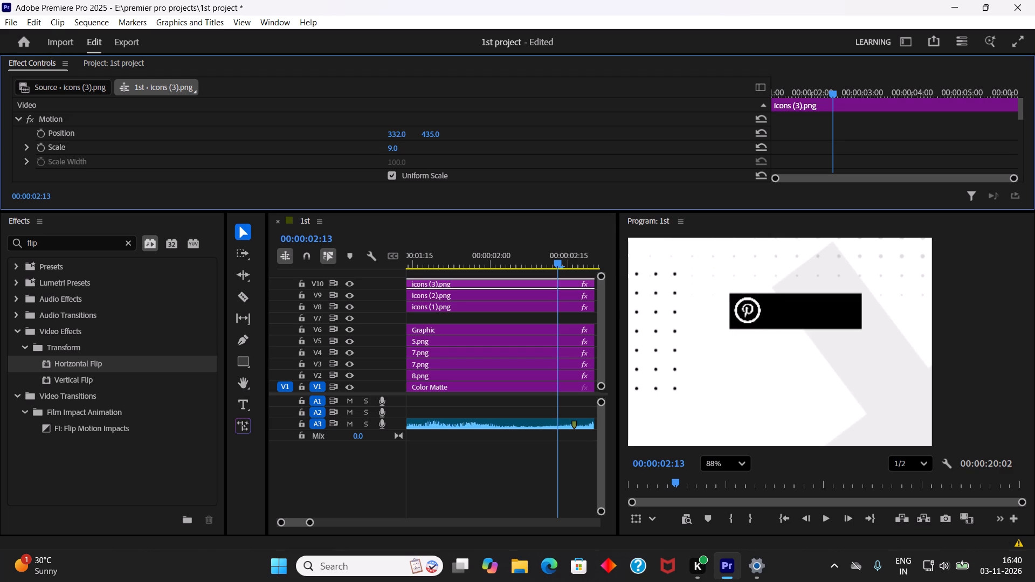
pyautogui.moveTo(377, 141); pyautogui.dragTo(379, 141)
# Set the scale of icons (3).png to 10.
pyautogui.click(393, 149)
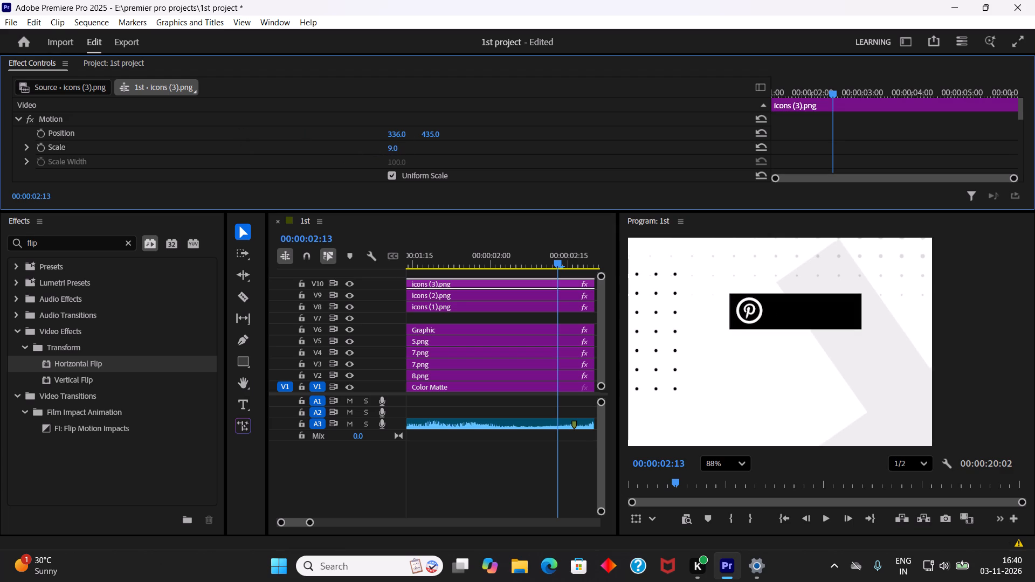
pyautogui.write('10')
pyautogui.press('Return')
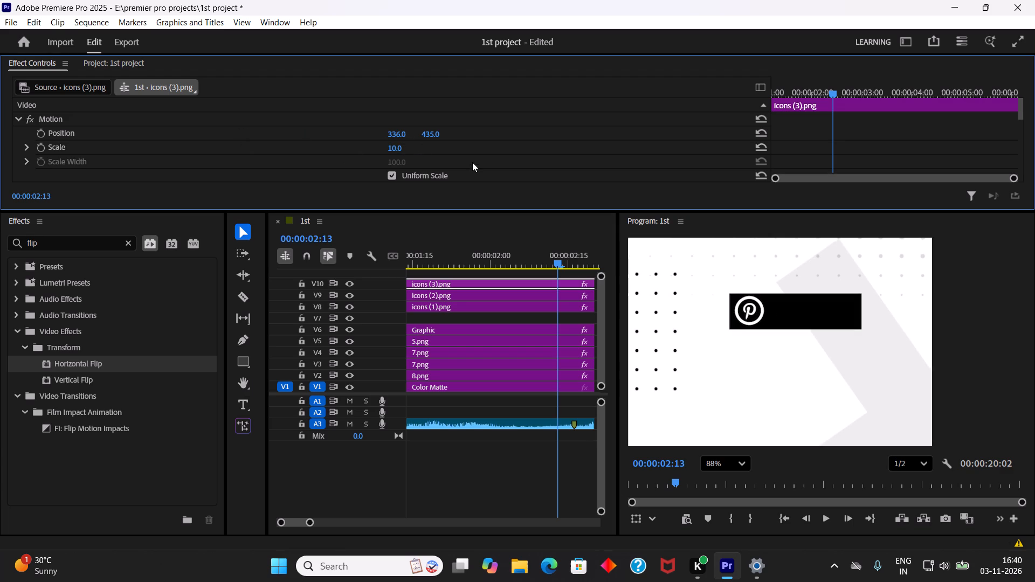
# Select the icons (2).png clip on V9 and move it upward by reducing its vertical position.
pyautogui.click(453, 294)
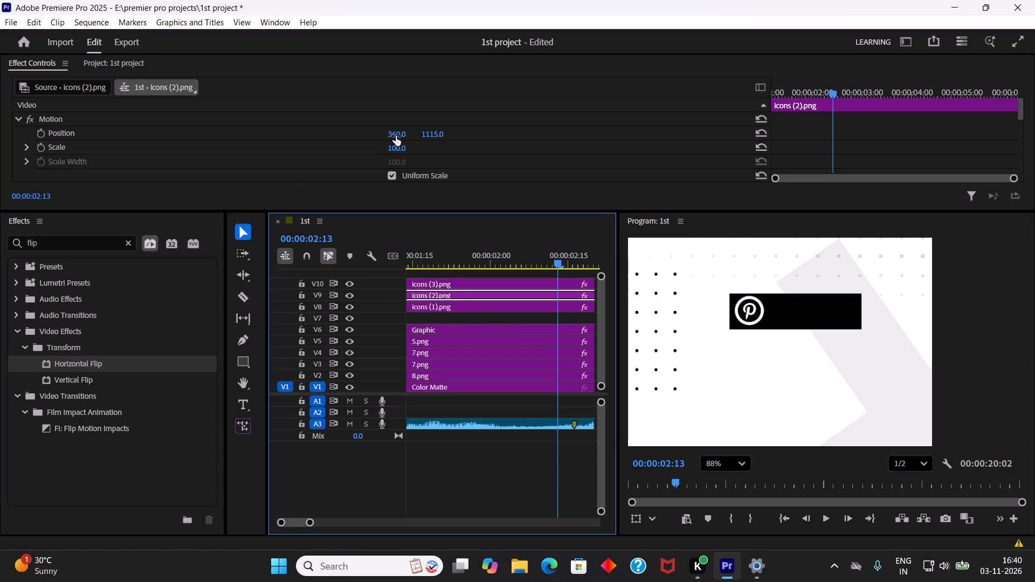
pyautogui.moveTo(396, 136); pyautogui.dragTo(309, 143)
pyautogui.hotkey('ctrl', 'z')
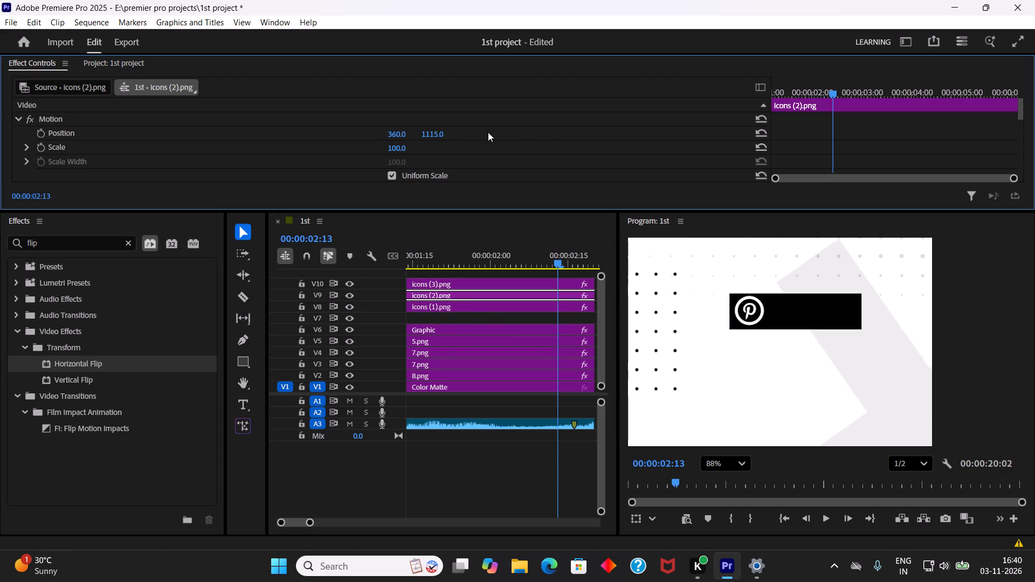
pyautogui.moveTo(444, 136); pyautogui.dragTo(217, 157)
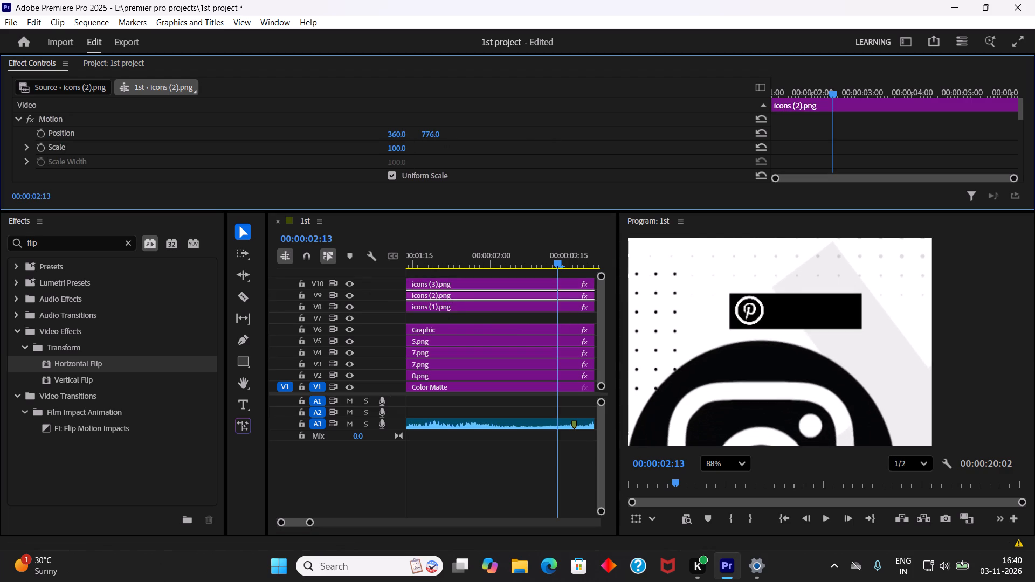
# Set the scale of the icons (2).png clip to 10.
pyautogui.moveTo(217, 157); pyautogui.dragTo(216, 157)
pyautogui.click(384, 149)
pyautogui.click(396, 148)
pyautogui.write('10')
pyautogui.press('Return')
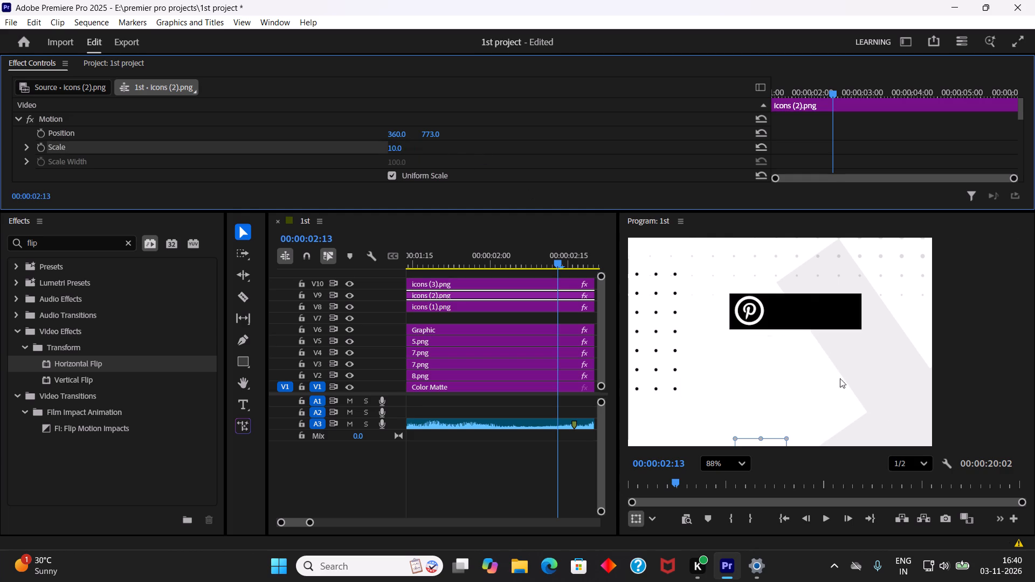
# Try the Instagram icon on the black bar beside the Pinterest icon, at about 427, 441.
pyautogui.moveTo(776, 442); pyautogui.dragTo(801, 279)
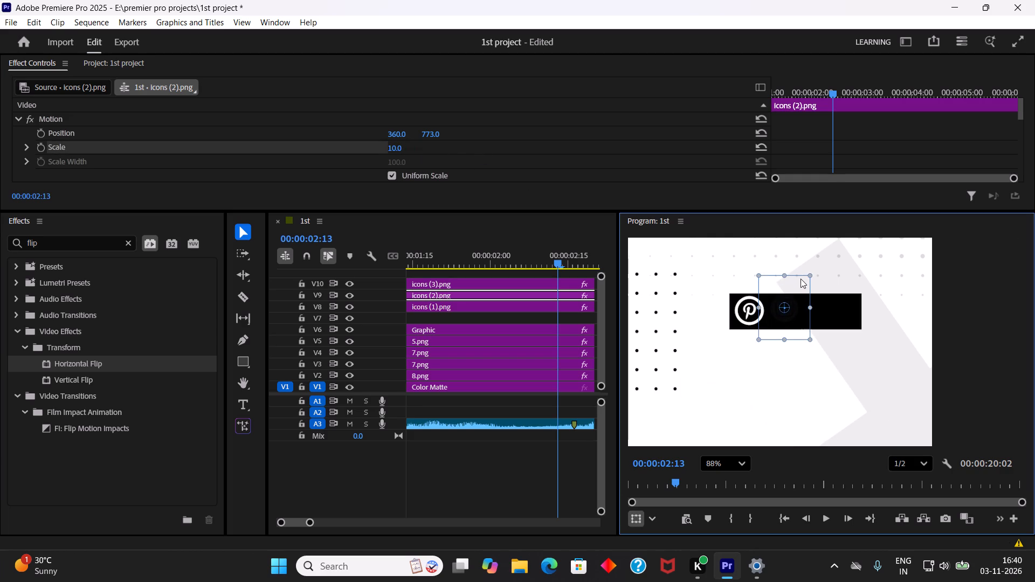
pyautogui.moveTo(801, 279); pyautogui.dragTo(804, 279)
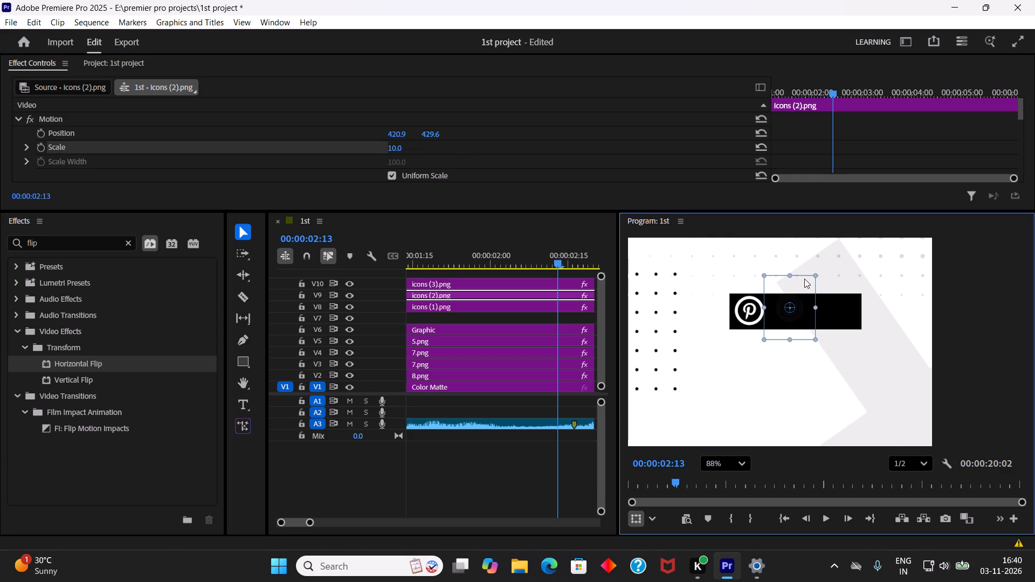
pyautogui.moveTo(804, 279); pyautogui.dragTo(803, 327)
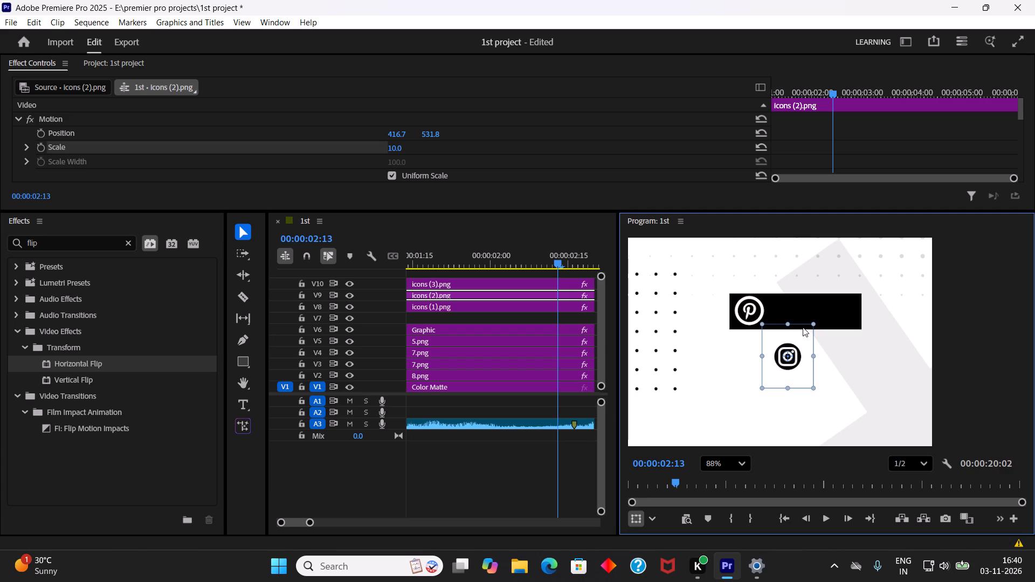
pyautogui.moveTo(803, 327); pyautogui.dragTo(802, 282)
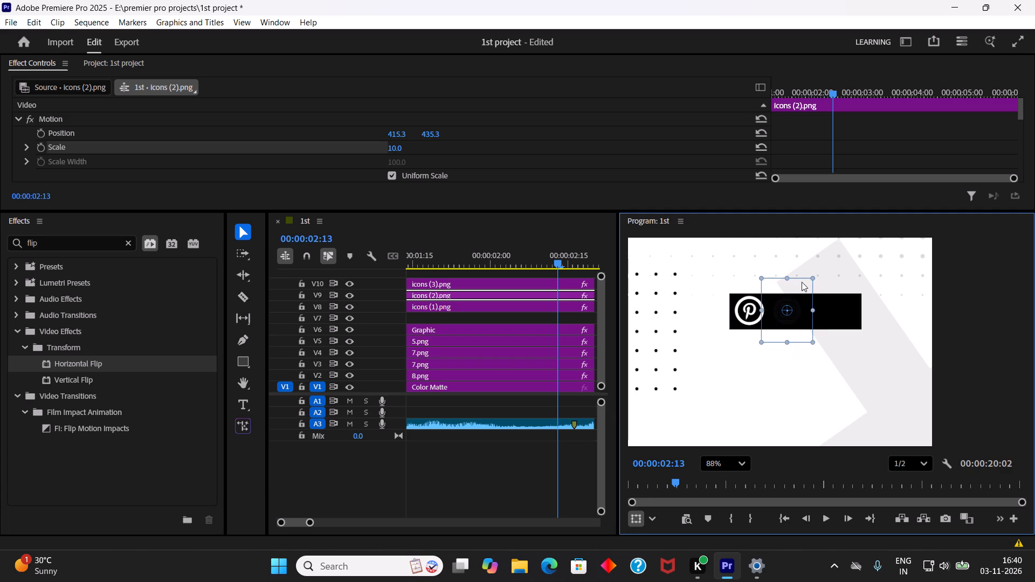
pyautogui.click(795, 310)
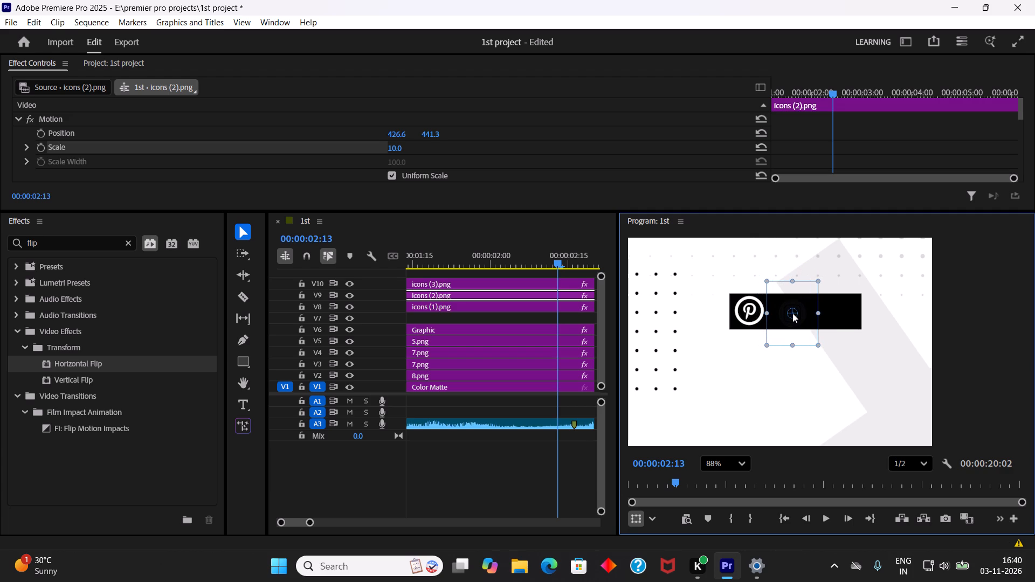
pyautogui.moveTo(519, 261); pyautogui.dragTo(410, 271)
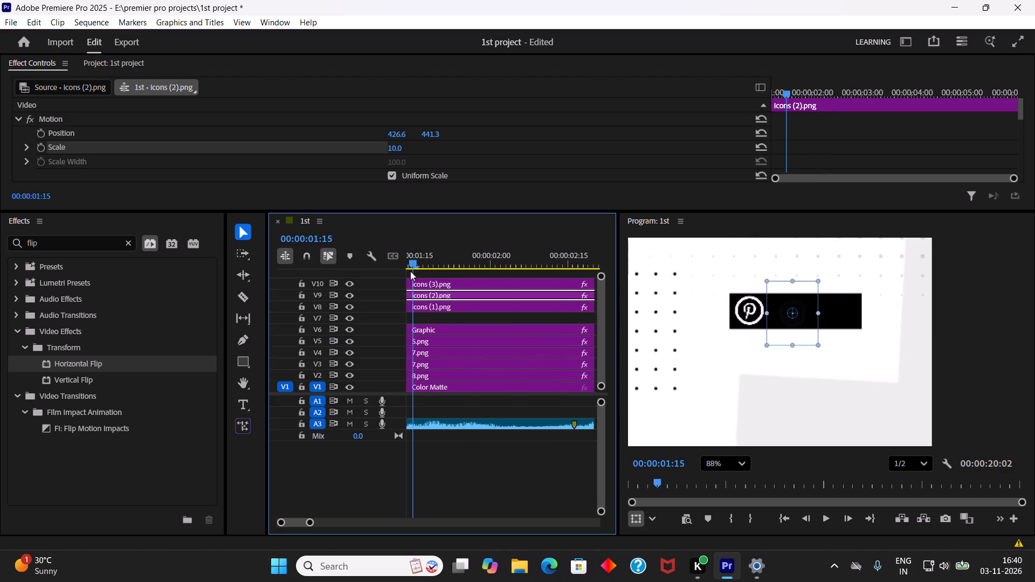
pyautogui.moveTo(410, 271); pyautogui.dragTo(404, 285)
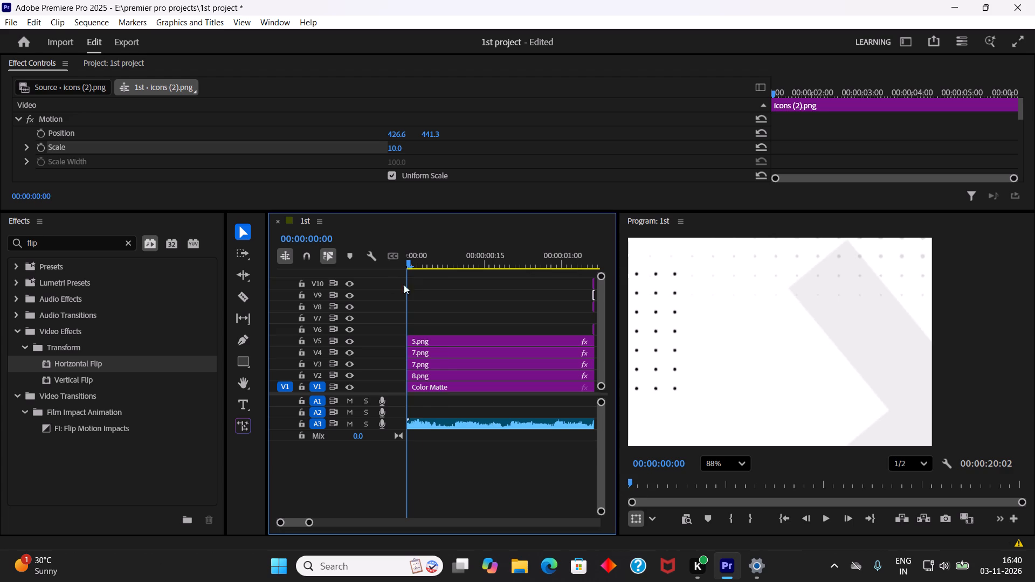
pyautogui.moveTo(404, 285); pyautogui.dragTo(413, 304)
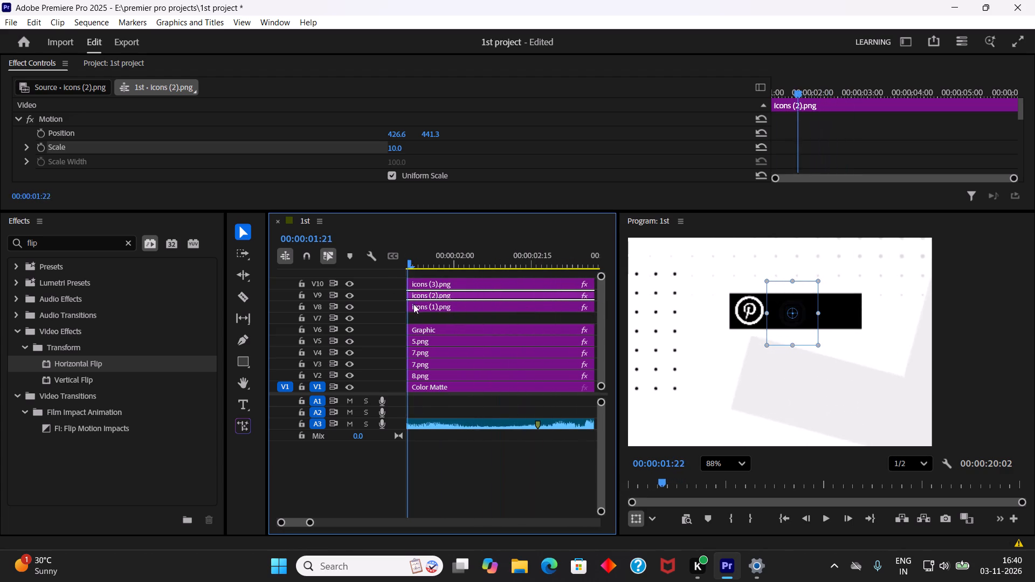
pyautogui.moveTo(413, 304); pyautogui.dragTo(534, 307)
# Place the Instagram icon on the white area below the black bar, at about 445, 553.
pyautogui.moveTo(797, 316); pyautogui.dragTo(808, 317)
pyautogui.hotkey('ctrl', 'z')
pyautogui.moveTo(809, 321); pyautogui.dragTo(818, 375)
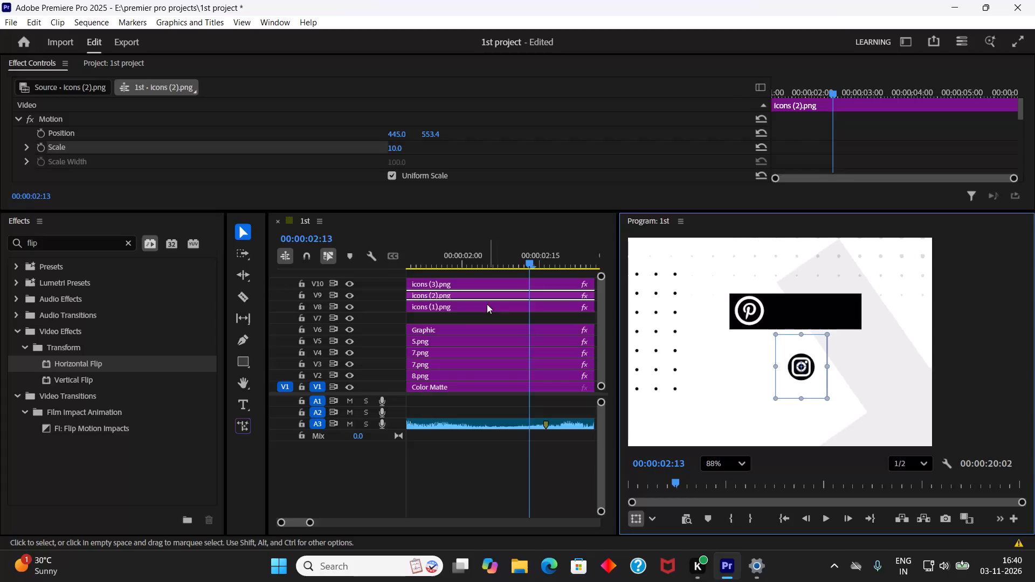
# Raise the icons (1).png clip on V8 to a vertical position of 601 and set its scale to 10.
pyautogui.click(451, 310)
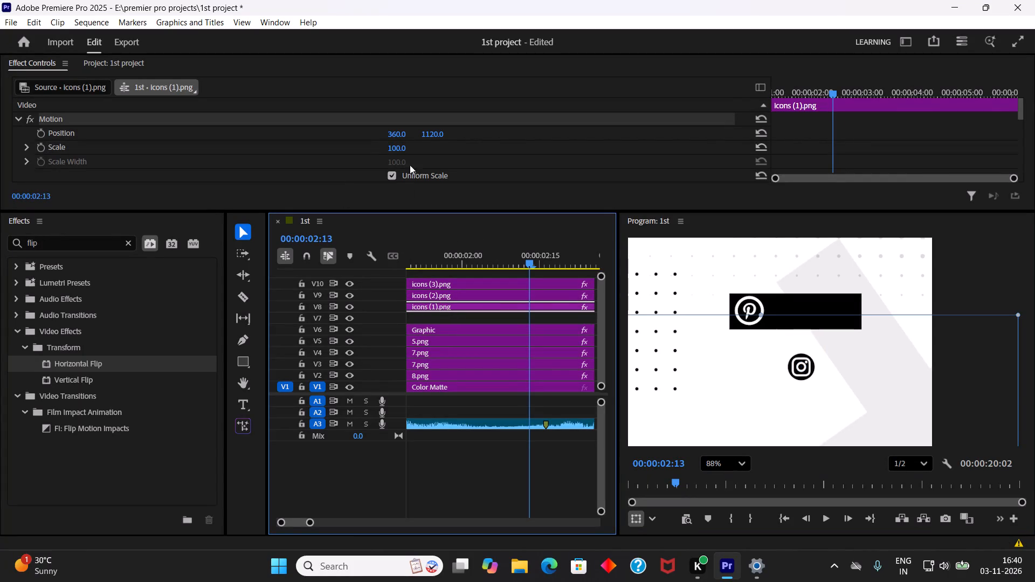
pyautogui.moveTo(439, 138); pyautogui.dragTo(88, 227)
pyautogui.click(391, 147)
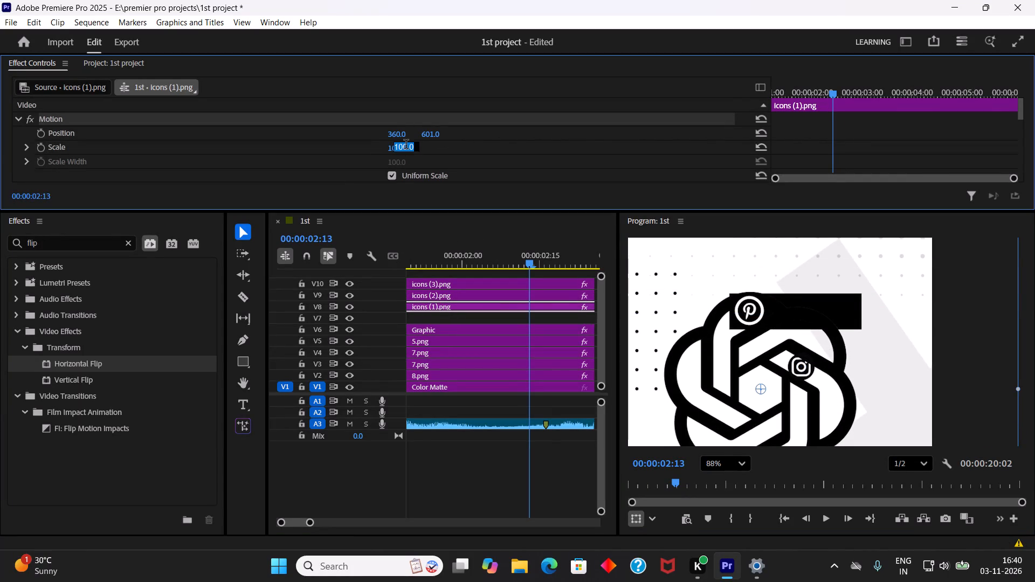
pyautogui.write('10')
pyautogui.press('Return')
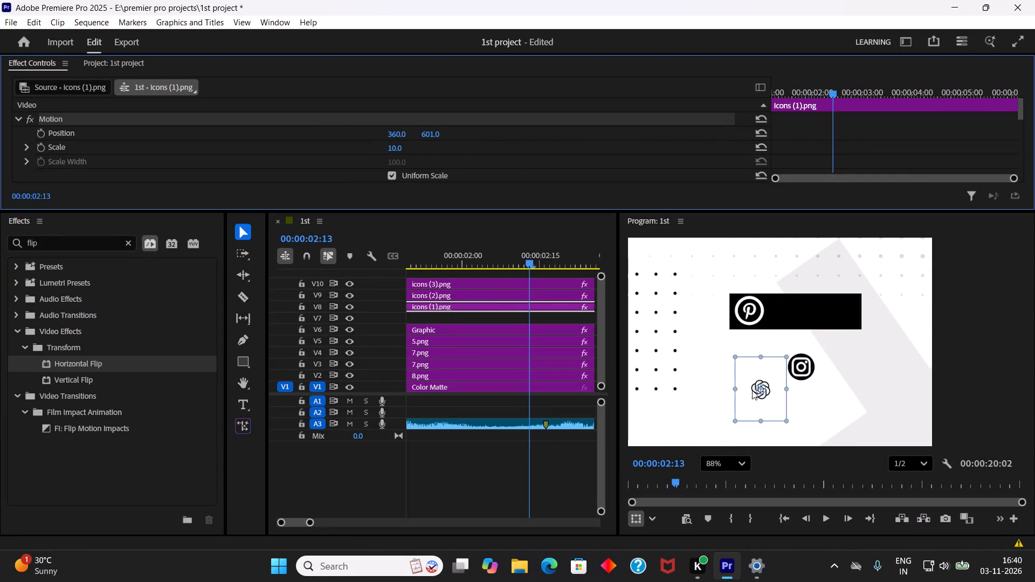
# Move the icons (1).png knot-shaped icon to just below the black bar, at about 421, 493.
pyautogui.moveTo(761, 389); pyautogui.dragTo(773, 384)
pyautogui.hotkey('ctrl', 'z')
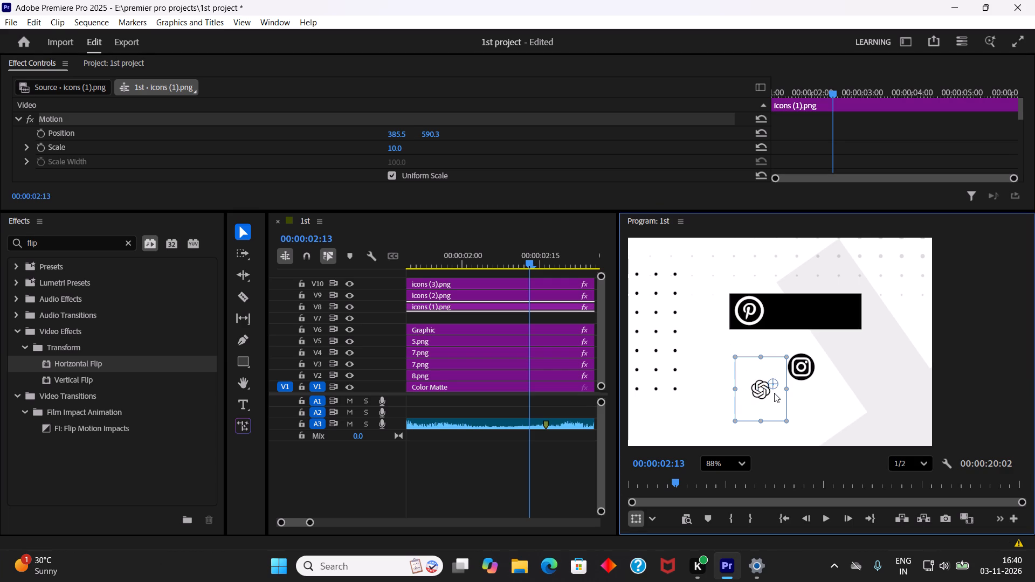
pyautogui.moveTo(769, 394); pyautogui.dragTo(791, 316)
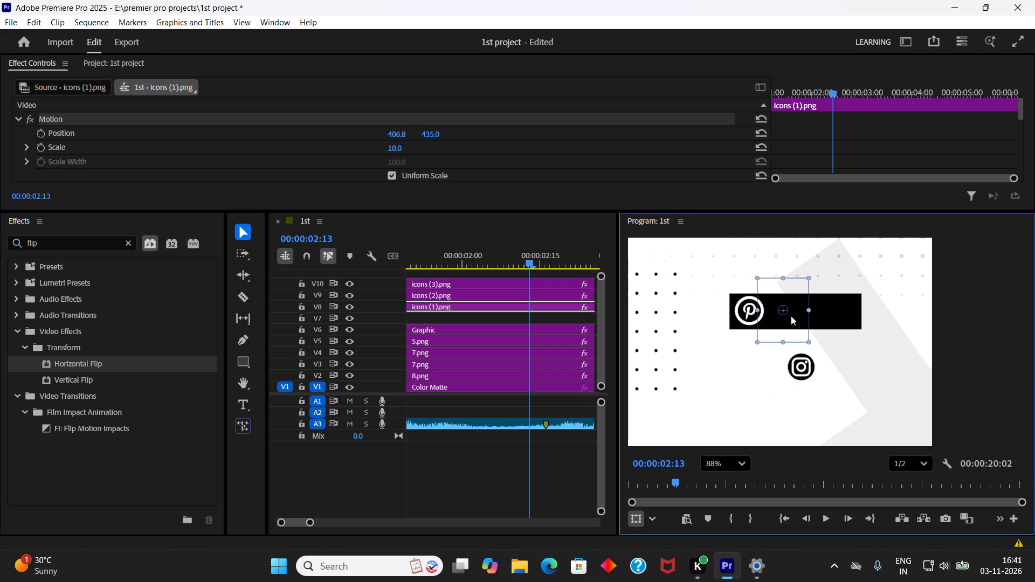
pyautogui.moveTo(791, 316); pyautogui.dragTo(798, 344)
# Select the icons (3).png clip on V10 and nudge the Pinterest icon slightly vertically on the black bar.
pyautogui.click(749, 317)
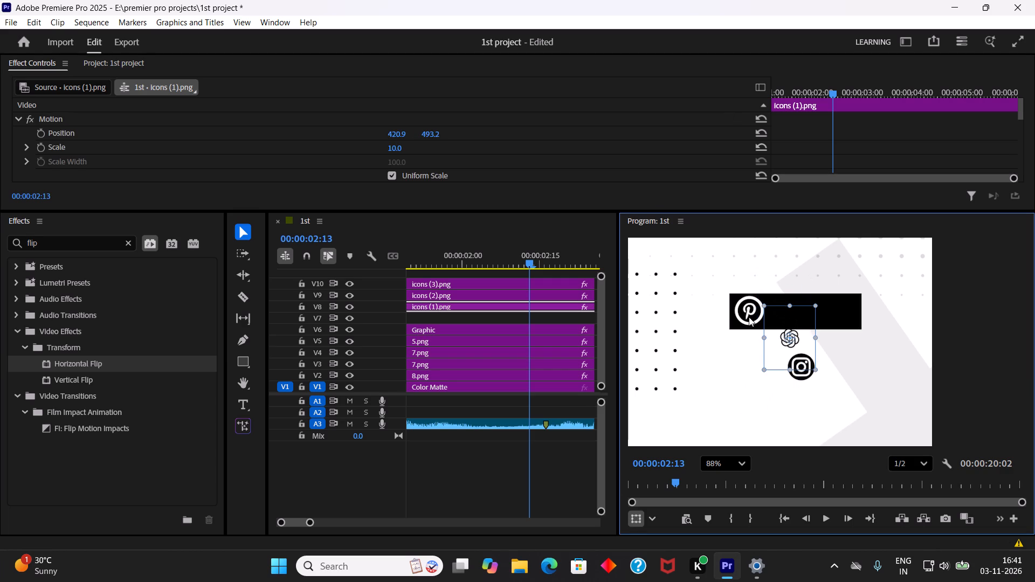
pyautogui.click(475, 285)
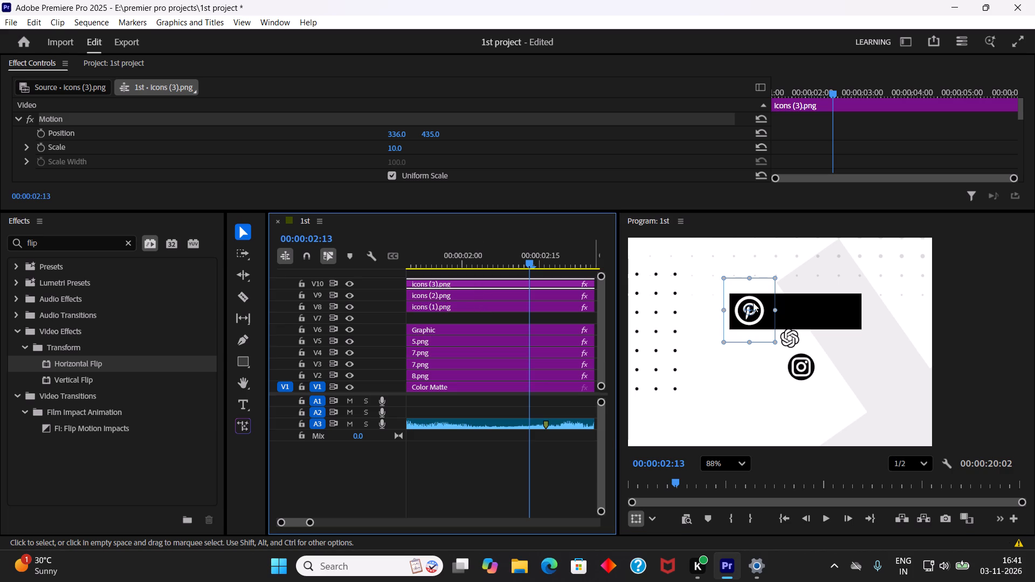
pyautogui.click(743, 324)
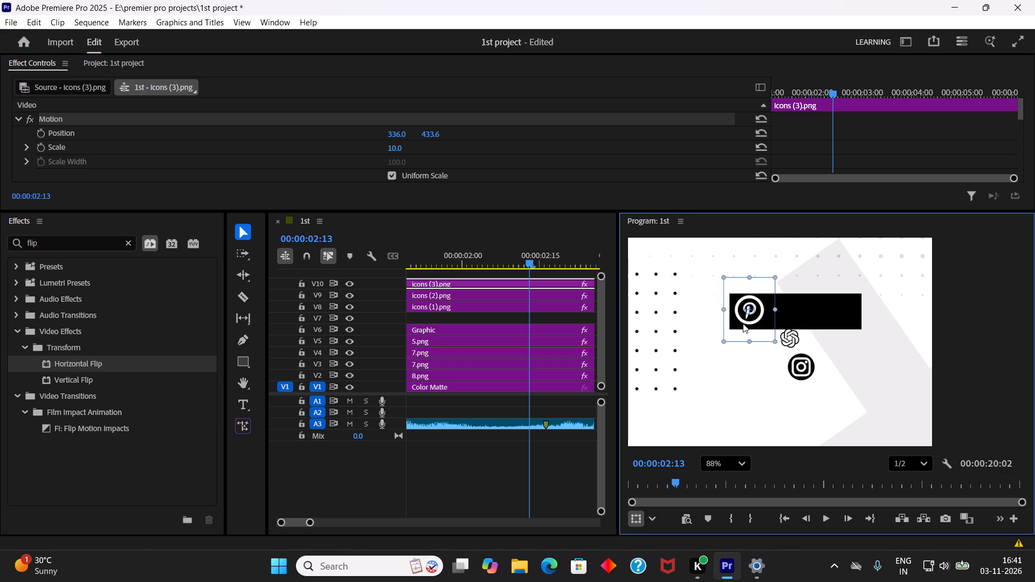
# Select the icons (2).png clip on V9.
pyautogui.click(788, 344)
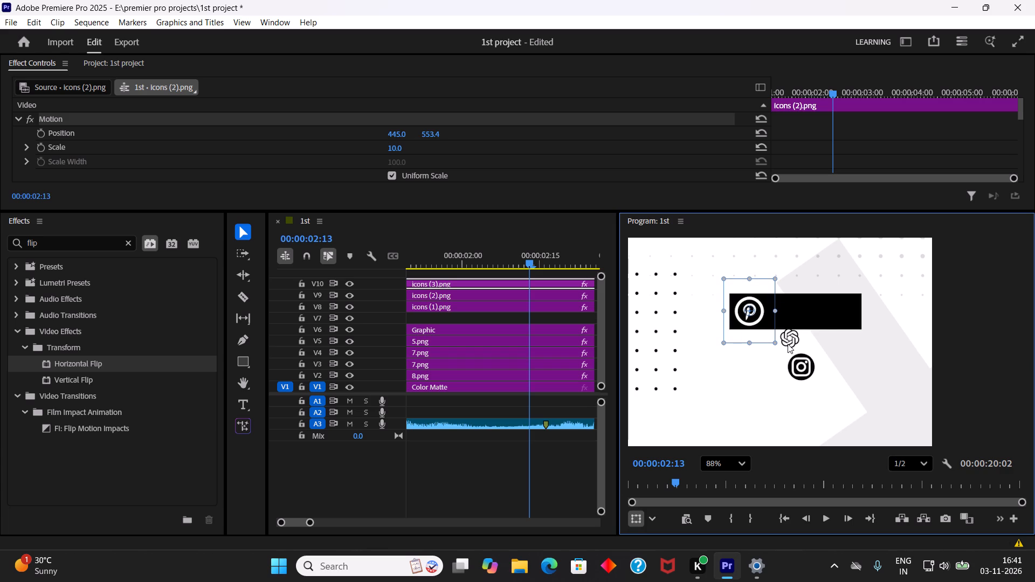
pyautogui.click(498, 299)
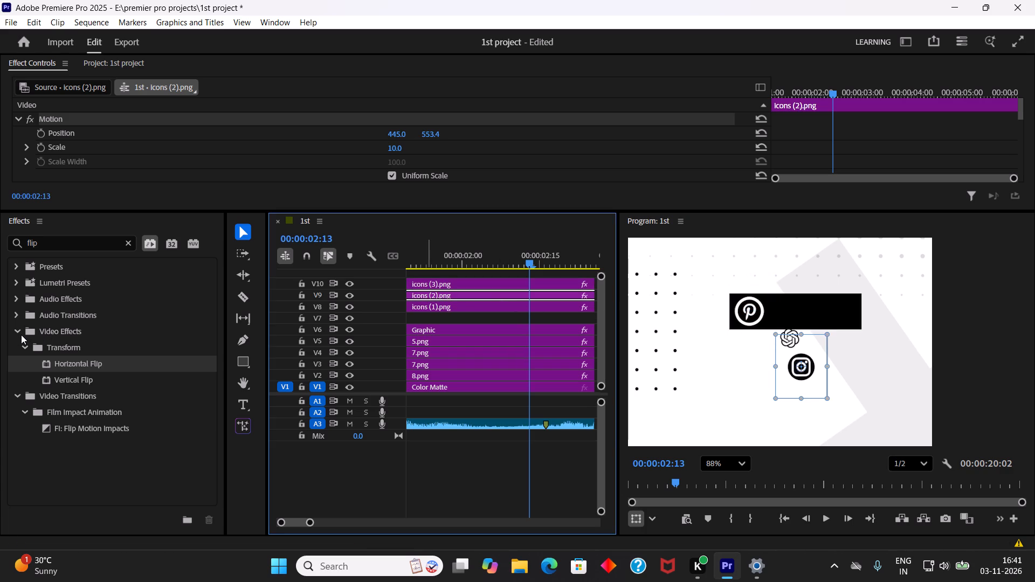
# Look through the preset, Lumetri, audio and video effect folders in the effects list.
pyautogui.click(16, 268)
pyautogui.click(16, 268)
pyautogui.click(16, 281)
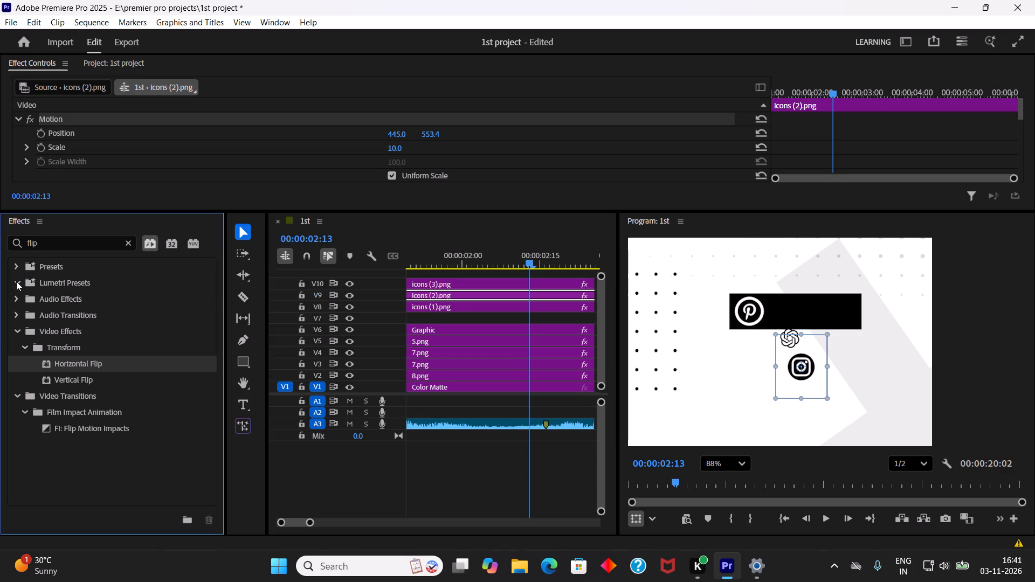
pyautogui.click(16, 281)
pyautogui.doubleClick(17, 296)
pyautogui.click(15, 317)
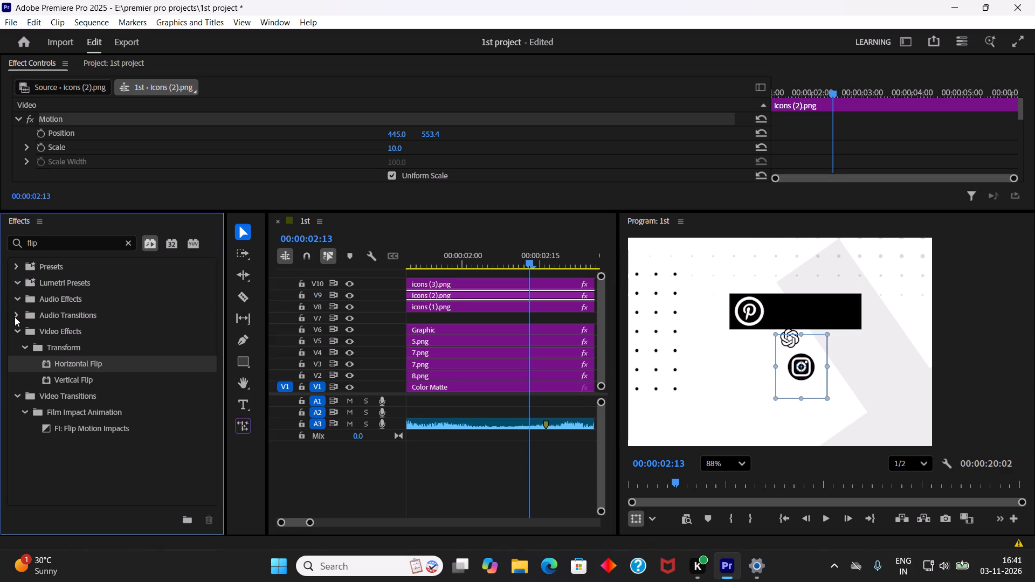
pyautogui.click(15, 317)
pyautogui.click(17, 329)
pyautogui.click(17, 329)
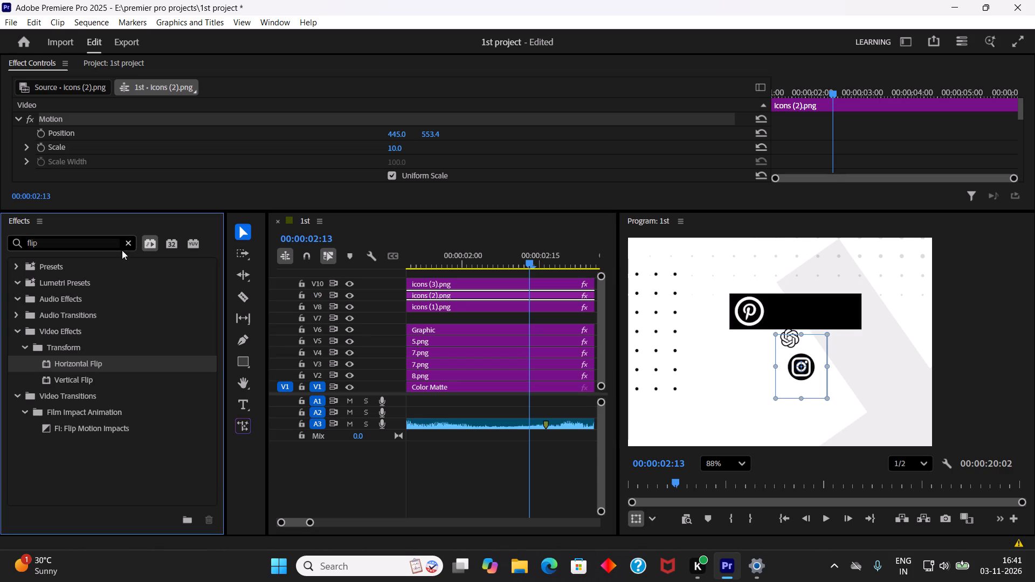
# Clear the effects search and browse the Video Effects categories.
pyautogui.click(129, 241)
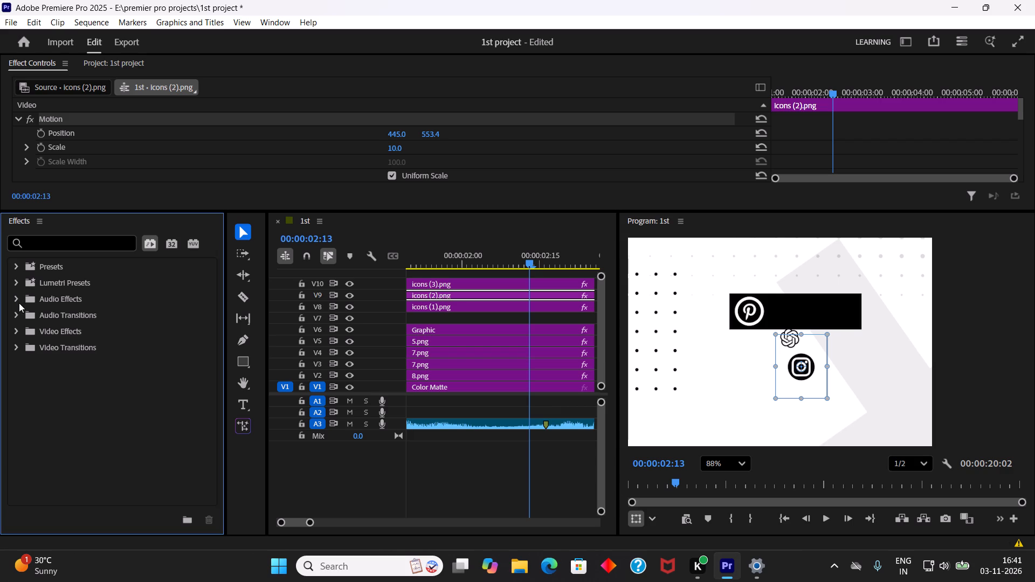
pyautogui.click(19, 329)
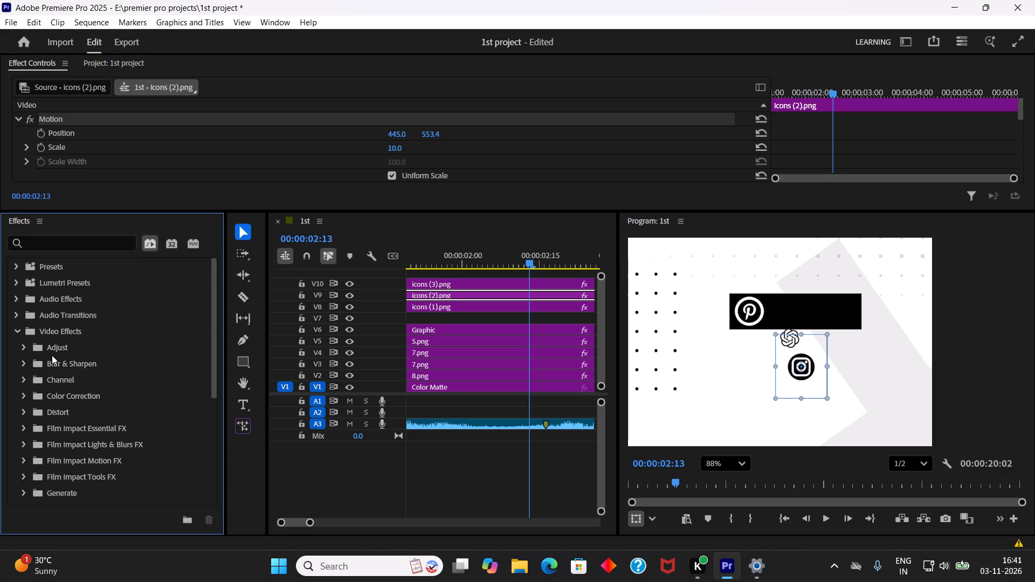
pyautogui.scroll(-7, 52, 355)
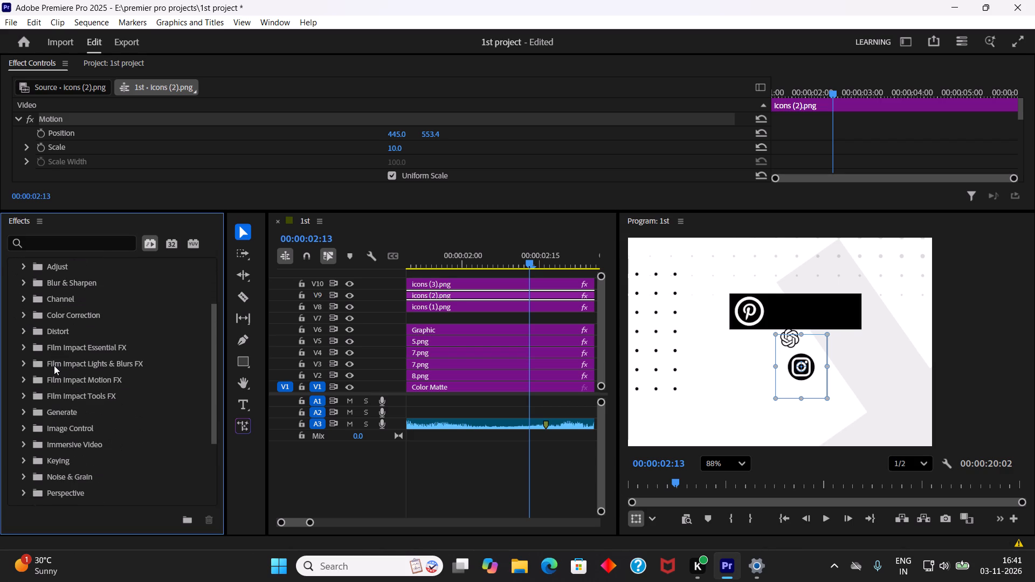
pyautogui.scroll(-12, 54, 365)
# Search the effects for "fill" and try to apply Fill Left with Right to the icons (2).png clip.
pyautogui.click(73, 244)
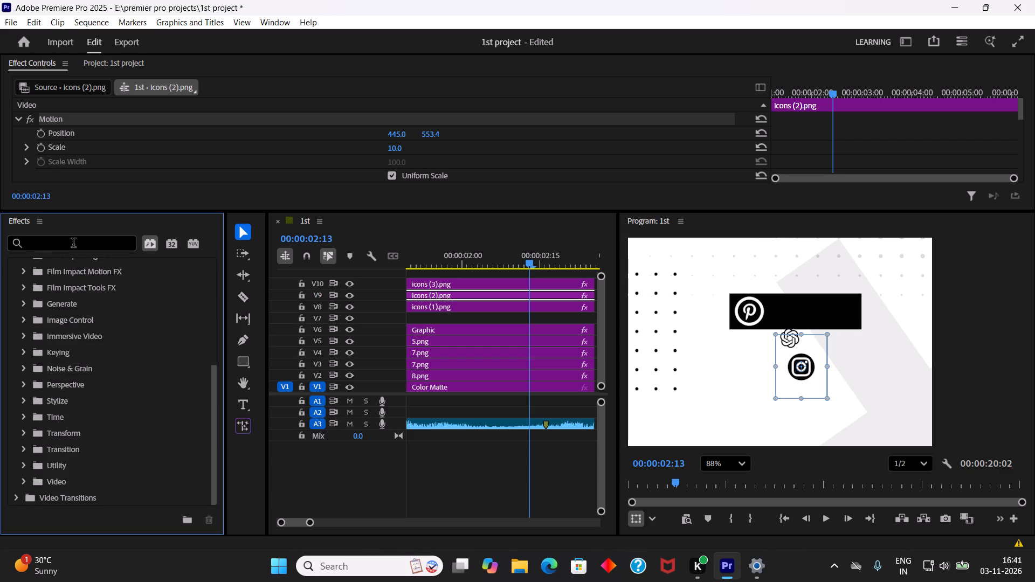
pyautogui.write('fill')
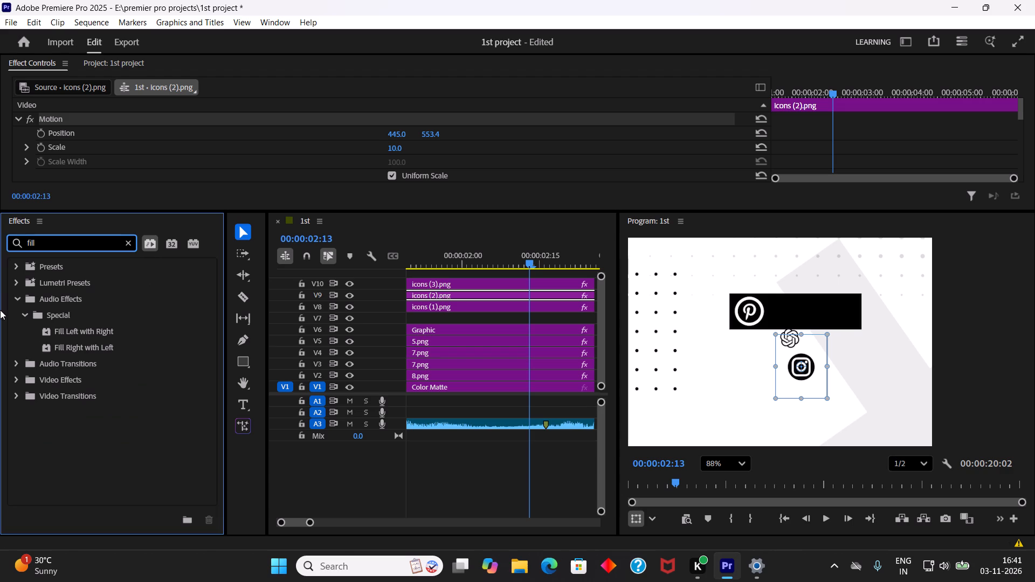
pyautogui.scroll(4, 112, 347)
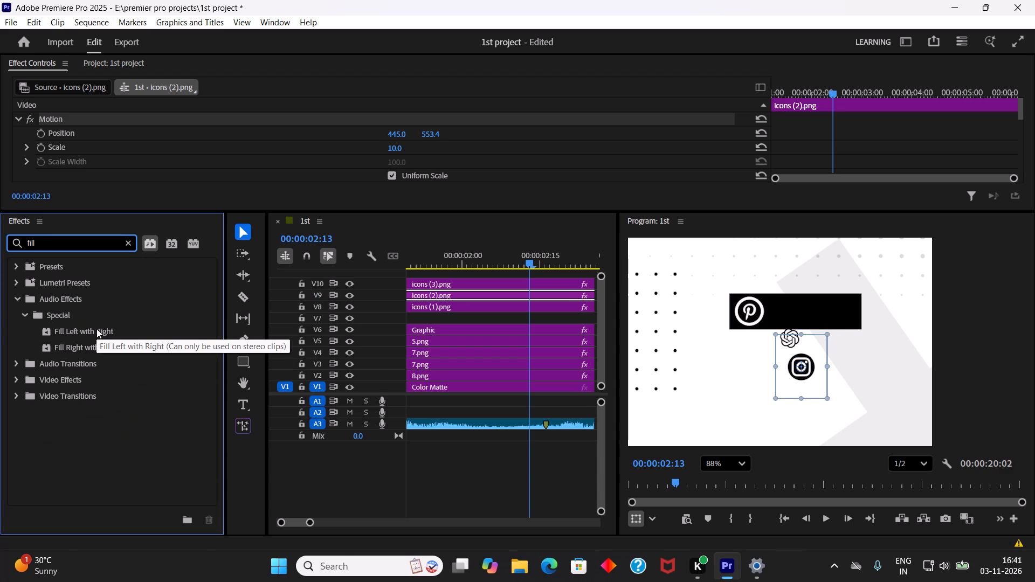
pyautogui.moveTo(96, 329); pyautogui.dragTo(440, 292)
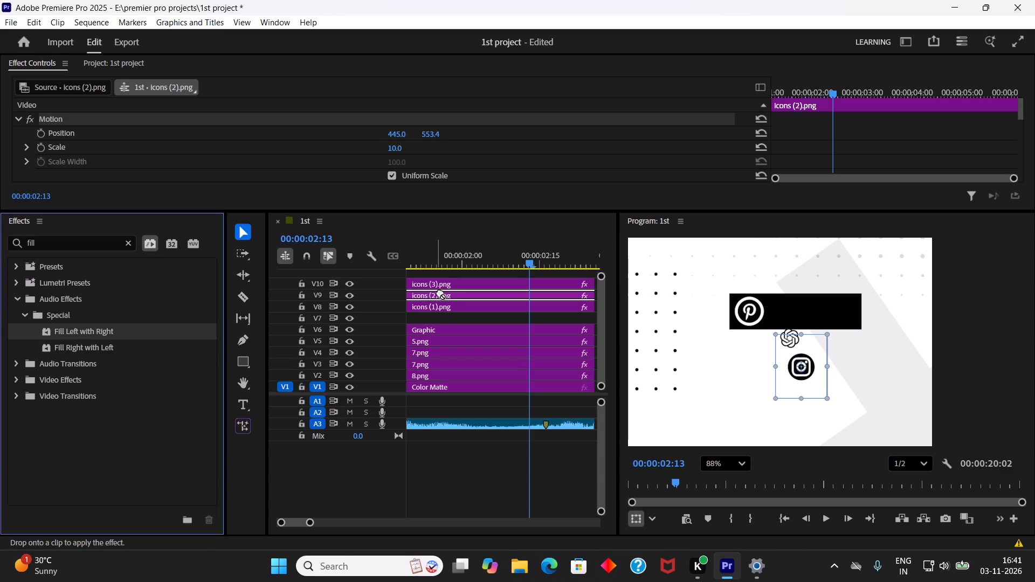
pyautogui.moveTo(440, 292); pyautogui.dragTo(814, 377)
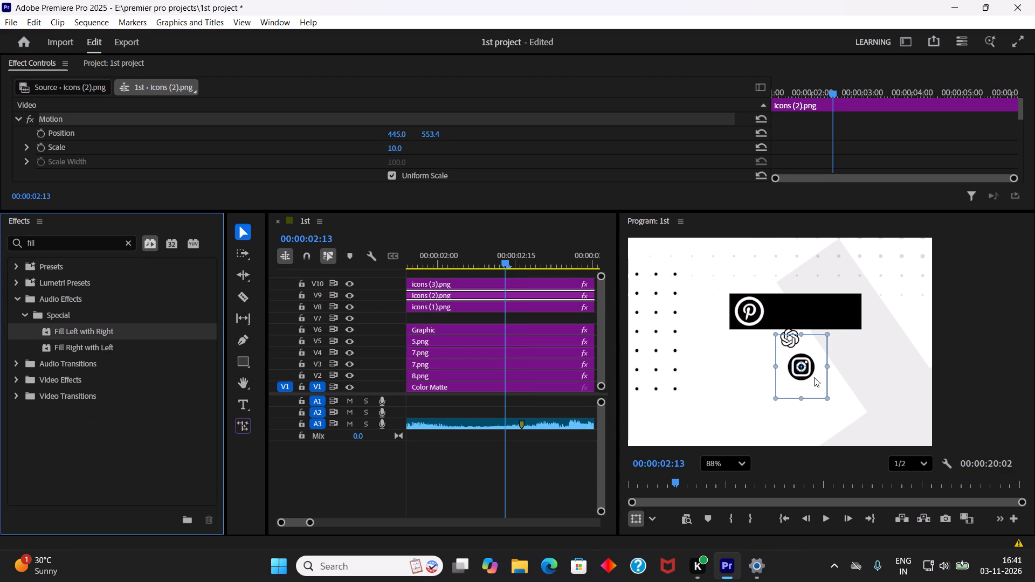
# Look through the motion, crop, opacity and blend mode properties of the icons (2).png clip.
pyautogui.scroll(-13, 98, 112)
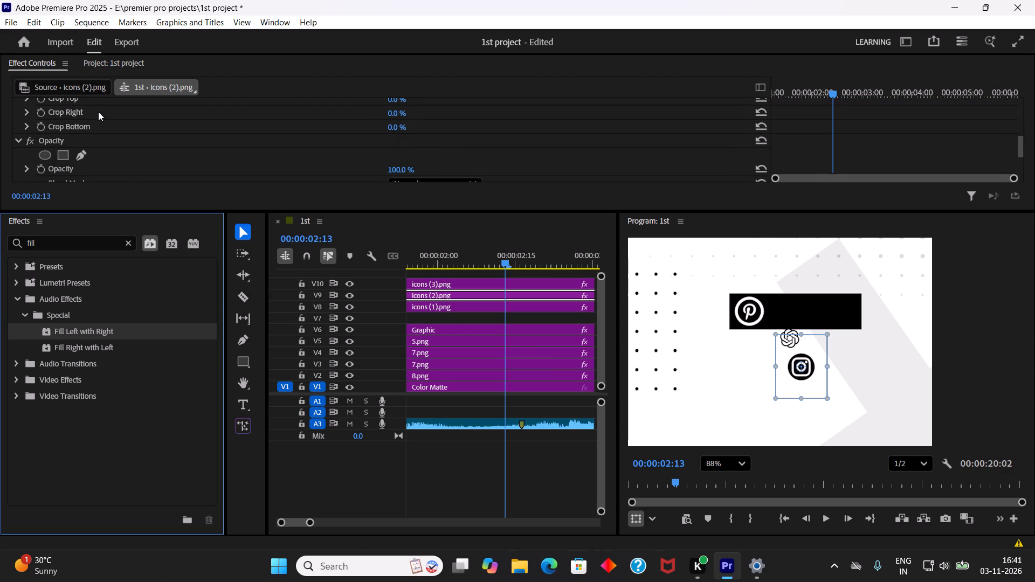
pyautogui.scroll(-6, 98, 112)
pyautogui.scroll(3, 95, 119)
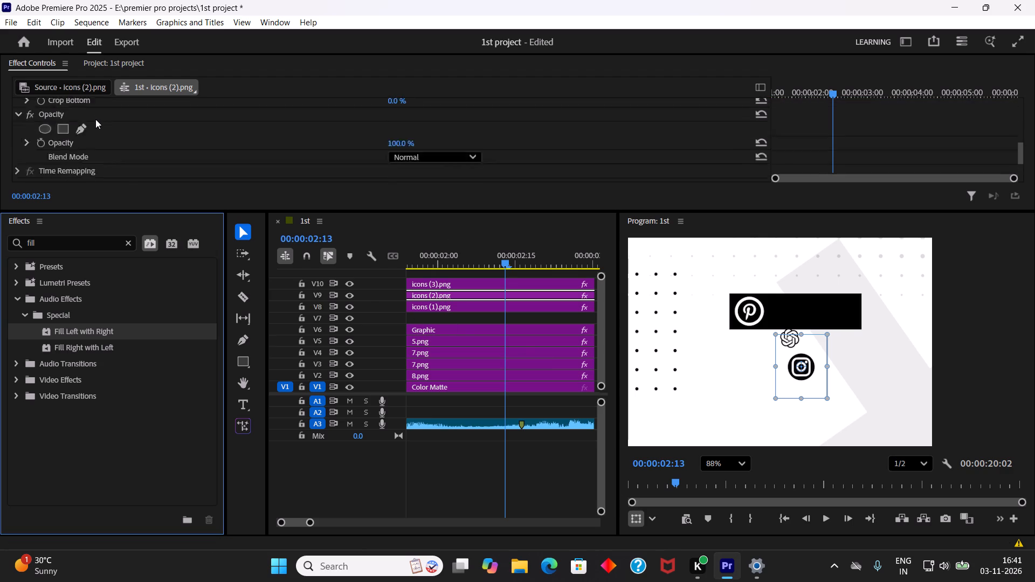
pyautogui.scroll(16, 95, 119)
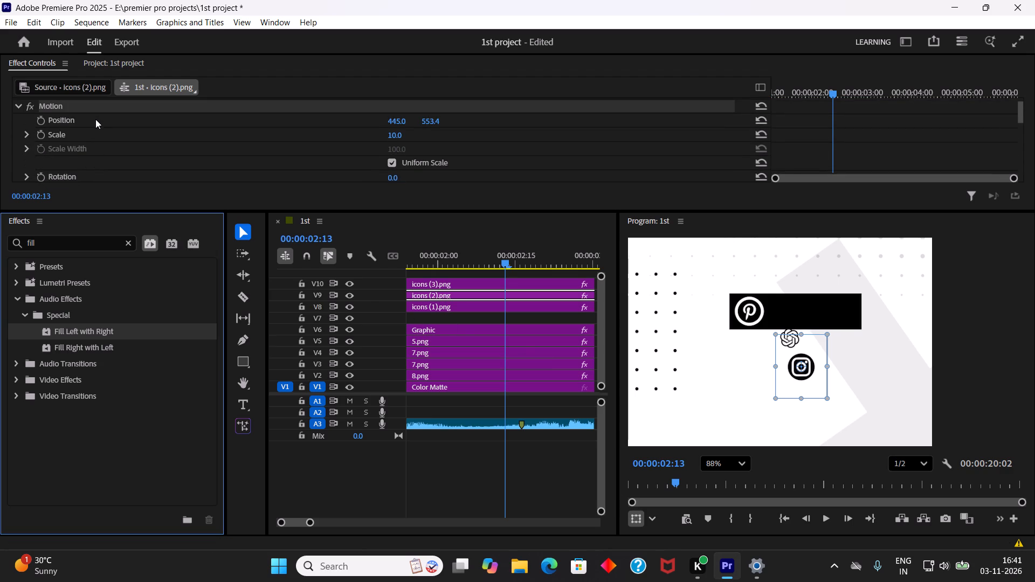
pyautogui.scroll(-19, 95, 119)
pyautogui.scroll(2, 95, 119)
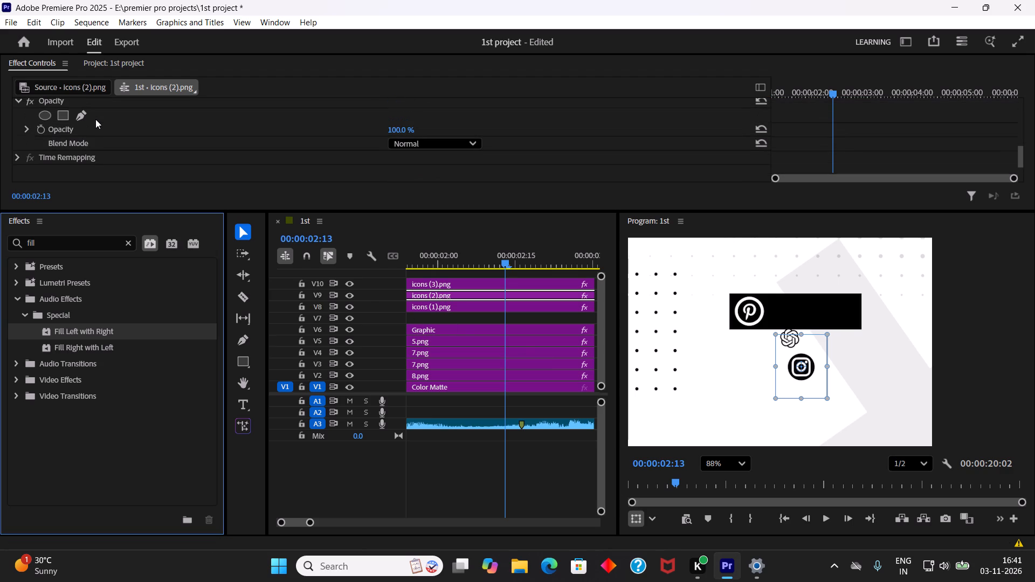
pyautogui.scroll(3, 100, 131)
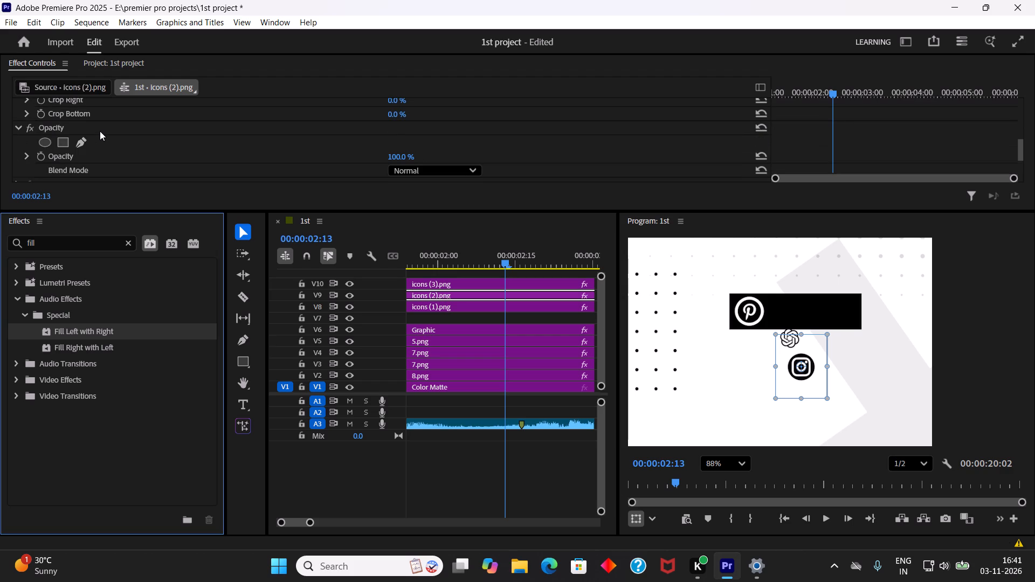
# Move the Instagram icon in the frame up onto the black bar beside the Pinterest icon.
pyautogui.moveTo(803, 377); pyautogui.dragTo(802, 359)
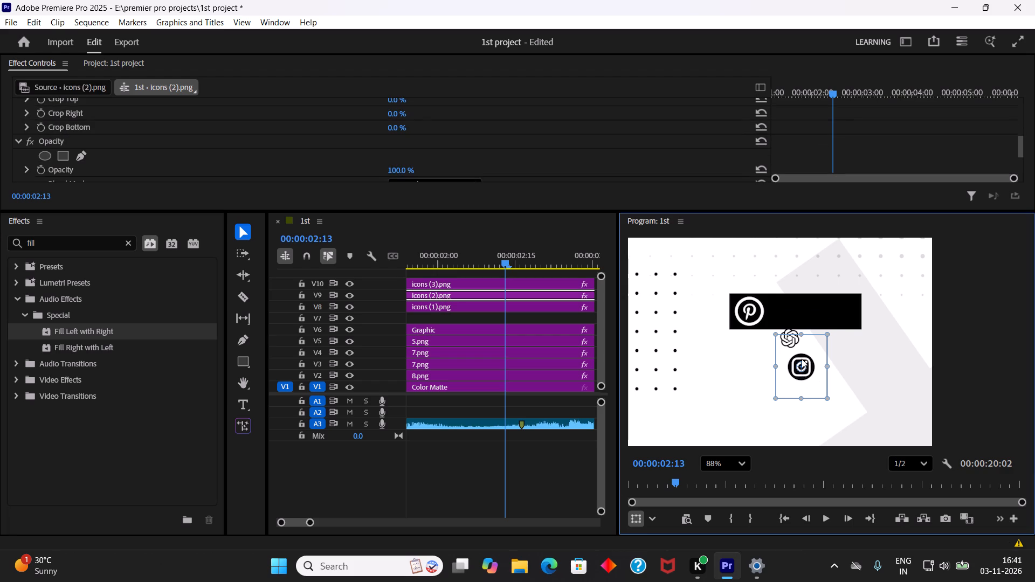
pyautogui.moveTo(802, 359); pyautogui.dragTo(790, 320)
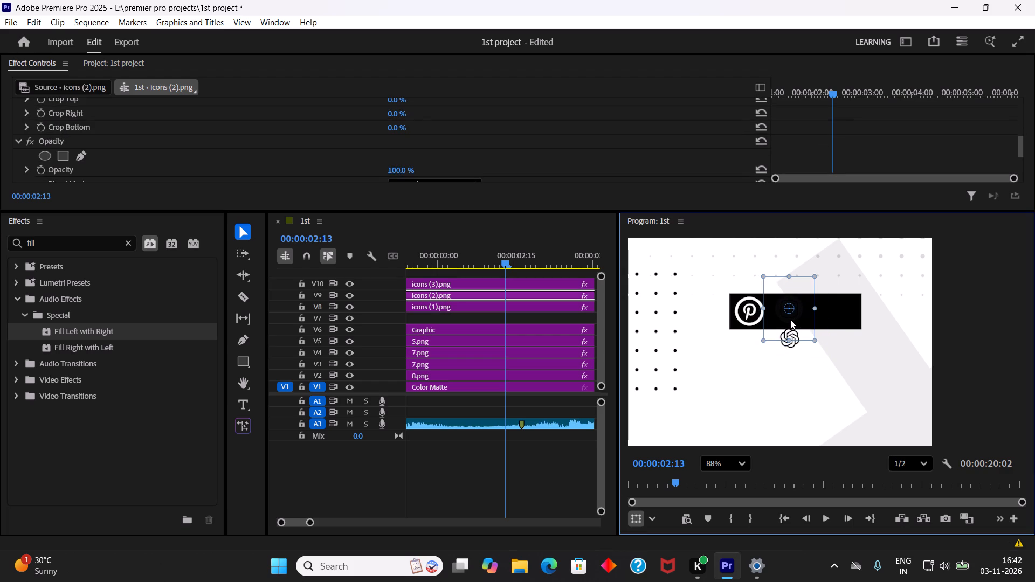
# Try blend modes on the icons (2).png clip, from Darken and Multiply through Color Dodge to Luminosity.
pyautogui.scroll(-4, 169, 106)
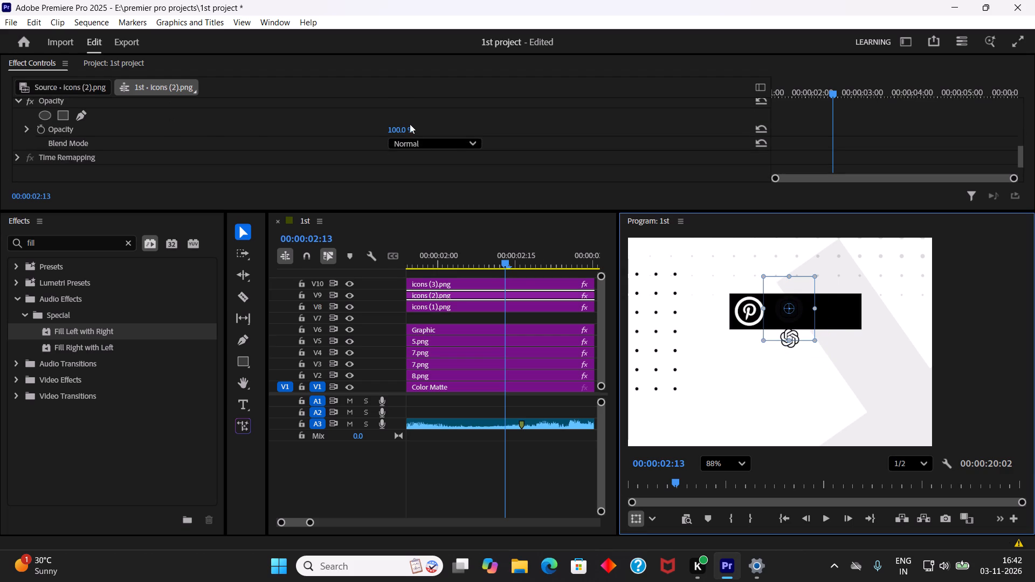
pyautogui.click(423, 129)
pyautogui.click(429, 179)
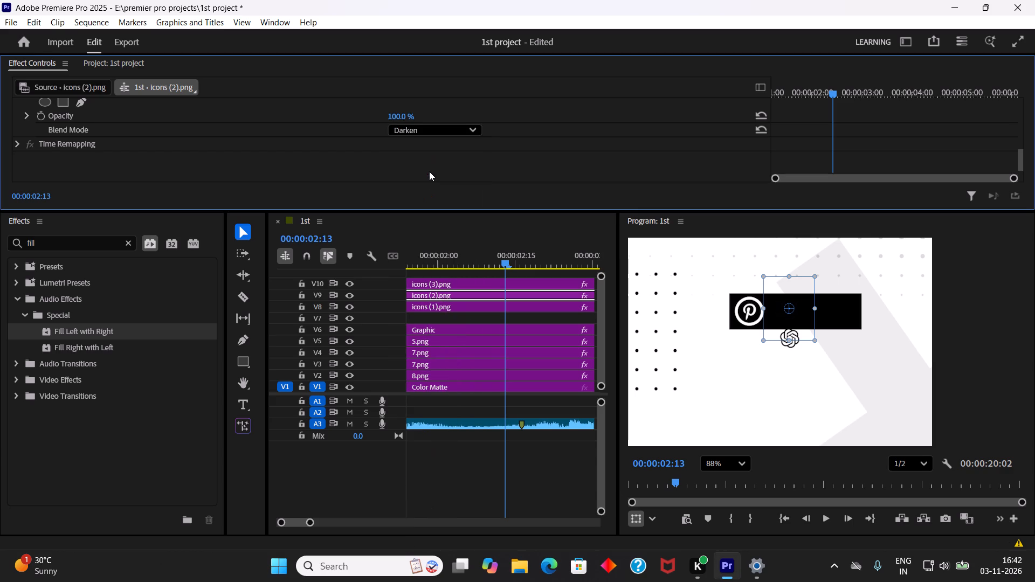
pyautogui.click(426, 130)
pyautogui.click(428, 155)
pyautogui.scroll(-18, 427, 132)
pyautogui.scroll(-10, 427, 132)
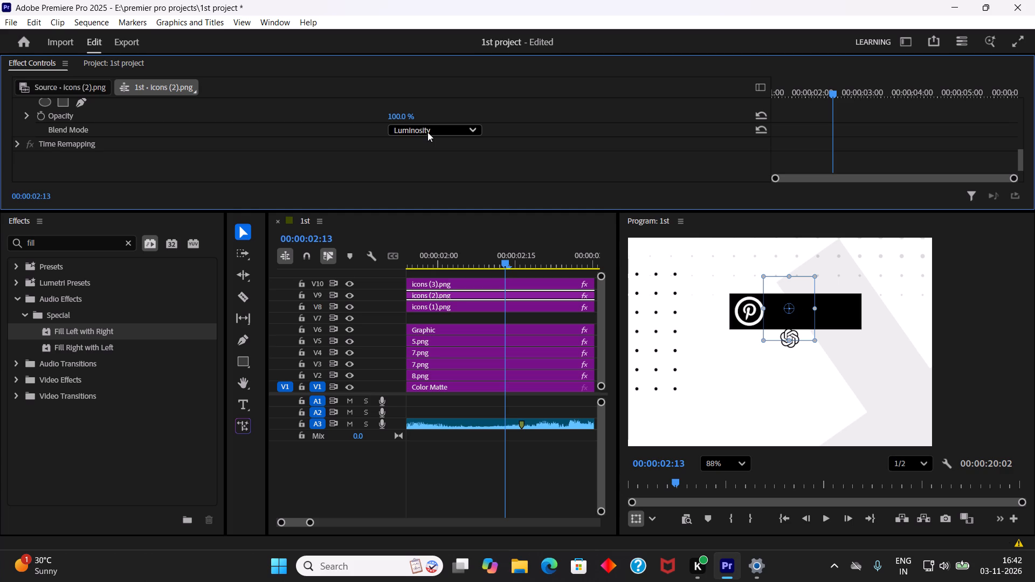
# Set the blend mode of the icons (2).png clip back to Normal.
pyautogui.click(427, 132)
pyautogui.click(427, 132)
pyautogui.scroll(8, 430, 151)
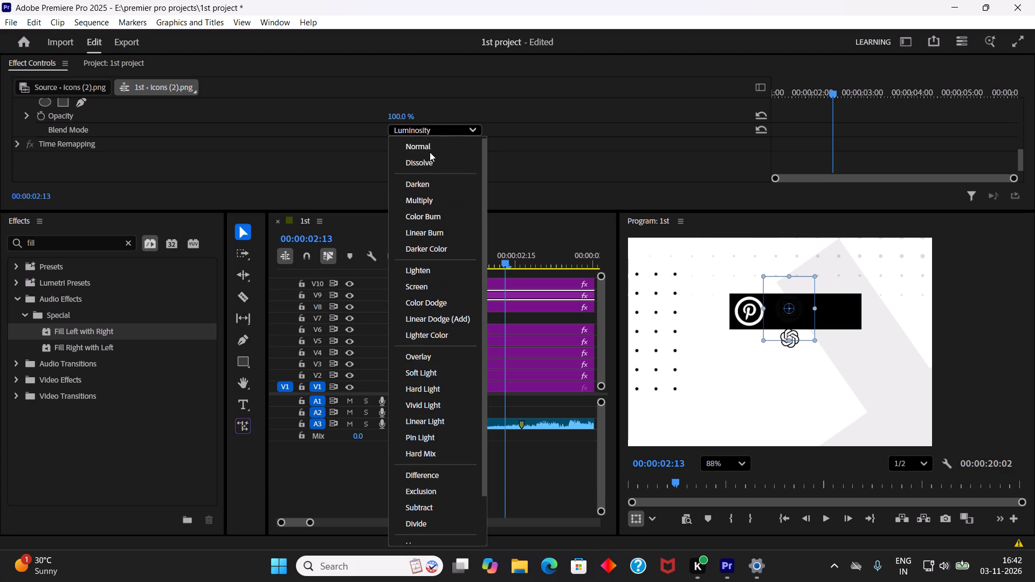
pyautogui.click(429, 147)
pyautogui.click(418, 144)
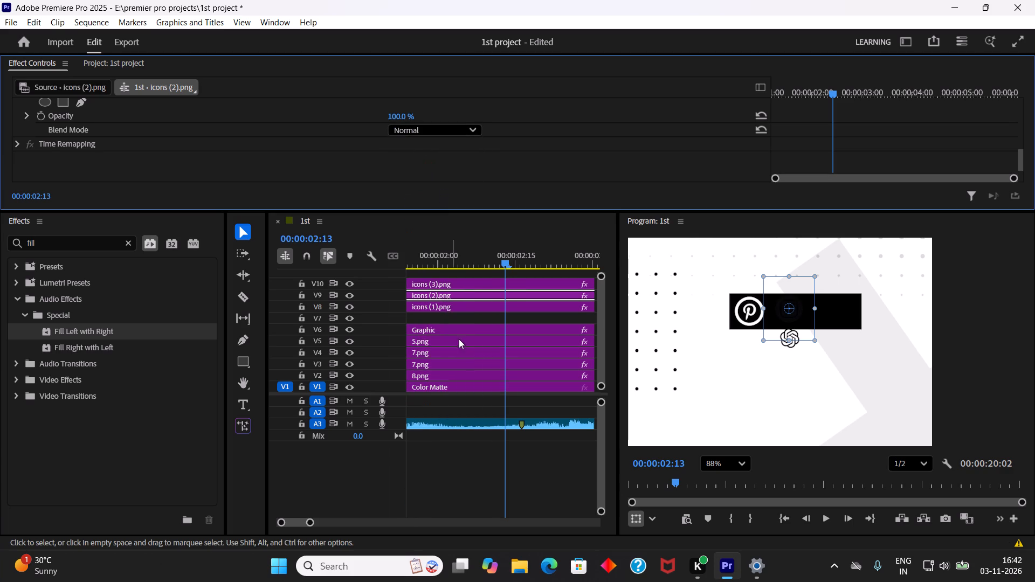
# Deselect the clip and save the project.
pyautogui.click(487, 460)
pyautogui.hotkey('ctrl', 's')
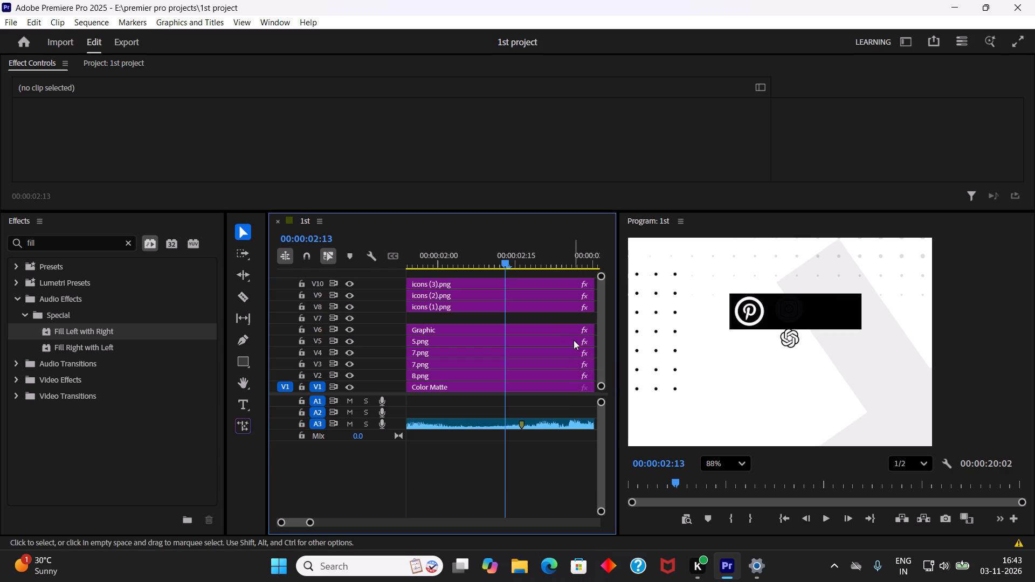
# Search the effects for "tint" and select the icons (2).png clip on V9.
pyautogui.moveTo(57, 245); pyautogui.dragTo(23, 244)
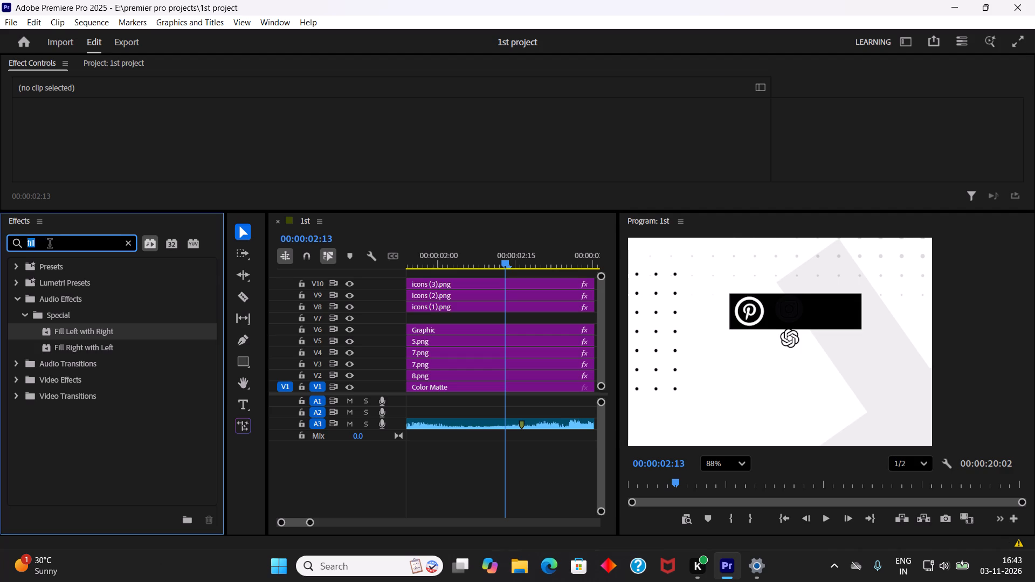
pyautogui.write('tint')
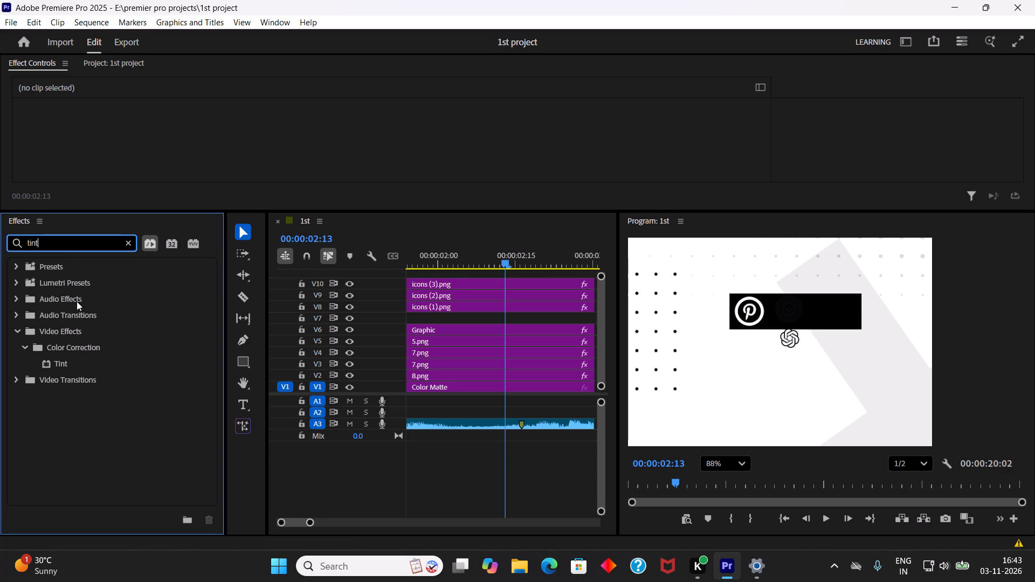
pyautogui.scroll(3, 473, 352)
pyautogui.click(452, 293)
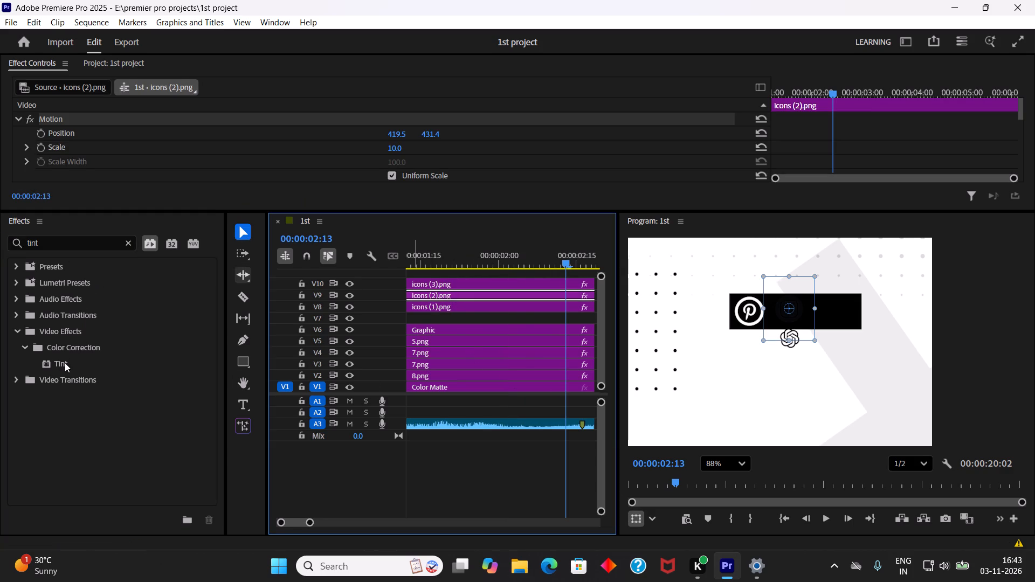
# Apply the Tint effect to the icons (2).png clip on V9 and set Map Black To to white.
pyautogui.moveTo(65, 363); pyautogui.dragTo(453, 294)
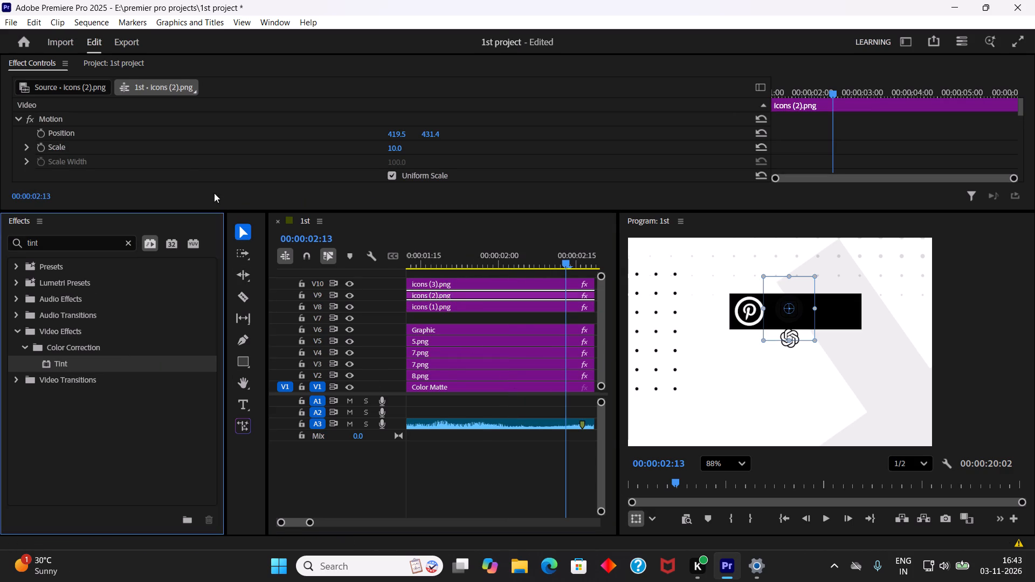
pyautogui.scroll(-17, 87, 121)
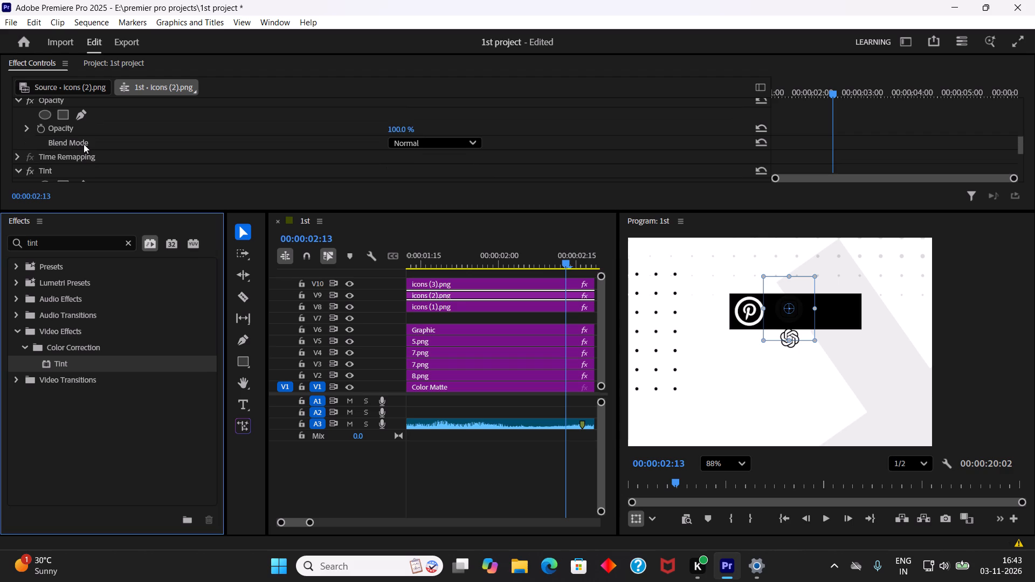
pyautogui.scroll(-3, 77, 152)
pyautogui.moveTo(206, 212); pyautogui.dragTo(207, 226)
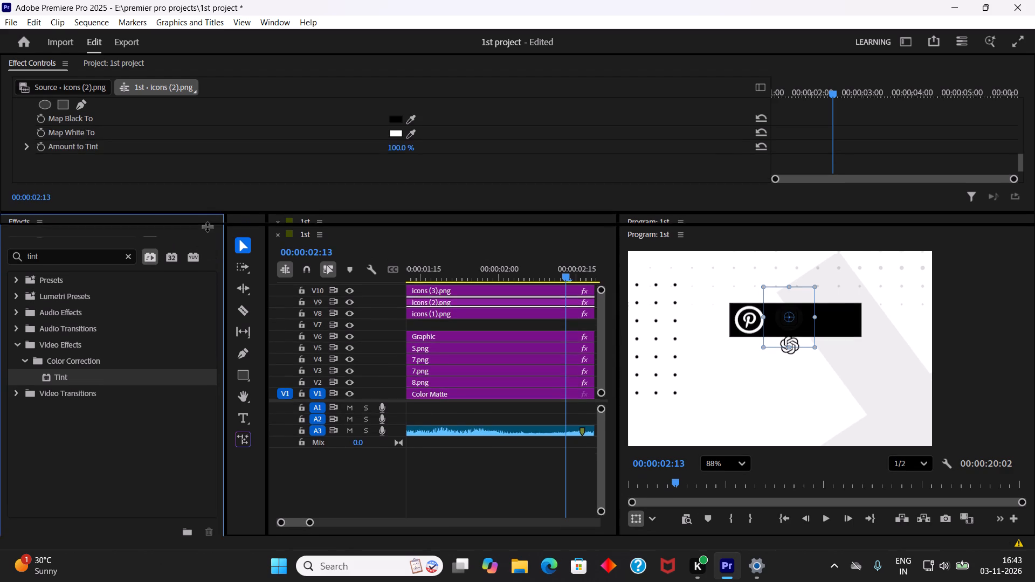
pyautogui.moveTo(207, 226); pyautogui.dragTo(207, 227)
pyautogui.click(26, 147)
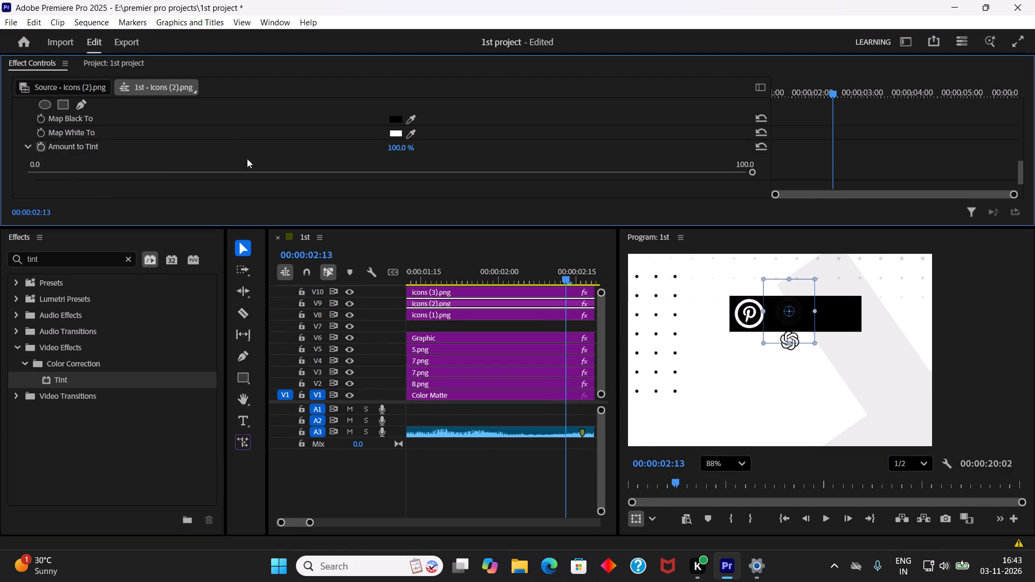
pyautogui.click(24, 145)
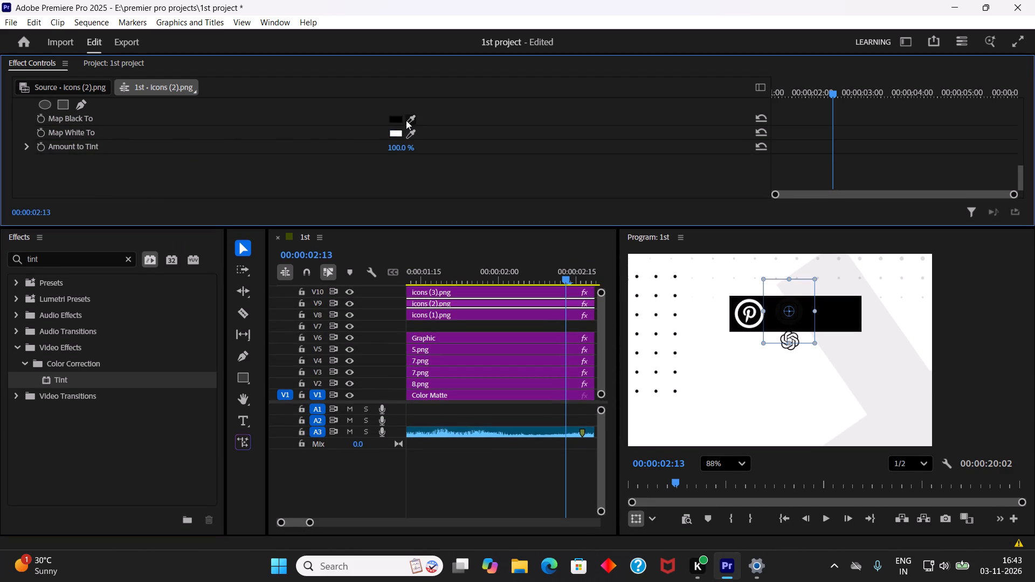
pyautogui.click(408, 119)
pyautogui.click(397, 135)
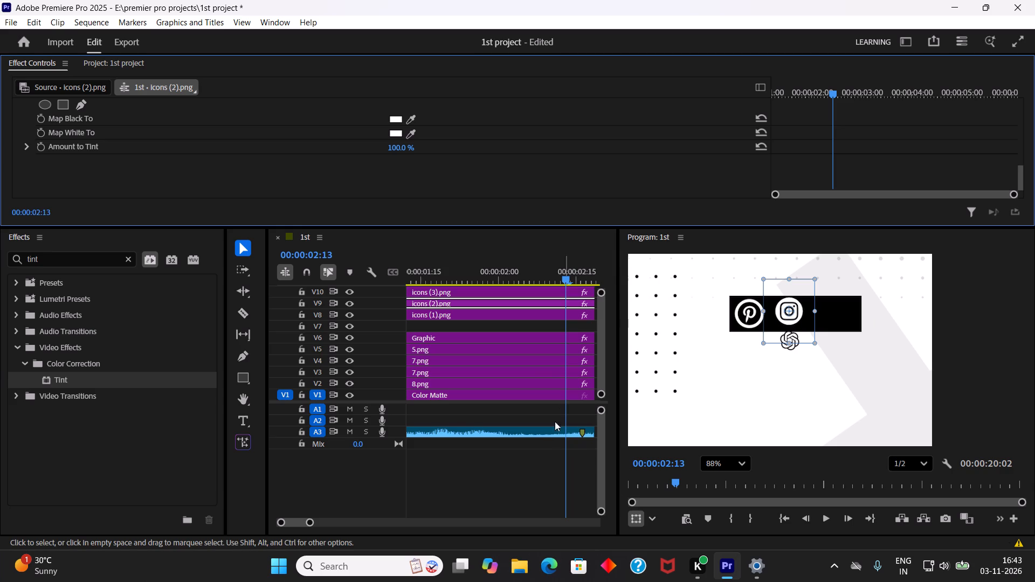
pyautogui.click(510, 473)
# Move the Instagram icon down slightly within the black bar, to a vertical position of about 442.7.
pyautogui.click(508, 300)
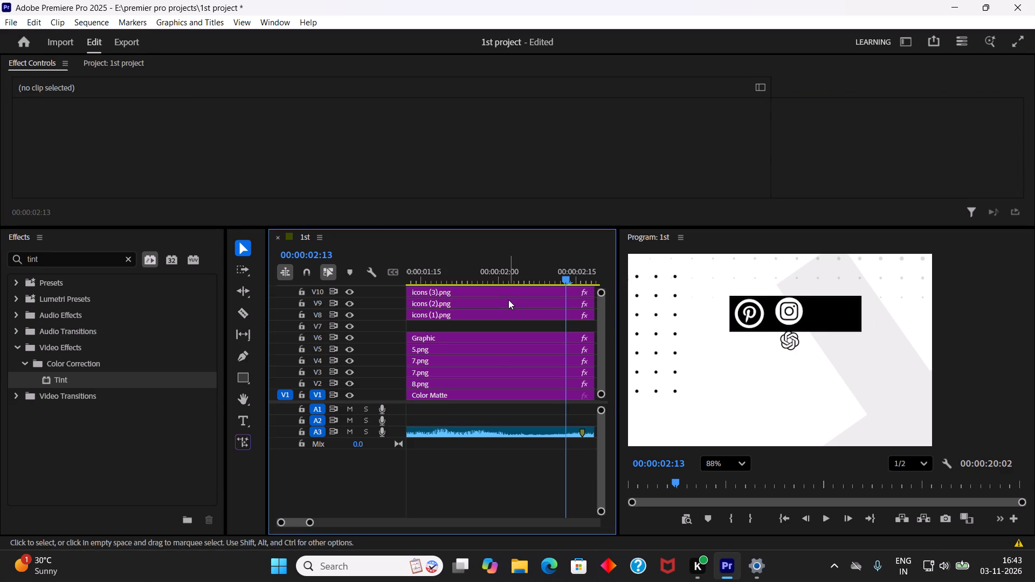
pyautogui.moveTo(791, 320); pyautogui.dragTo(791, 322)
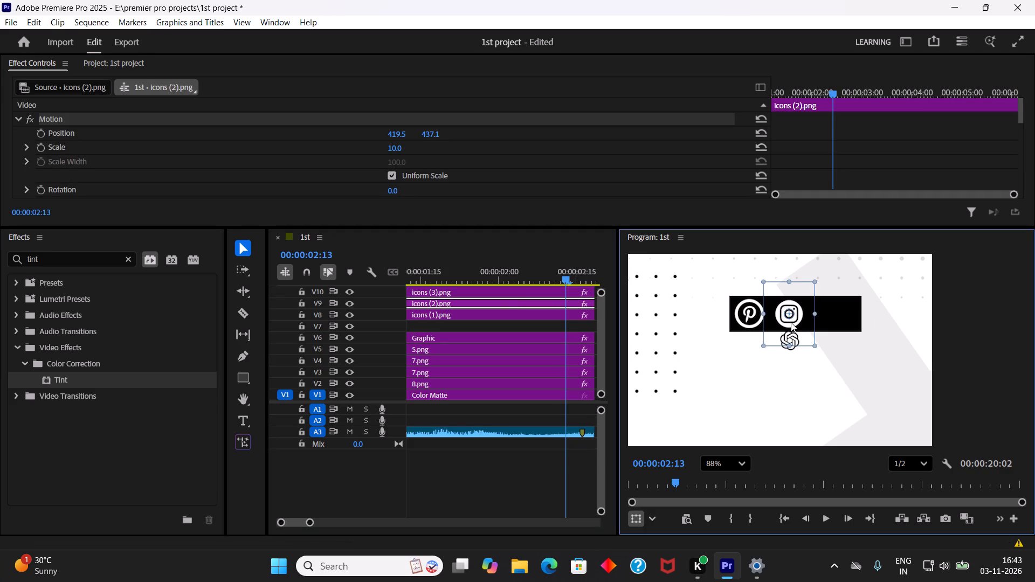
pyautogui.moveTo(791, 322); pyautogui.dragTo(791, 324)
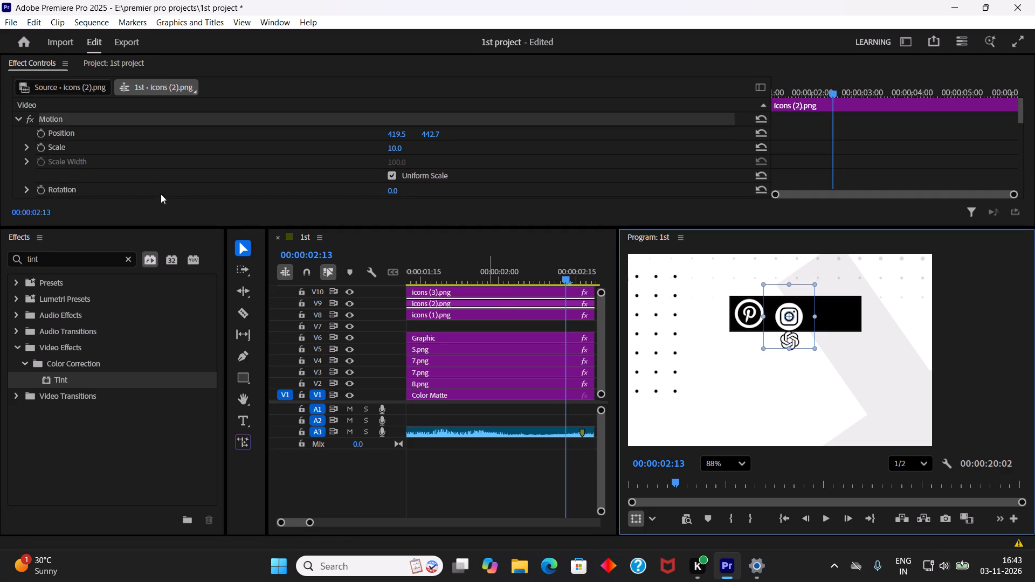
# Copy the Tint effect from the icons (2).png clip onto the icons (1).png clip on V8.
pyautogui.scroll(-20, 147, 179)
pyautogui.scroll(-2, 147, 179)
pyautogui.click(98, 145)
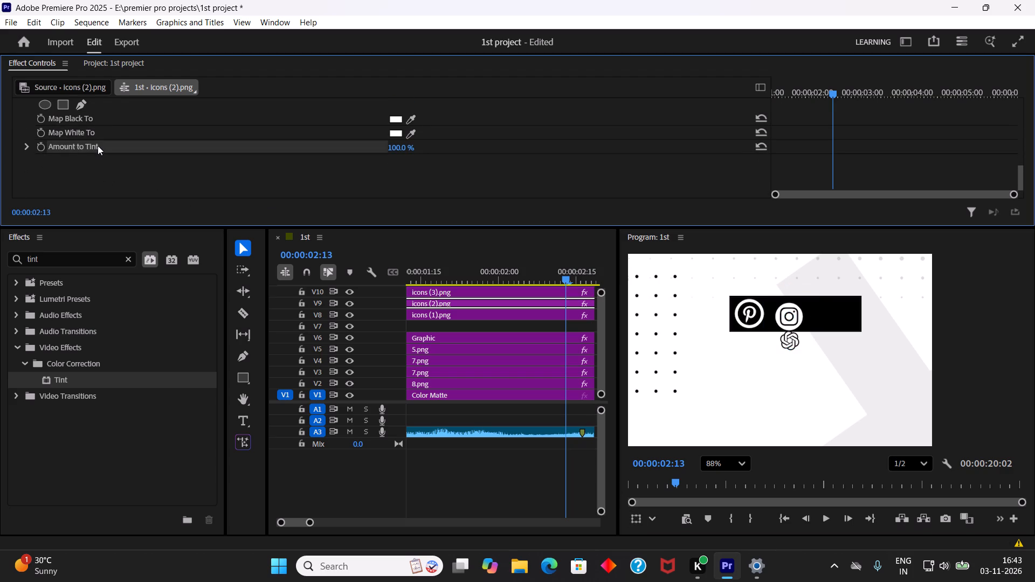
pyautogui.scroll(1, 98, 145)
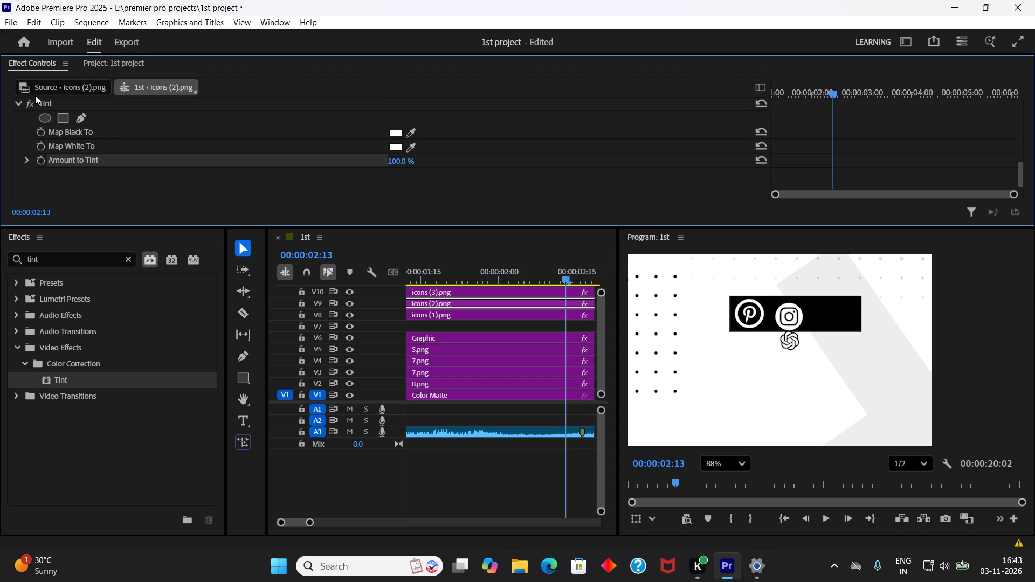
pyautogui.click(46, 103)
pyautogui.hotkey('ctrl', 'c')
pyautogui.click(789, 336)
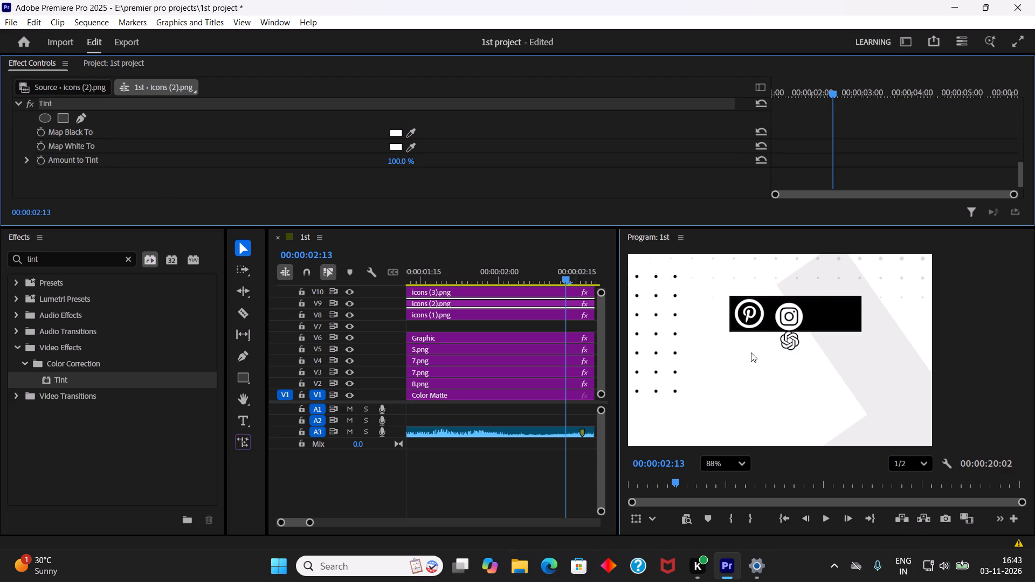
pyautogui.click(453, 315)
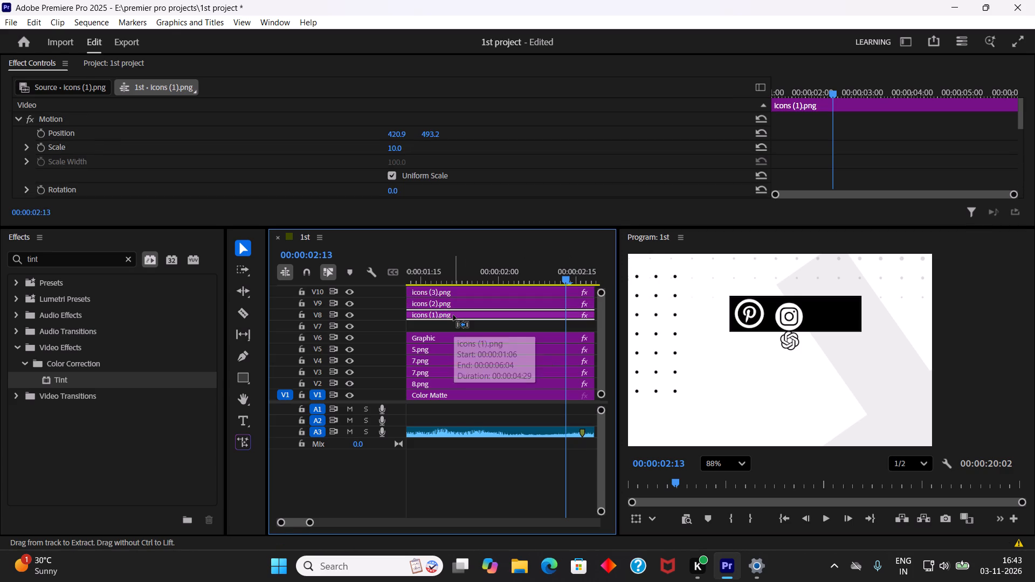
pyautogui.hotkey('ctrl', 'v')
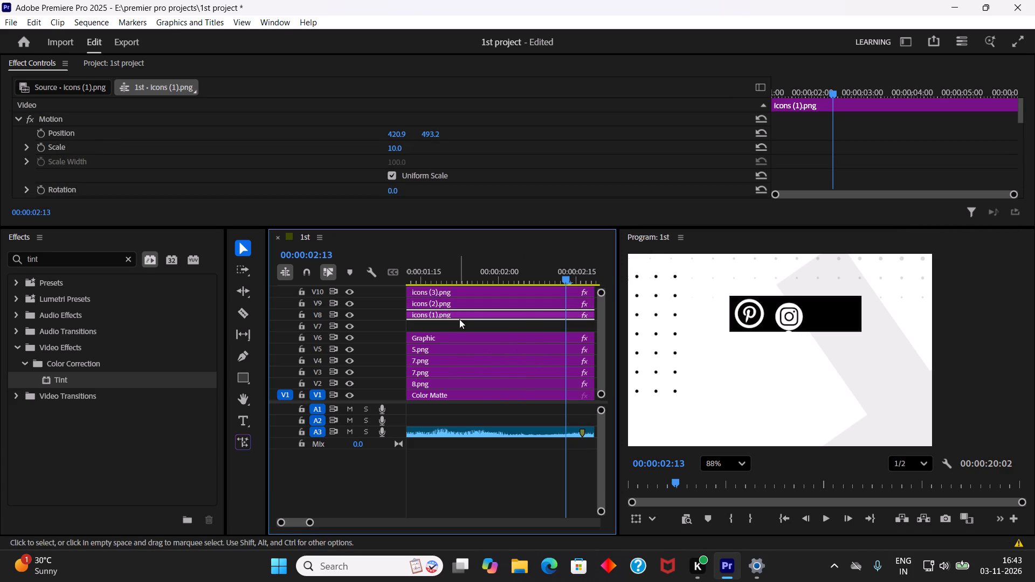
# Move the icons (1).png icon into the free end of the black bar, at position 517.9, 439.2.
pyautogui.click(458, 314)
pyautogui.moveTo(791, 336); pyautogui.dragTo(819, 322)
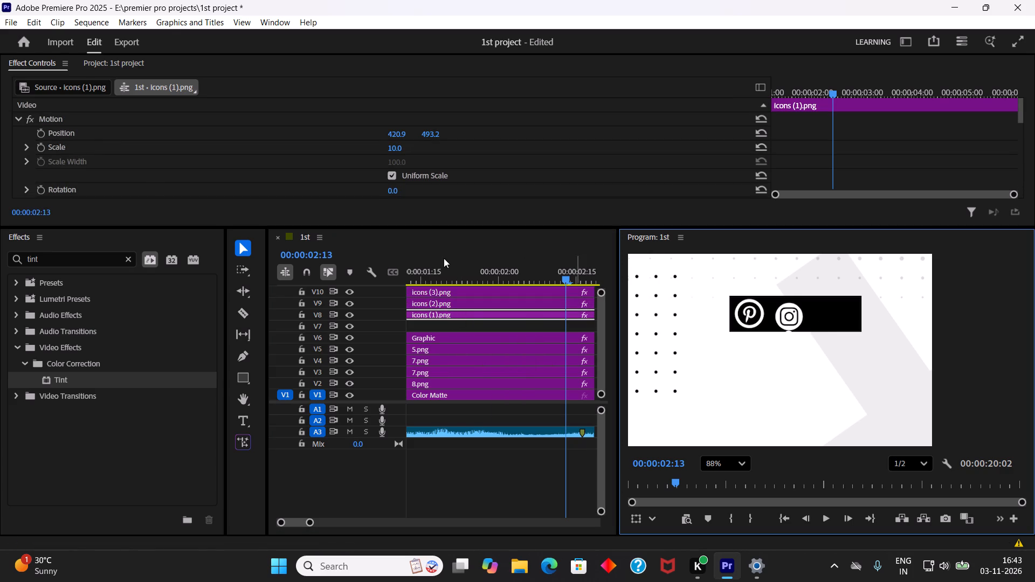
pyautogui.moveTo(436, 135); pyautogui.dragTo(398, 137)
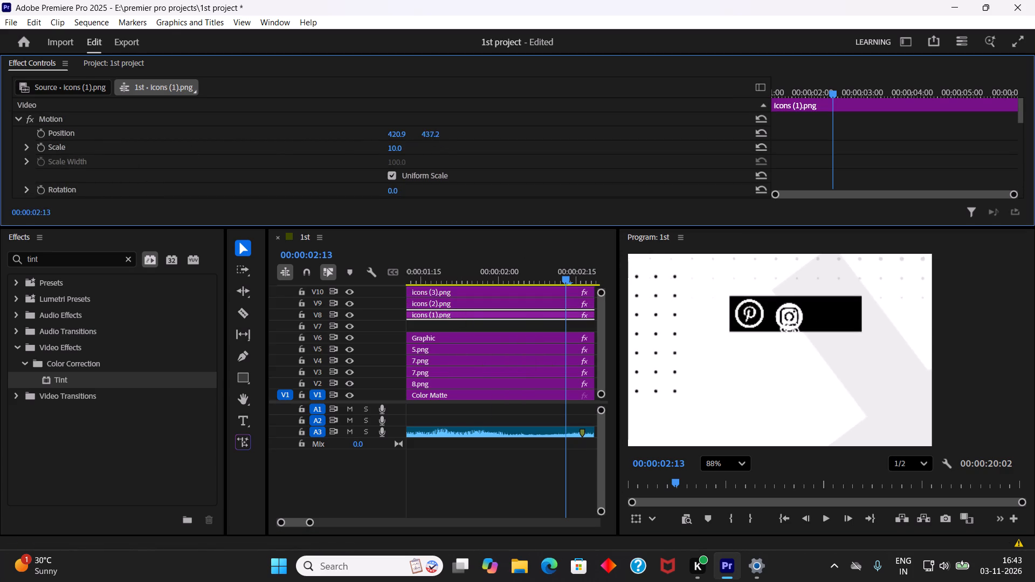
pyautogui.moveTo(398, 137); pyautogui.dragTo(396, 144)
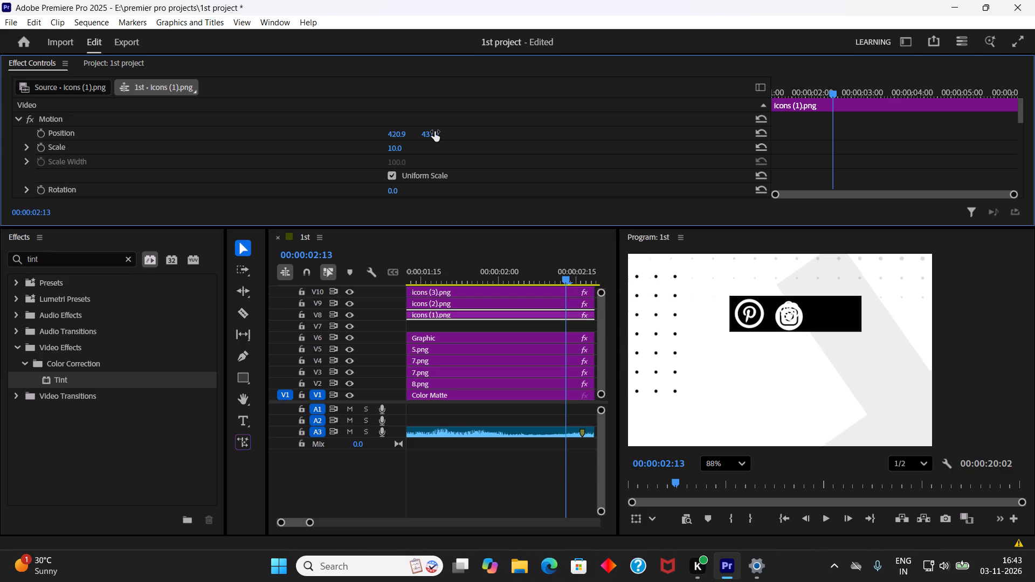
pyautogui.moveTo(397, 137); pyautogui.dragTo(423, 137)
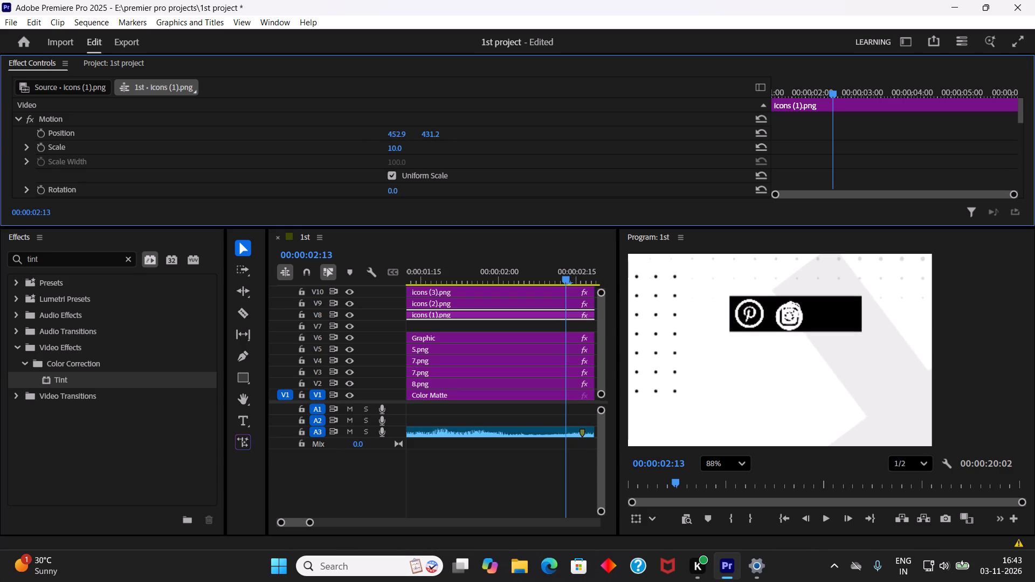
pyautogui.moveTo(423, 137); pyautogui.dragTo(446, 138)
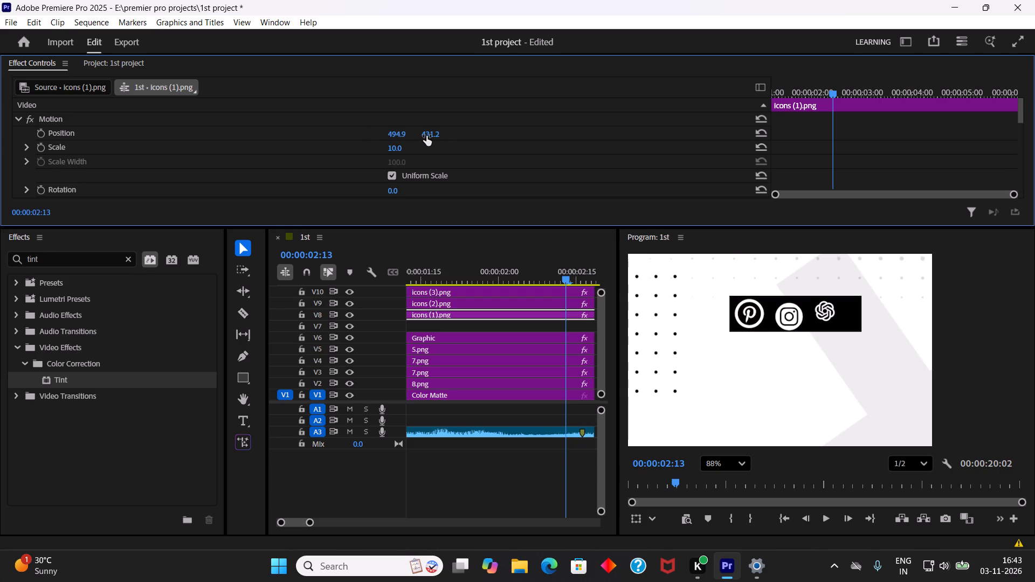
pyautogui.moveTo(426, 136); pyautogui.dragTo(431, 135)
pyautogui.moveTo(399, 132); pyautogui.dragTo(419, 134)
# Reposition the icons (2).png Instagram icon between the other two icons, at position 431.5, 437.7.
pyautogui.click(452, 300)
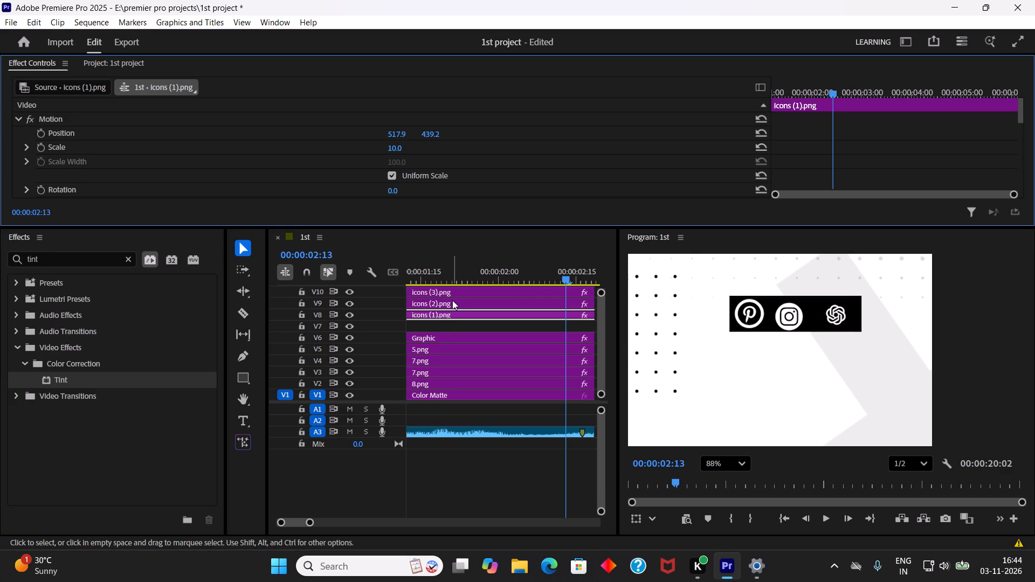
pyautogui.moveTo(399, 137); pyautogui.dragTo(413, 137)
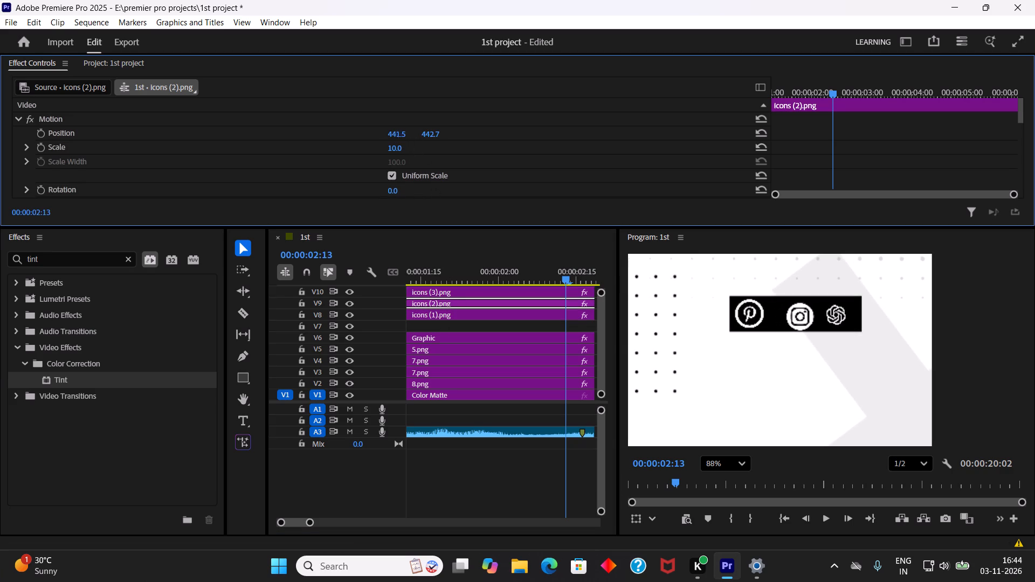
pyautogui.moveTo(413, 137); pyautogui.dragTo(408, 138)
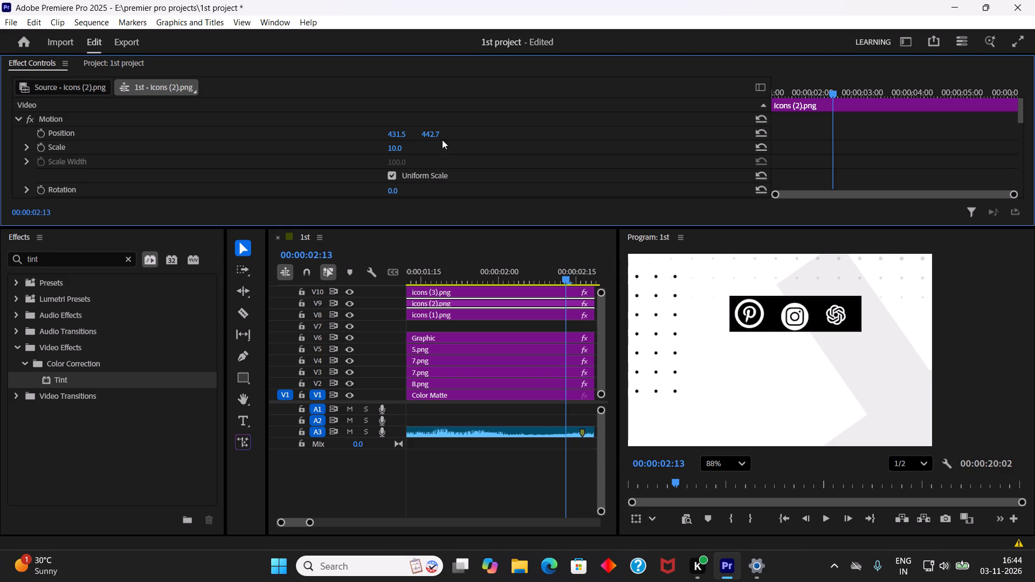
pyautogui.click(437, 134)
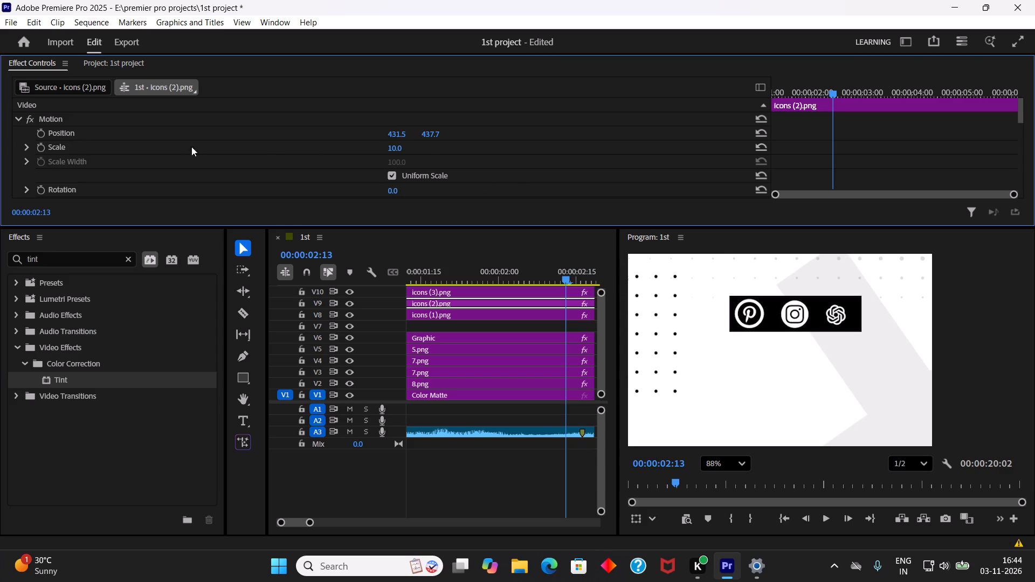
# Compare the Position values of the three icon clips on V8, V9 and V10.
pyautogui.click(465, 315)
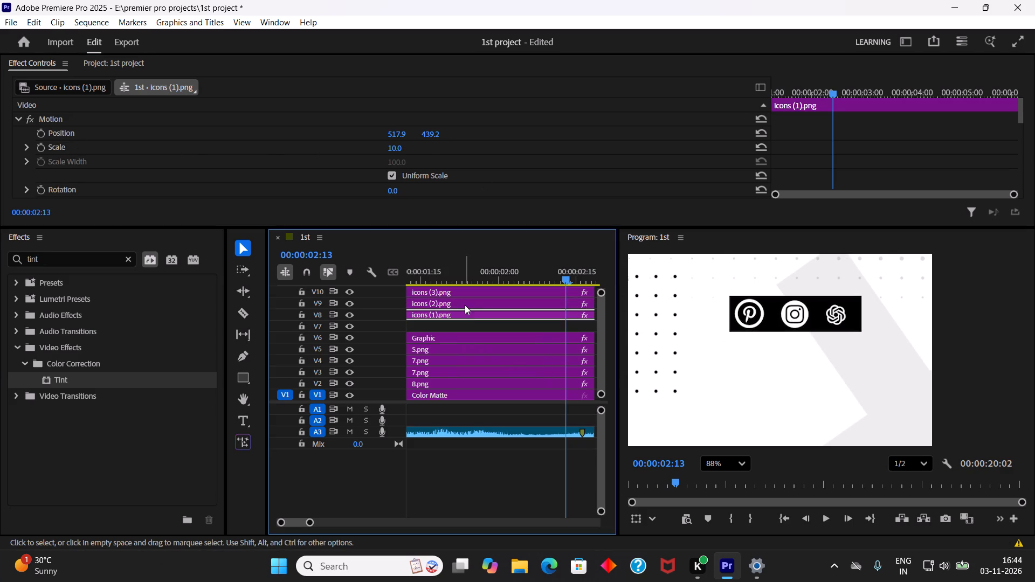
pyautogui.click(465, 302)
pyautogui.click(465, 289)
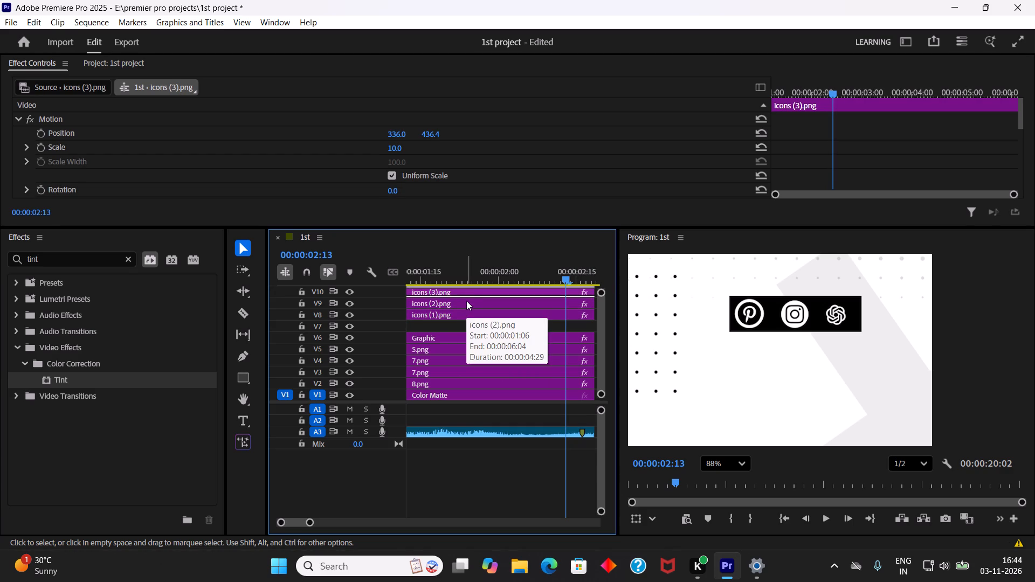
pyautogui.click(468, 316)
pyautogui.click(461, 302)
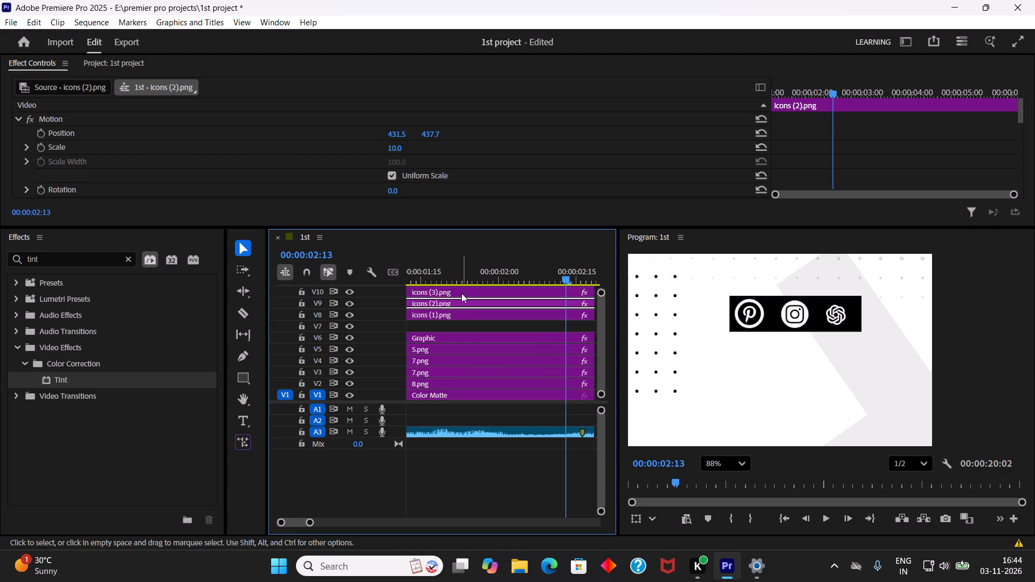
# Align the icons (2).png and icons (1).png clips with the Pinterest icon by setting each vertical position to 436.
pyautogui.click(461, 291)
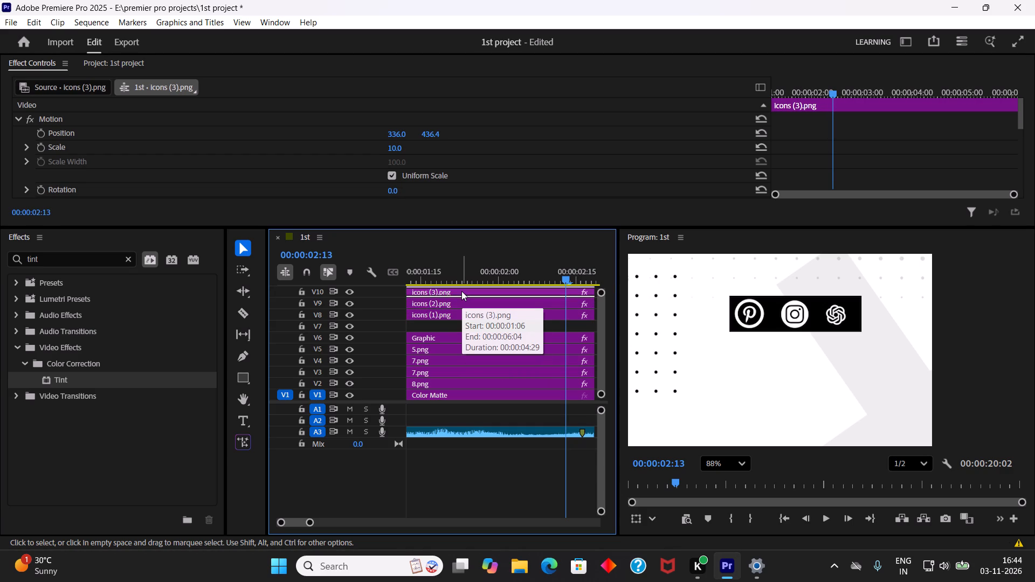
pyautogui.click(459, 301)
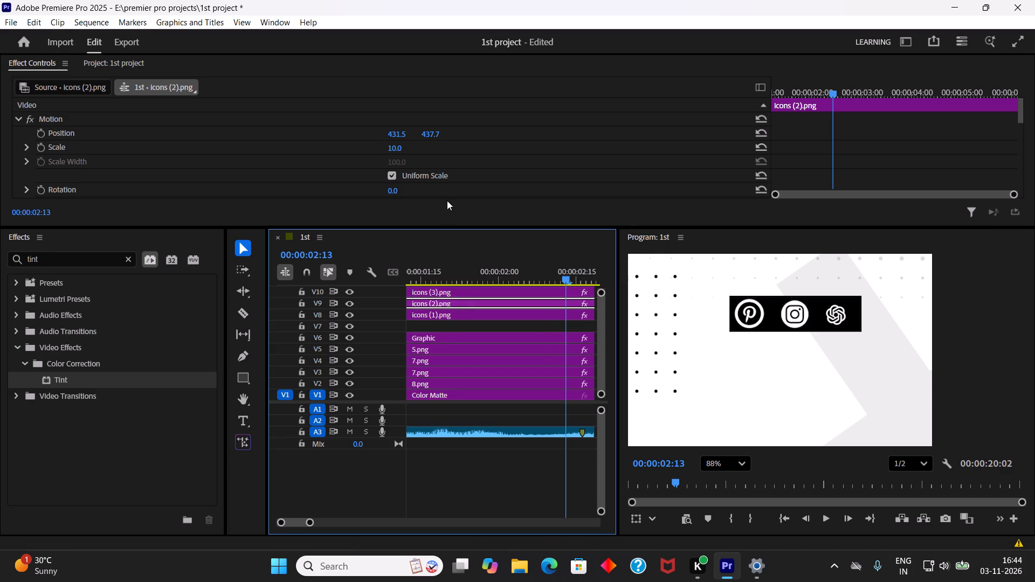
pyautogui.click(432, 132)
pyautogui.write('436')
pyautogui.click(459, 316)
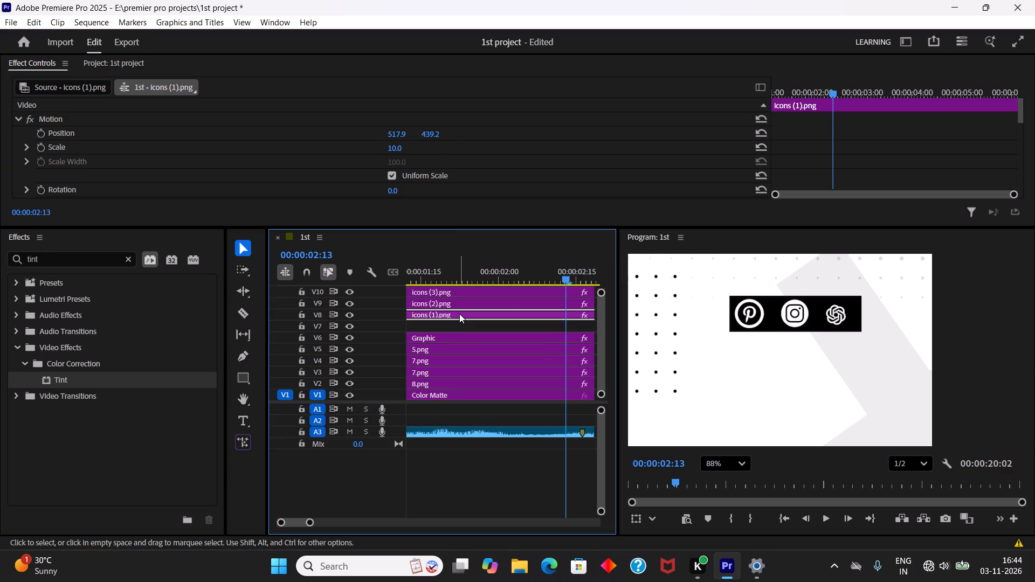
pyautogui.click(433, 137)
pyautogui.write('436')
pyautogui.press('Return')
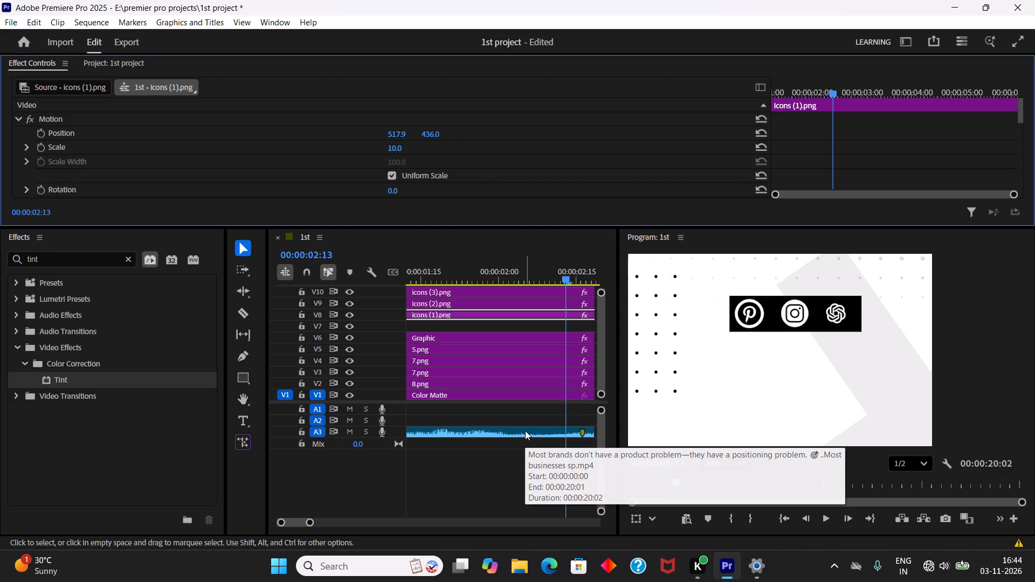
# Deselect the clip and save the project.
pyautogui.click(527, 458)
pyautogui.hotkey('ctrl', 's')
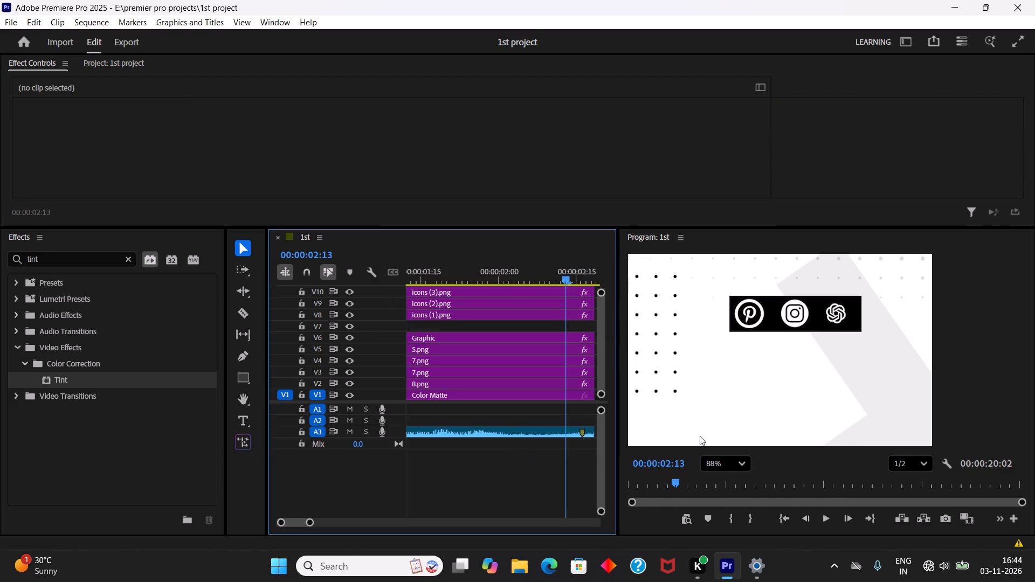
# With the playhead at 00:00:01:13, set the scale of the icons (1).png clip on V8 to 14.
pyautogui.moveTo(661, 486); pyautogui.dragTo(670, 485)
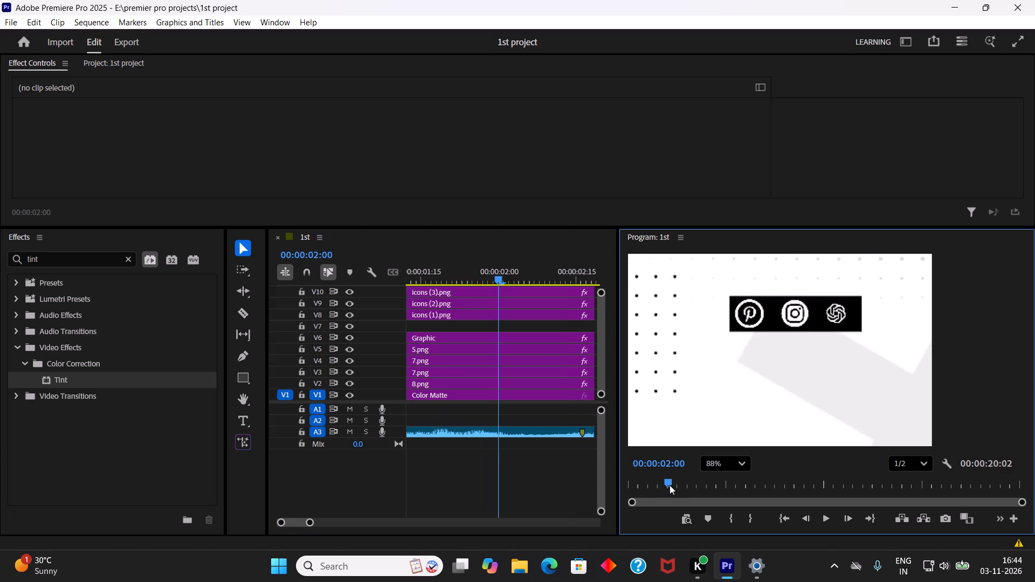
pyautogui.moveTo(670, 485); pyautogui.dragTo(671, 485)
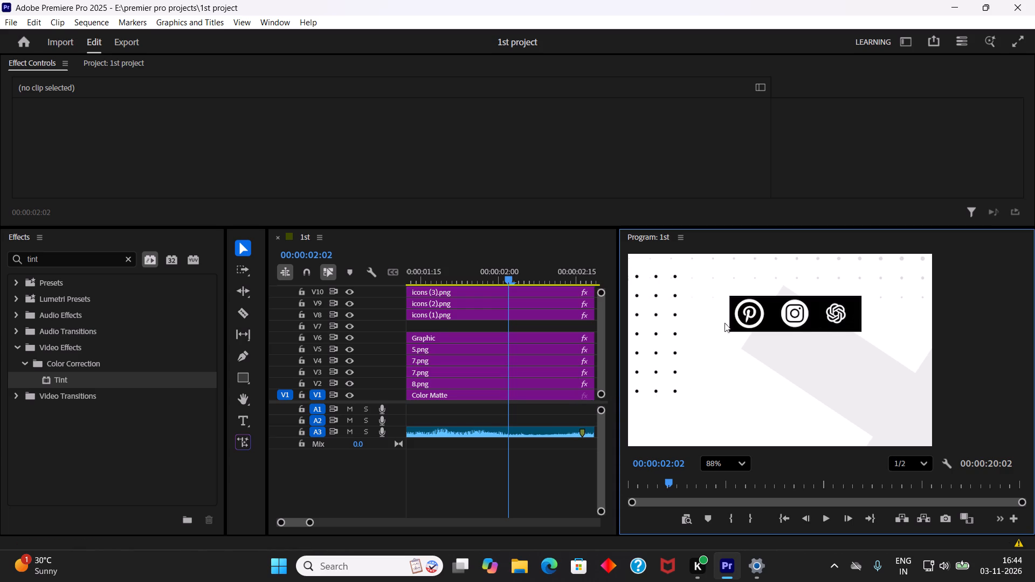
pyautogui.scroll(4, 425, 340)
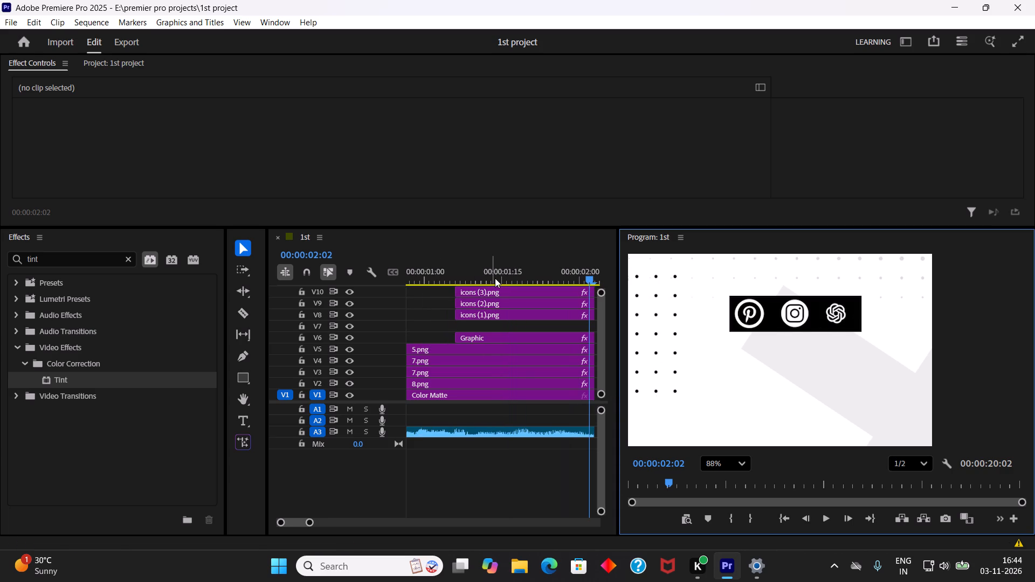
pyautogui.click(495, 278)
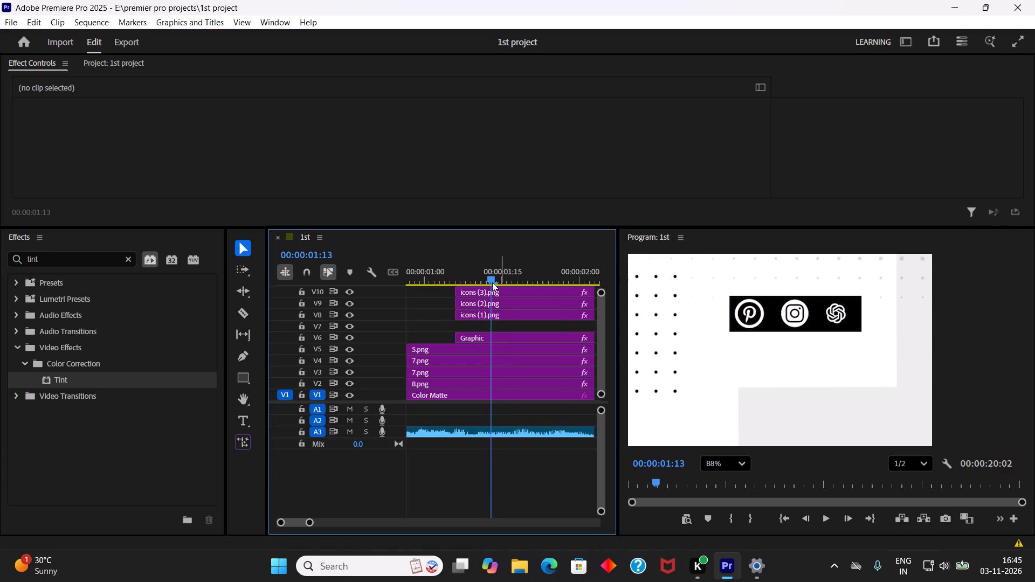
pyautogui.click(501, 320)
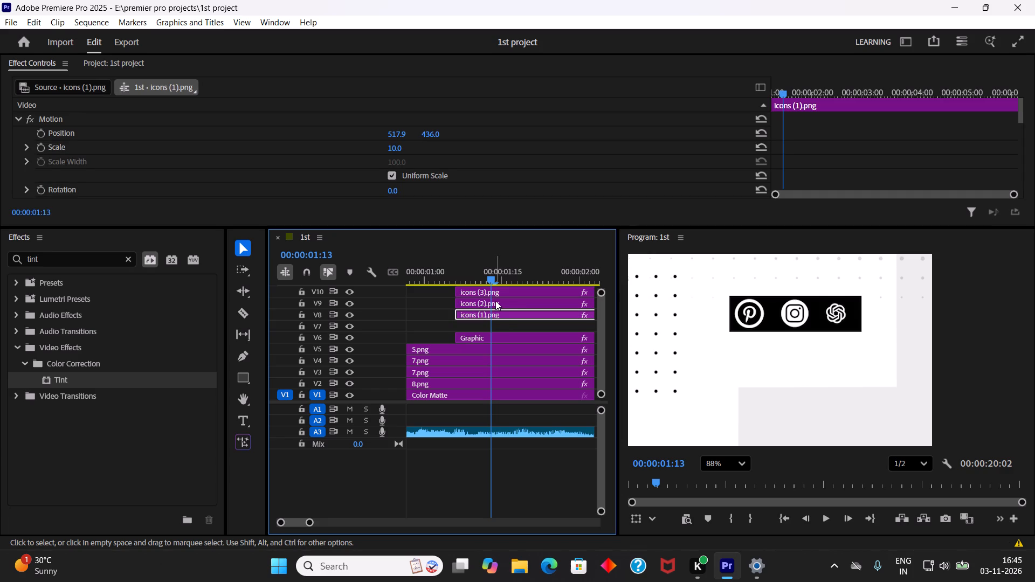
pyautogui.click(495, 301)
pyautogui.click(494, 314)
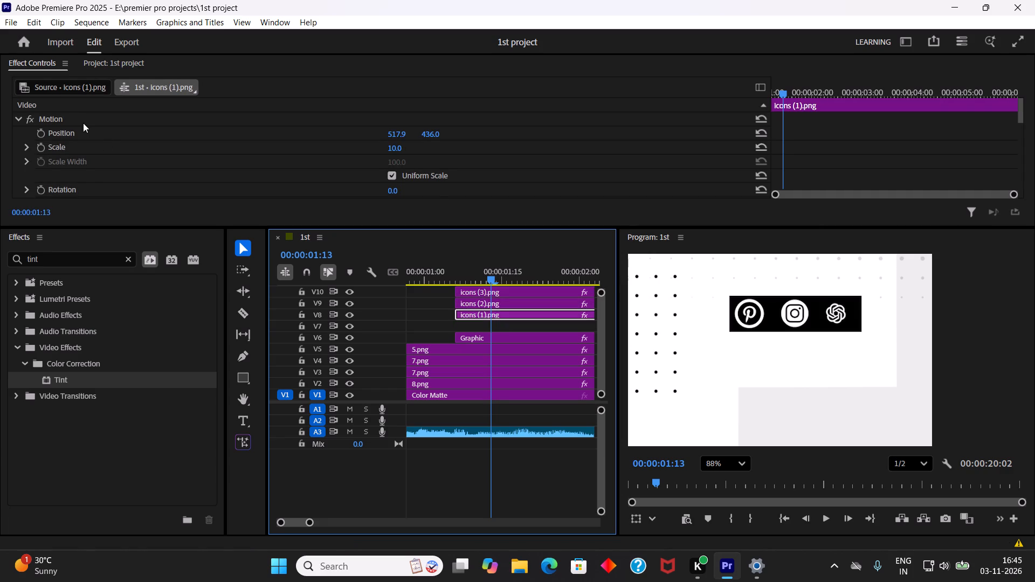
pyautogui.scroll(-3, 83, 123)
pyautogui.scroll(8, 85, 127)
pyautogui.scroll(-4, 107, 140)
pyautogui.scroll(3, 108, 140)
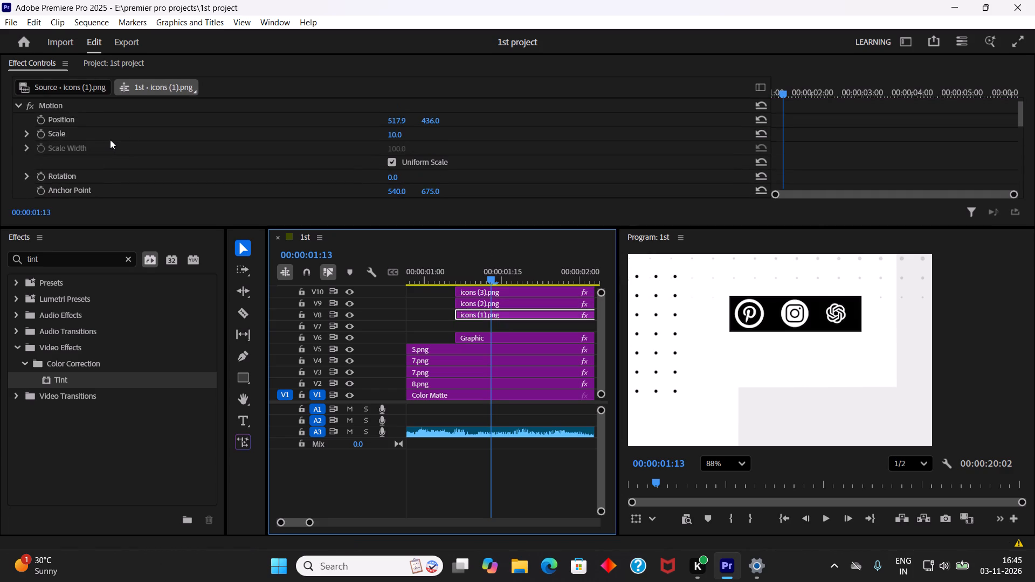
pyautogui.click(394, 138)
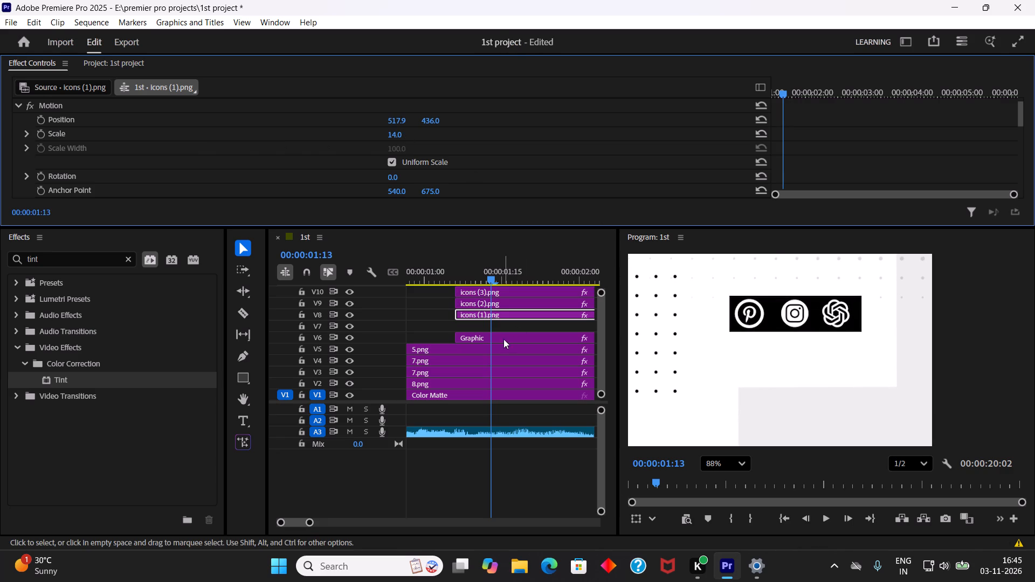
# Set the scale of the icons (2).png clip on V9 to 11.
pyautogui.click(475, 299)
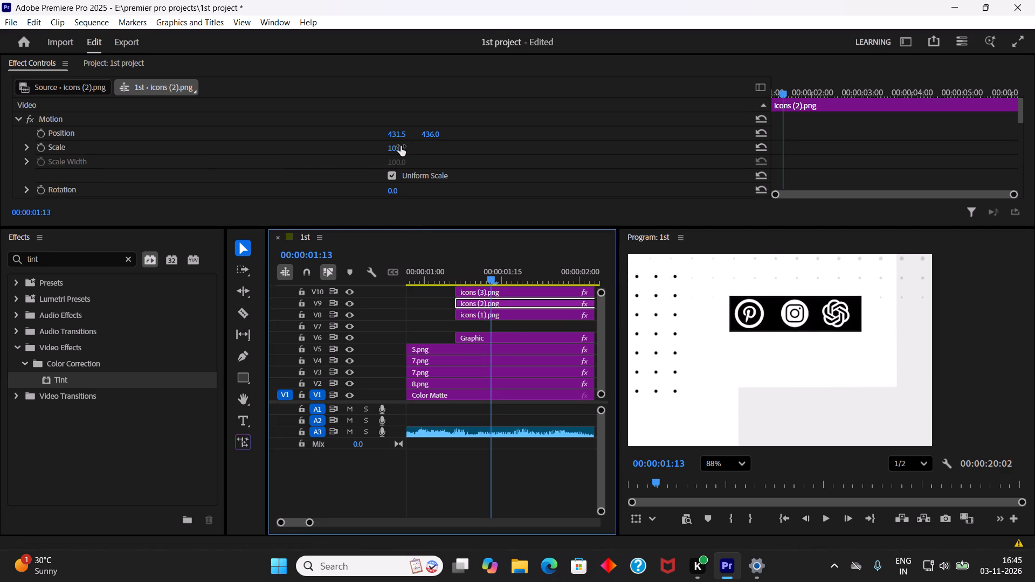
pyautogui.click(402, 147)
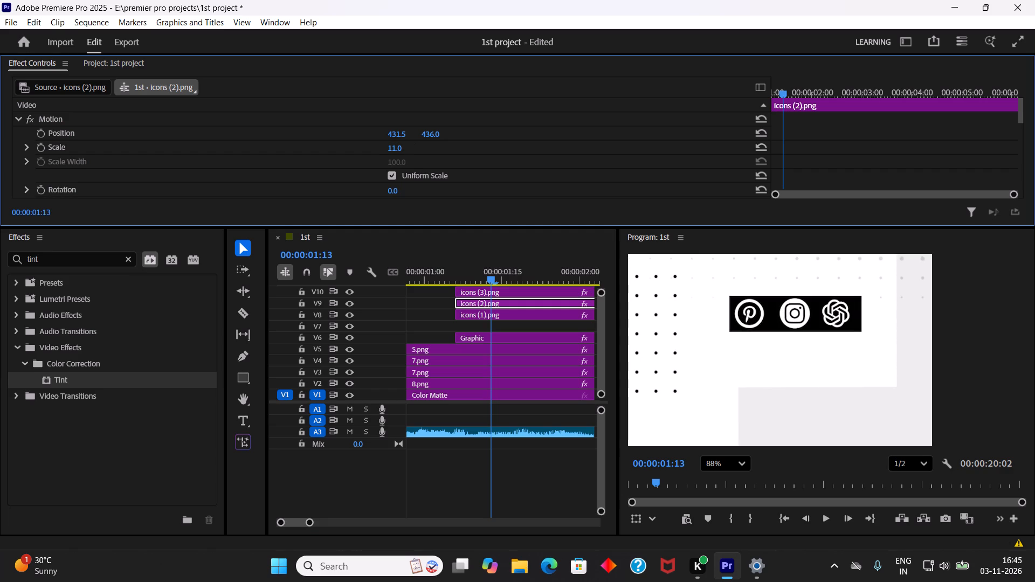
# Slightly reduce the horizontal position of the icons (2).png clip to even the spacing between the icons, and deselect it.
pyautogui.click(402, 136)
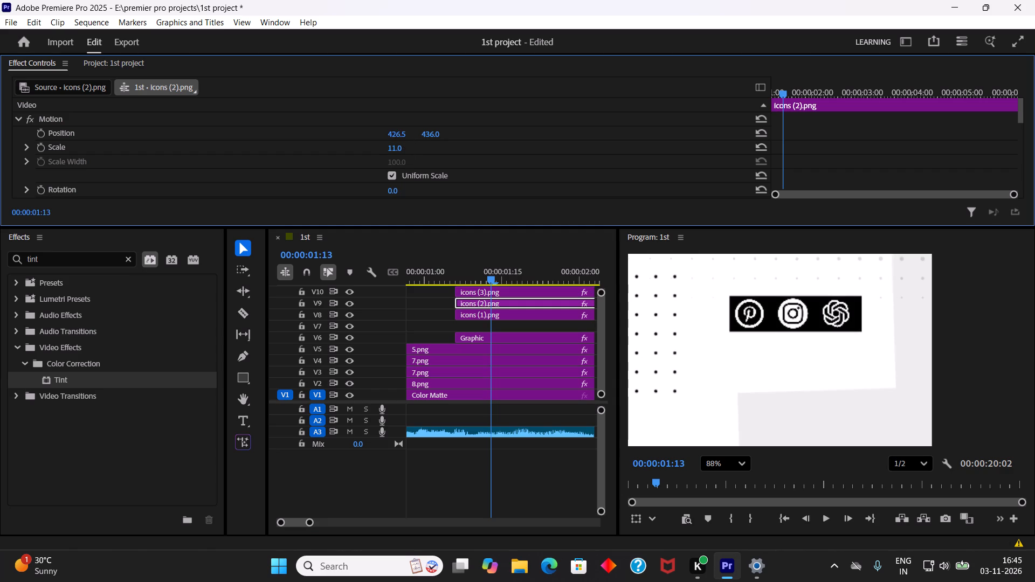
pyautogui.click(511, 458)
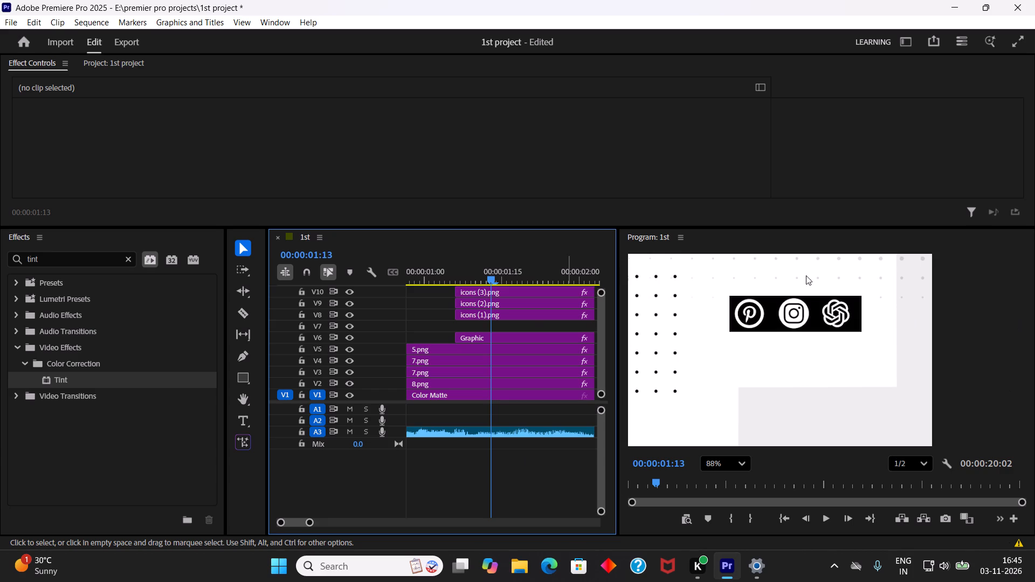
# Set the horizontal position of the icons (1).png clip on V8 to 523.9.
pyautogui.click(529, 316)
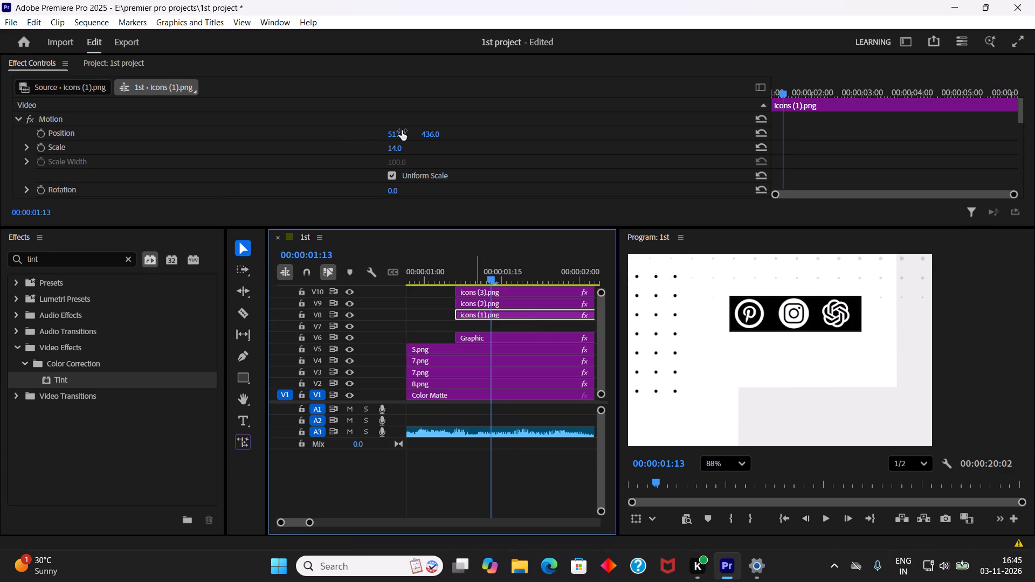
pyautogui.click(394, 135)
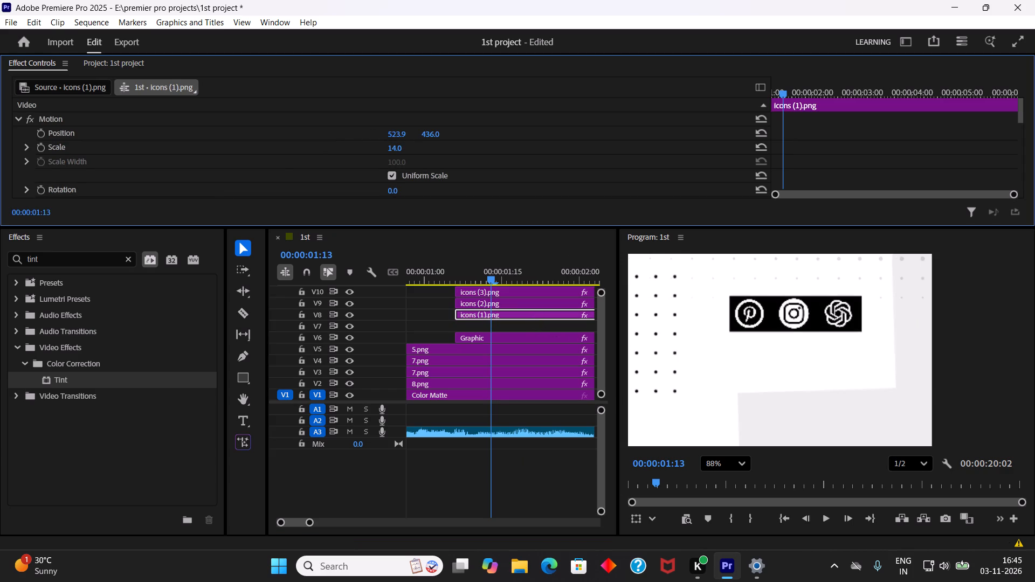
# Shift the icons (2).png clip on V9 to a horizontal position of 441.5, deselect it and save the project.
pyautogui.click(486, 305)
pyautogui.moveTo(391, 135); pyautogui.dragTo(398, 134)
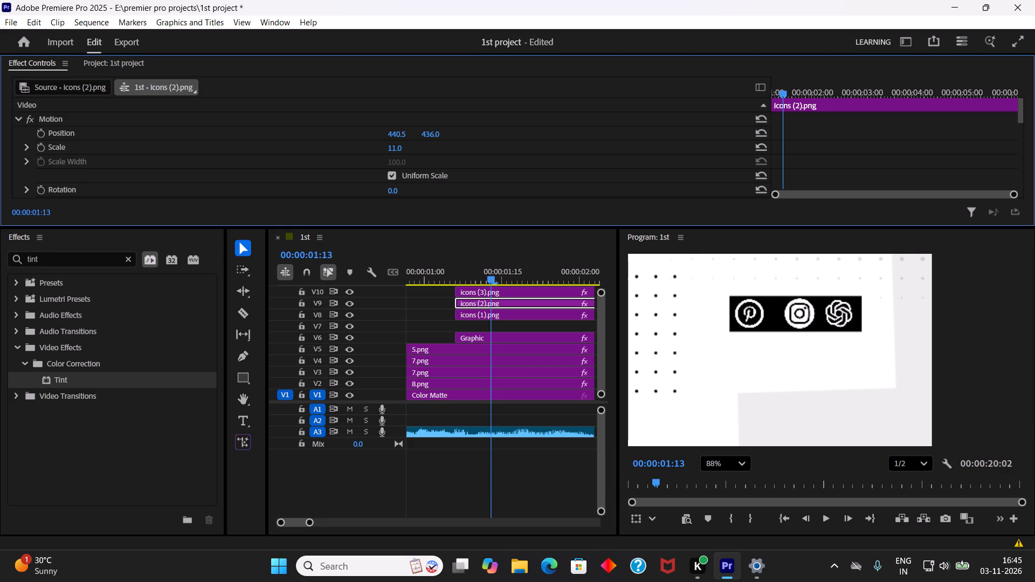
pyautogui.moveTo(398, 134); pyautogui.dragTo(397, 133)
pyautogui.click(465, 459)
pyautogui.hotkey('ctrl', 's')
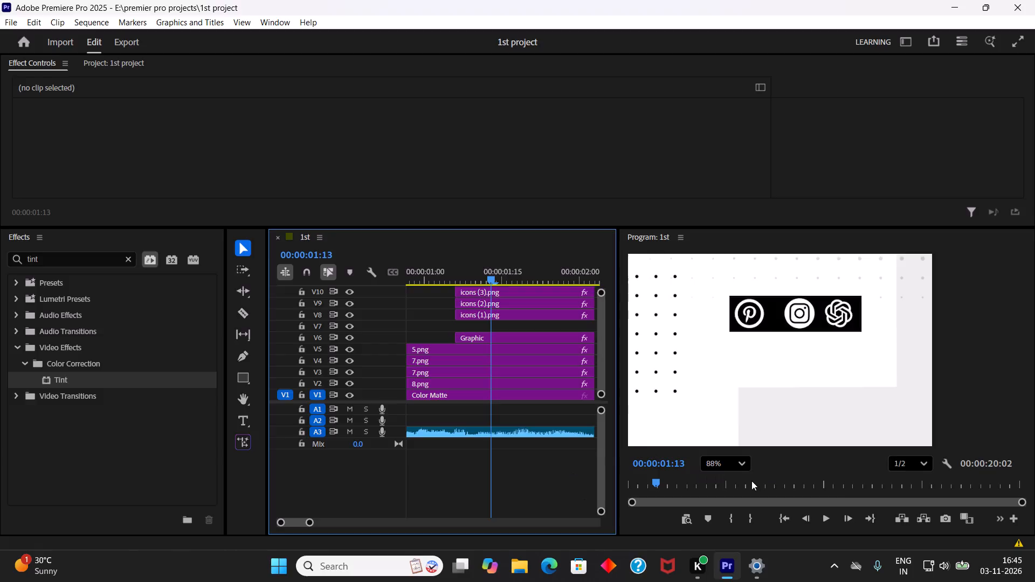
# Preview the icon bar in the full vertical frame by playing the sequence briefly from 00:00:01:13, with the frame centred in the monitor.
pyautogui.scroll(-8, 763, 375)
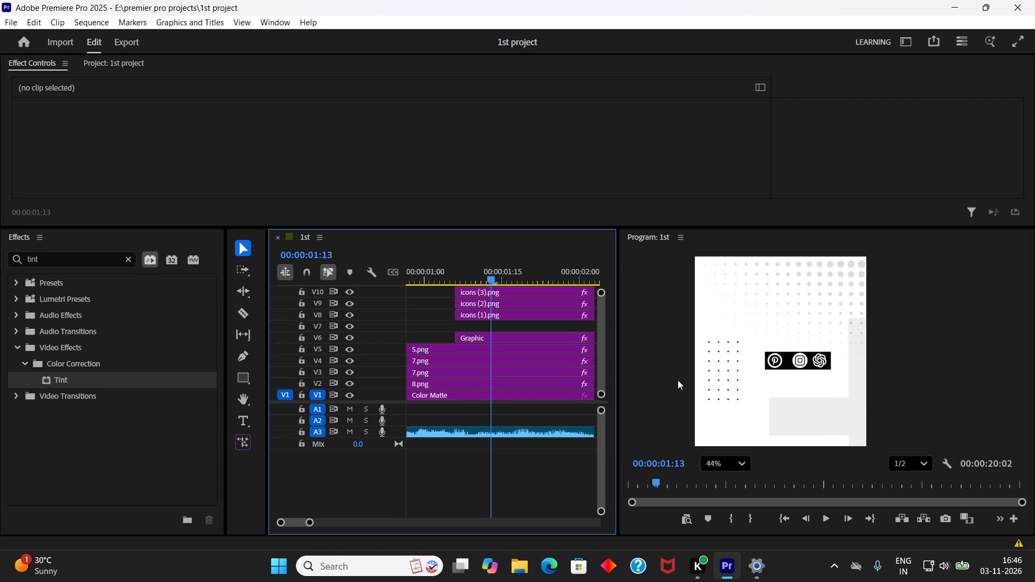
pyautogui.scroll(-8, 786, 339)
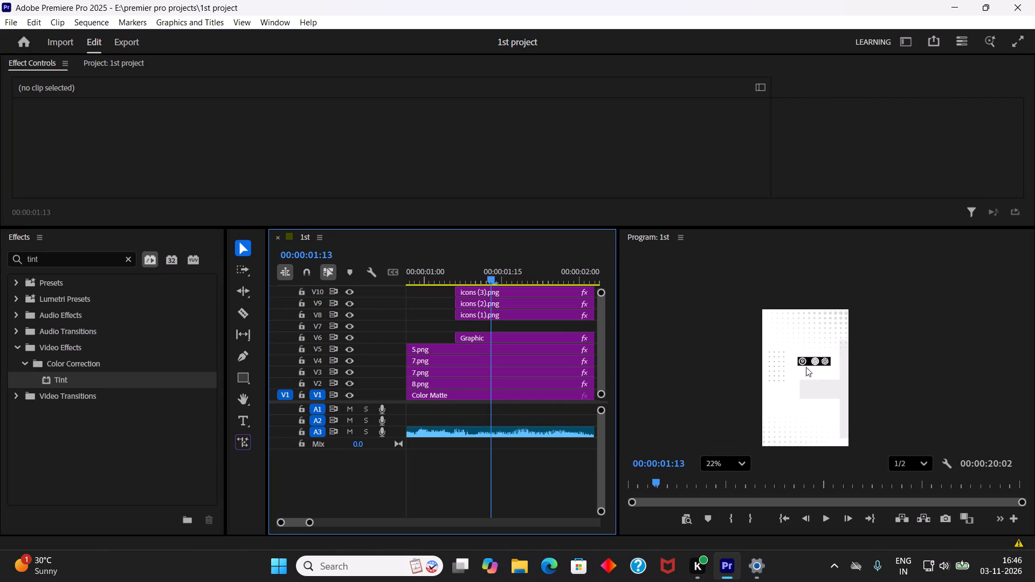
pyautogui.press('space')
pyautogui.press('space')
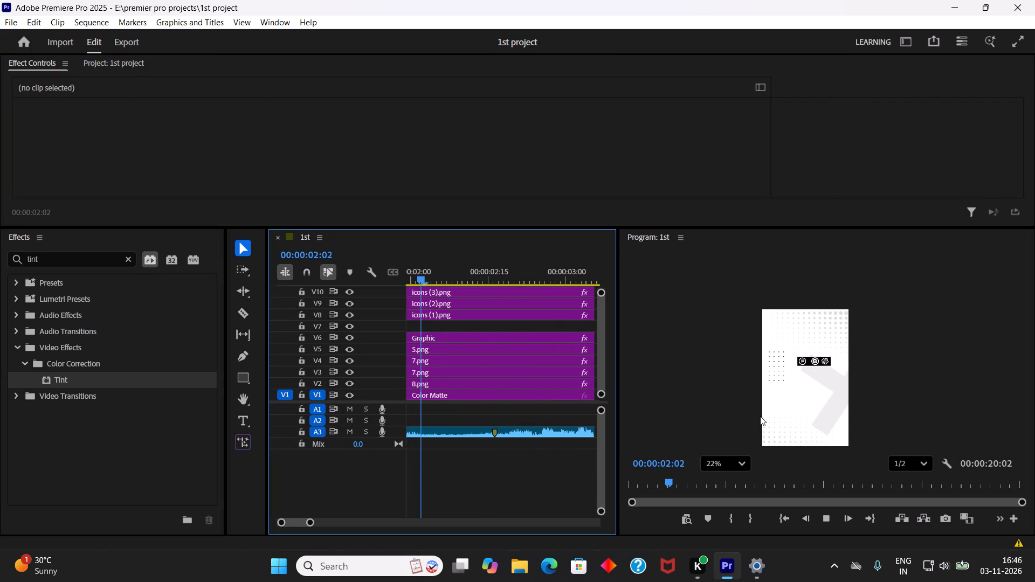
pyautogui.press('h')
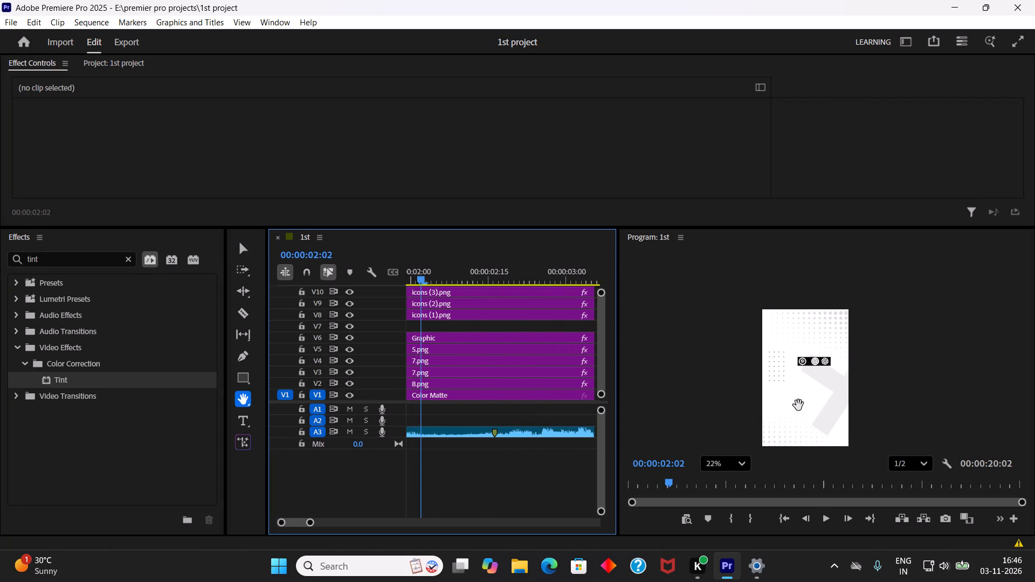
pyautogui.moveTo(798, 405); pyautogui.dragTo(798, 364)
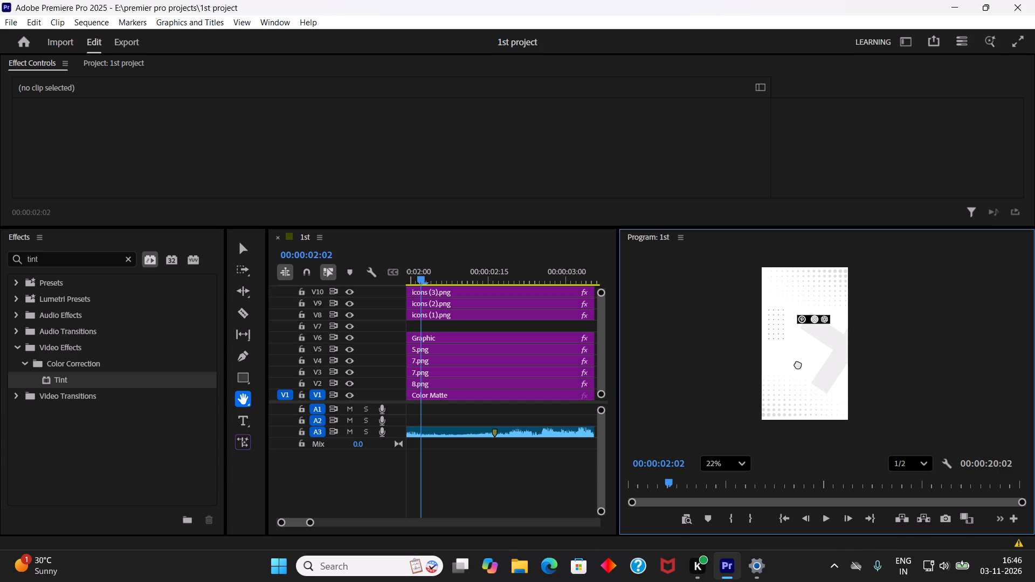
pyautogui.moveTo(798, 364); pyautogui.dragTo(802, 371)
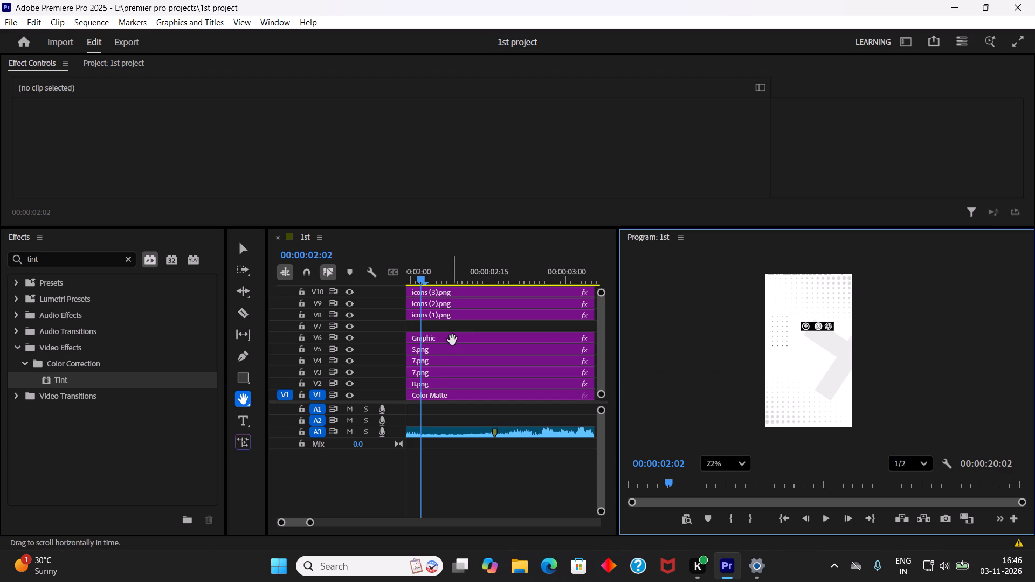
pyautogui.scroll(8, 457, 340)
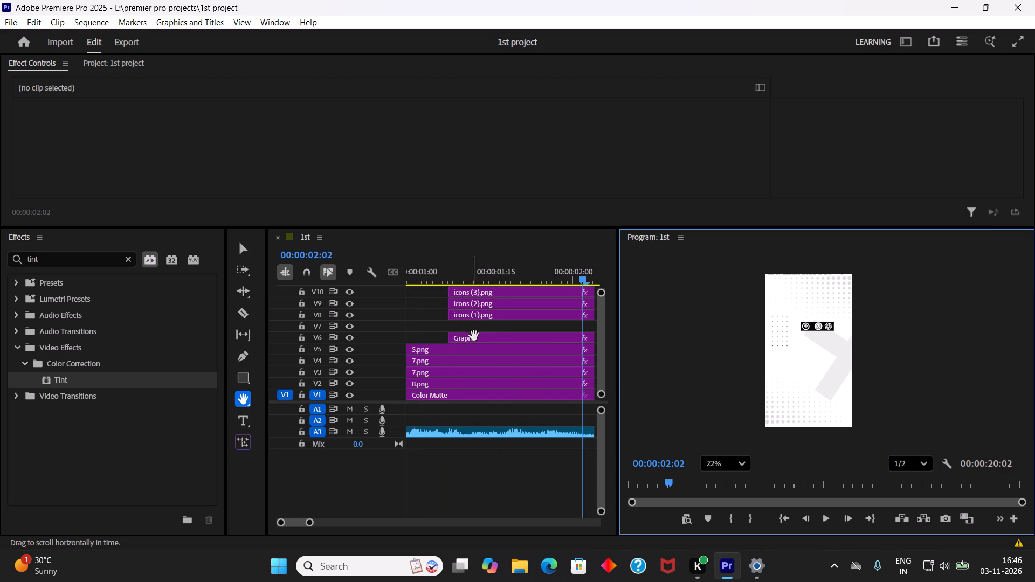
pyautogui.click(247, 250)
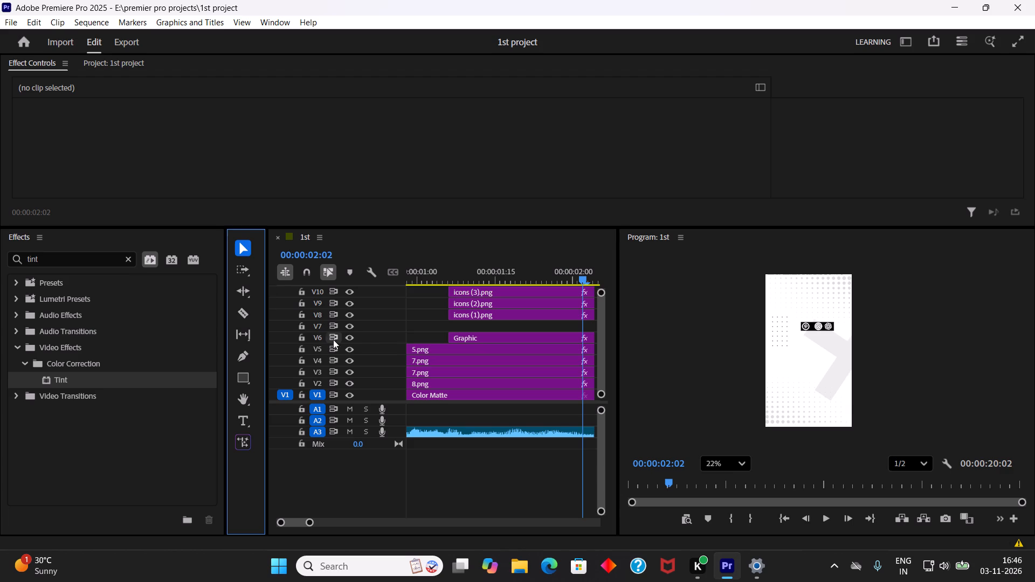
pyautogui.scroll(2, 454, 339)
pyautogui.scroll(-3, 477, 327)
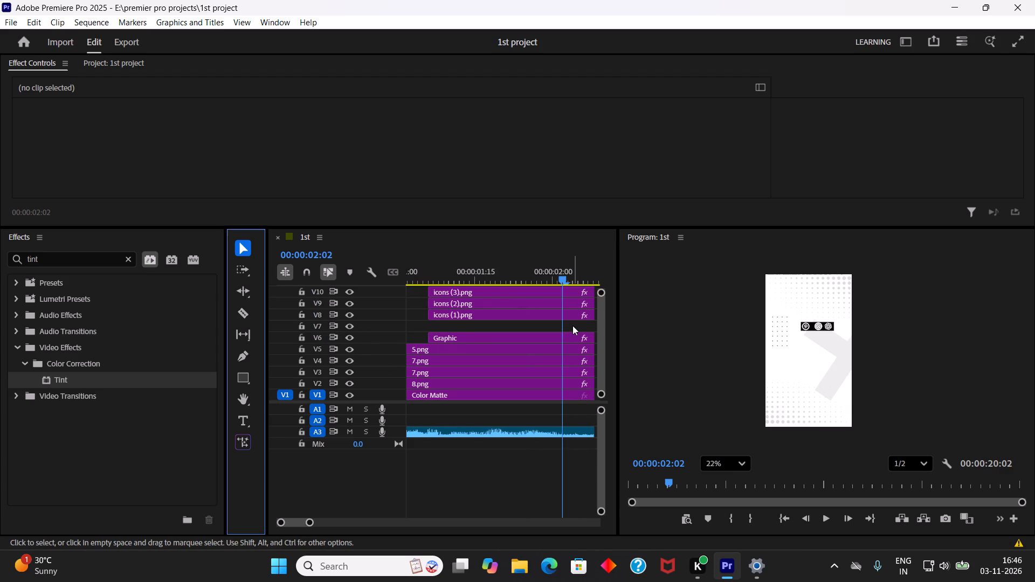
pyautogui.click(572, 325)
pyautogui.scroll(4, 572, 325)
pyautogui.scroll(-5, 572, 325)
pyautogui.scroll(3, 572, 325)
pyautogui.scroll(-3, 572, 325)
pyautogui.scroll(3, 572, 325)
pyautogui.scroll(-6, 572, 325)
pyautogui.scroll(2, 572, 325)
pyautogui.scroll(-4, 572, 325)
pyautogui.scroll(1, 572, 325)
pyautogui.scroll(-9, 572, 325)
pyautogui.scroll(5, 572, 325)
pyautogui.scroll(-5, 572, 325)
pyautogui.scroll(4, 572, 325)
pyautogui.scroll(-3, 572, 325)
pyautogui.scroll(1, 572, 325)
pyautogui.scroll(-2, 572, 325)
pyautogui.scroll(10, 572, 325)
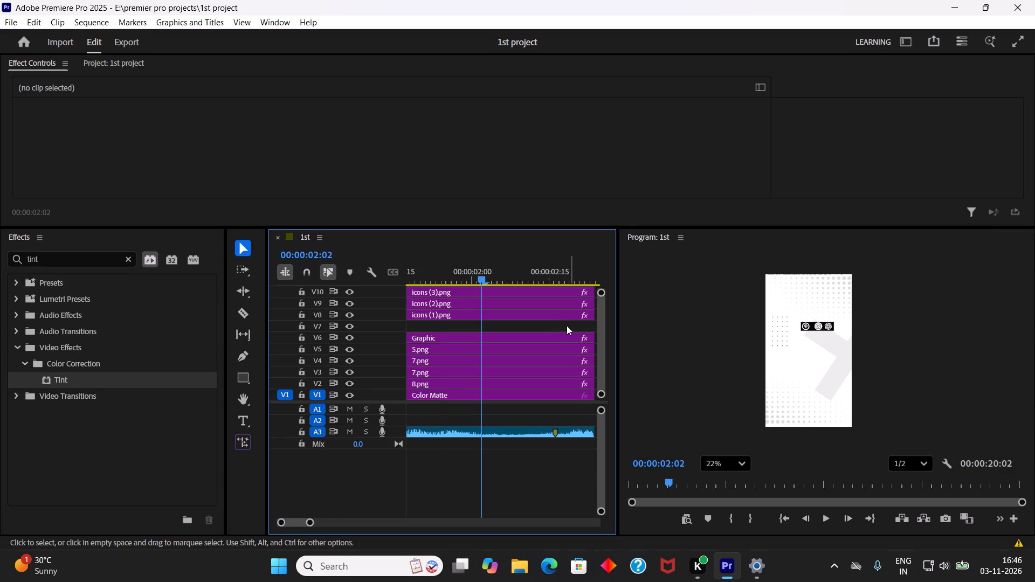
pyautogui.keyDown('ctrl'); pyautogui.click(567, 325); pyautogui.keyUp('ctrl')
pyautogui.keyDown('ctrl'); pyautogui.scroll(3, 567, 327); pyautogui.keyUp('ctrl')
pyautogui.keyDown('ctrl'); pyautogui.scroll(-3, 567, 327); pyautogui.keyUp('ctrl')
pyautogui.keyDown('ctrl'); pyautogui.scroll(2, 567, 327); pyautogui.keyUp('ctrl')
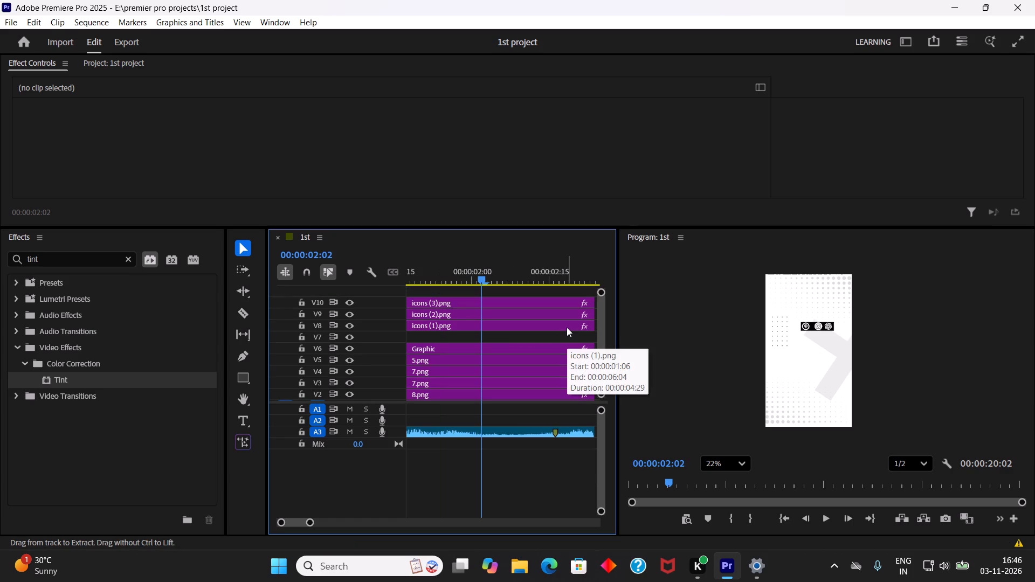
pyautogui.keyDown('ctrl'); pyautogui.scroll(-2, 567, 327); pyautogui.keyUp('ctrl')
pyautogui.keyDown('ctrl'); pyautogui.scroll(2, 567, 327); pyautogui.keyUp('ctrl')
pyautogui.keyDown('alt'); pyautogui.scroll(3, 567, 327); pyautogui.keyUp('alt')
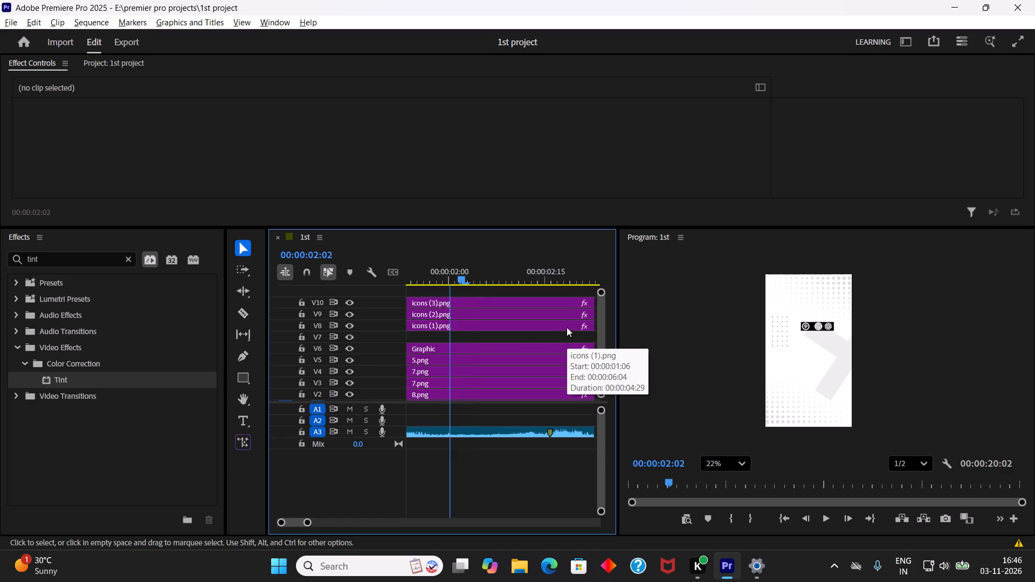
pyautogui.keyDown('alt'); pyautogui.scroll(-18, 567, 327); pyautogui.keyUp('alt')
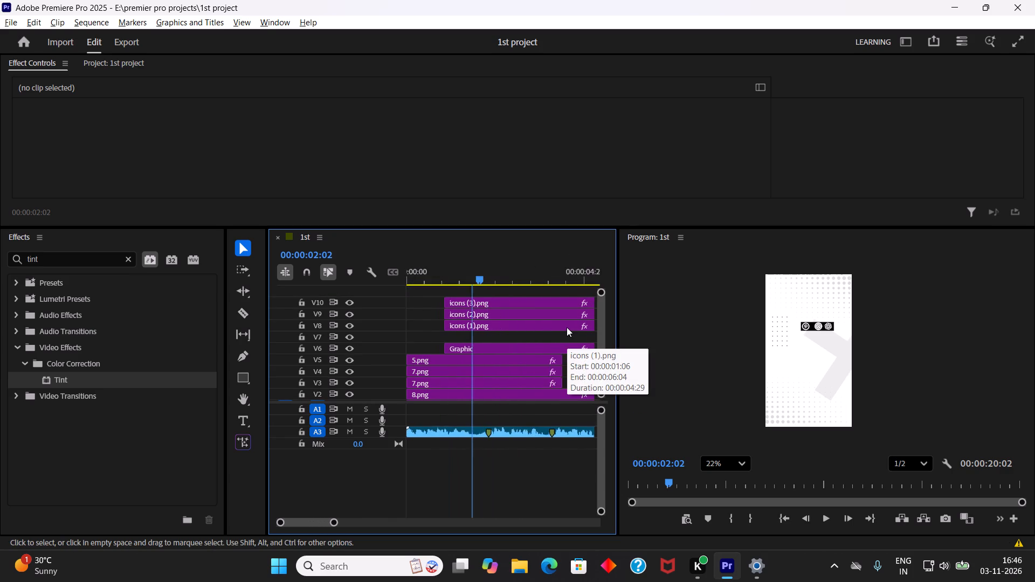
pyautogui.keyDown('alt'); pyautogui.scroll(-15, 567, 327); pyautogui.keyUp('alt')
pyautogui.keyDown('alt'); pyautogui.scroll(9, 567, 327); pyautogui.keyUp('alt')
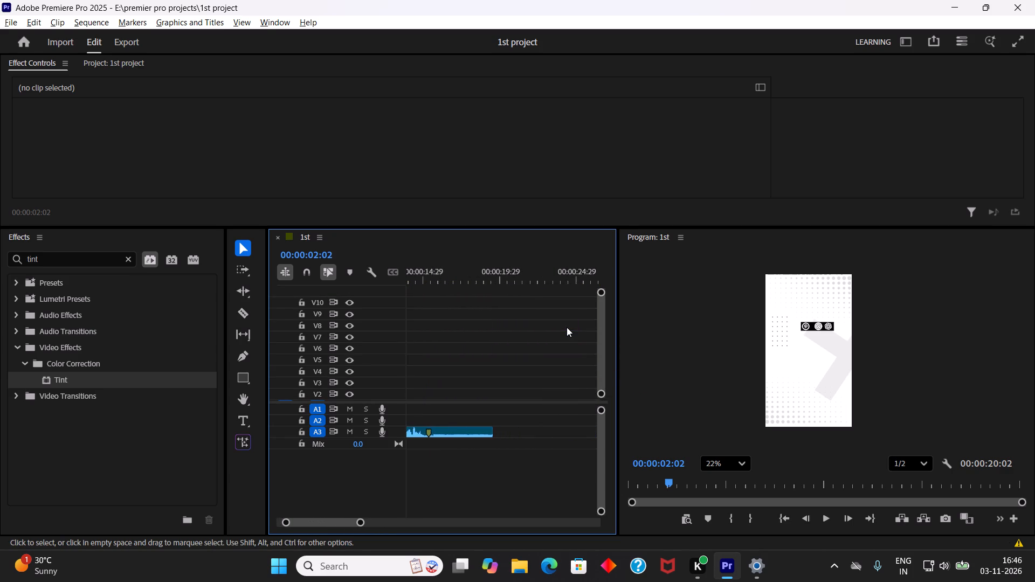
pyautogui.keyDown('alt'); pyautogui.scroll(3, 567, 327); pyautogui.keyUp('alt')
# Move the three icons clips down one track to V7, V8 and V9, directly above the Graphic clip, and save the project.
pyautogui.moveTo(510, 288); pyautogui.dragTo(445, 300)
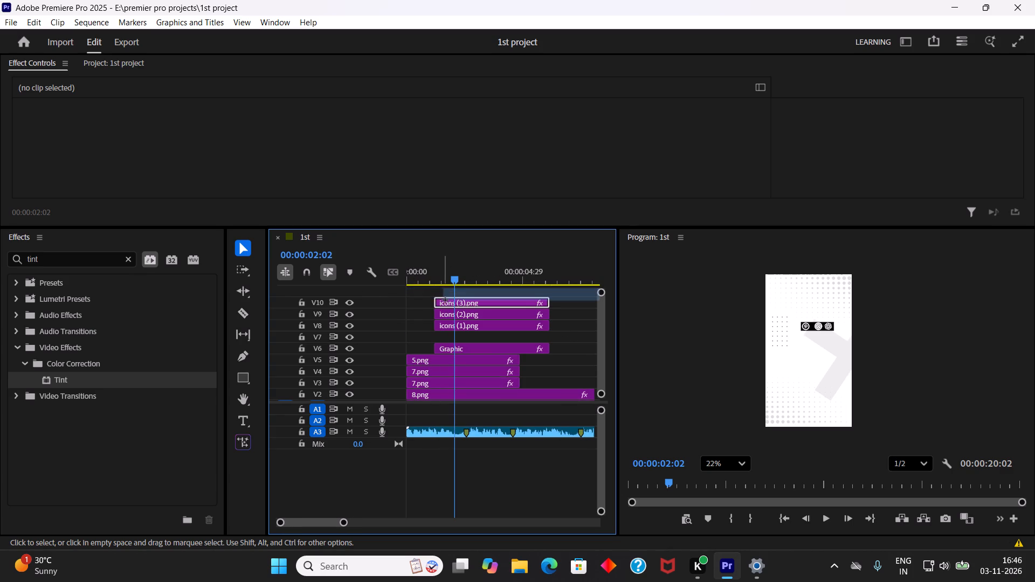
pyautogui.moveTo(445, 300); pyautogui.dragTo(472, 300)
pyautogui.click(472, 294)
pyautogui.moveTo(476, 282); pyautogui.dragTo(465, 281)
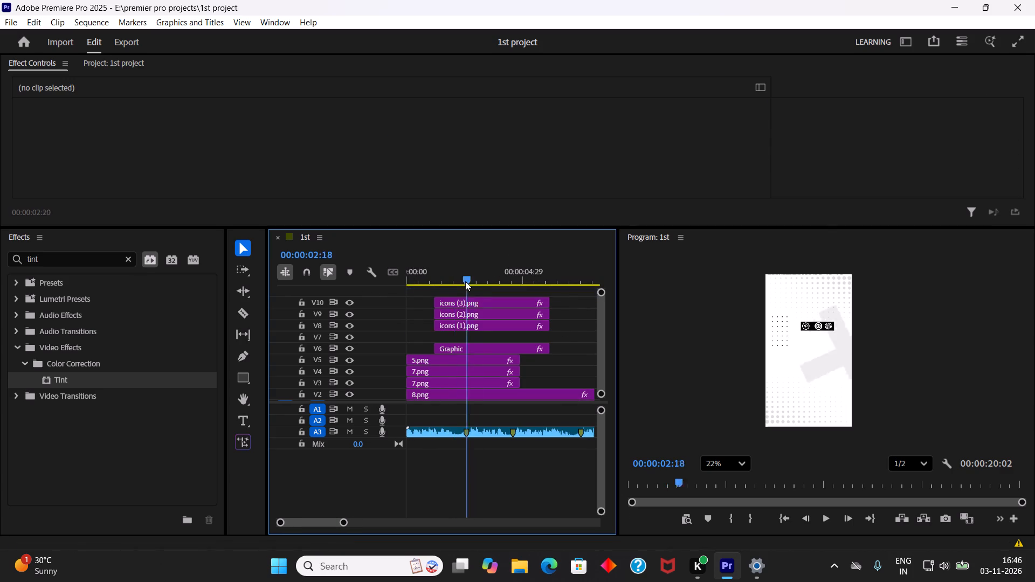
pyautogui.moveTo(465, 281); pyautogui.dragTo(459, 280)
pyautogui.keyDown('ctrl'); pyautogui.scroll(-3, 462, 319); pyautogui.keyUp('ctrl')
pyautogui.keyDown('ctrl'); pyautogui.scroll(3, 462, 319); pyautogui.keyUp('ctrl')
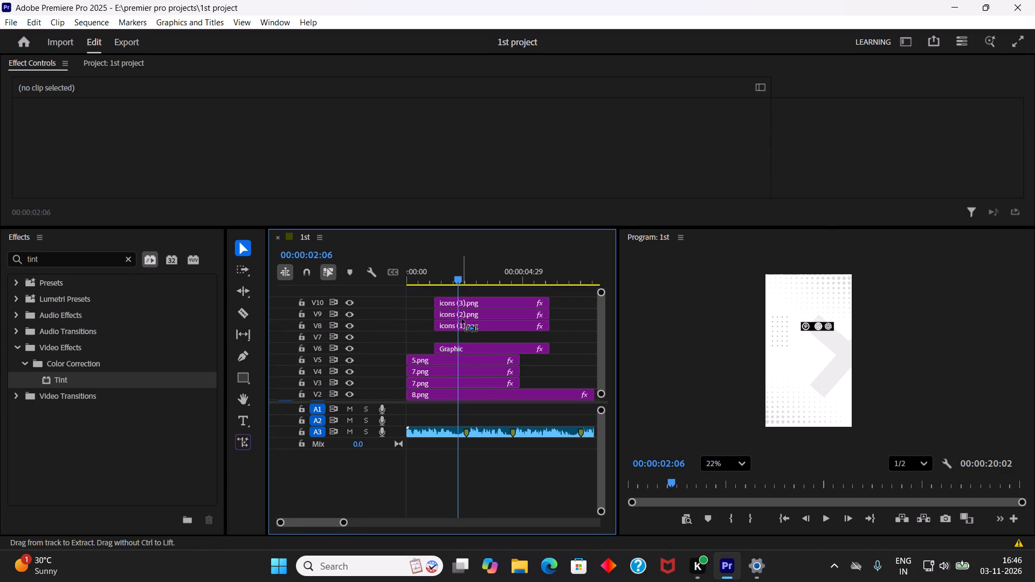
pyautogui.click(459, 302)
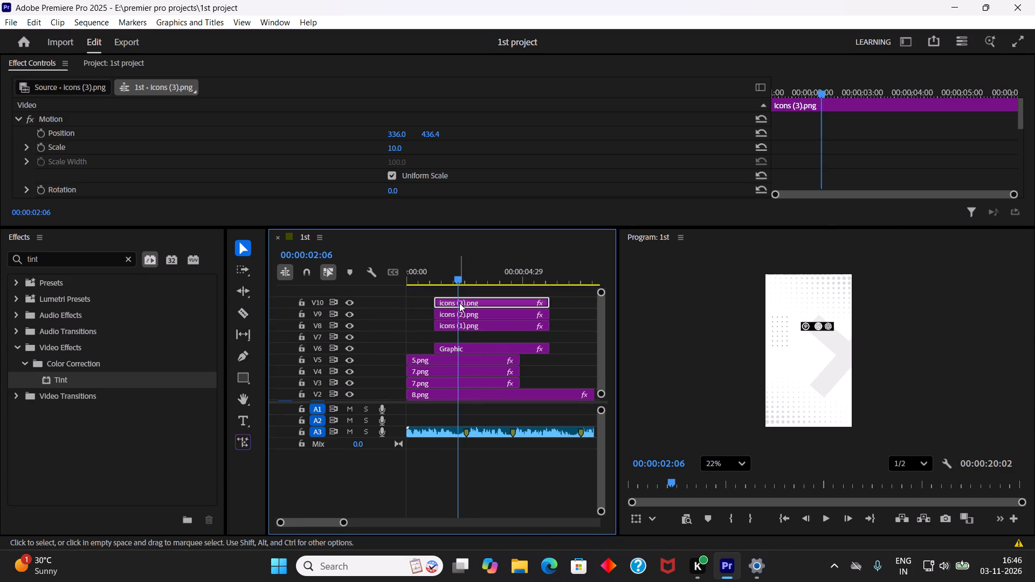
pyautogui.click(464, 317)
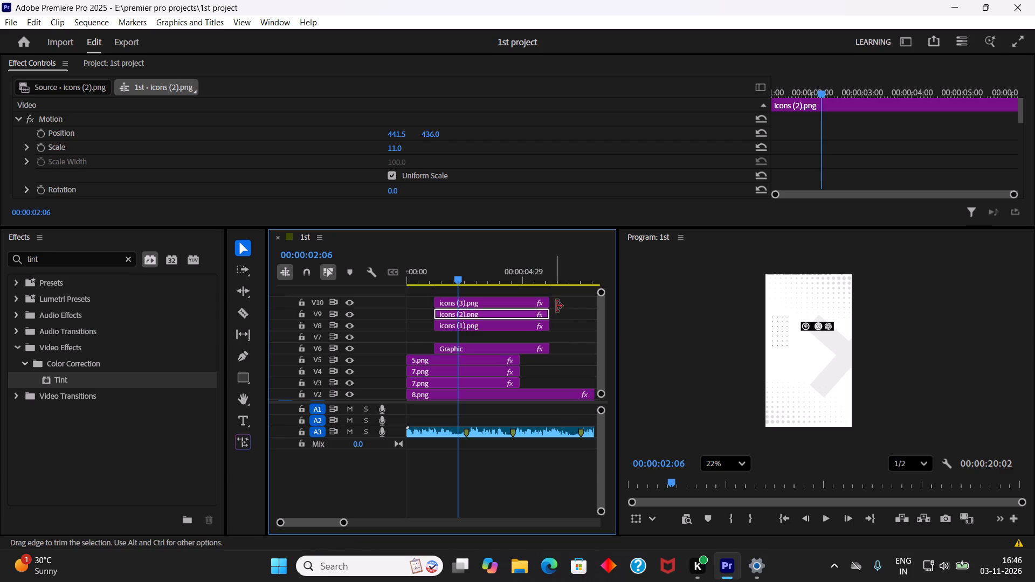
pyautogui.moveTo(571, 302); pyautogui.dragTo(535, 327)
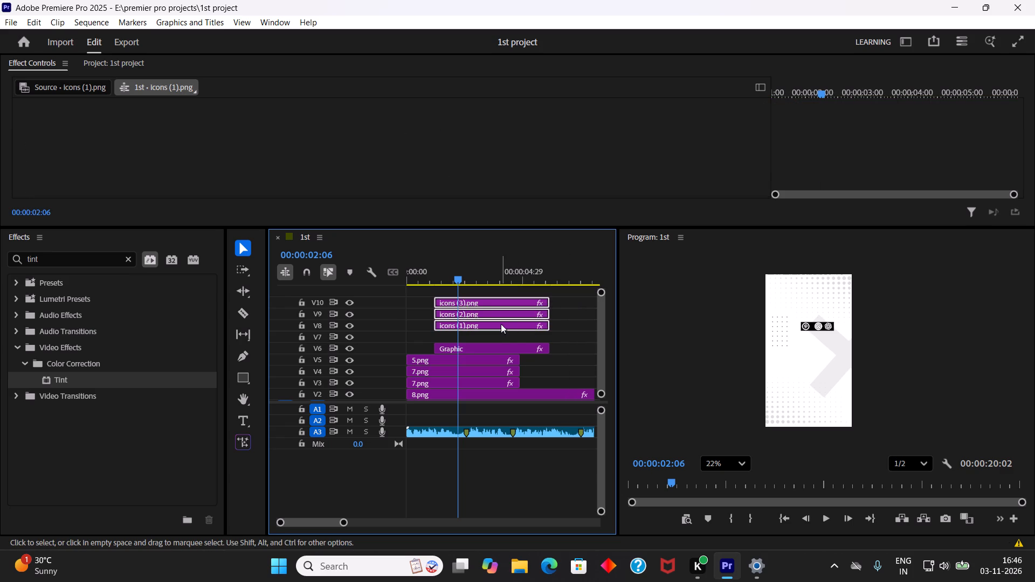
pyautogui.moveTo(501, 324); pyautogui.dragTo(501, 333)
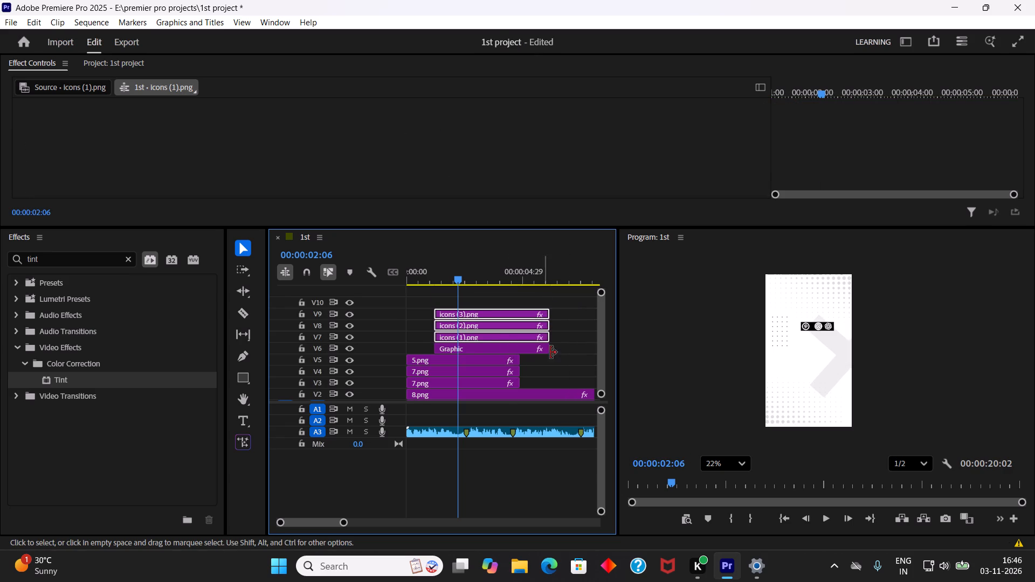
pyautogui.click(546, 367)
pyautogui.hotkey('ctrl', 's')
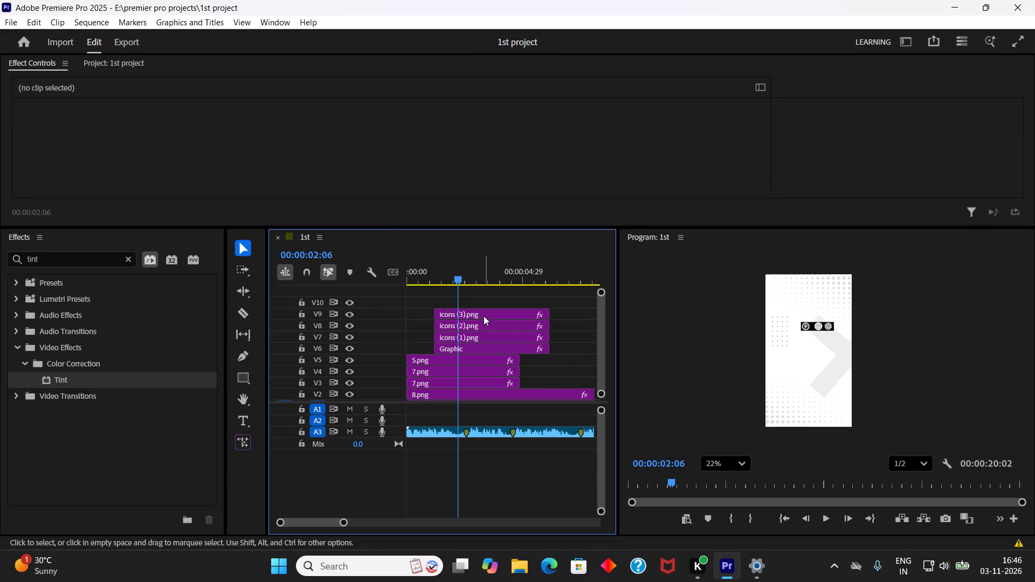
# Nest the three icons clips and the Graphic clip into a nested sequence named icons.
pyautogui.click(484, 316)
pyautogui.keyDown('shift'); pyautogui.click(490, 345); pyautogui.keyUp('shift')
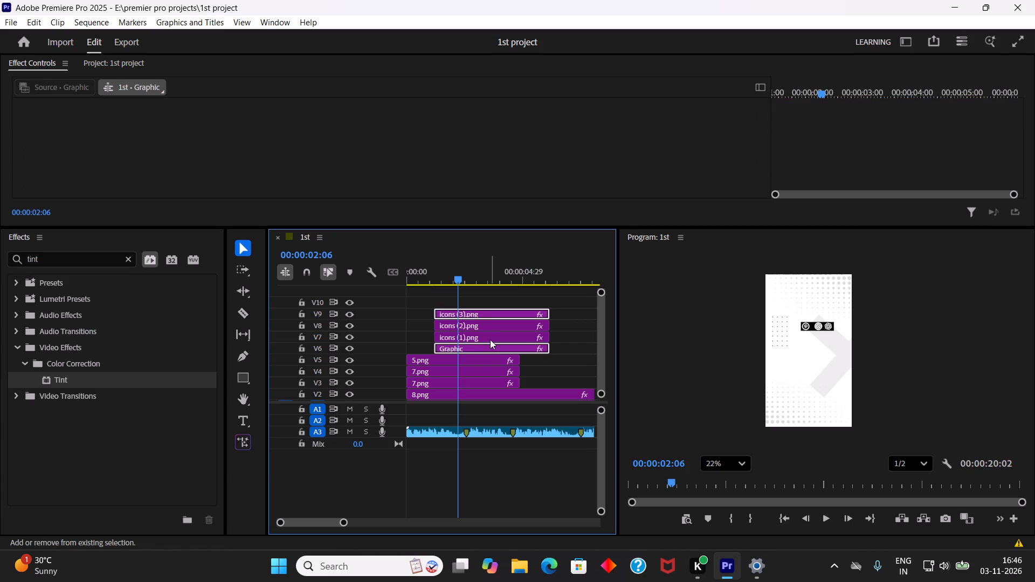
pyautogui.keyDown('shift'); pyautogui.click(490, 339); pyautogui.keyUp('shift')
pyautogui.keyDown('shift'); pyautogui.click(489, 325); pyautogui.keyUp('shift')
pyautogui.rightClick(489, 325)
pyautogui.click(523, 330)
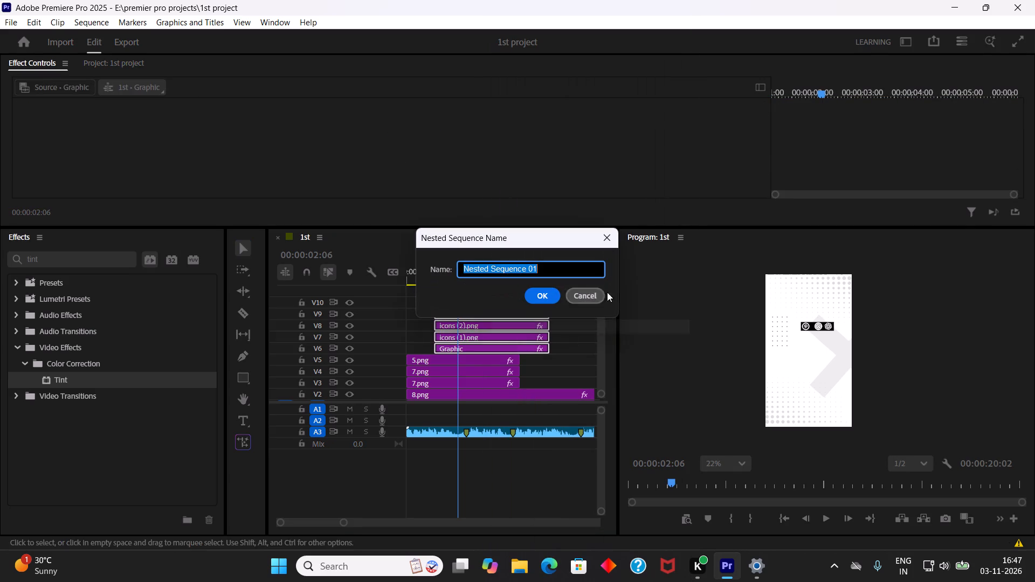
pyautogui.write('icons')
pyautogui.press('Return')
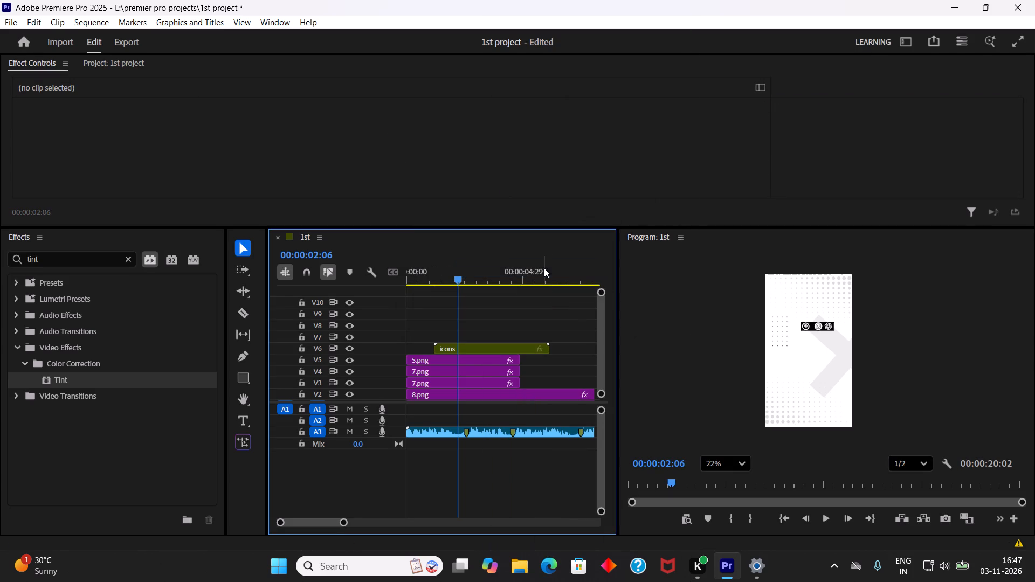
# Move the nested icons clip on V6 to start at 00:00:00:00, return the playhead there and save the project.
pyautogui.moveTo(452, 282); pyautogui.dragTo(334, 286)
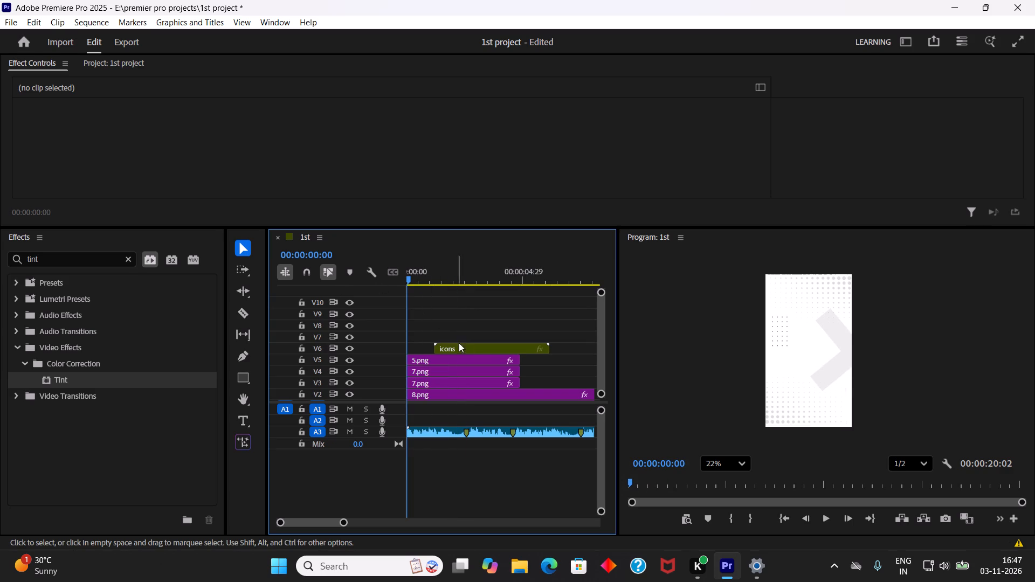
pyautogui.moveTo(474, 348); pyautogui.dragTo(446, 344)
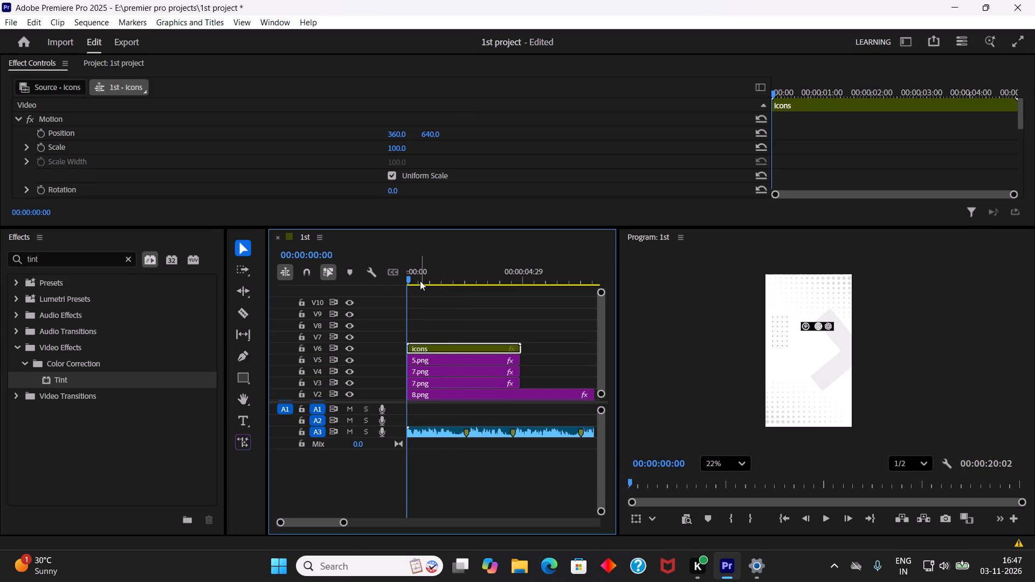
pyautogui.moveTo(418, 281); pyautogui.dragTo(397, 281)
pyautogui.hotkey('ctrl', 's')
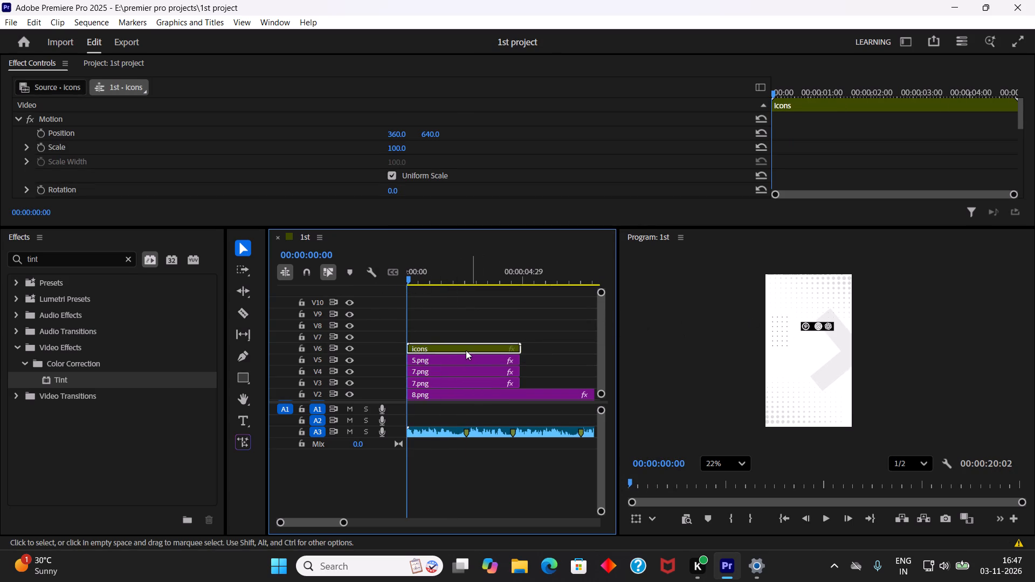
# Set the scale of the nested icons clip on V6 to 87.
pyautogui.click(466, 350)
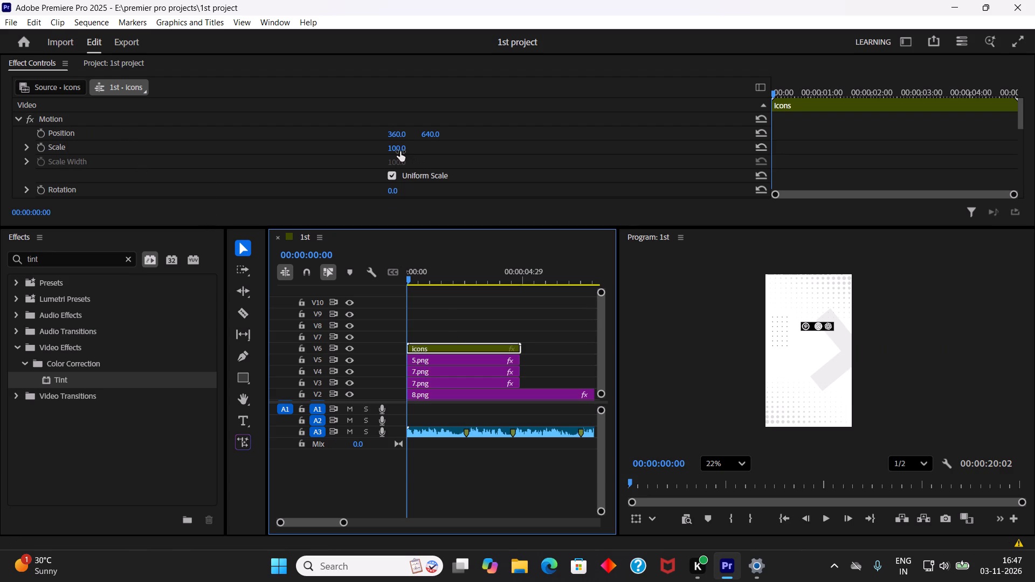
pyautogui.moveTo(400, 151); pyautogui.dragTo(391, 151)
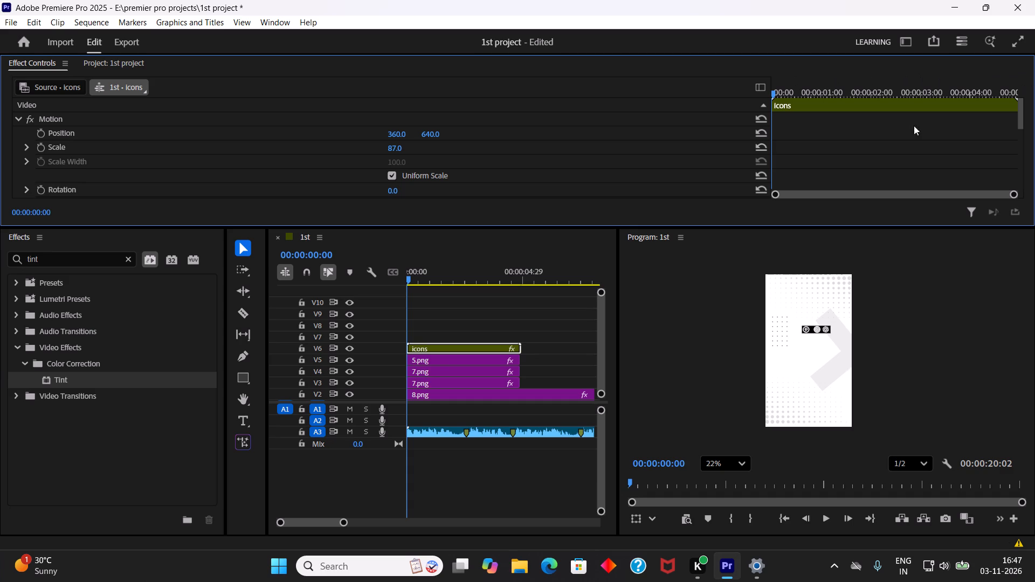
# Reduce the height of the Effect Controls area to give the timeline and the program monitor more room.
pyautogui.moveTo(798, 226); pyautogui.dragTo(800, 120)
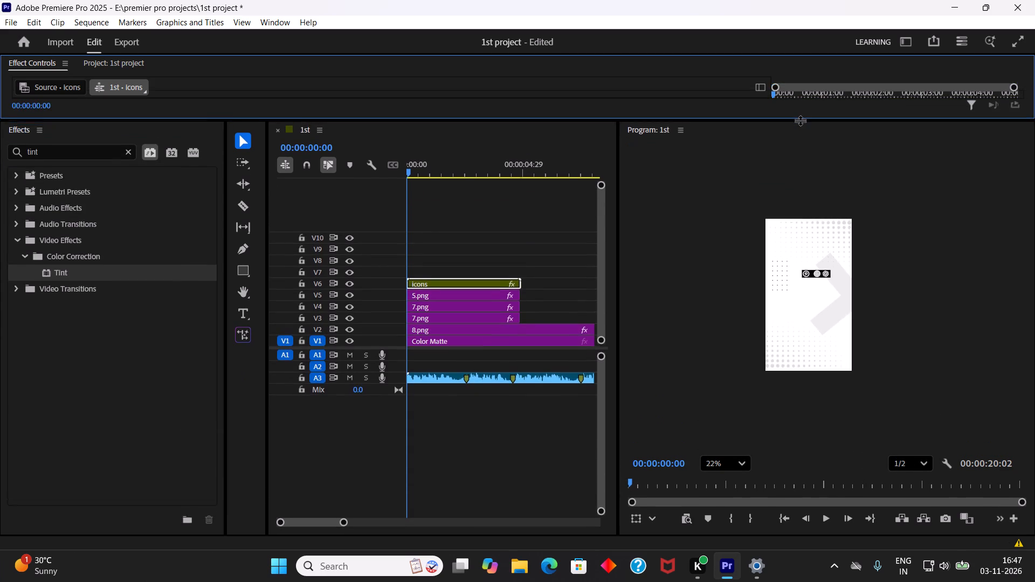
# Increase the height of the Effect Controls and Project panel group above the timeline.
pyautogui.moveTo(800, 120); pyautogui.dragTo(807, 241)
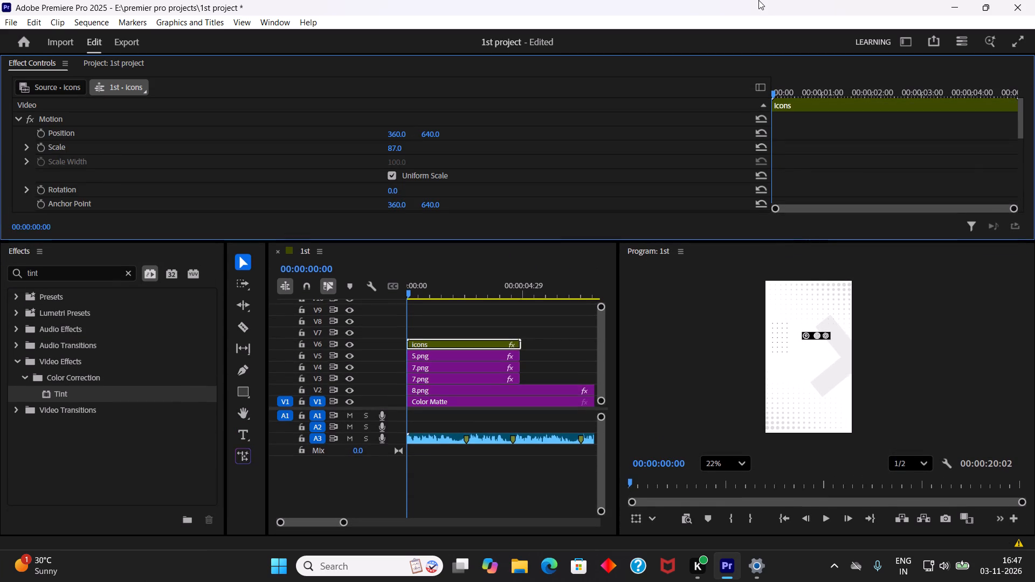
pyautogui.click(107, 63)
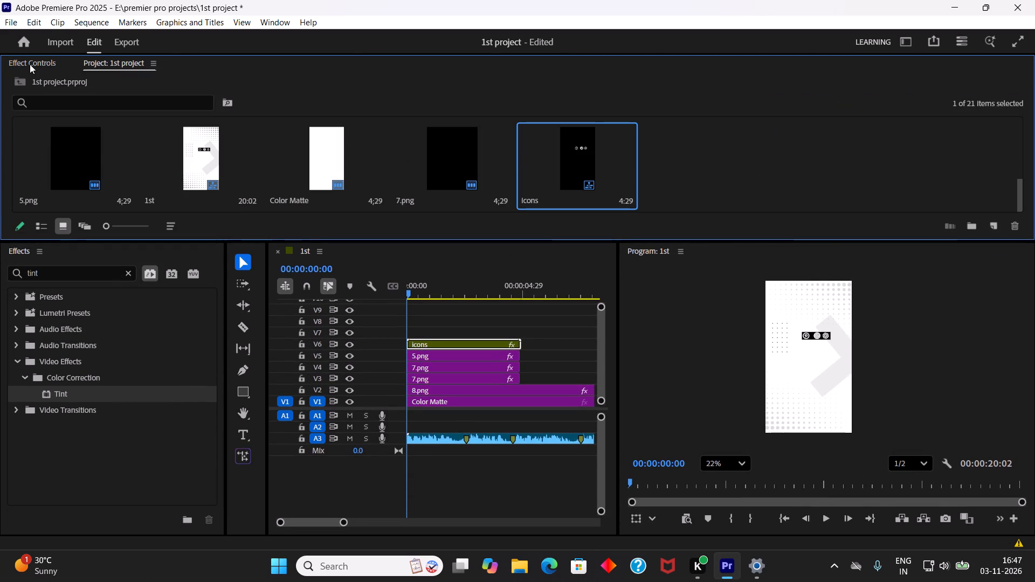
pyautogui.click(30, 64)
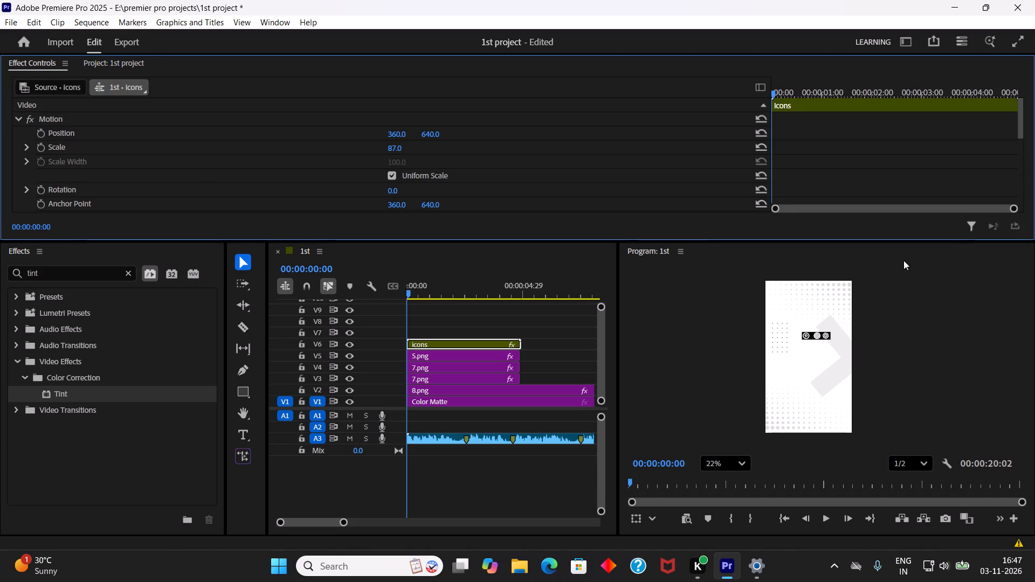
# Dock the Program monitor with Effect Controls and Project, and place the whole group in a full-height column beside the timeline.
pyautogui.moveTo(848, 245); pyautogui.dragTo(905, 64)
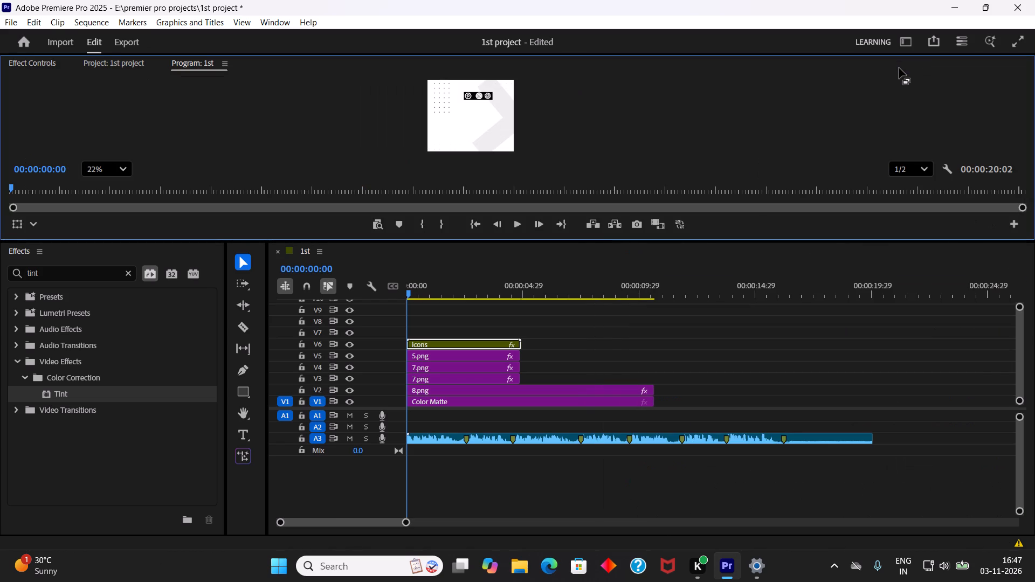
pyautogui.moveTo(369, 61); pyautogui.dragTo(764, 209)
pyautogui.moveTo(764, 209); pyautogui.dragTo(1028, 272)
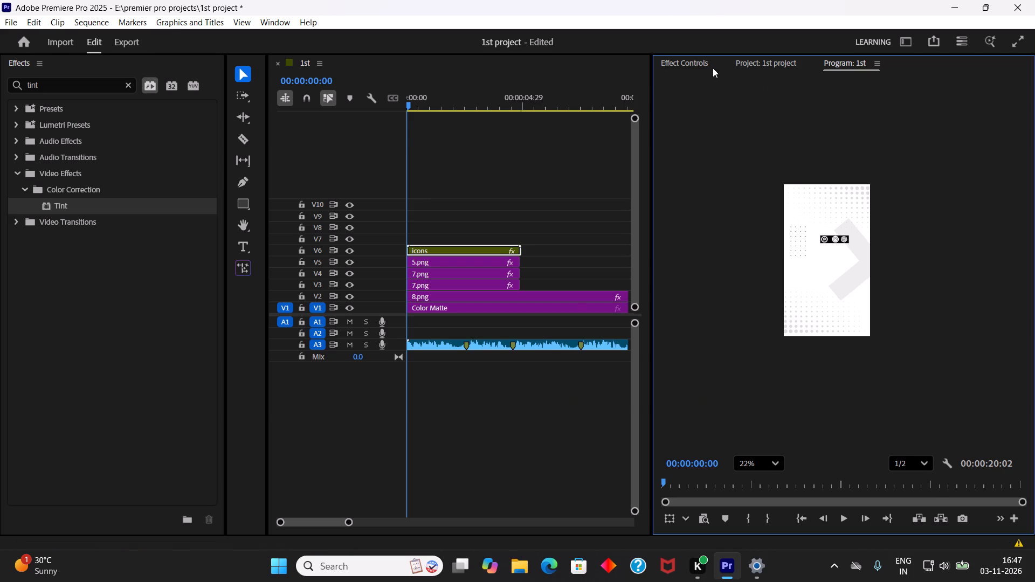
pyautogui.click(688, 65)
pyautogui.click(751, 63)
pyautogui.click(830, 66)
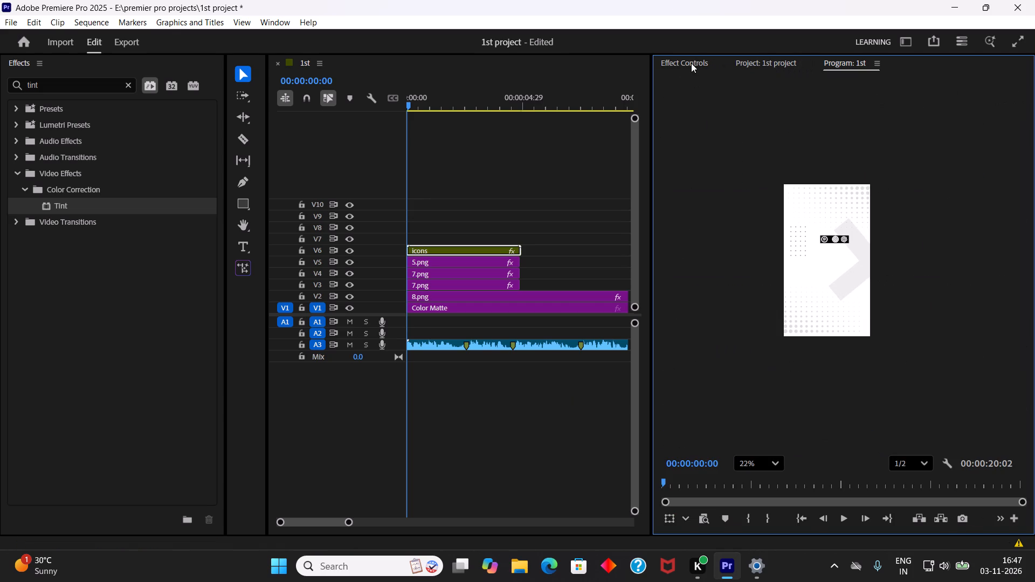
pyautogui.click(763, 68)
pyautogui.click(709, 66)
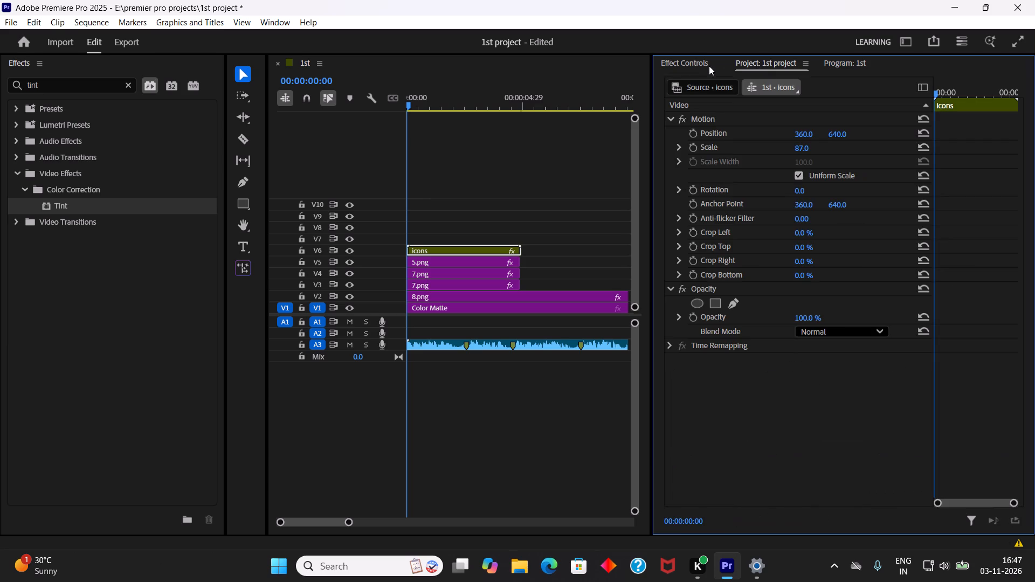
pyautogui.click(778, 64)
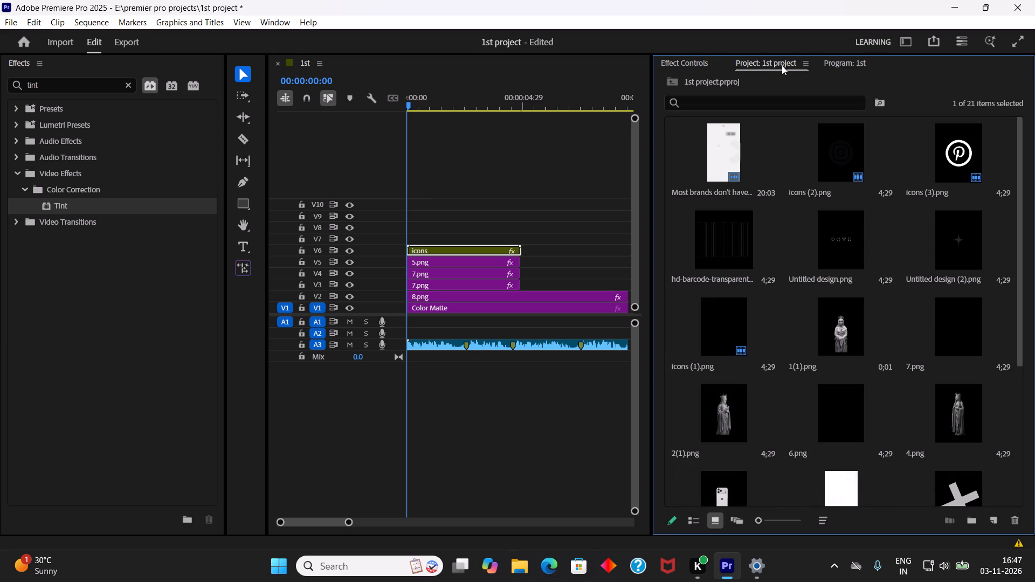
# Dock the Project panel in its own area beneath the Effects panel.
pyautogui.moveTo(772, 59); pyautogui.dragTo(67, 413)
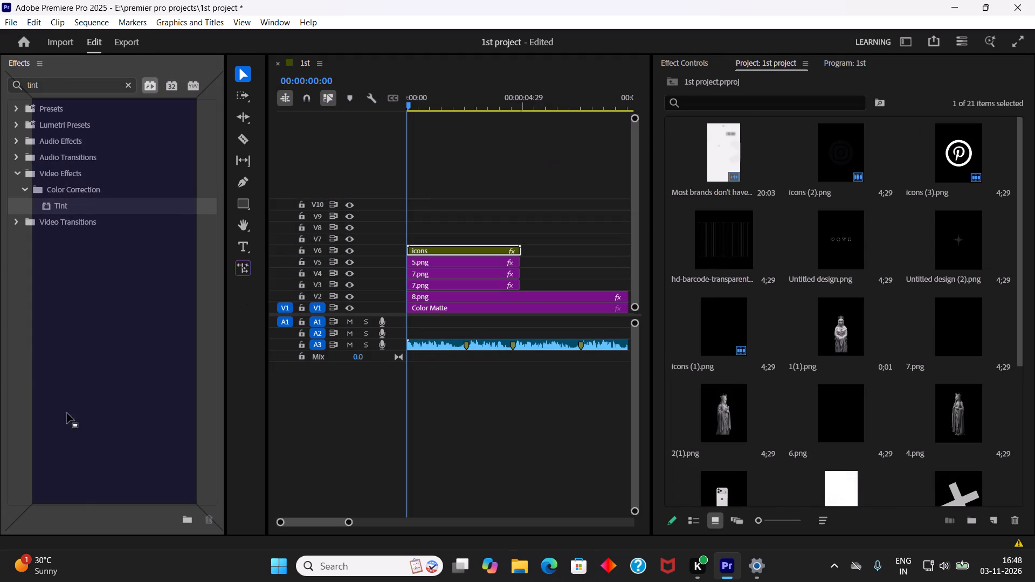
pyautogui.moveTo(67, 413); pyautogui.dragTo(82, 517)
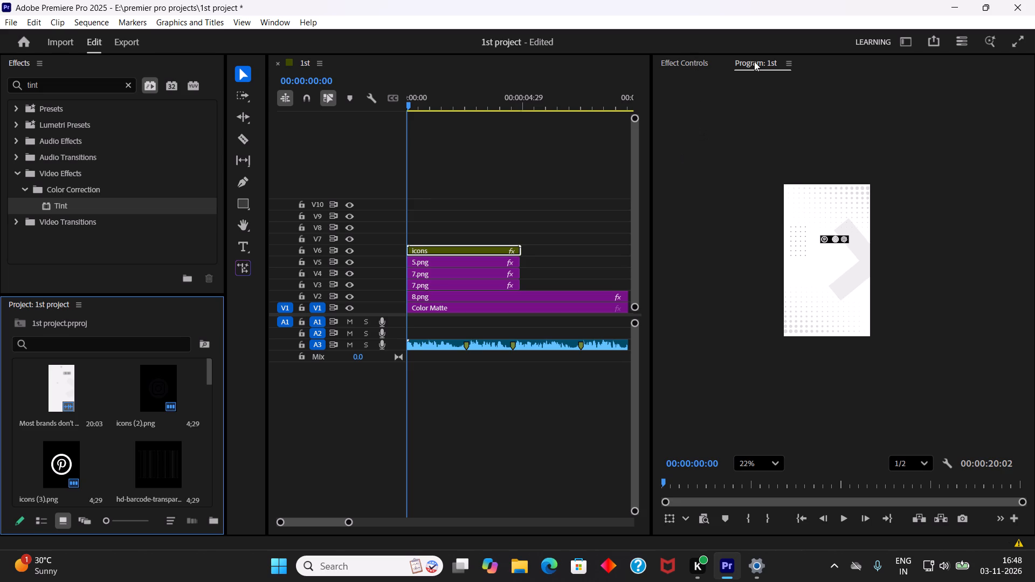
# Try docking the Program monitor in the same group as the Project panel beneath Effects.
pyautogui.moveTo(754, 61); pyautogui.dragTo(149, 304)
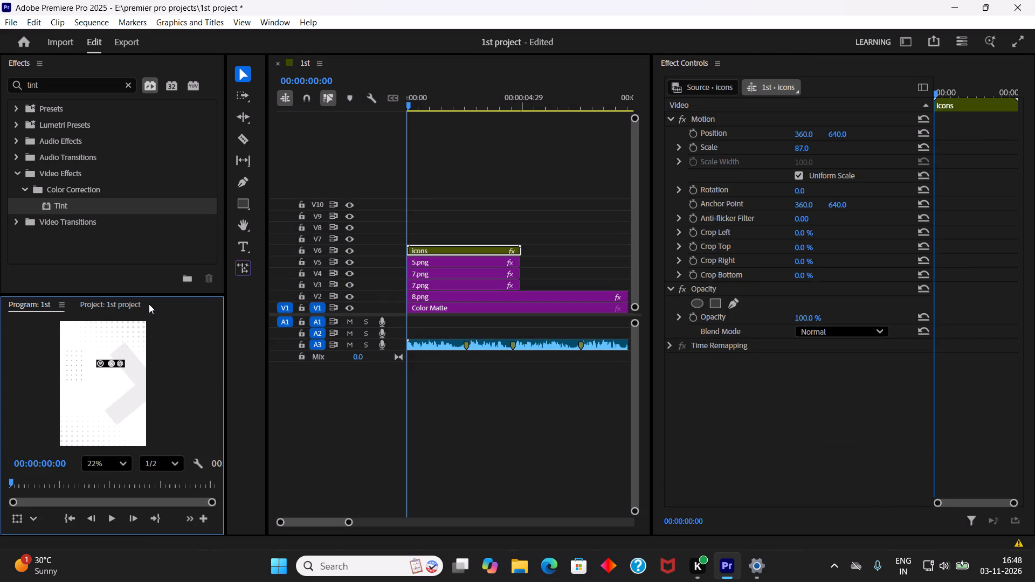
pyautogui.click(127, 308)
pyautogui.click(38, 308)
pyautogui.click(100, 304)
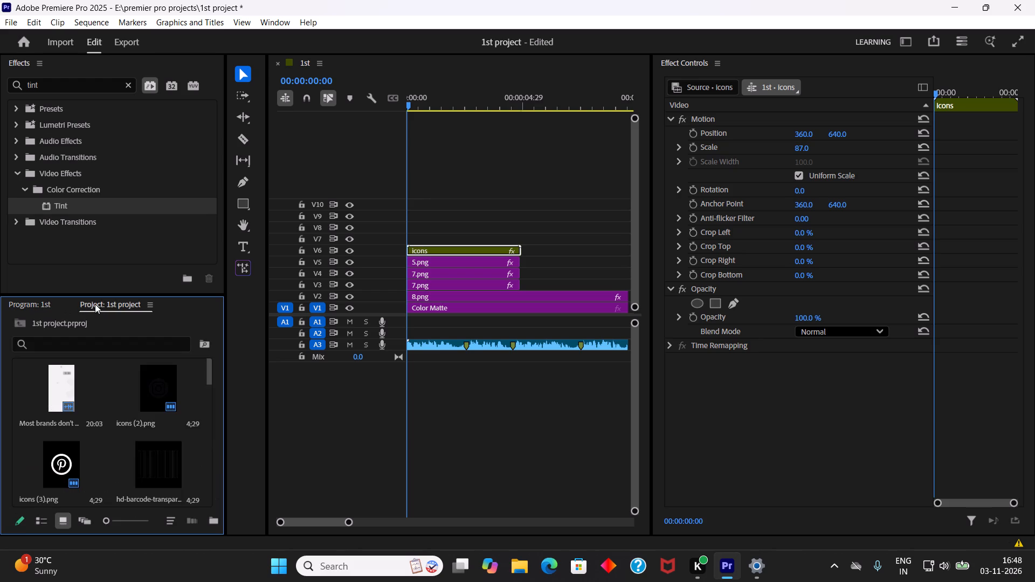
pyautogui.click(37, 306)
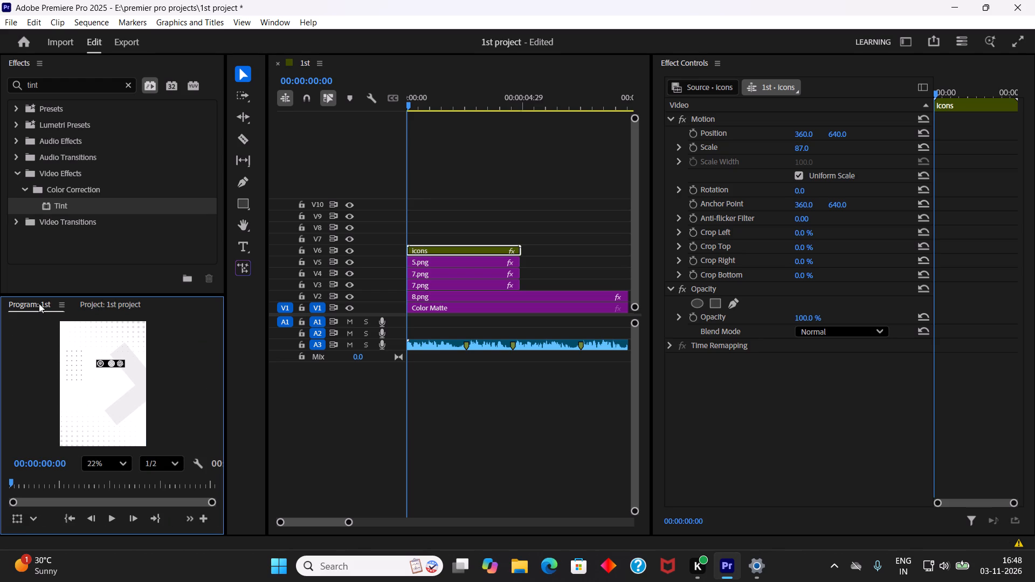
# Dock the Program monitor in its own full-height column beside Effect Controls and widen it slightly.
pyautogui.moveTo(39, 303); pyautogui.dragTo(1013, 92)
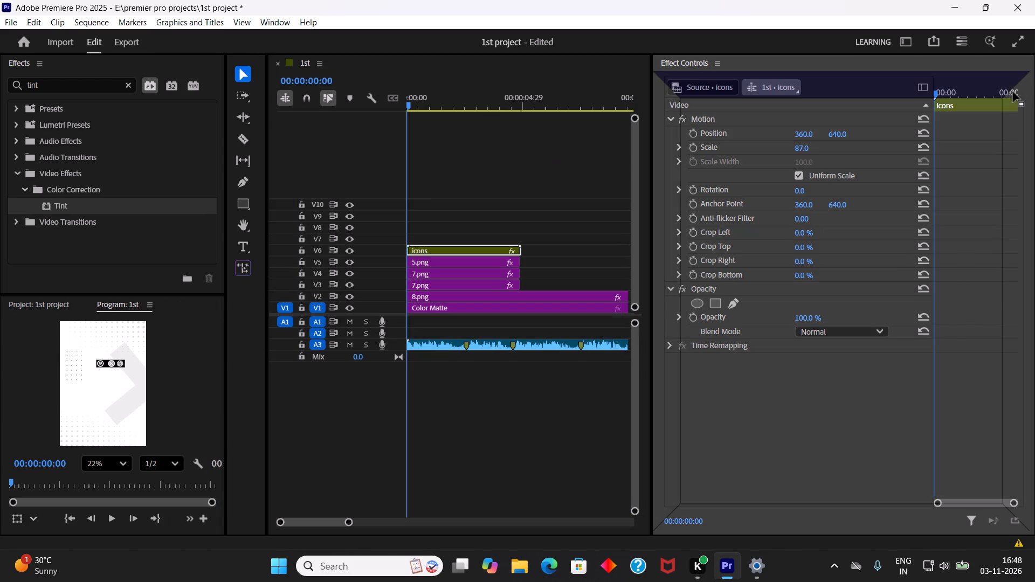
pyautogui.moveTo(1013, 92); pyautogui.dragTo(1019, 96)
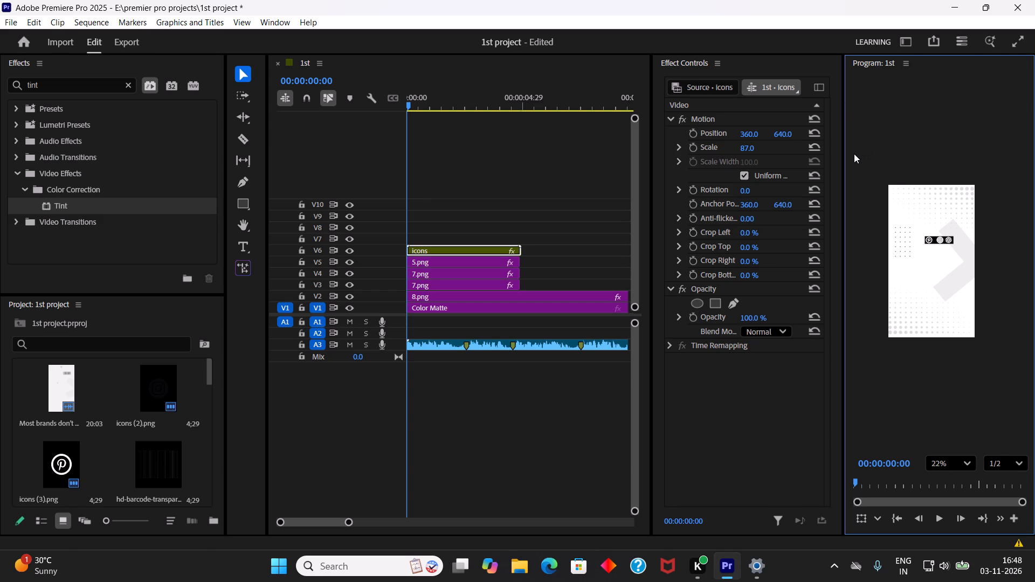
pyautogui.moveTo(843, 128); pyautogui.dragTo(822, 124)
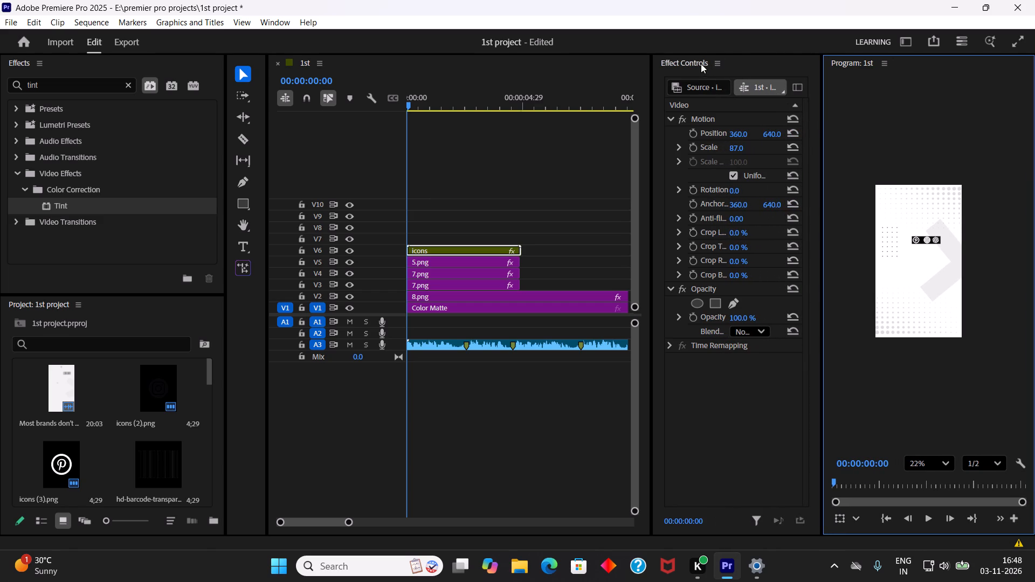
# Dock Effect Controls in the same group as the Project panel beneath Effects.
pyautogui.moveTo(701, 62); pyautogui.dragTo(182, 356)
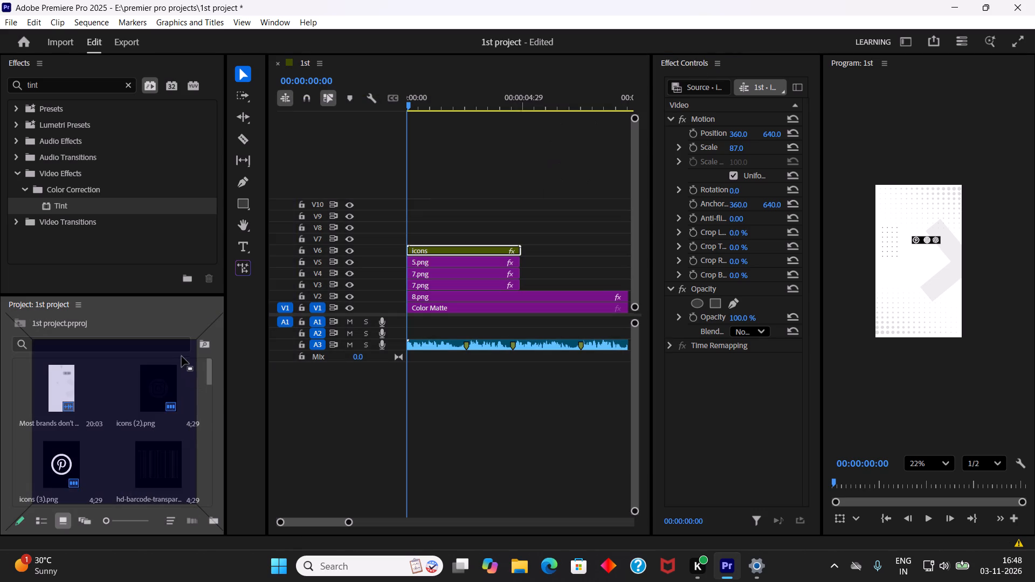
pyautogui.moveTo(182, 356); pyautogui.dragTo(127, 305)
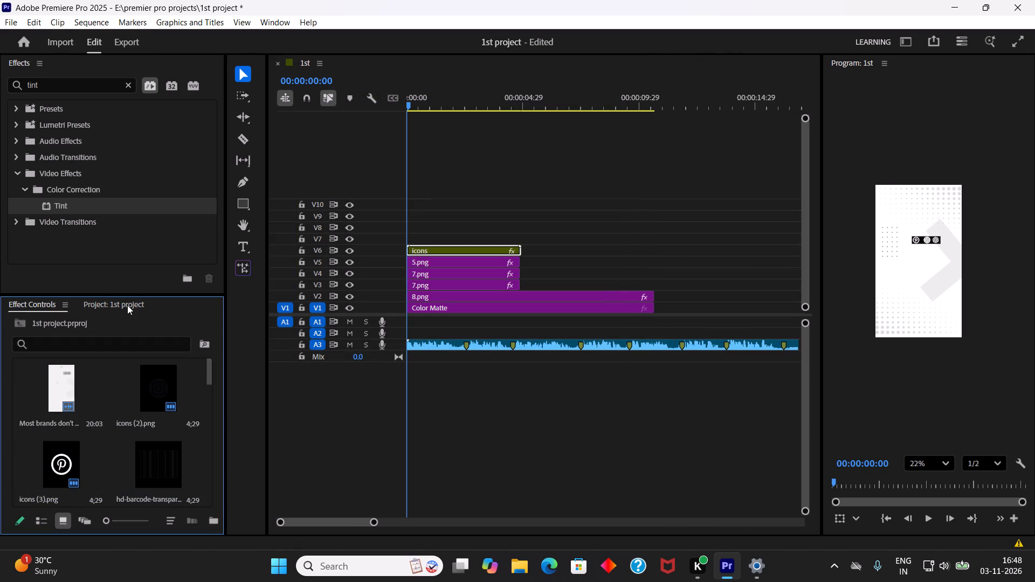
pyautogui.click(127, 305)
pyautogui.click(48, 305)
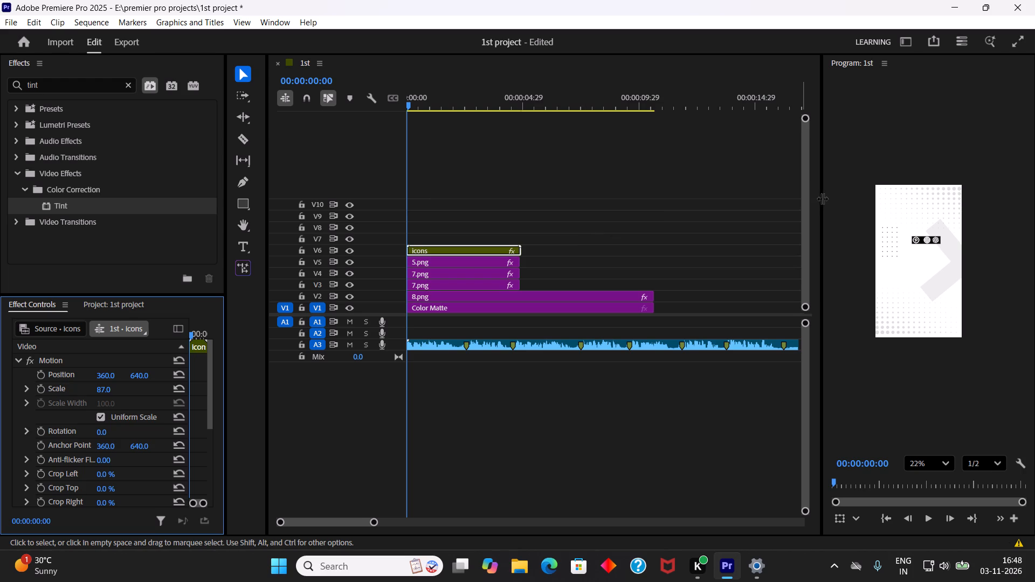
# Widen the Program monitor, set its zoom level to Fit and save the project.
pyautogui.moveTo(822, 196); pyautogui.dragTo(759, 195)
pyautogui.scroll(6, 900, 289)
pyautogui.click(873, 466)
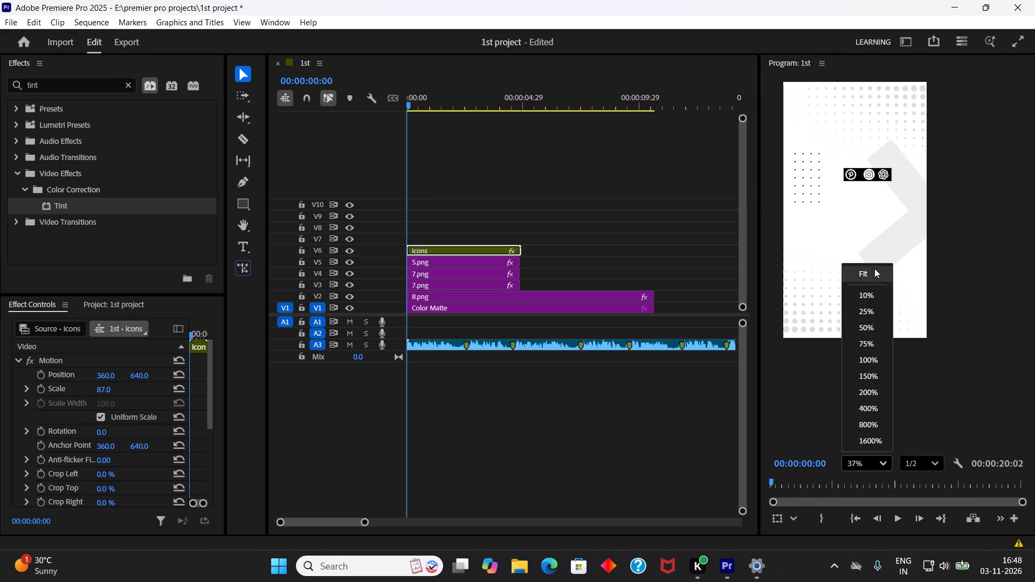
pyautogui.click(873, 265)
pyautogui.click(868, 281)
pyautogui.click(571, 452)
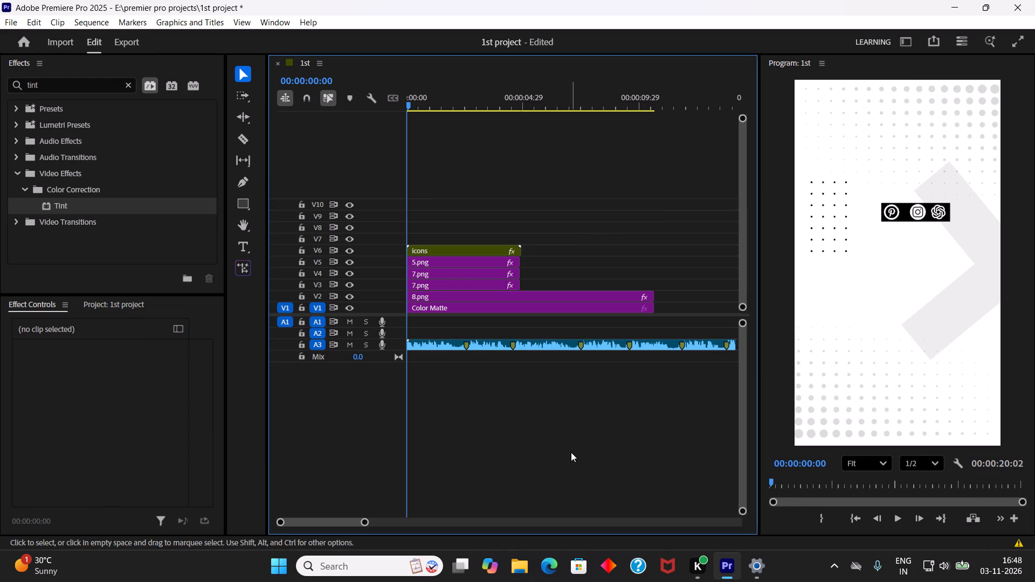
pyautogui.hotkey('ctrl', 's')
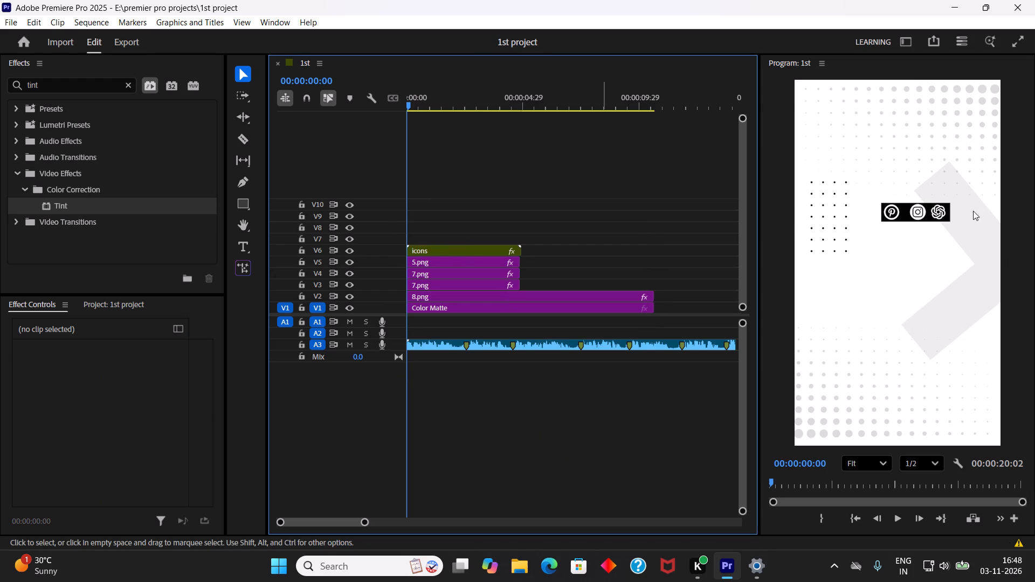
# Set the vertical position of the nested icons clip on V6 to 605.
pyautogui.click(472, 250)
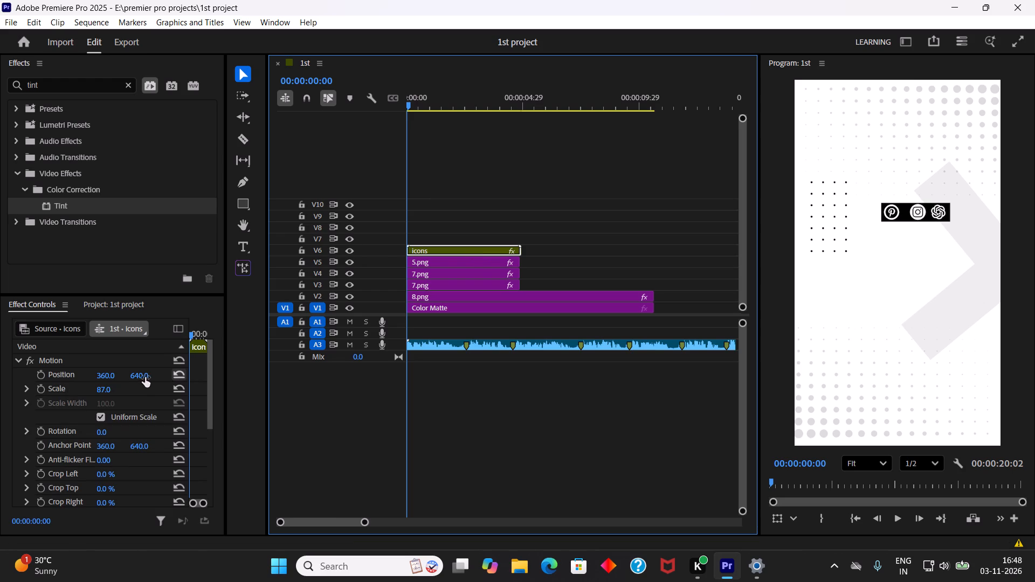
pyautogui.moveTo(138, 377); pyautogui.dragTo(133, 377)
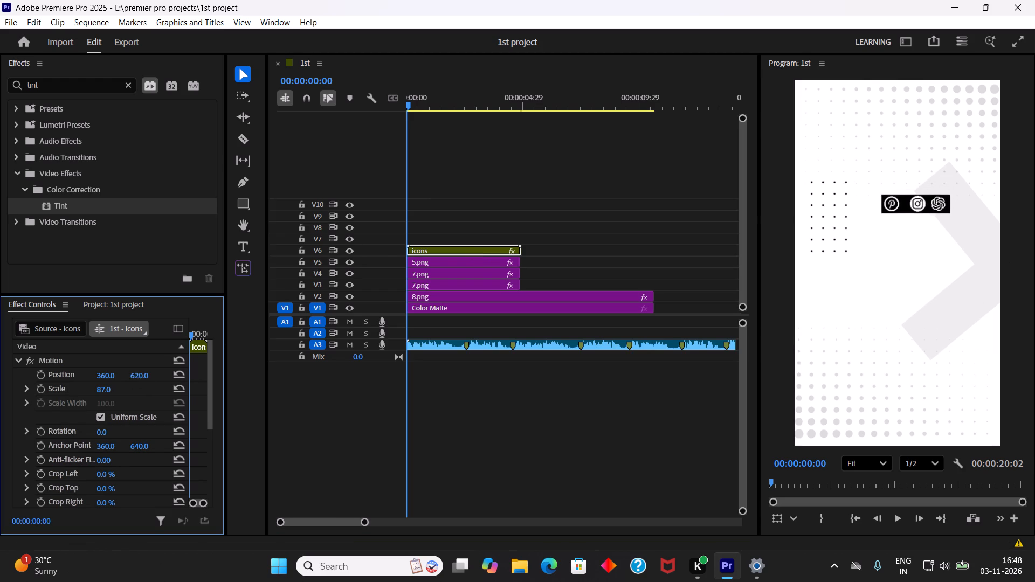
pyautogui.moveTo(133, 377); pyautogui.dragTo(111, 376)
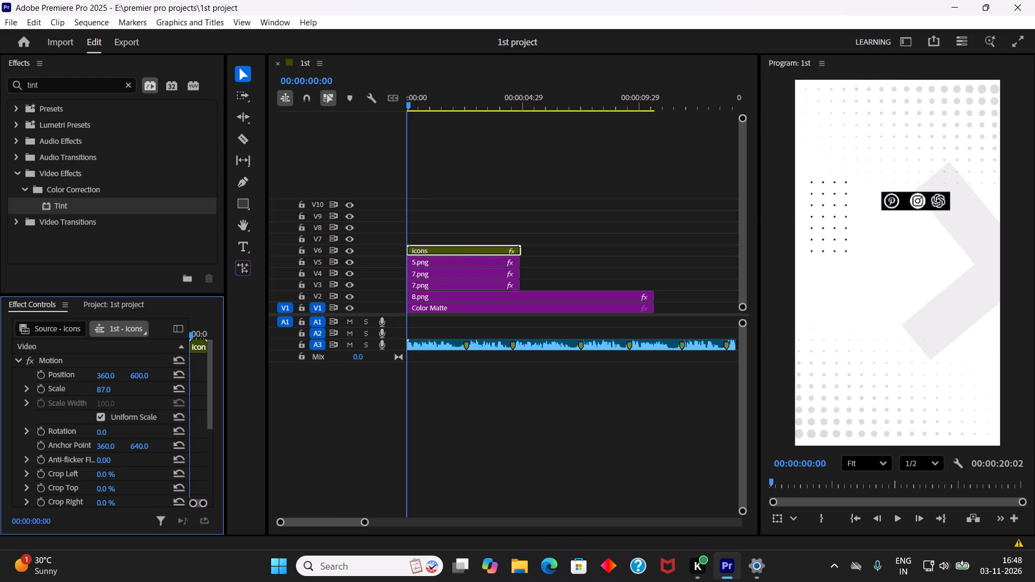
pyautogui.moveTo(111, 376); pyautogui.dragTo(114, 376)
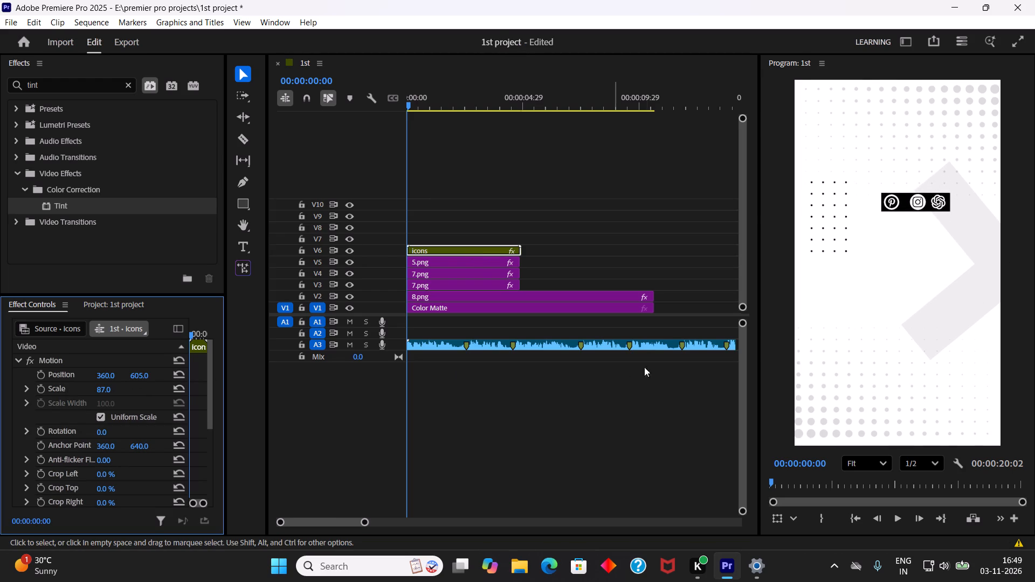
# Play the sequence from the start to about 00:00:02:06 to check the icons' placement, and save the project.
pyautogui.click(513, 416)
pyautogui.press('space')
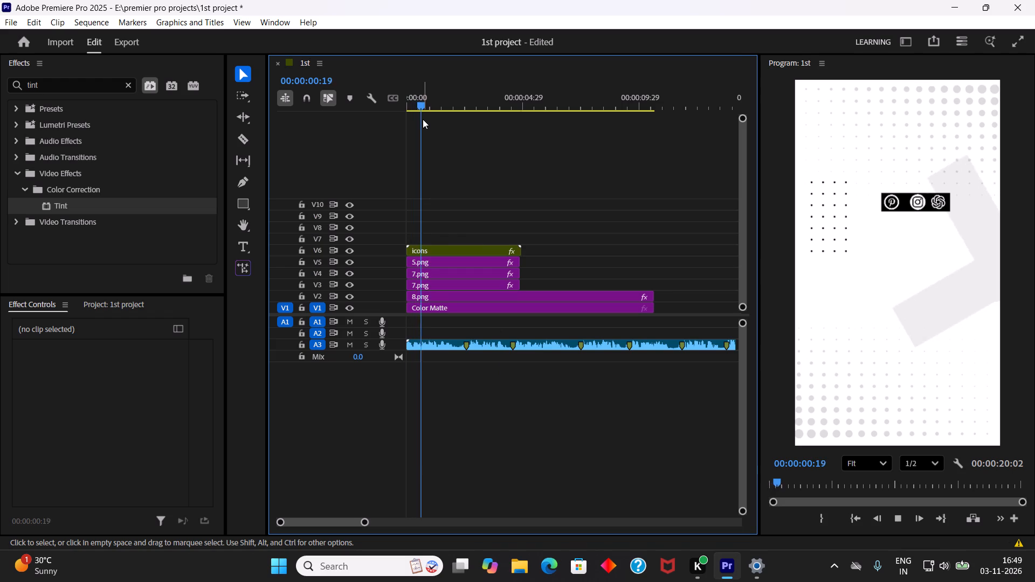
pyautogui.press('space')
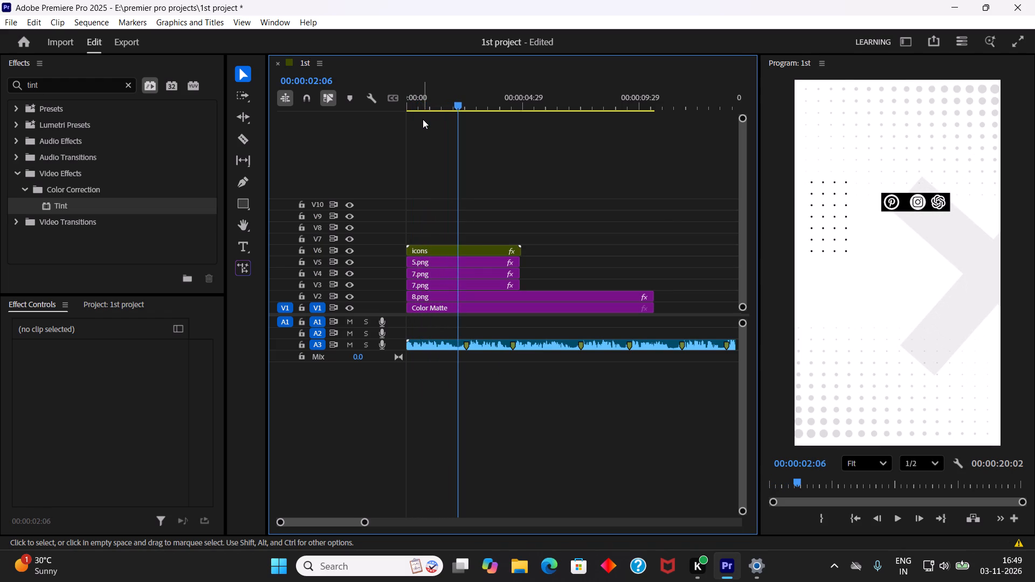
pyautogui.hotkey('ctrl', 's')
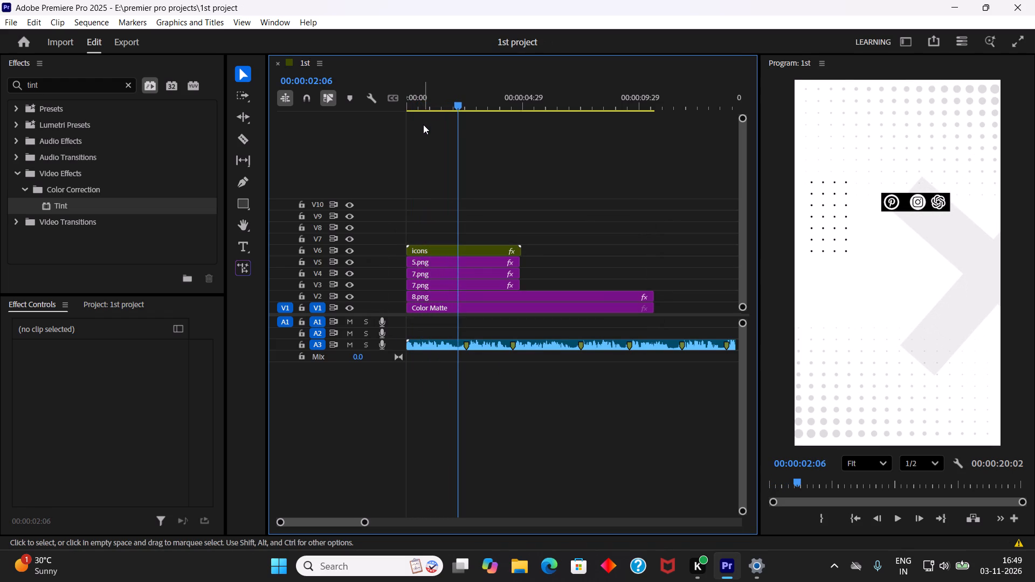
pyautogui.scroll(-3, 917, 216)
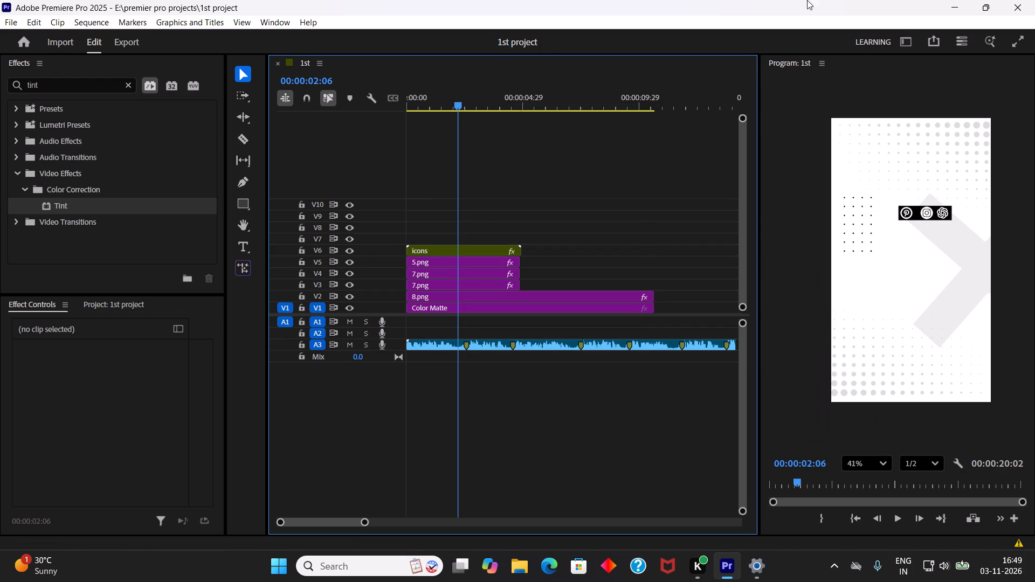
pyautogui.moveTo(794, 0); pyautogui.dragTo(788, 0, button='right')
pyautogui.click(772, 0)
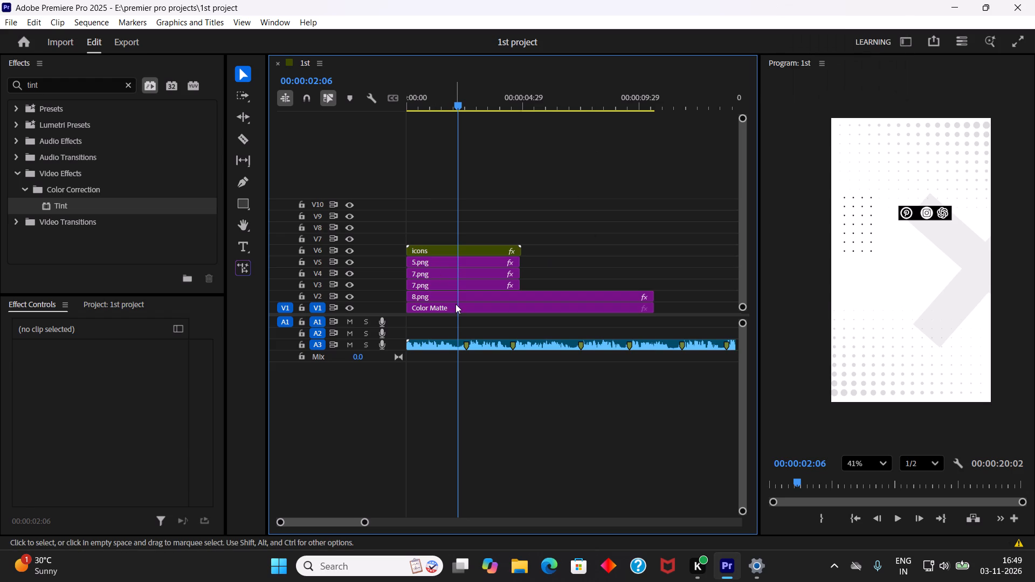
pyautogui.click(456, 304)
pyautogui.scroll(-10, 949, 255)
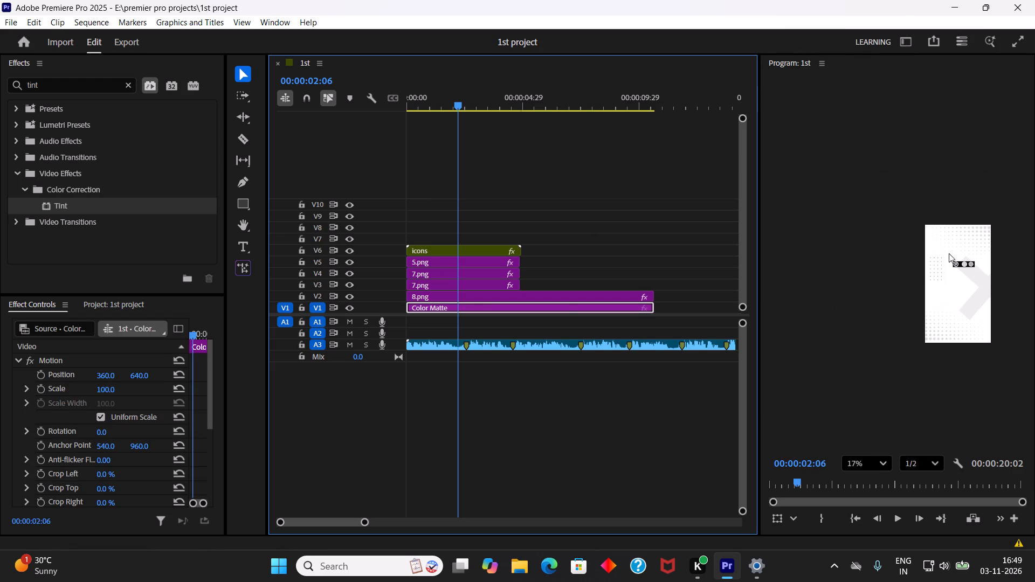
# Set the Program monitor's zoom level to Fit.
pyautogui.click(873, 464)
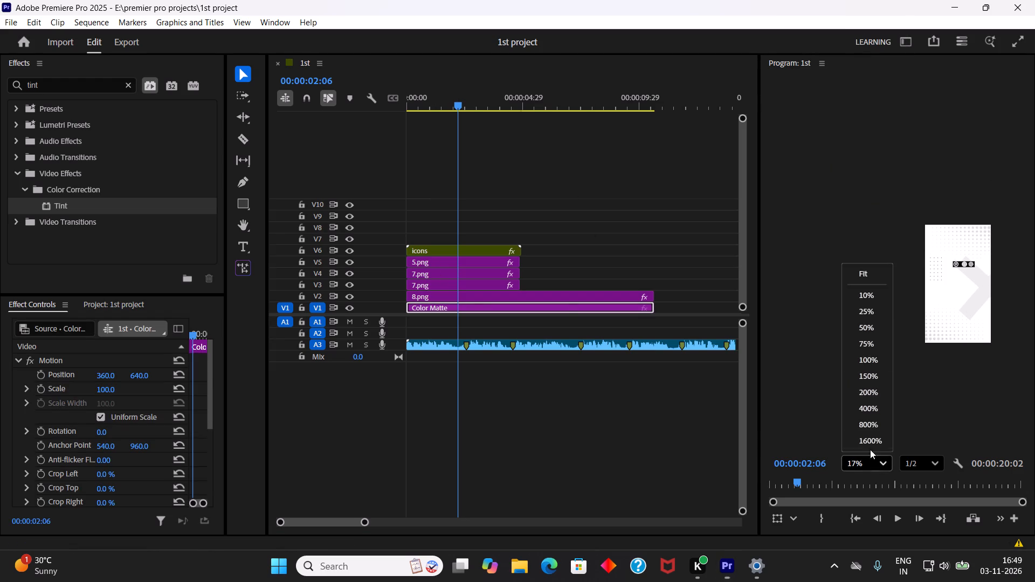
pyautogui.click(873, 275)
# Open the settings of sequence "1st" and look through the editing mode and pixel aspect ratio options.
pyautogui.click(91, 24)
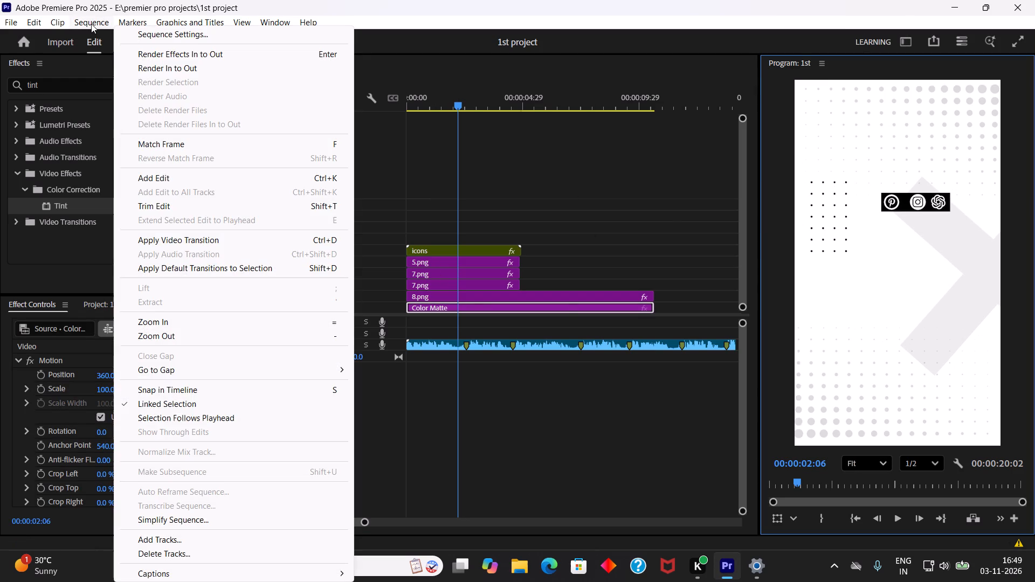
pyautogui.click(226, 34)
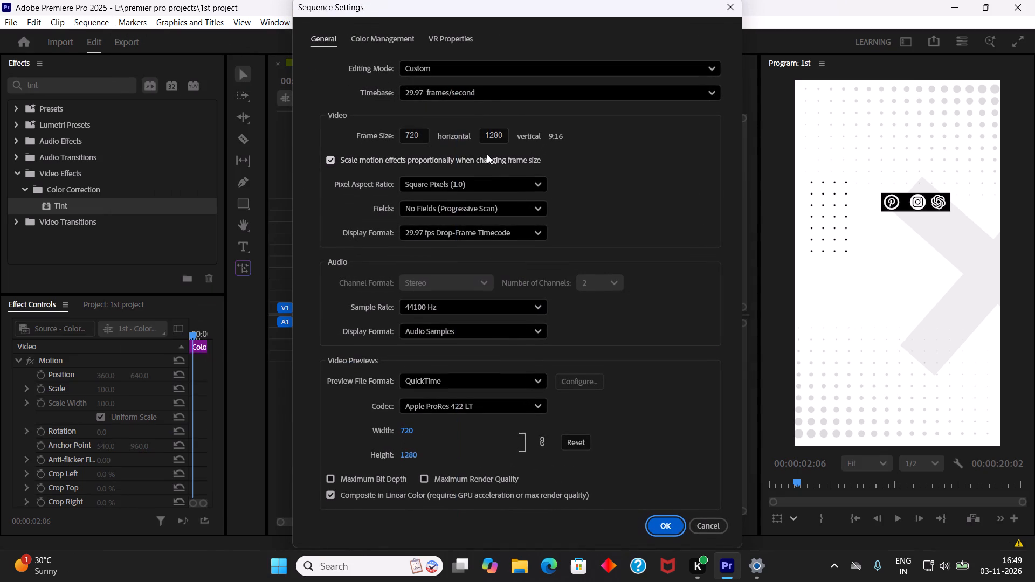
pyautogui.click(497, 68)
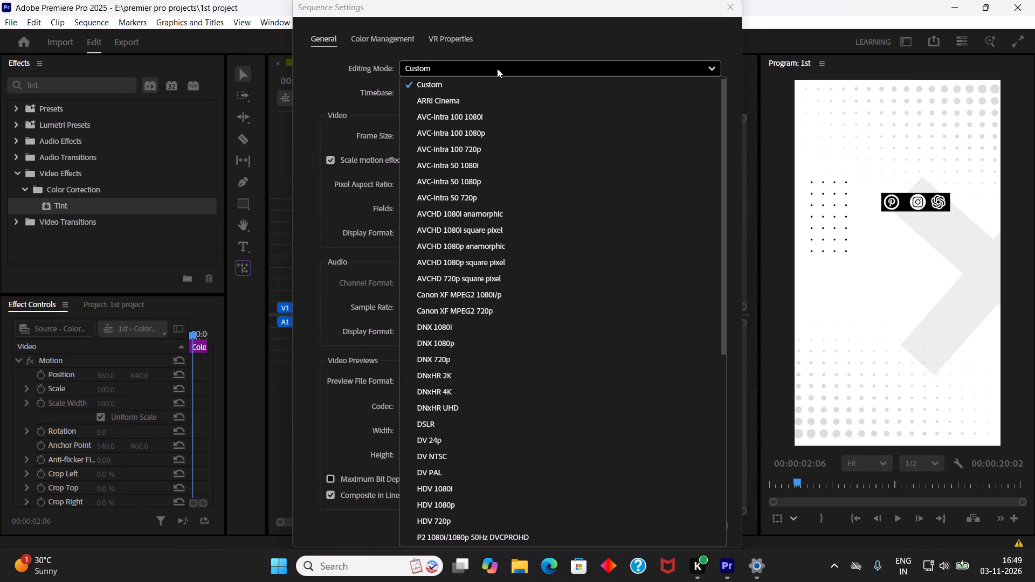
pyautogui.click(557, 46)
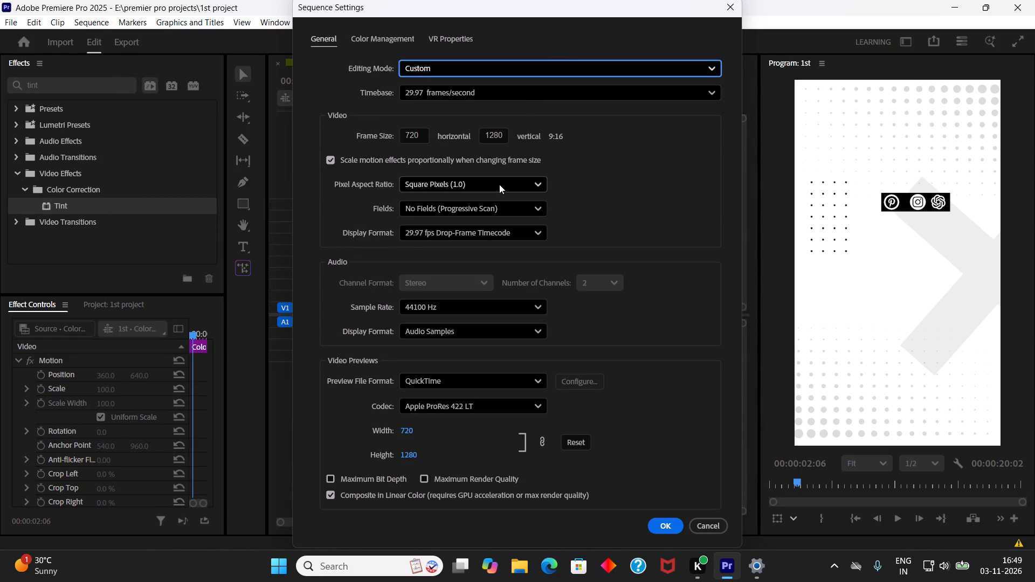
pyautogui.click(499, 184)
pyautogui.scroll(-3, 509, 259)
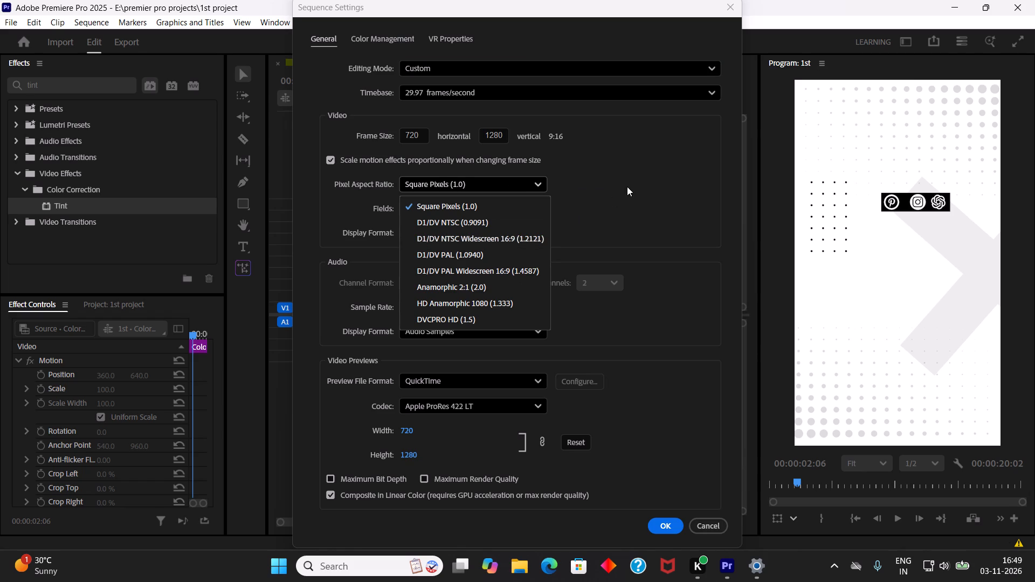
pyautogui.click(627, 184)
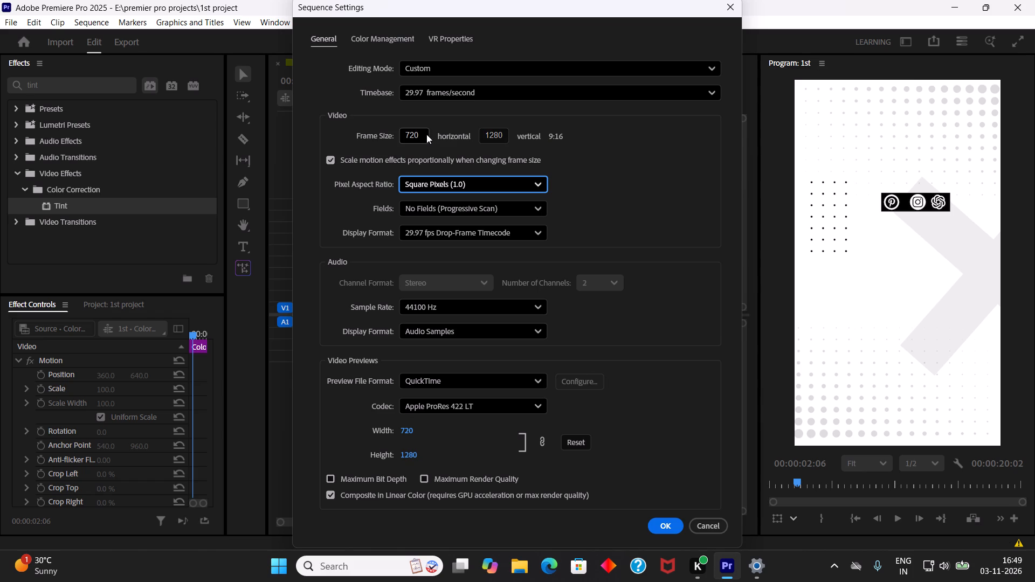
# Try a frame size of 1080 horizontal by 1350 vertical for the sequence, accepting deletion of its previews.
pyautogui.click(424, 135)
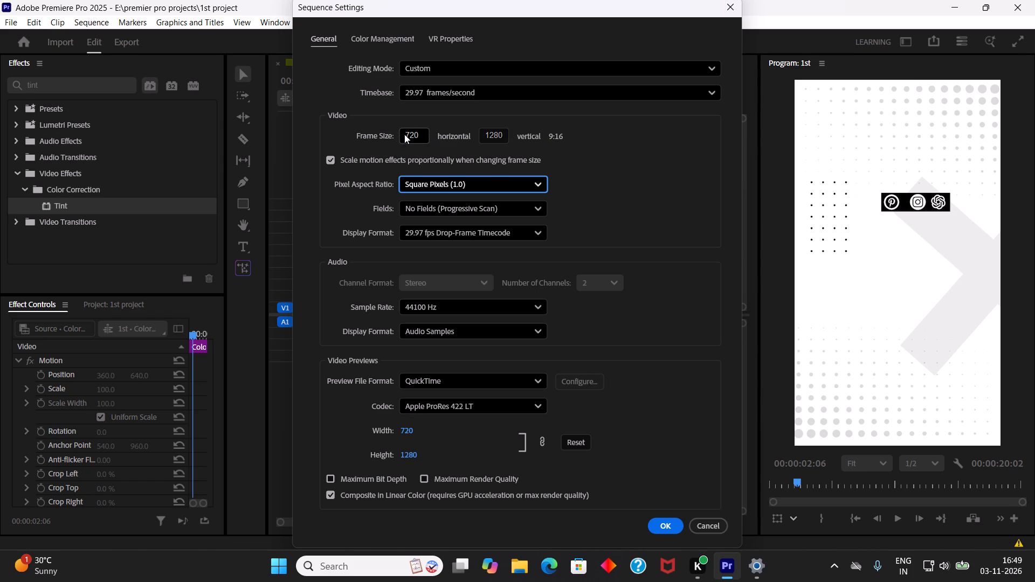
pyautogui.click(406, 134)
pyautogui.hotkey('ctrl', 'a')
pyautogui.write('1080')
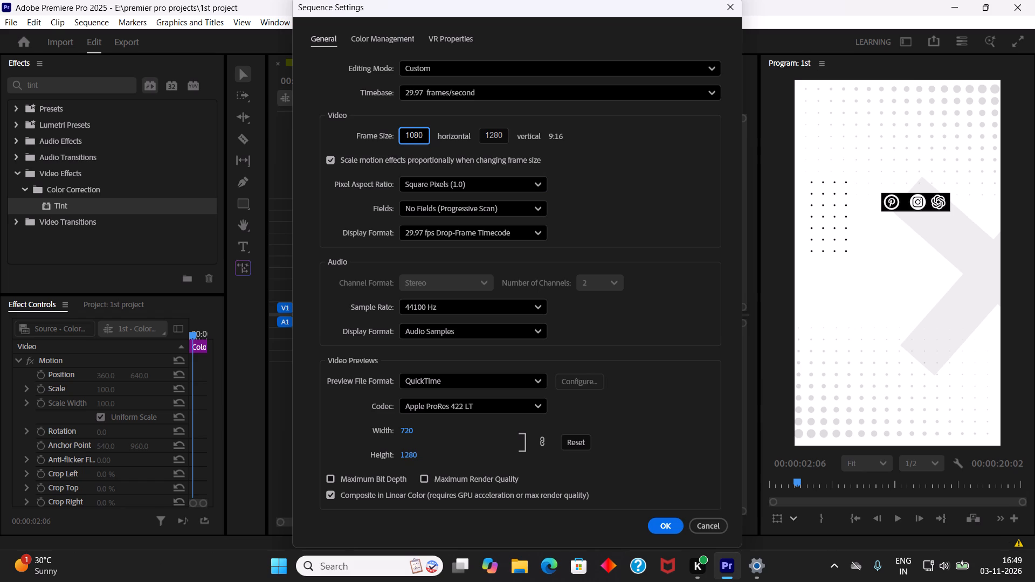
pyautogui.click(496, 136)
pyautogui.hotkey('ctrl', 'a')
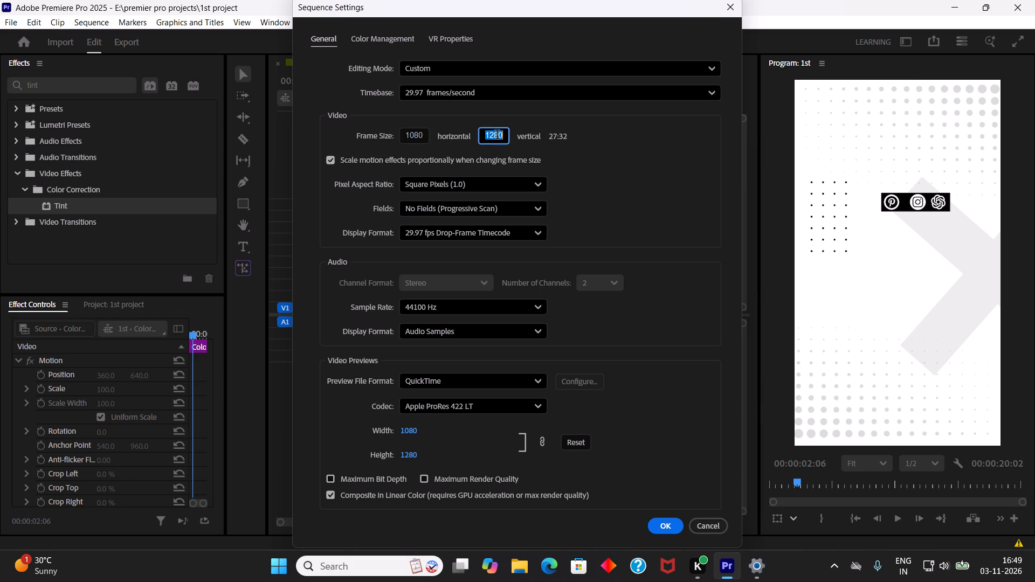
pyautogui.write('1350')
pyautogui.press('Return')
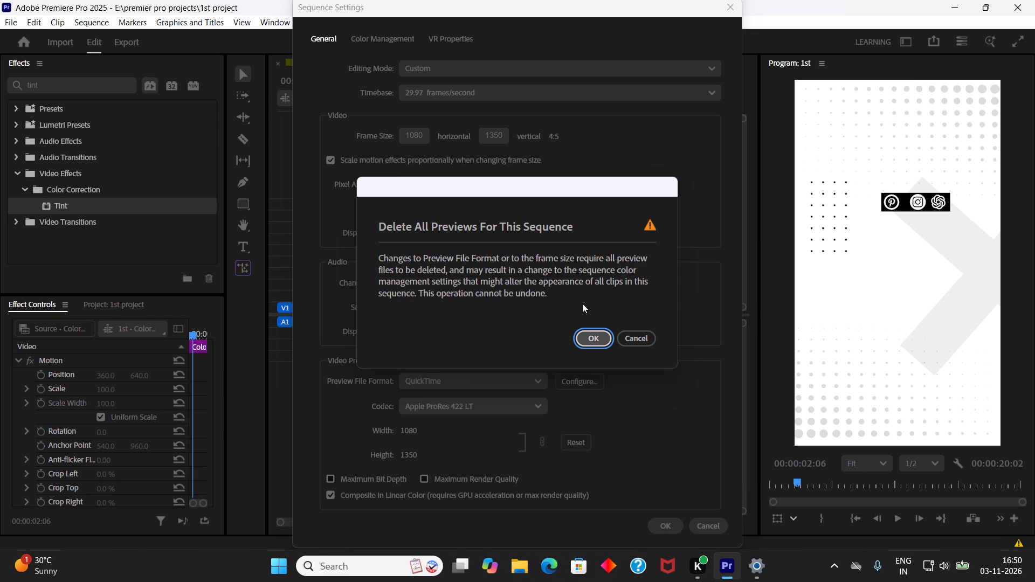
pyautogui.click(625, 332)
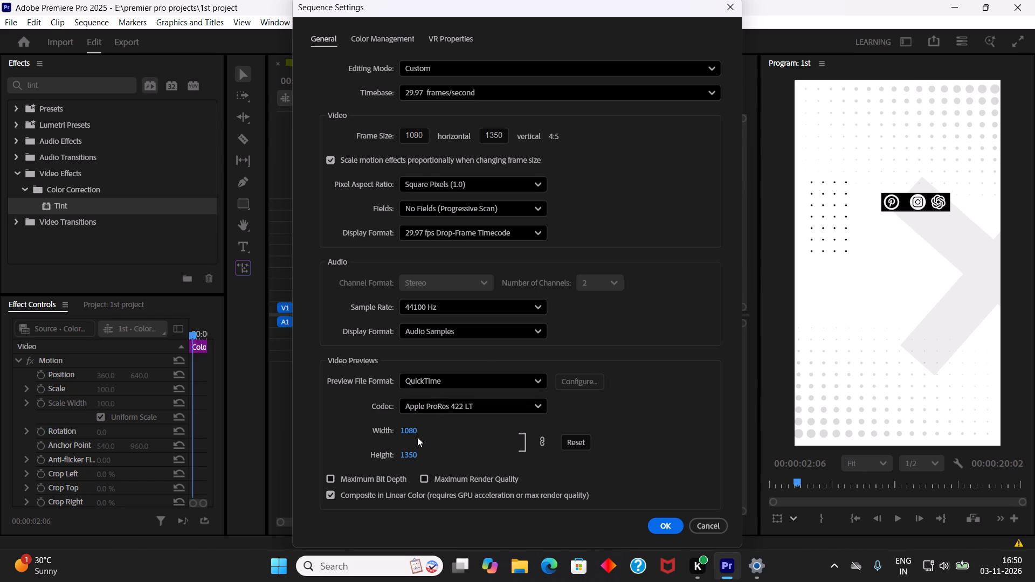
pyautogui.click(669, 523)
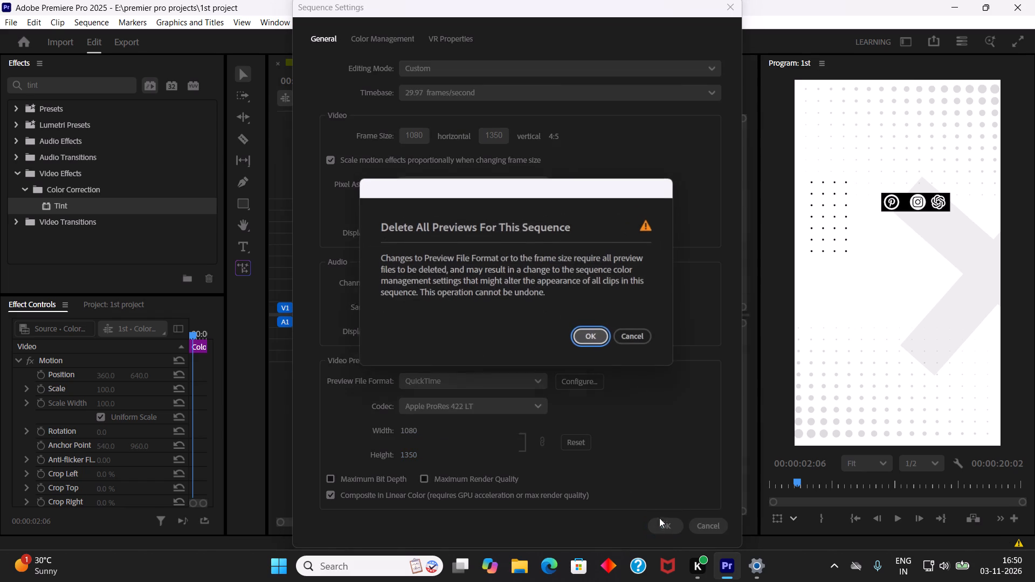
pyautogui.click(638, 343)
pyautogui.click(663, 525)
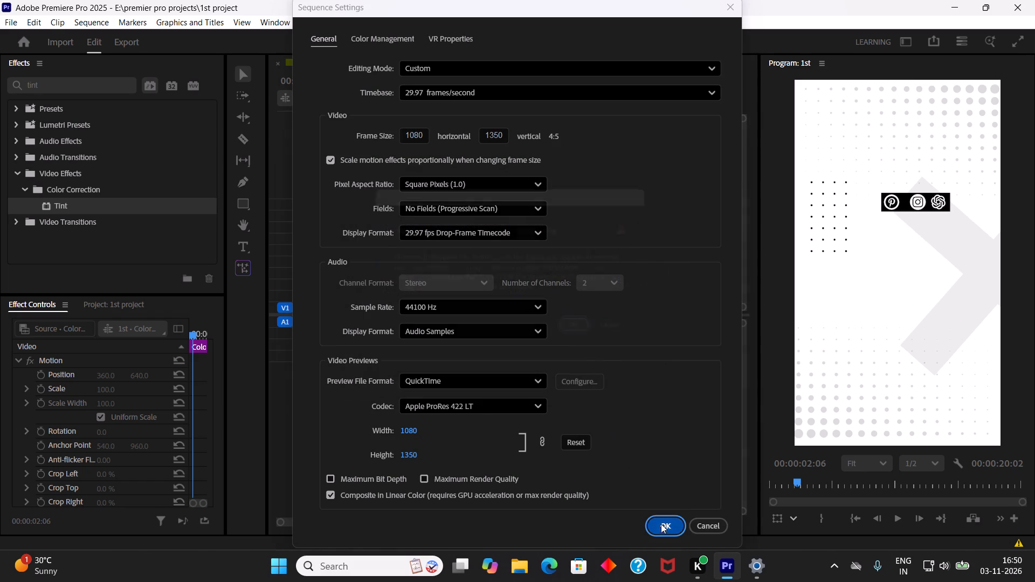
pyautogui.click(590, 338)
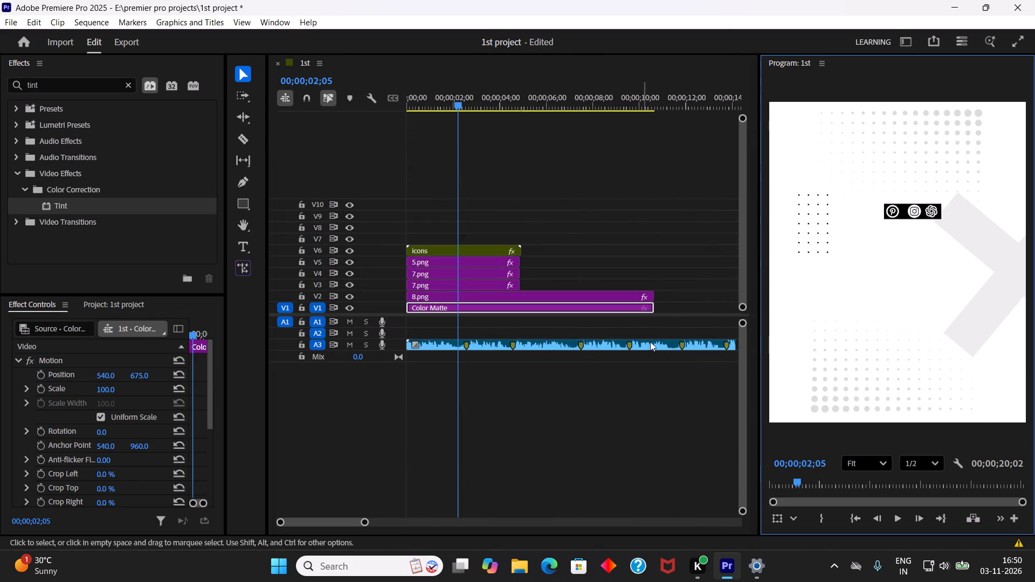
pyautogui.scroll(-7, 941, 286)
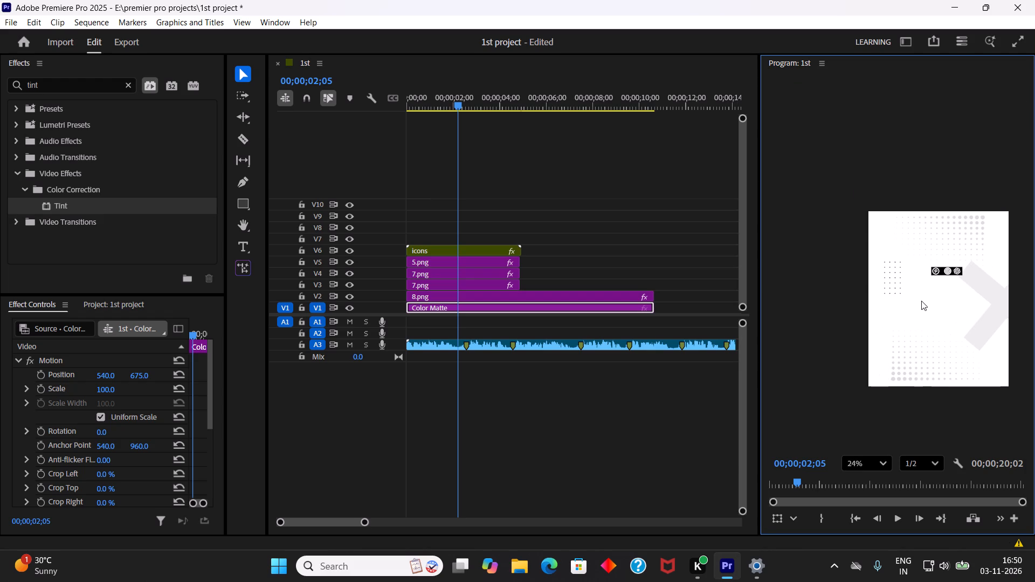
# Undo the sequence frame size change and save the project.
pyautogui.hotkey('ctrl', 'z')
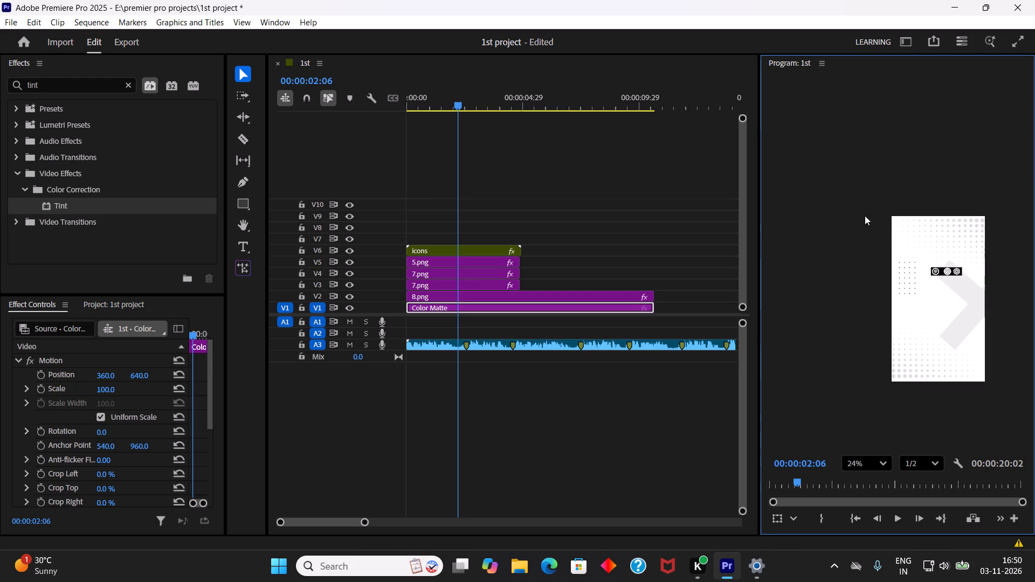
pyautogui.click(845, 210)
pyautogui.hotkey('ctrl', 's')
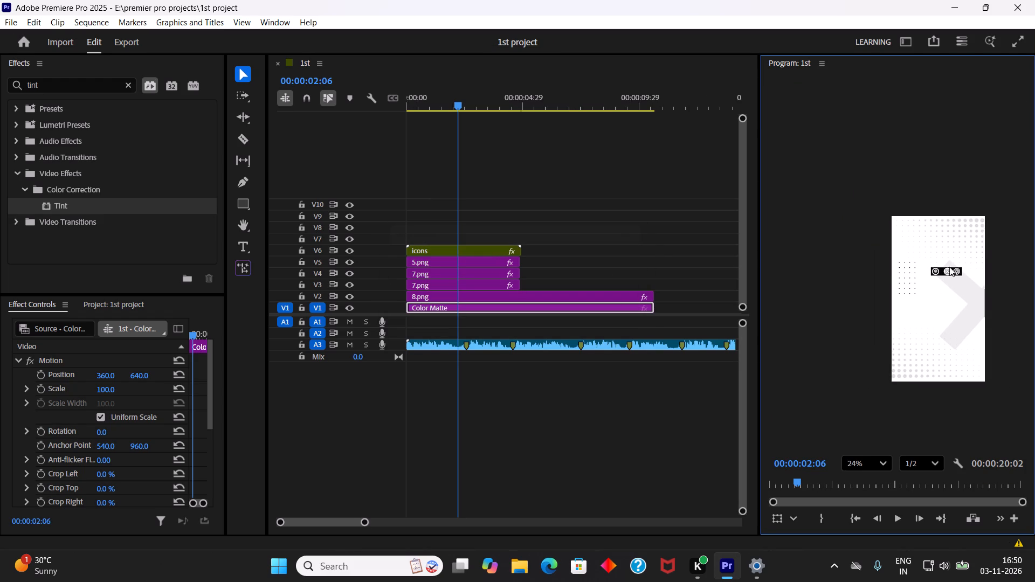
# Reset the Program monitor's zoom level to Fit.
pyautogui.scroll(3, 942, 273)
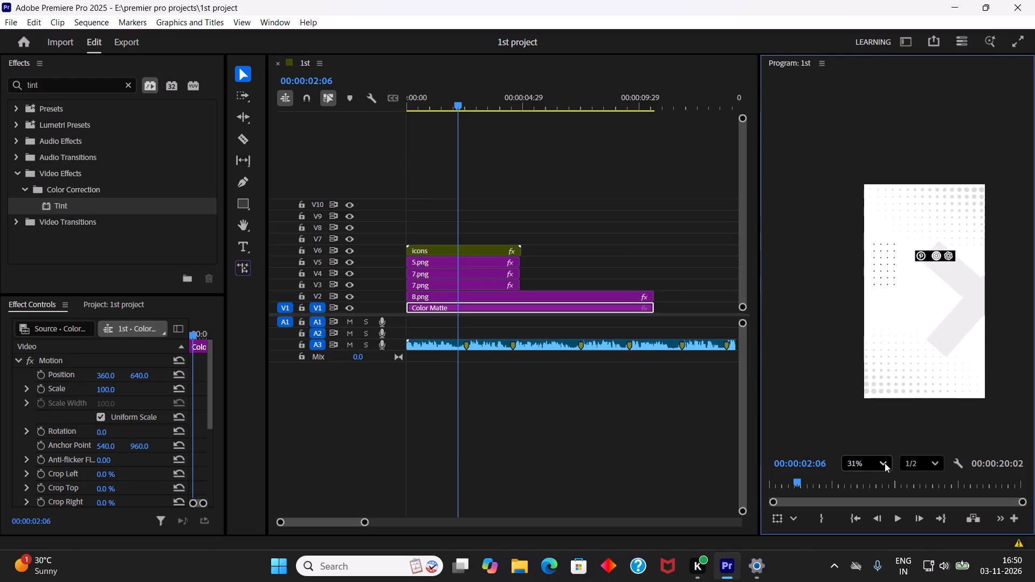
pyautogui.click(885, 463)
pyautogui.click(873, 273)
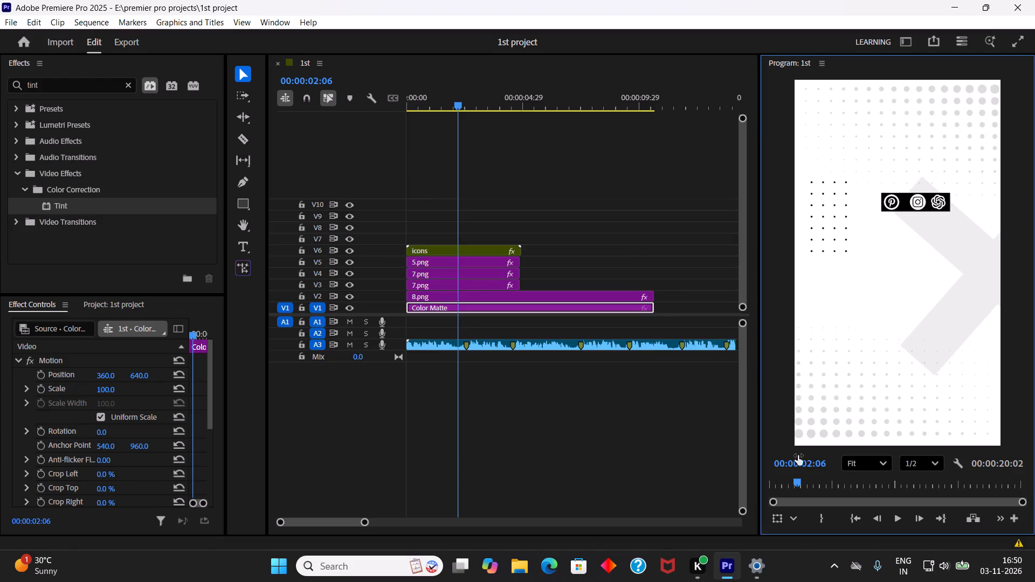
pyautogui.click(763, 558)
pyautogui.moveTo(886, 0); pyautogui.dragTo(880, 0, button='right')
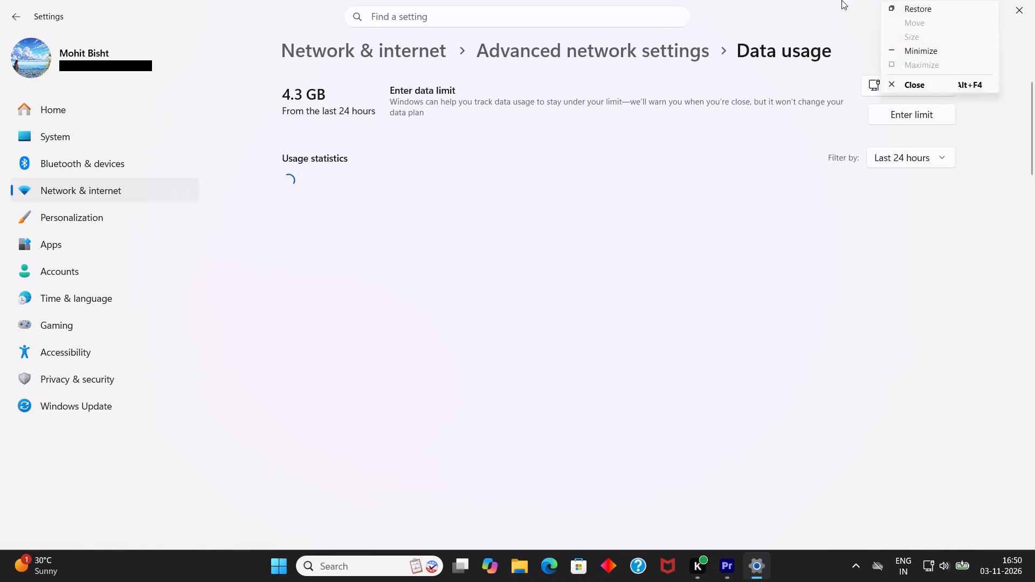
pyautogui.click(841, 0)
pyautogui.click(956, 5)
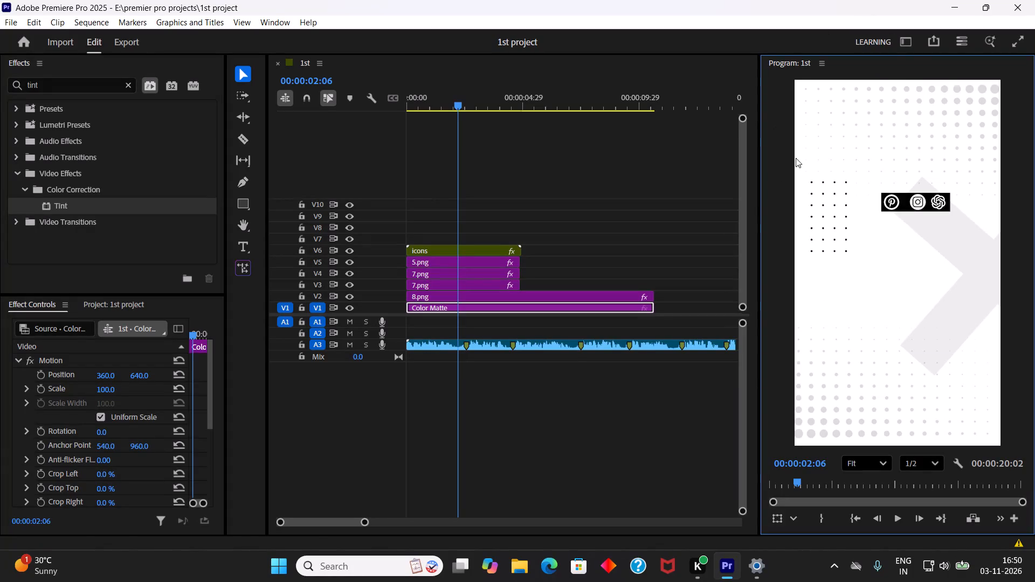
# Deselect the Color Matte clip and save the project.
pyautogui.click(561, 389)
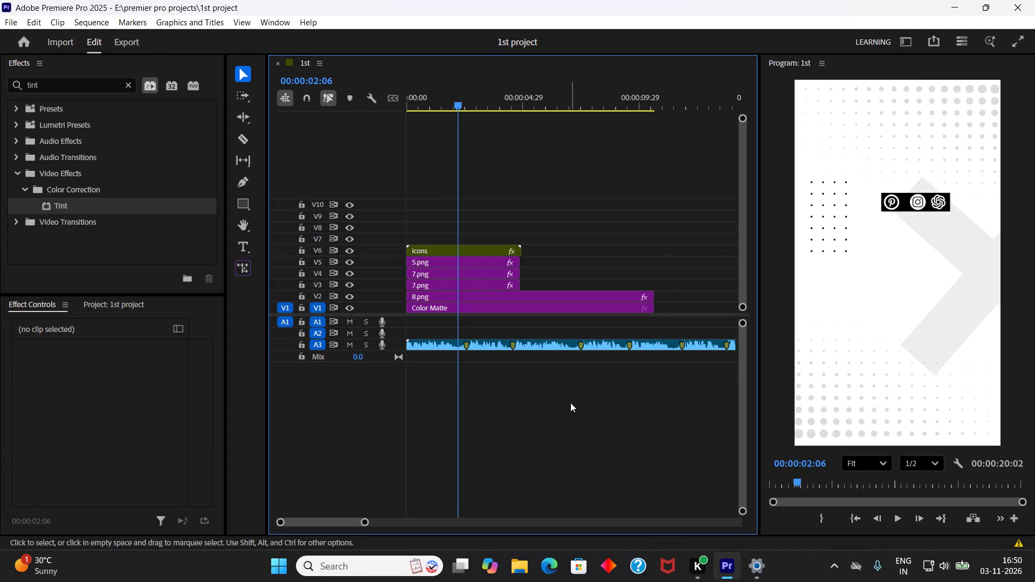
pyautogui.hotkey('ctrl', 's')
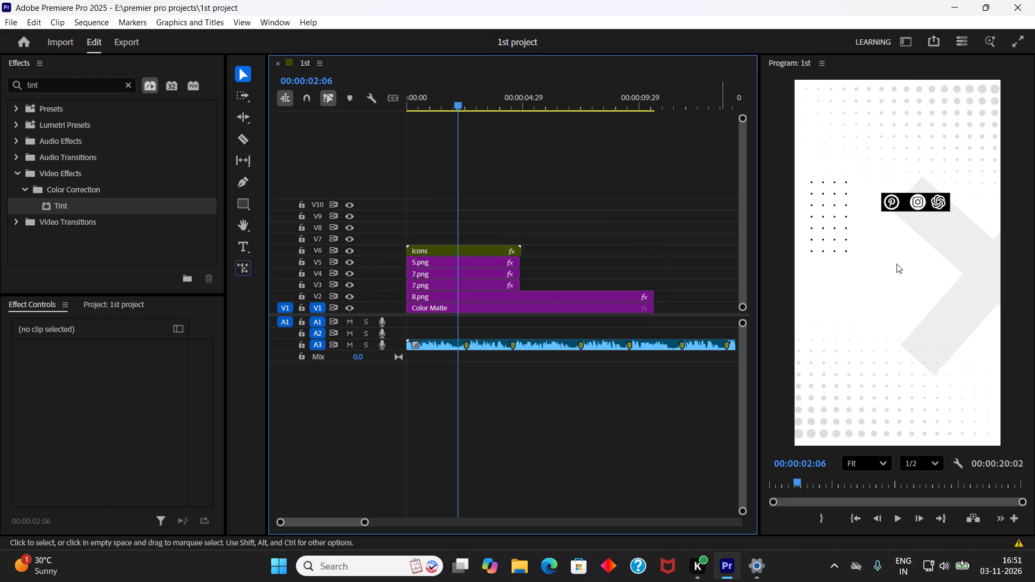
# Set the scale of the nested icons clip on V6 to 70.
pyautogui.click(429, 254)
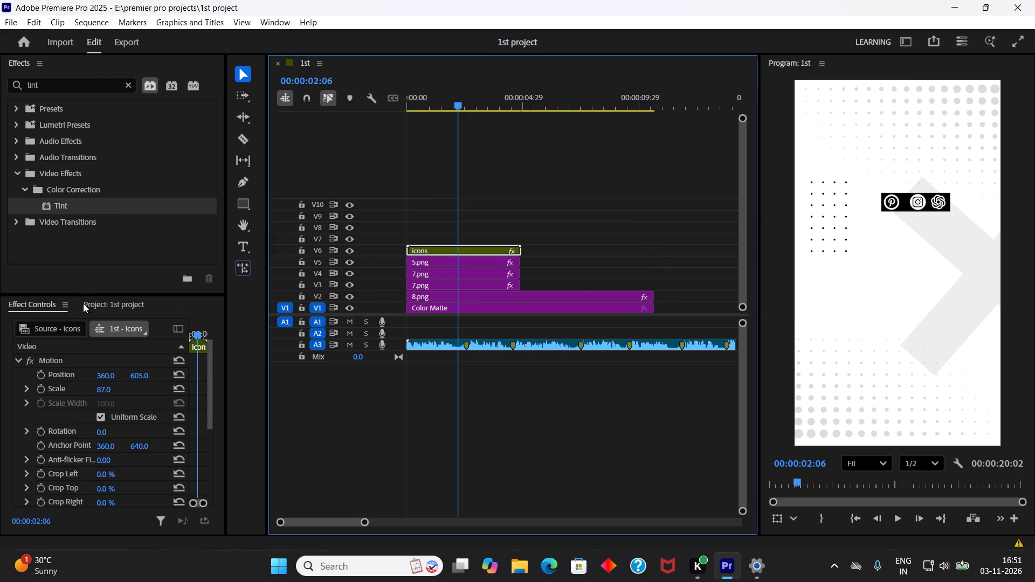
pyautogui.click(106, 390)
pyautogui.write('70')
pyautogui.press('Return')
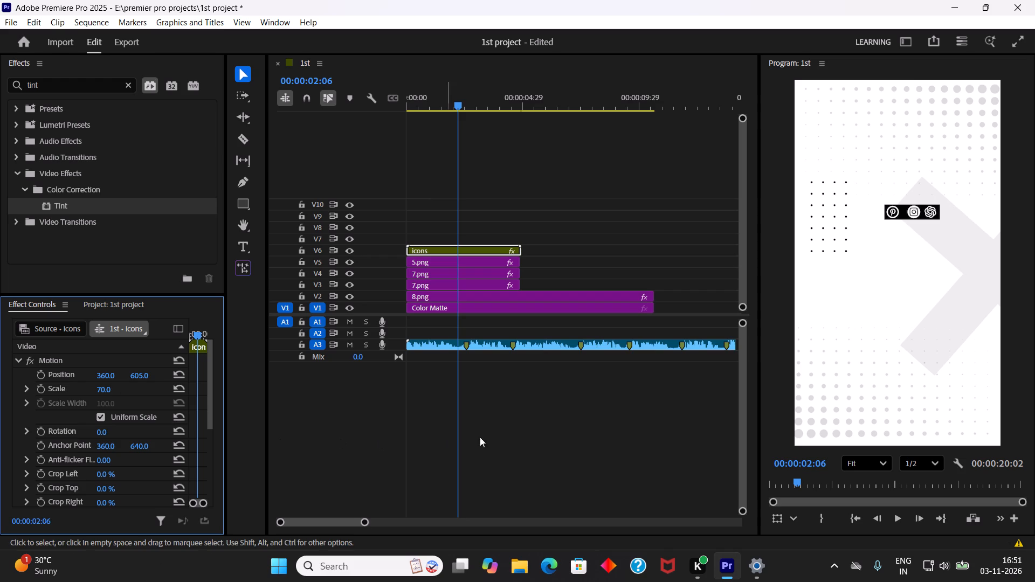
# Reposition the nested icons clip on V6 to about 317 horizontally and 576 vertically.
pyautogui.click(541, 429)
pyautogui.moveTo(921, 216); pyautogui.dragTo(921, 201)
pyautogui.click(447, 254)
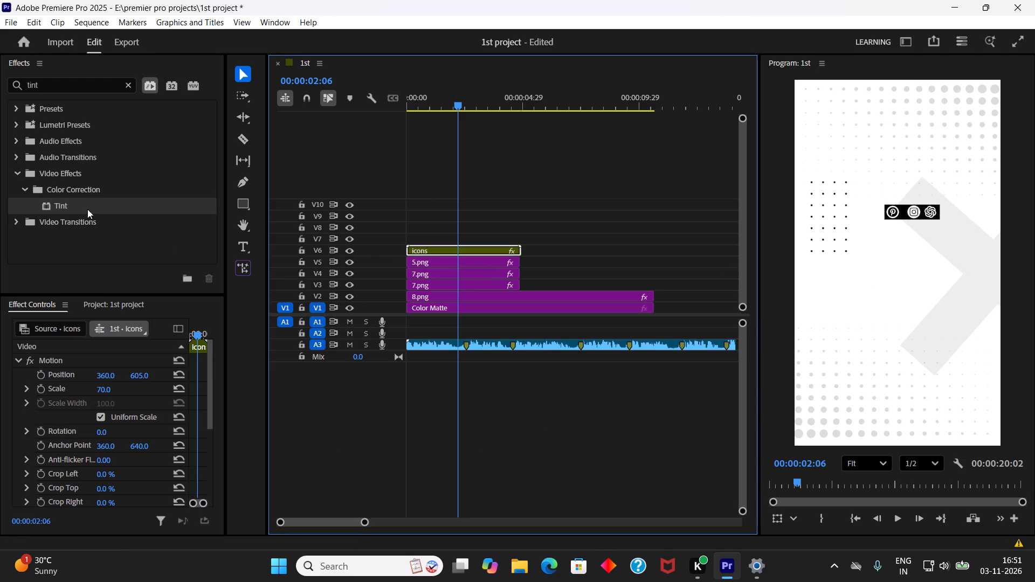
pyautogui.moveTo(140, 377); pyautogui.dragTo(118, 380)
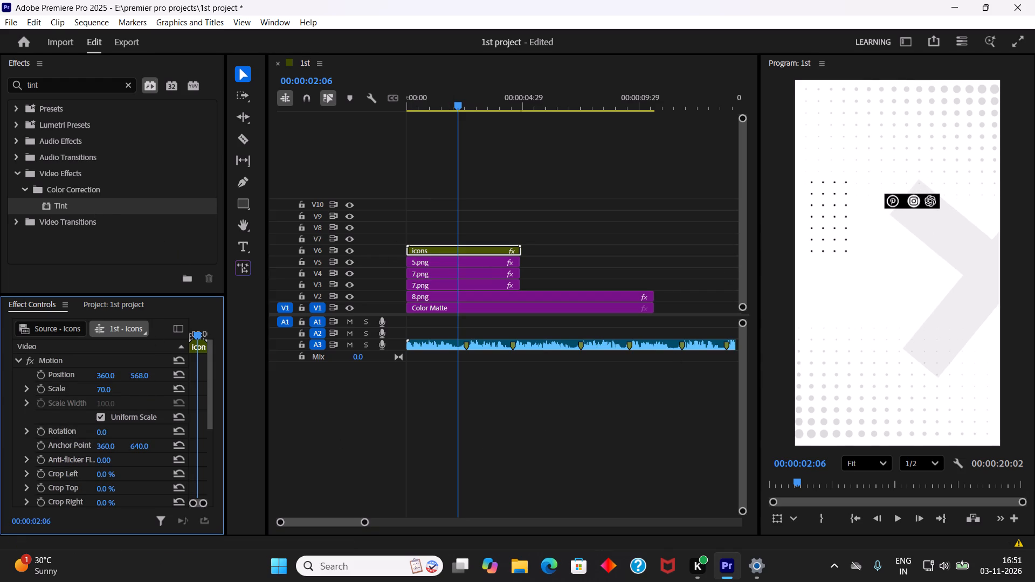
pyautogui.moveTo(118, 380); pyautogui.dragTo(122, 380)
pyautogui.moveTo(106, 375); pyautogui.dragTo(79, 375)
# Set the scale of the 8.png clip on V2 to 70.
pyautogui.scroll(-3, 955, 207)
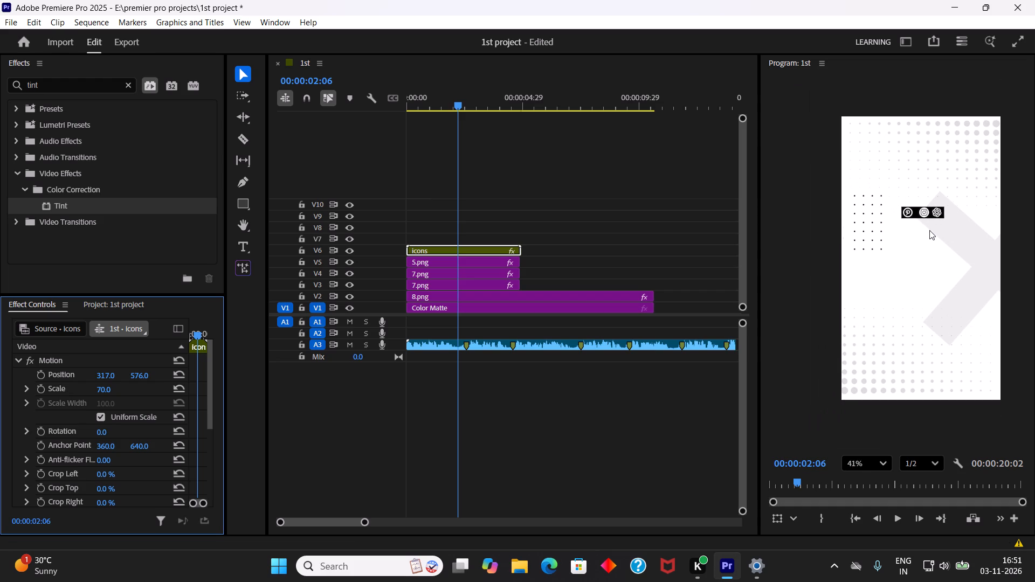
pyautogui.press('h')
pyautogui.moveTo(940, 238); pyautogui.dragTo(914, 241)
pyautogui.press('v')
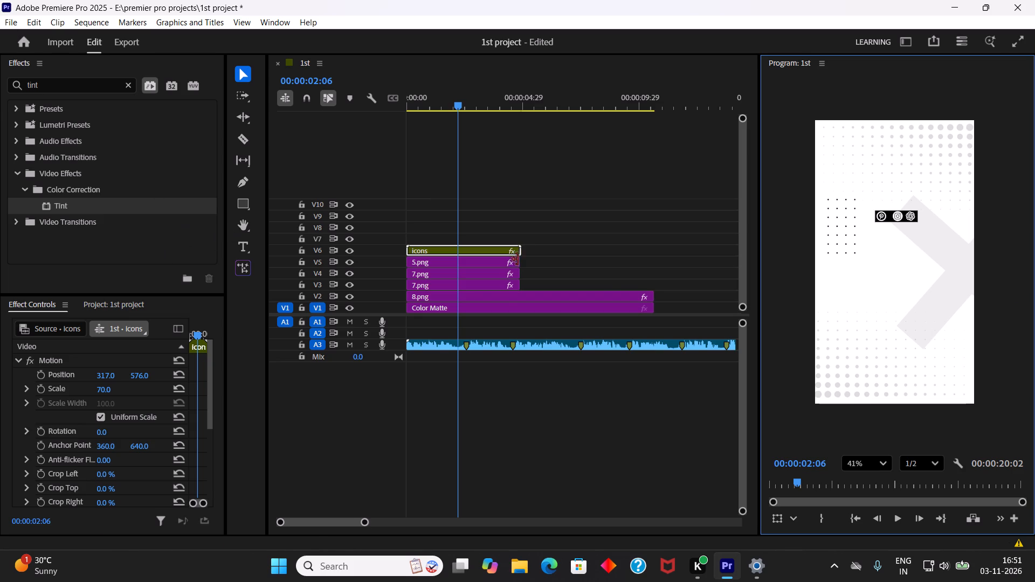
pyautogui.click(473, 311)
pyautogui.click(468, 300)
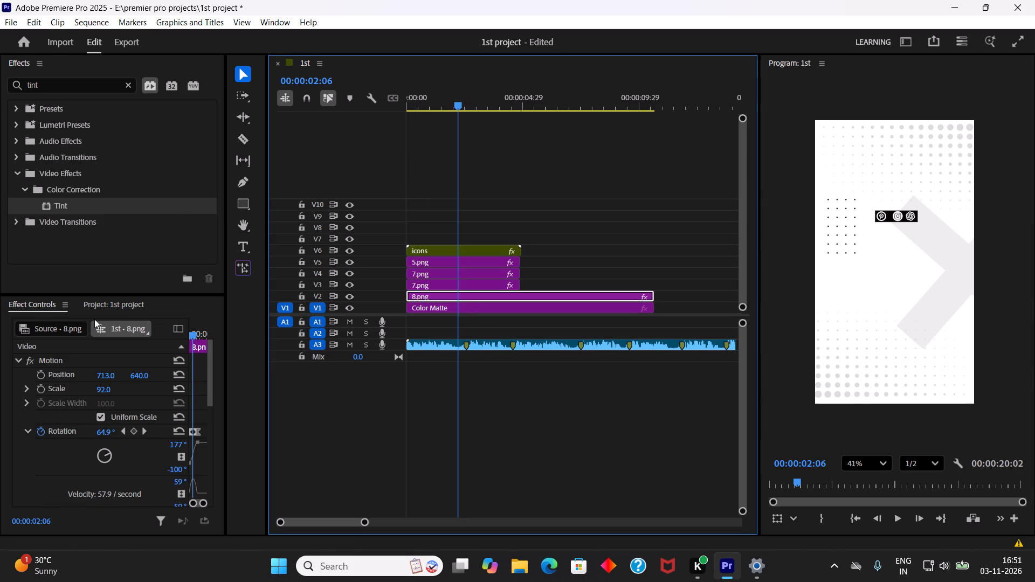
pyautogui.moveTo(102, 391); pyautogui.dragTo(94, 391)
pyautogui.click(115, 388)
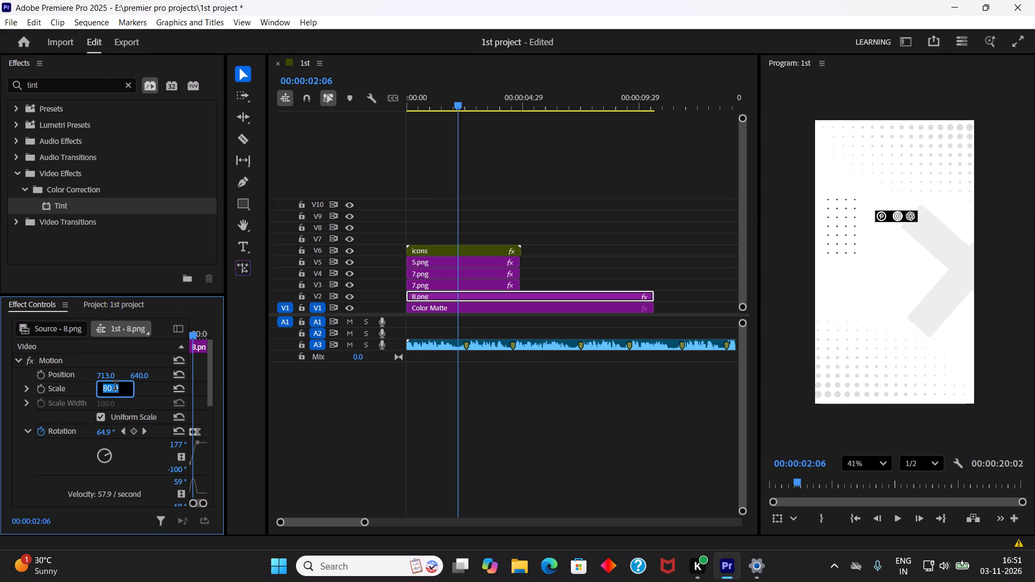
pyautogui.write('70')
pyautogui.press('Return')
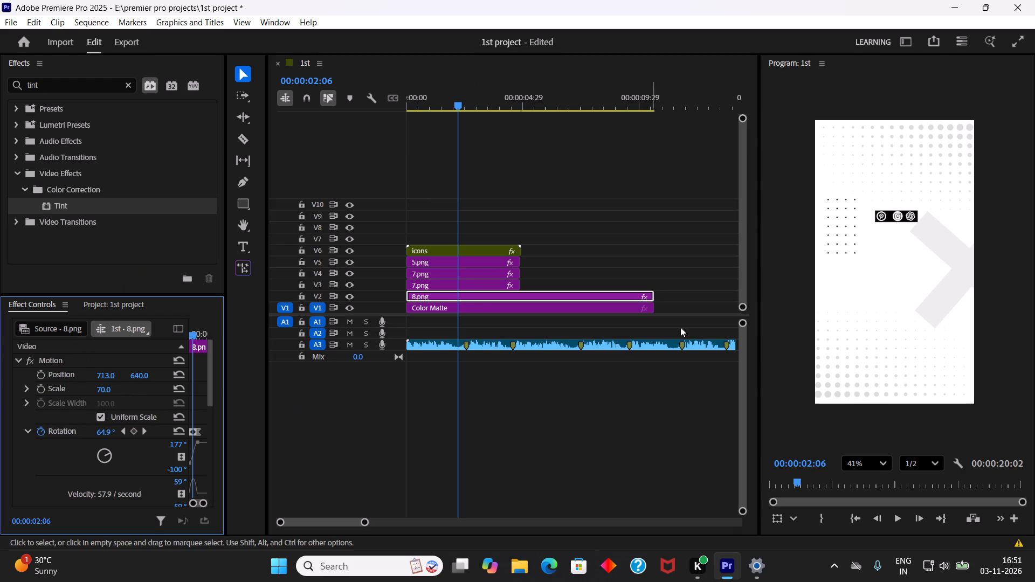
# Shift the 8.png arrow clip on V2 horizontally to position 788.
pyautogui.moveTo(102, 377); pyautogui.dragTo(154, 379)
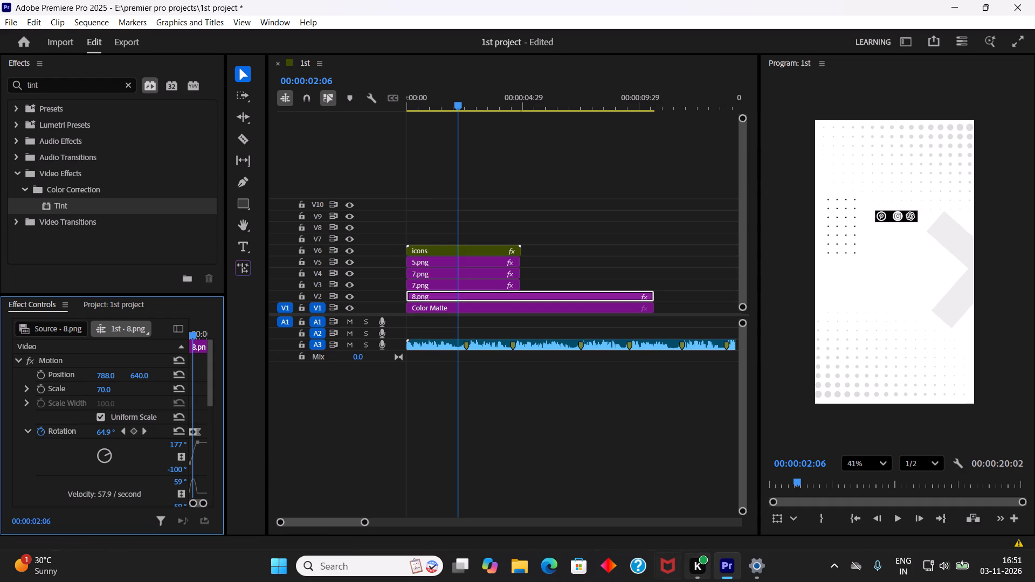
# Switch to VLC with the "Most brands don't have a product problem" reference video and examine its opening layout, pausing at about 00:01.
pyautogui.click(512, 563)
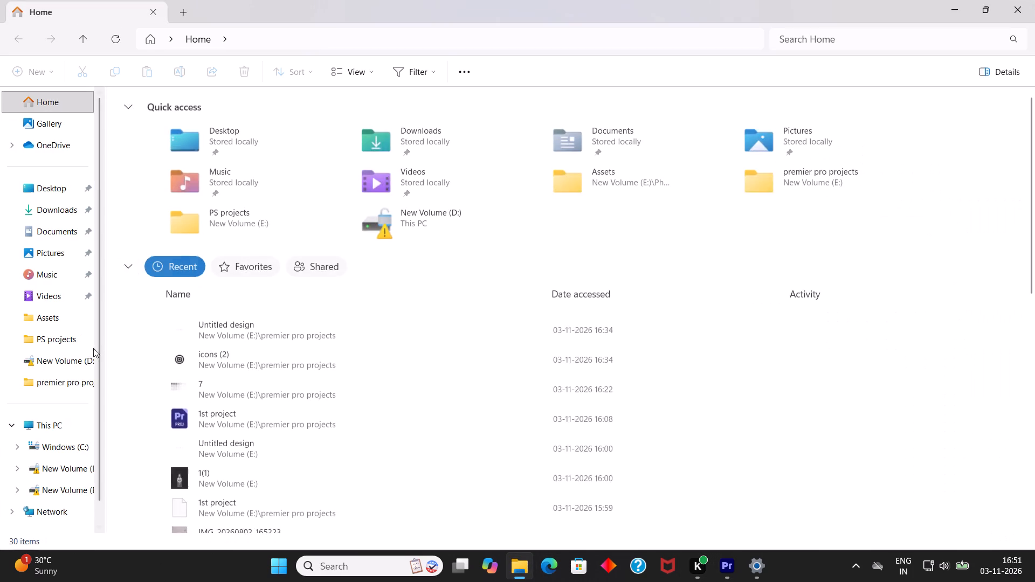
pyautogui.click(79, 374)
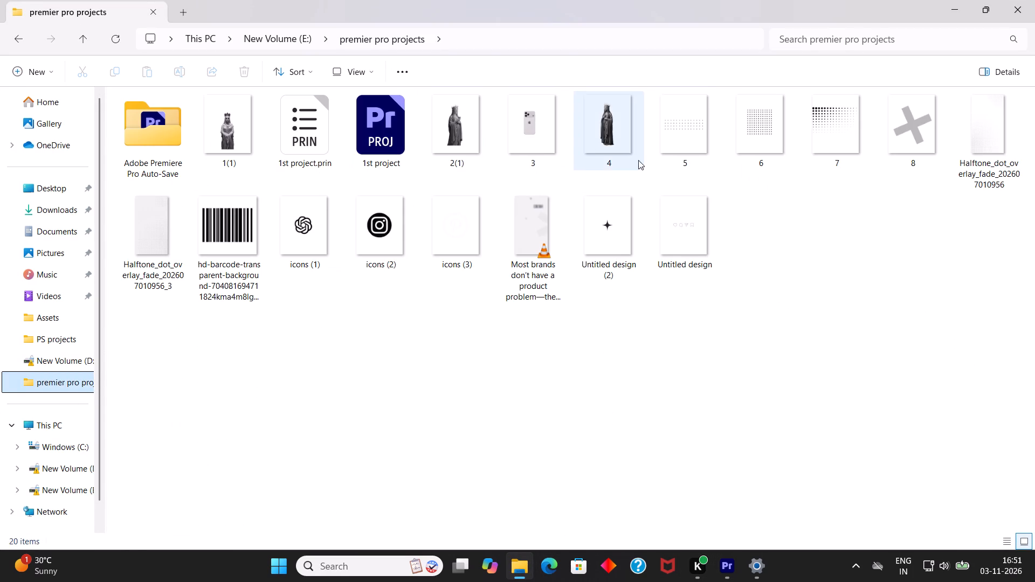
pyautogui.doubleClick(528, 283)
pyautogui.rightClick(647, 0)
pyautogui.moveTo(573, 0); pyautogui.dragTo(568, 0, button='right')
pyautogui.click(527, 0)
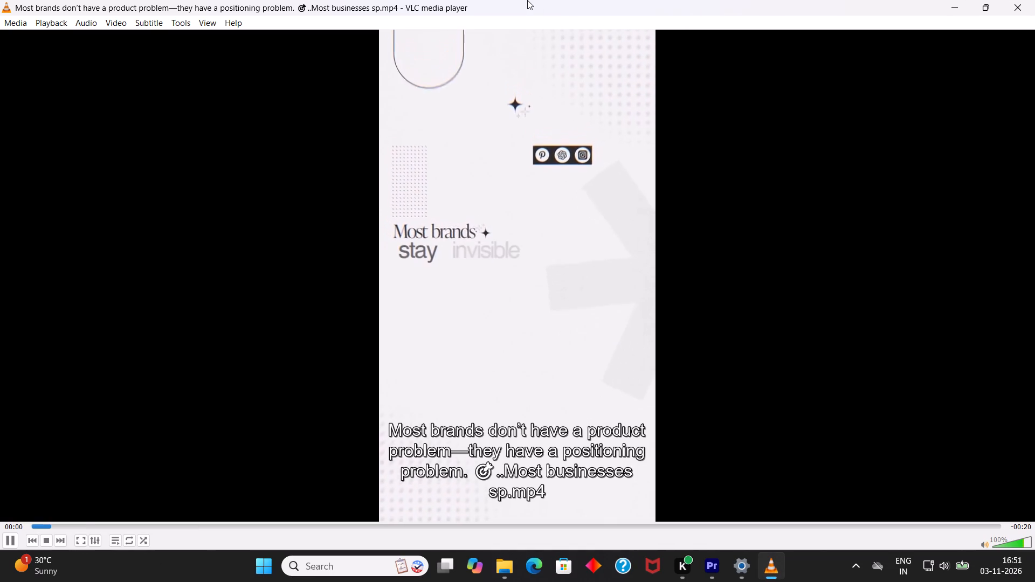
pyautogui.press('space')
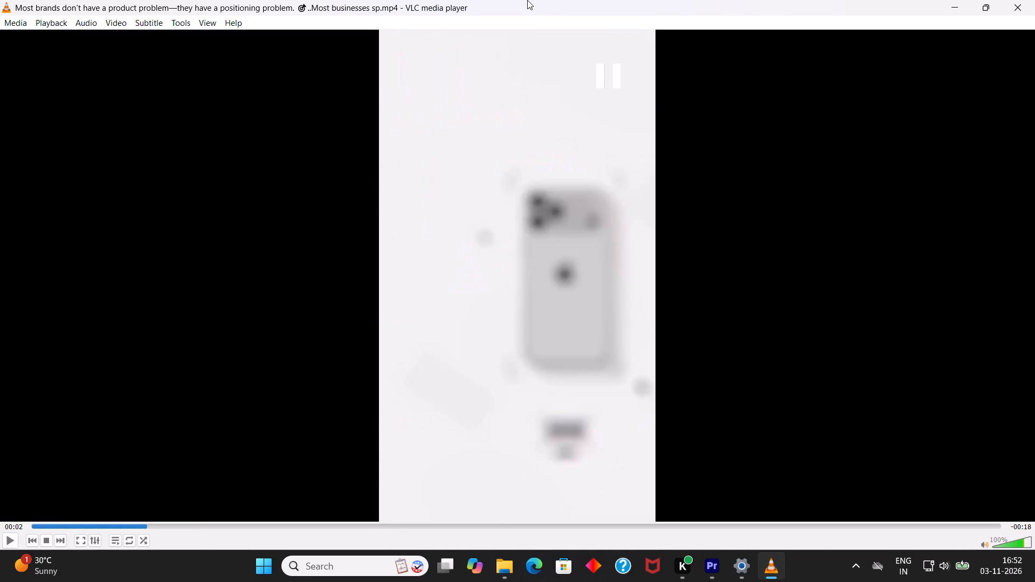
pyautogui.press('Left')
pyautogui.press('space')
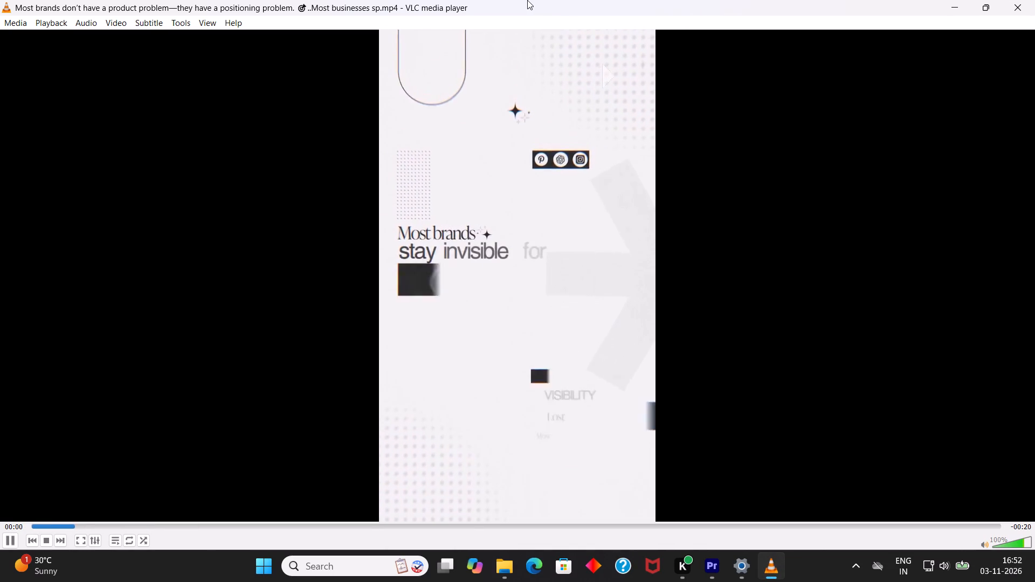
pyautogui.press('space')
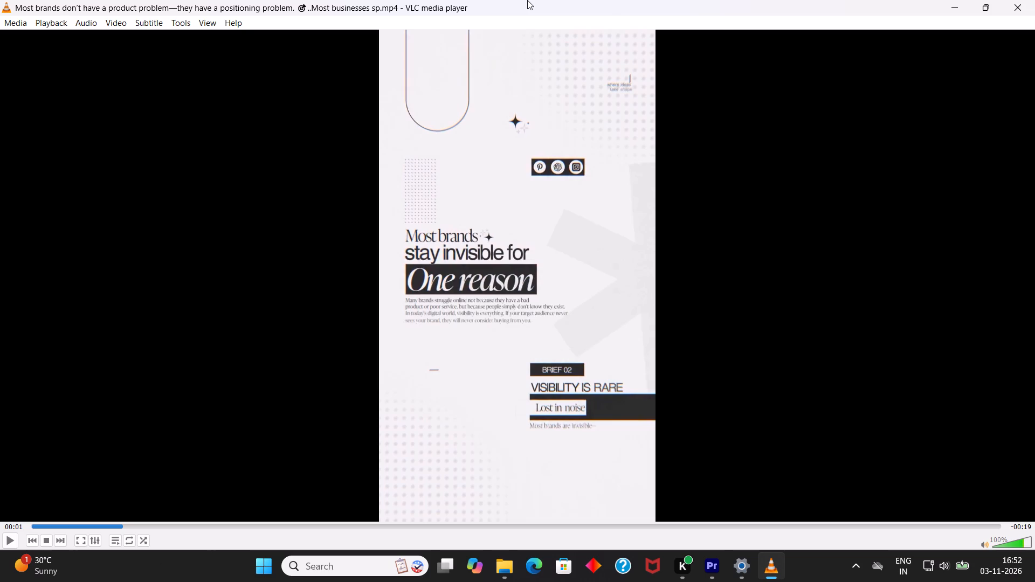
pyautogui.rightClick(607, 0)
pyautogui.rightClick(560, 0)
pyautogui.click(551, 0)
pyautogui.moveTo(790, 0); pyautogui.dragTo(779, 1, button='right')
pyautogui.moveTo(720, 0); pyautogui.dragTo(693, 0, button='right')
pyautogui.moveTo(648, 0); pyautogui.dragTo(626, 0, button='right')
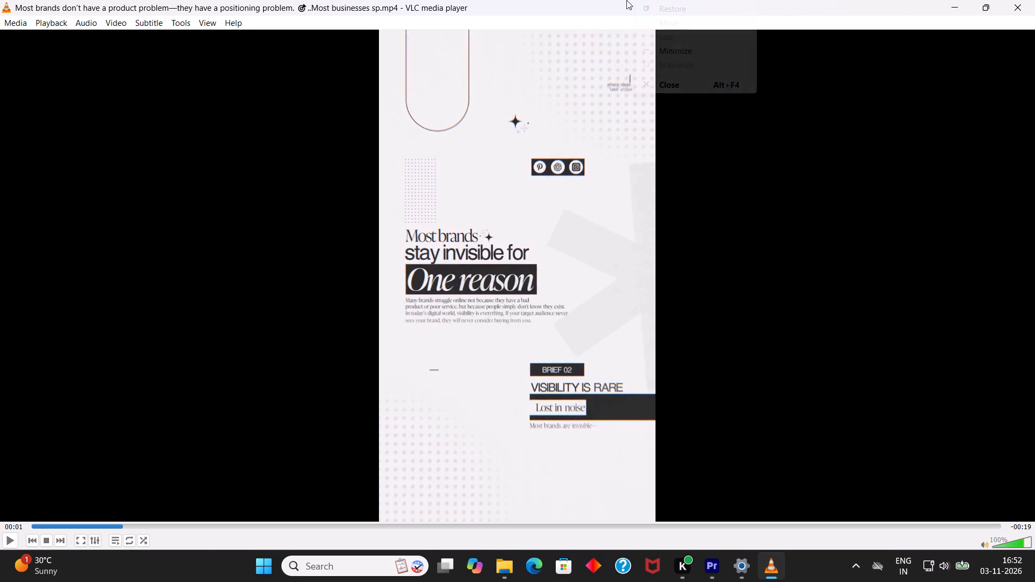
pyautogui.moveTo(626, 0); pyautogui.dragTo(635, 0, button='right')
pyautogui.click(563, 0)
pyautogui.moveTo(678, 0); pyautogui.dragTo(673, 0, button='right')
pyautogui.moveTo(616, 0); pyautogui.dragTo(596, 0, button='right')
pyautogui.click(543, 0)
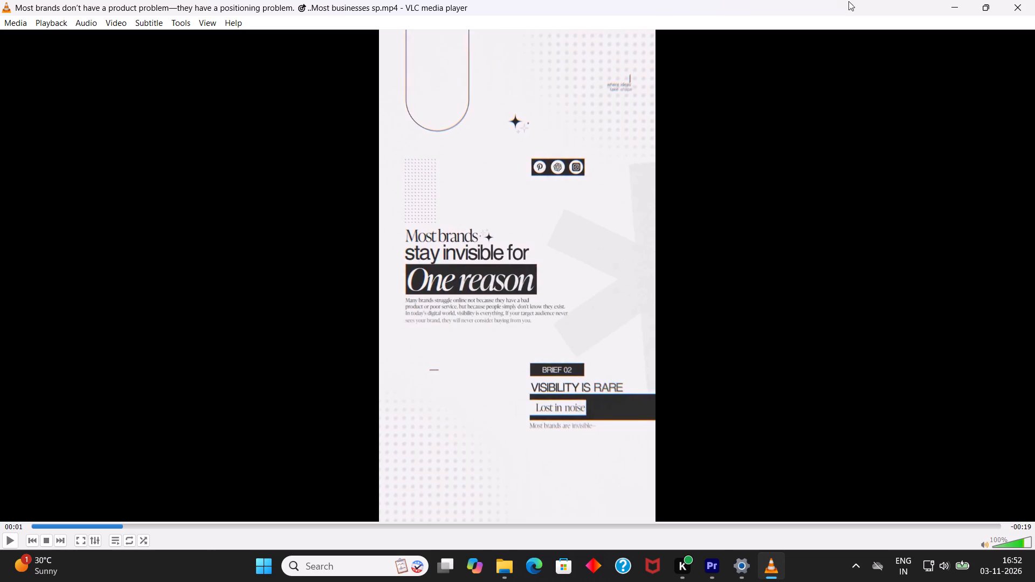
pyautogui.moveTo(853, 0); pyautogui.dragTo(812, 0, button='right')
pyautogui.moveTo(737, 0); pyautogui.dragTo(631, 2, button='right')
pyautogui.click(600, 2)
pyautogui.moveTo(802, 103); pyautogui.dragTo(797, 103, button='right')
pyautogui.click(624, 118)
# Put the reference video away, close its project folder window and return to the 1st project in Premiere Pro.
pyautogui.click(960, 0)
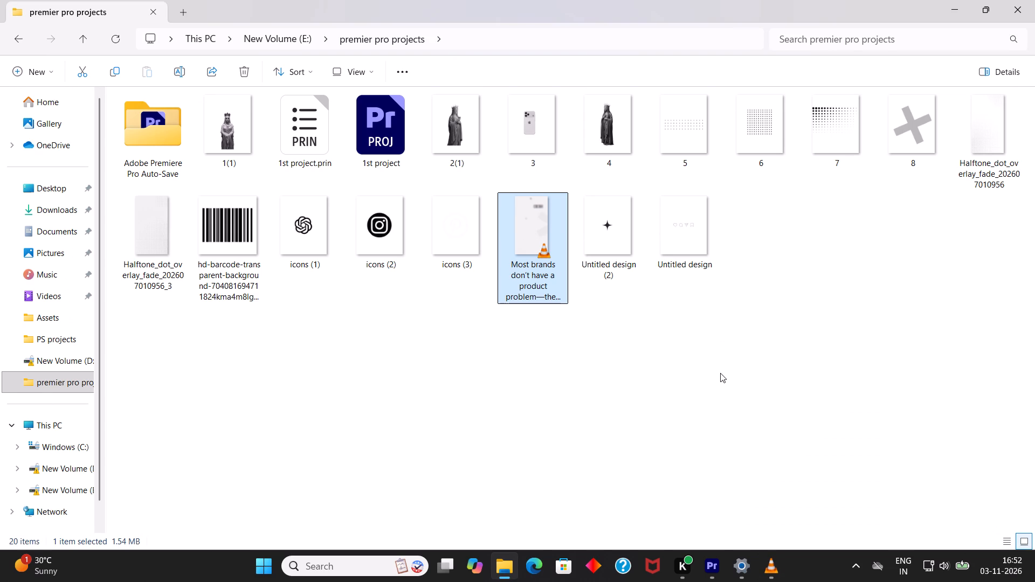
pyautogui.click(1034, 17)
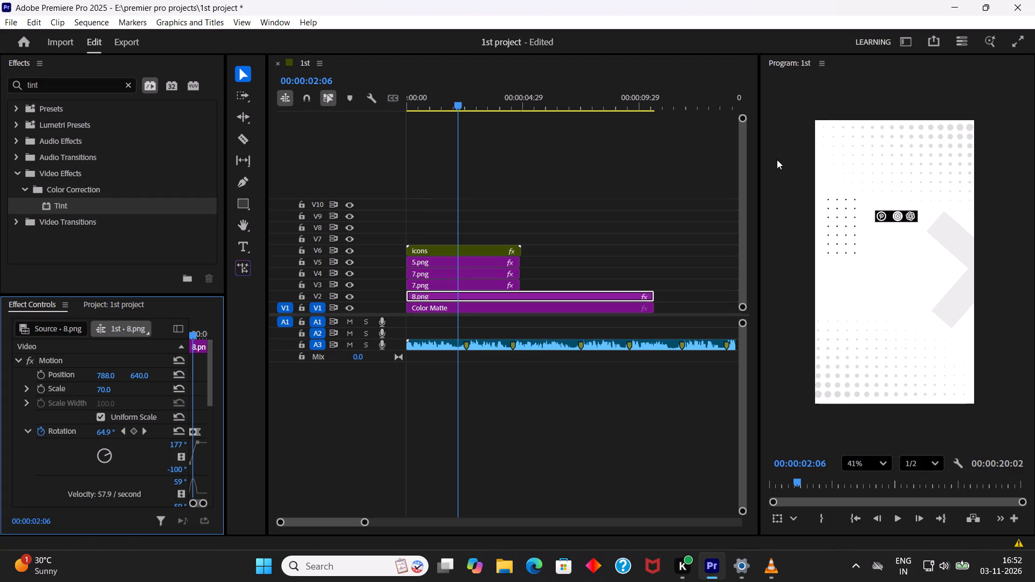